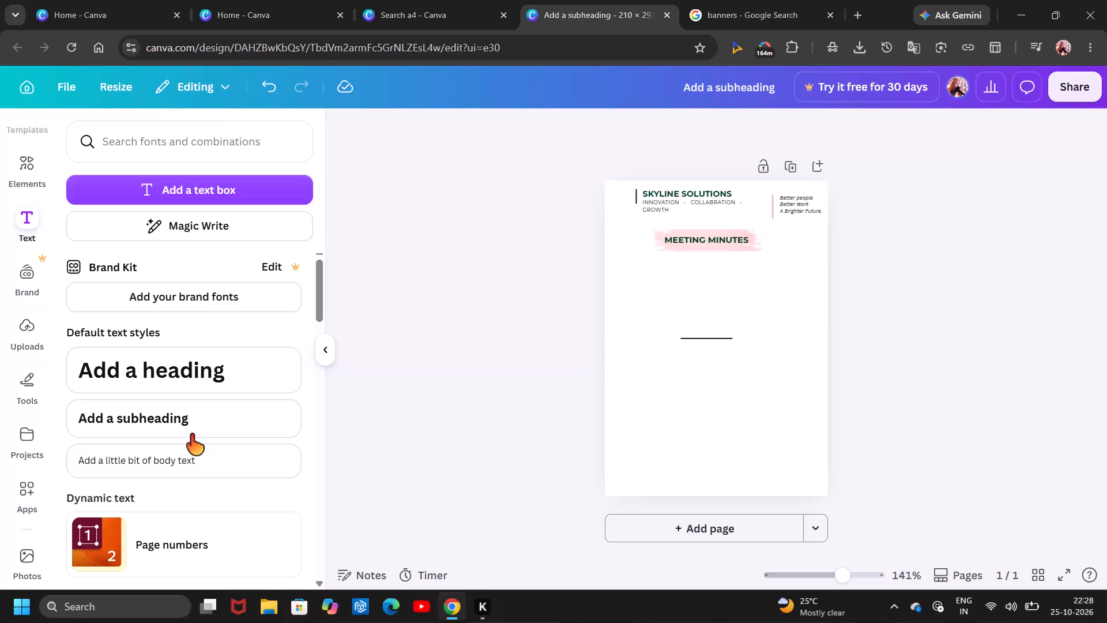
# Move the short black horizontal line up to just below the MEETING MINUTES banner.
pyautogui.click(713, 336)
pyautogui.moveTo(713, 336); pyautogui.dragTo(710, 278)
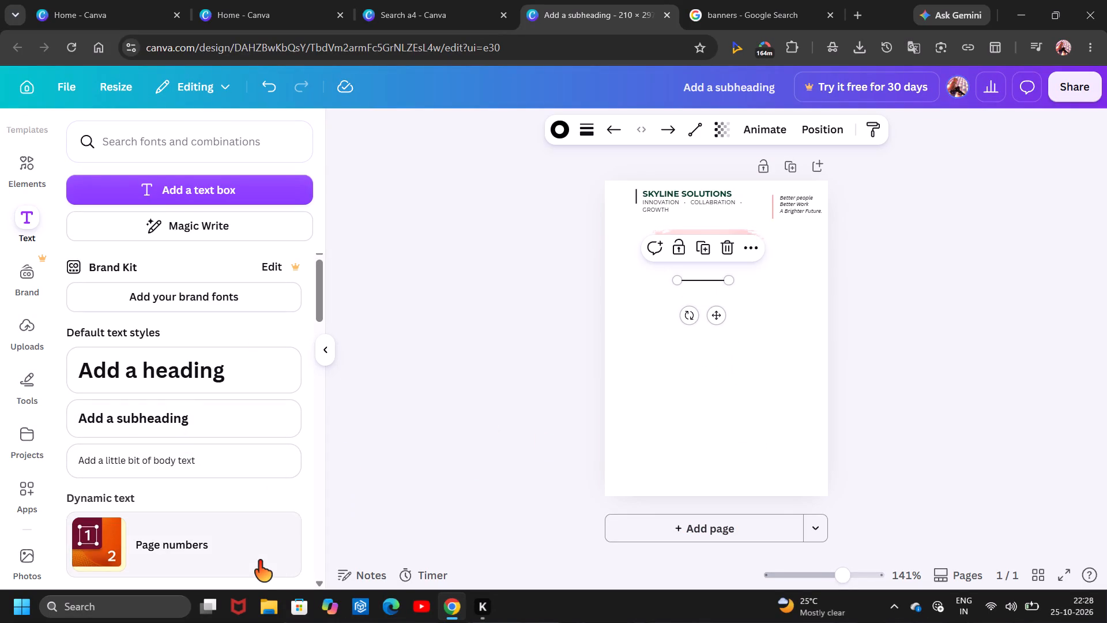
# Lengthen the vertical line beside SKYLINE SOLUTIONS downward to about 23, keeping it upright, so it spans the tagline text.
pyautogui.click(634, 197)
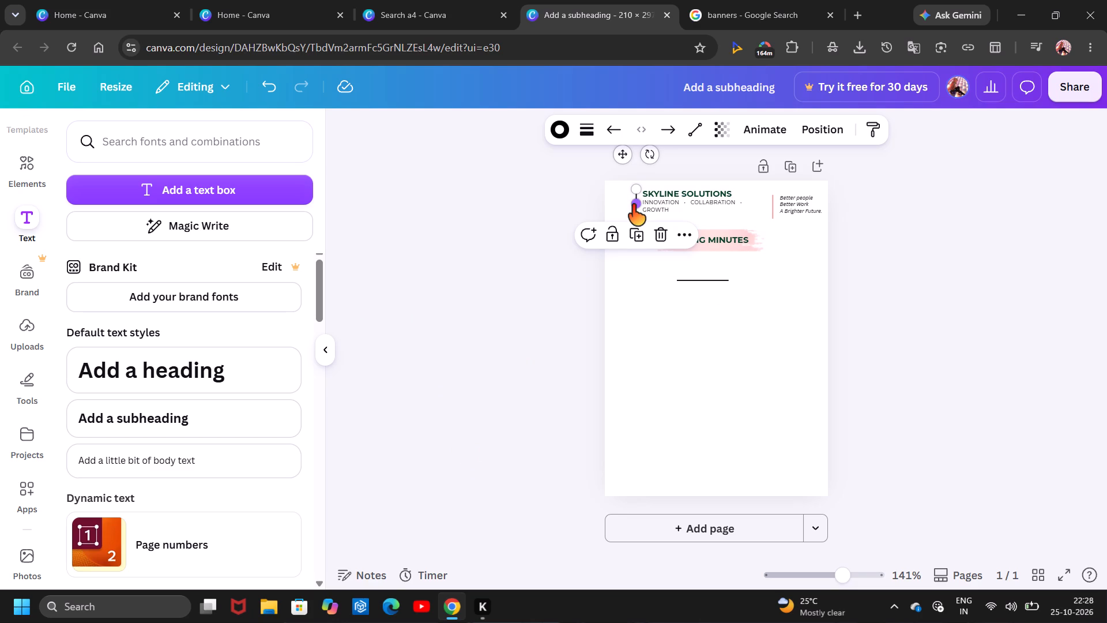
pyautogui.moveTo(634, 205); pyautogui.dragTo(634, 216)
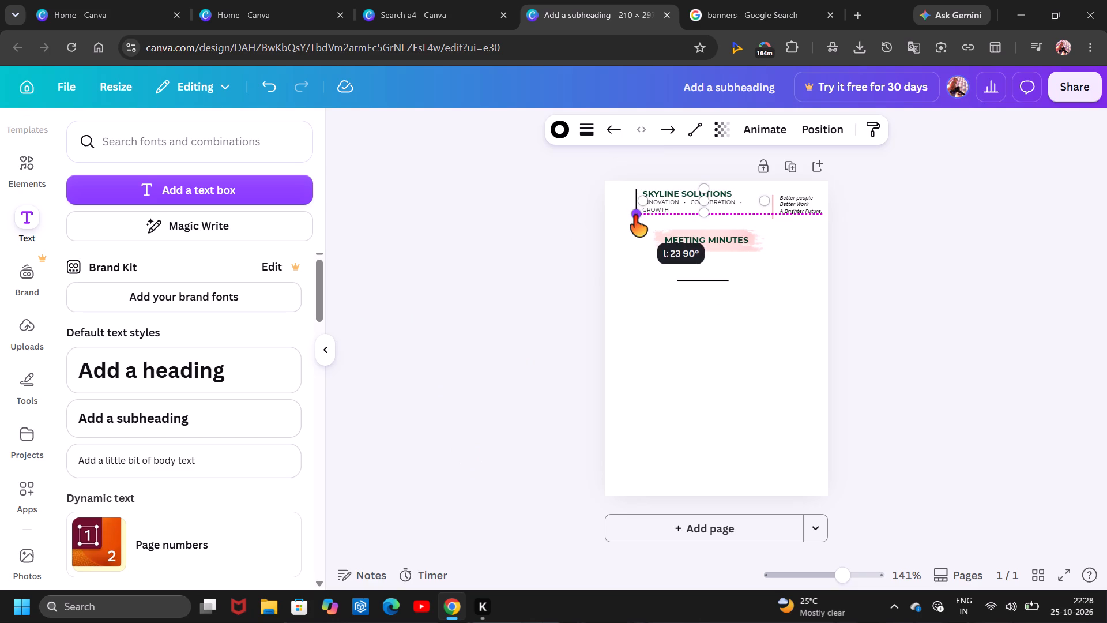
pyautogui.moveTo(634, 216); pyautogui.dragTo(633, 216)
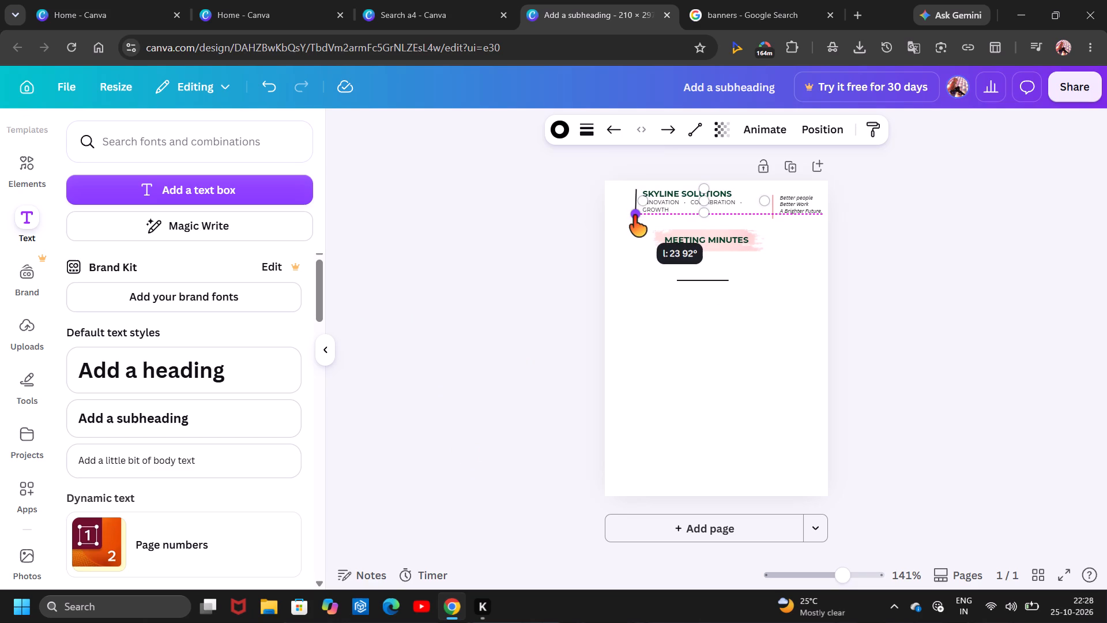
pyautogui.moveTo(633, 216); pyautogui.dragTo(634, 215)
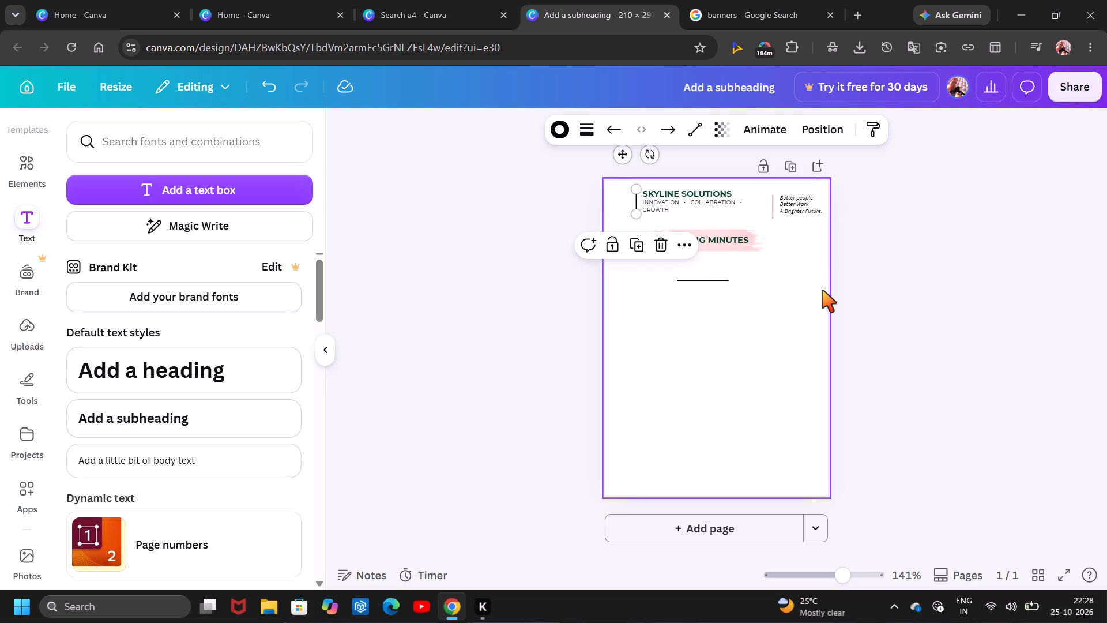
pyautogui.click(822, 290)
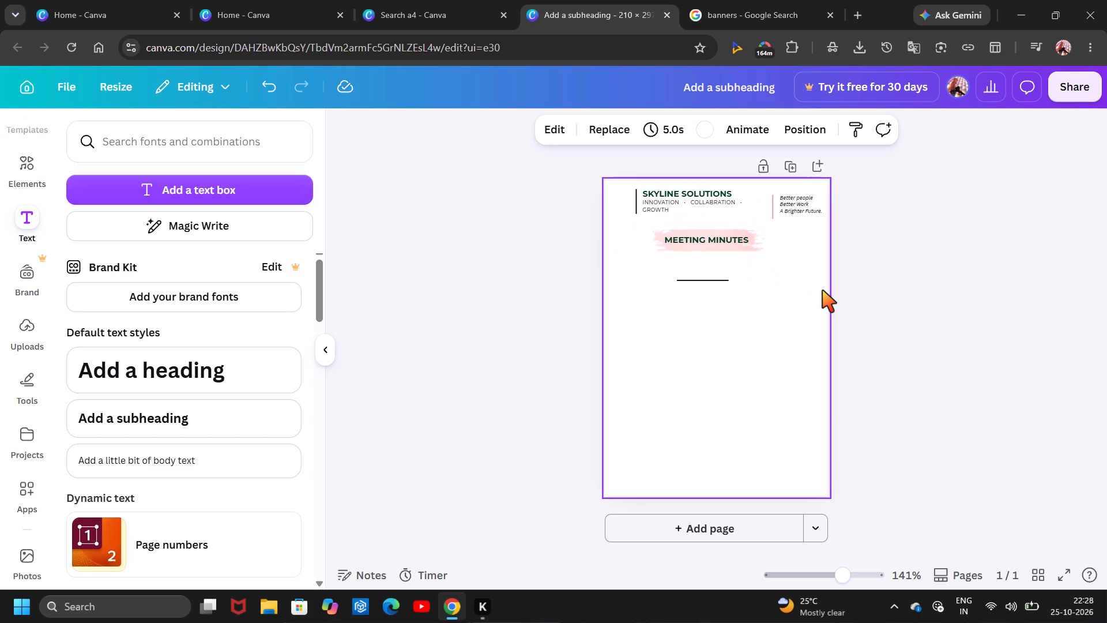
# Move the short black horizontal line up and left so it sits just beneath the left half of the MEETING MINUTES banner.
pyautogui.click(710, 280)
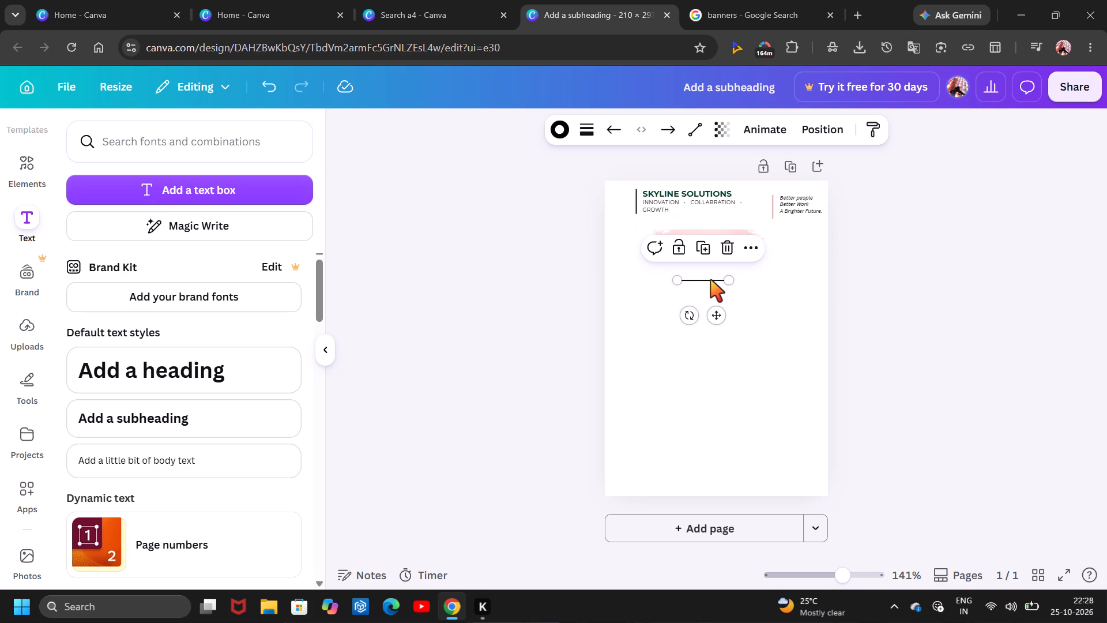
pyautogui.moveTo(710, 280); pyautogui.dragTo(693, 267)
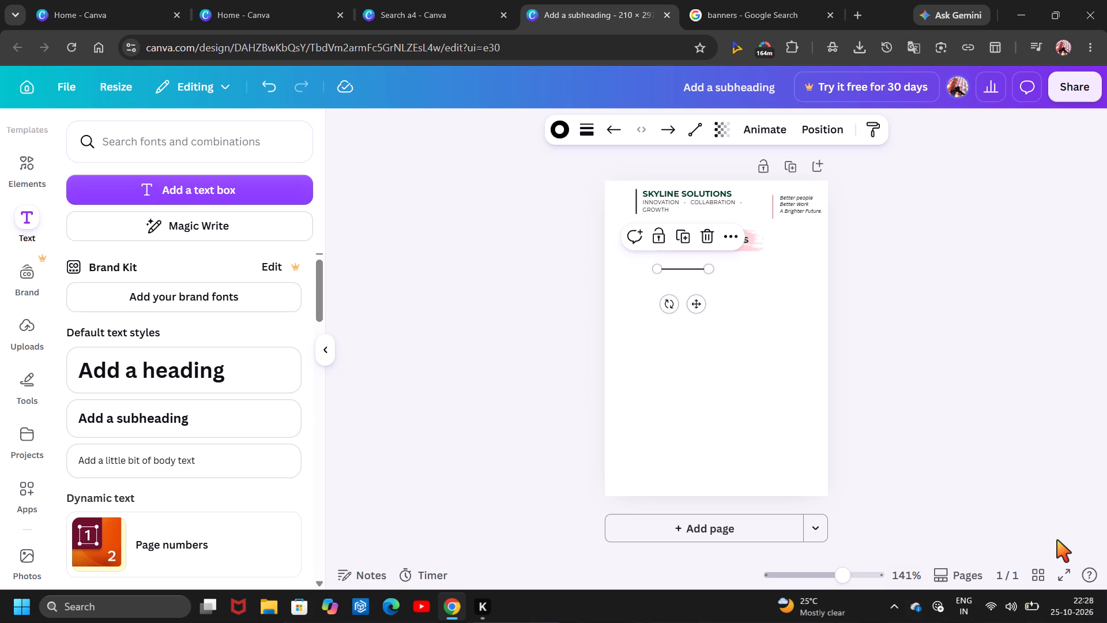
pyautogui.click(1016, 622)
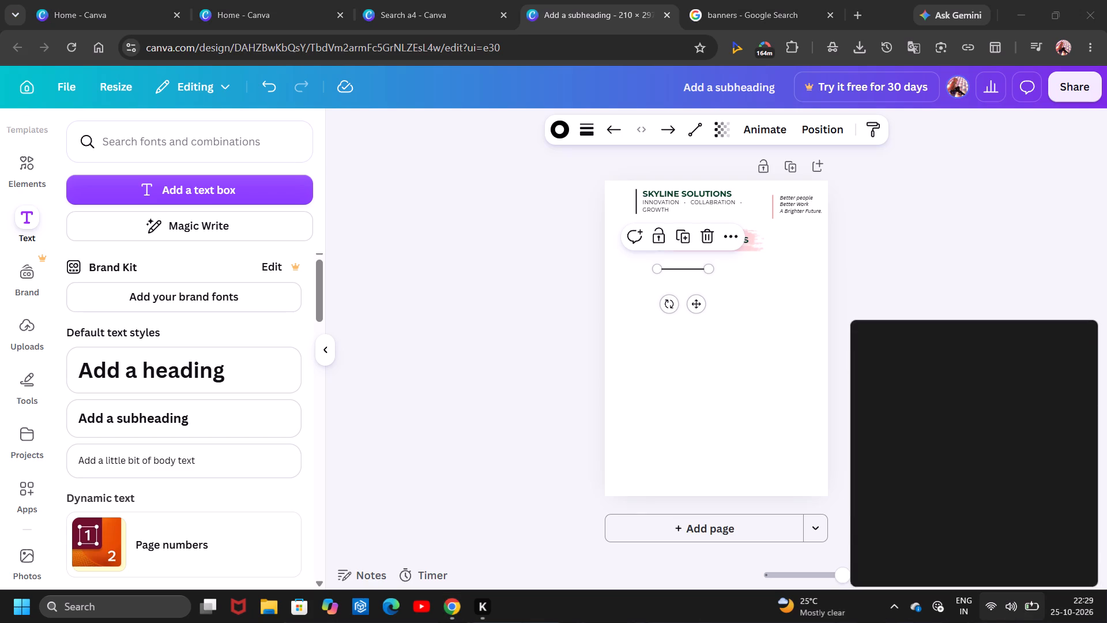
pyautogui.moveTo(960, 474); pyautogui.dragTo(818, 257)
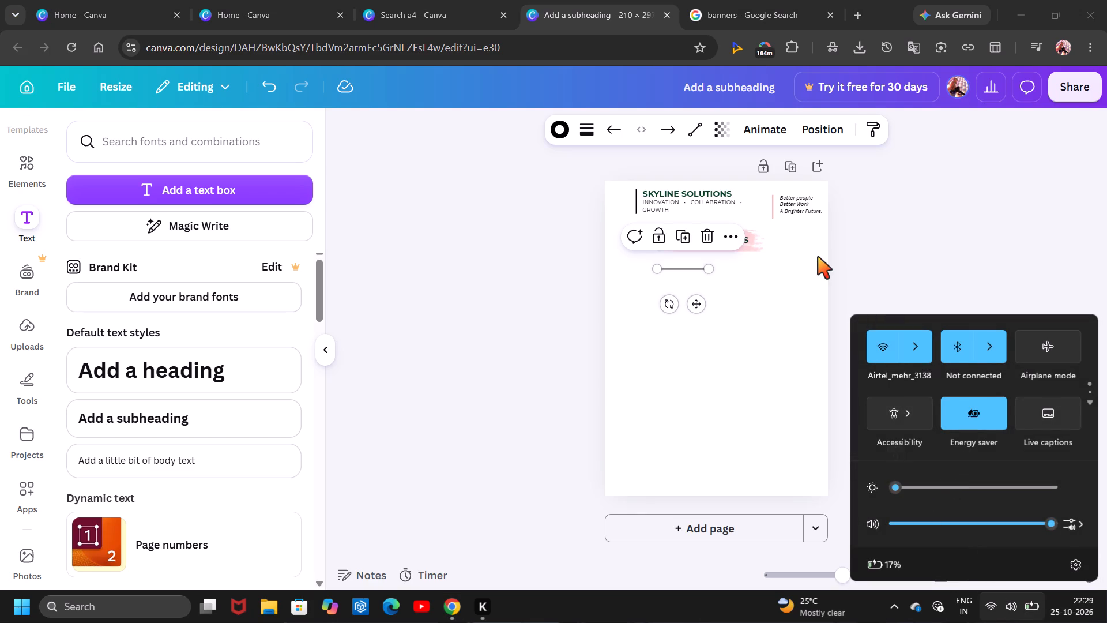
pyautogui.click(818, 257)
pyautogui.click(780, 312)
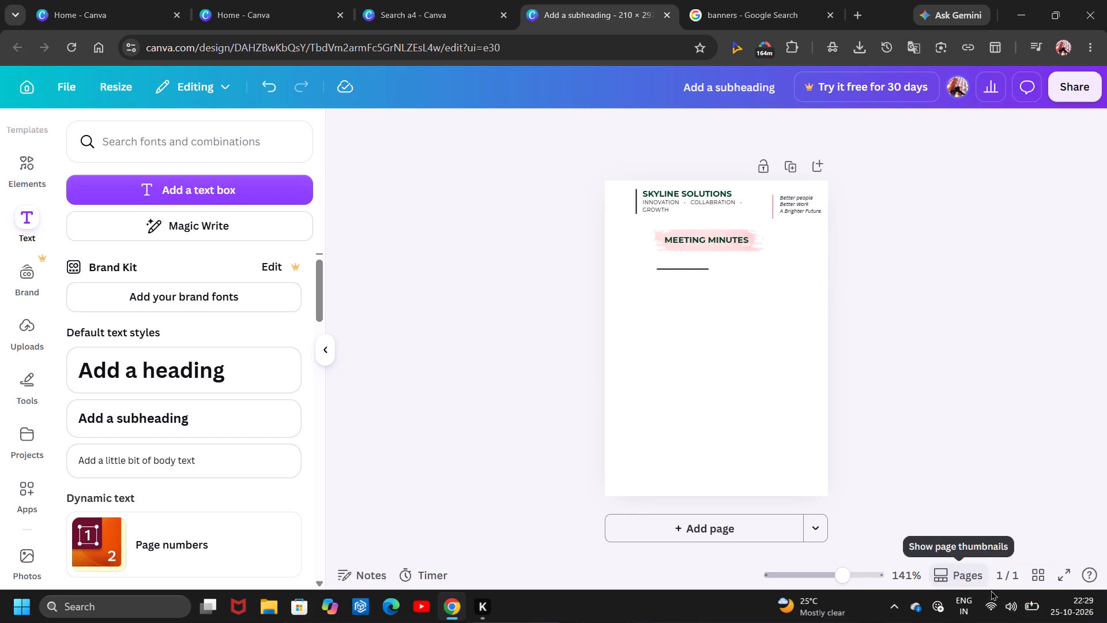
# Turn off the system's Energy saver and set the screen brightness to slightly below half.
pyautogui.click(1014, 603)
pyautogui.click(977, 488)
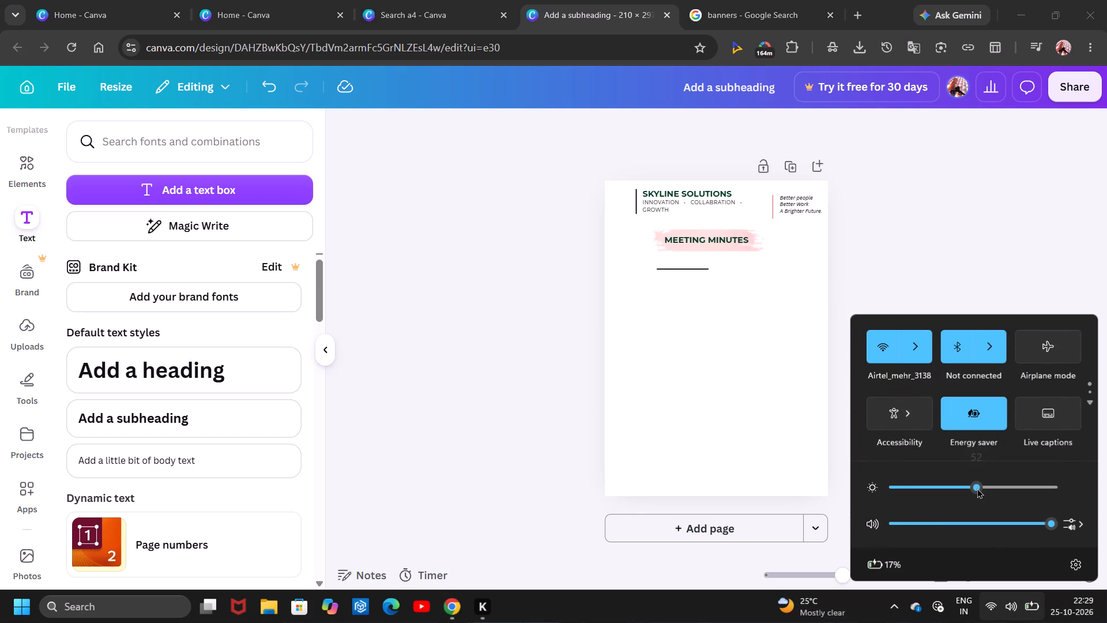
pyautogui.click(969, 416)
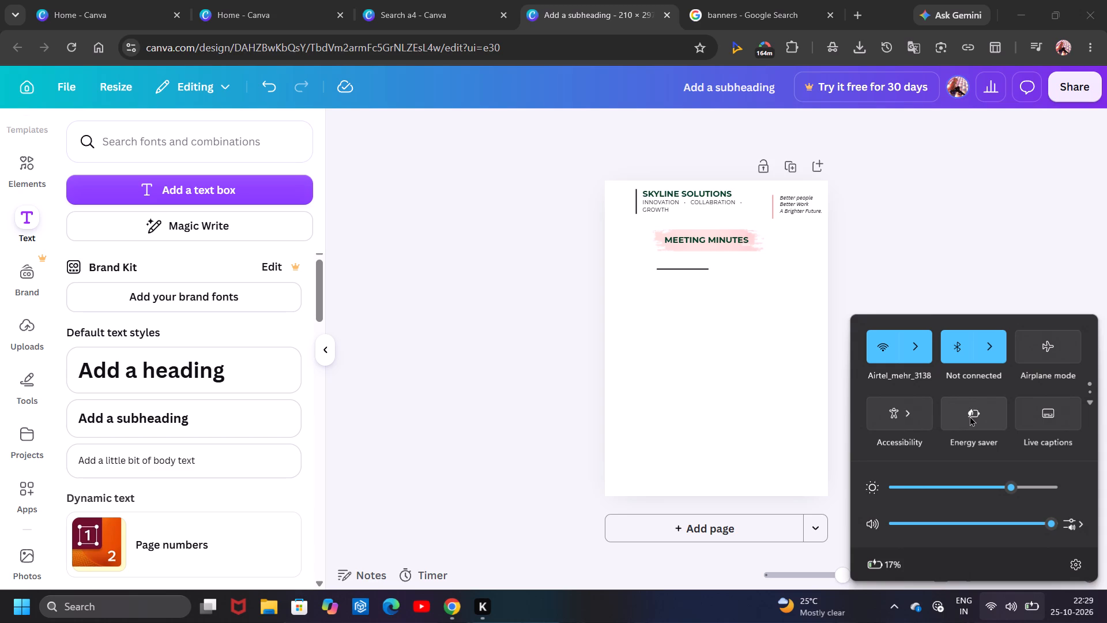
pyautogui.click(962, 485)
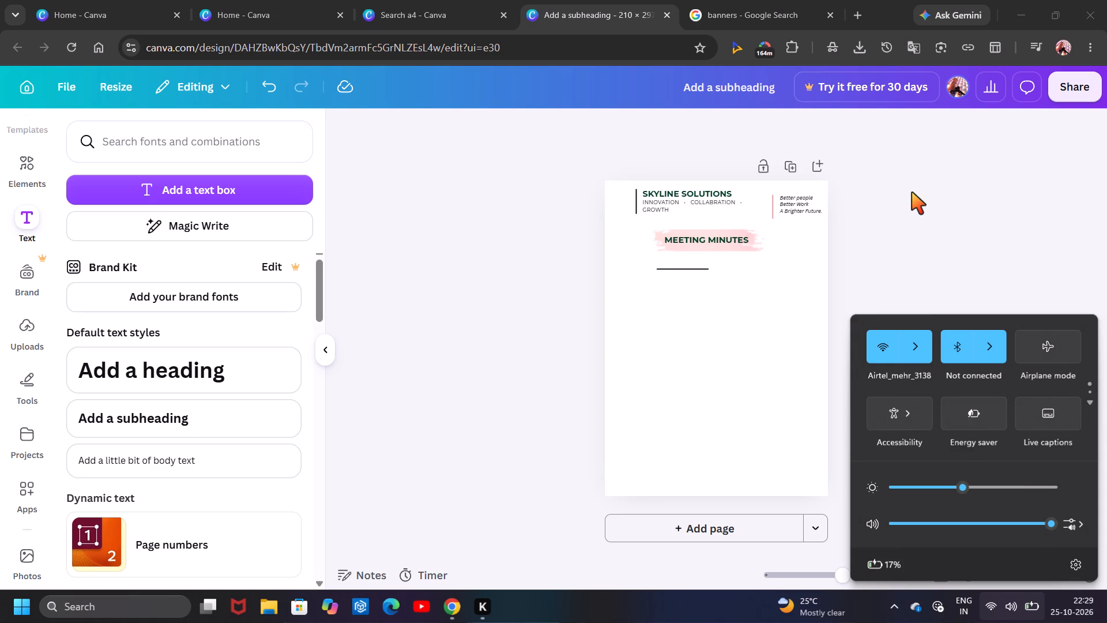
pyautogui.click(912, 192)
# Recolour the short horizontal line below the MEETING MINUTES banner to the dark green already used in the design.
pyautogui.click(677, 271)
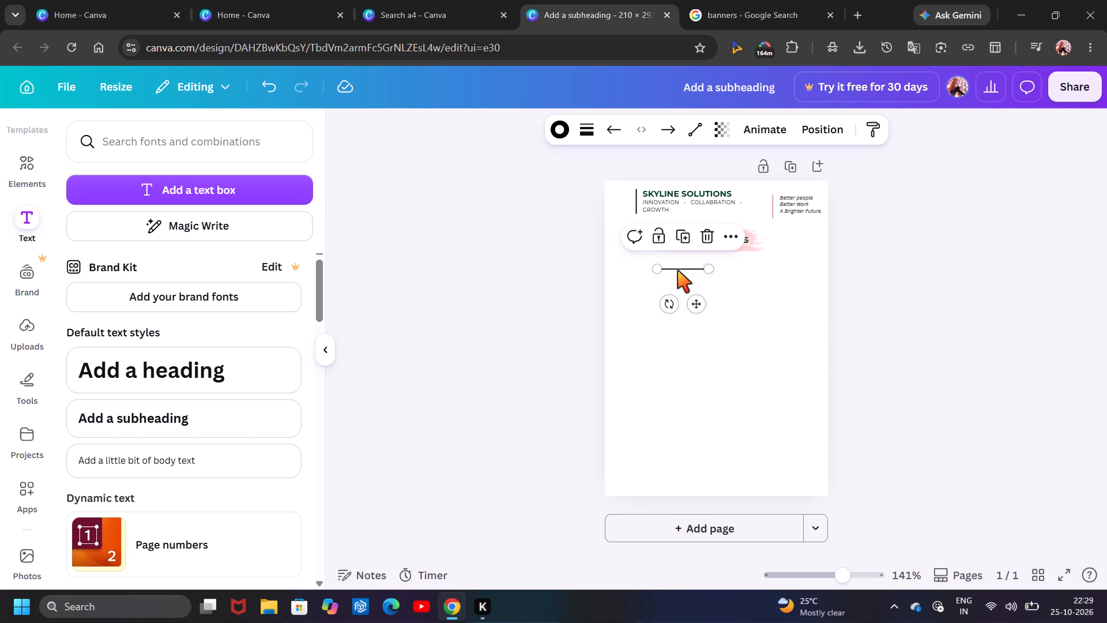
pyautogui.click(566, 122)
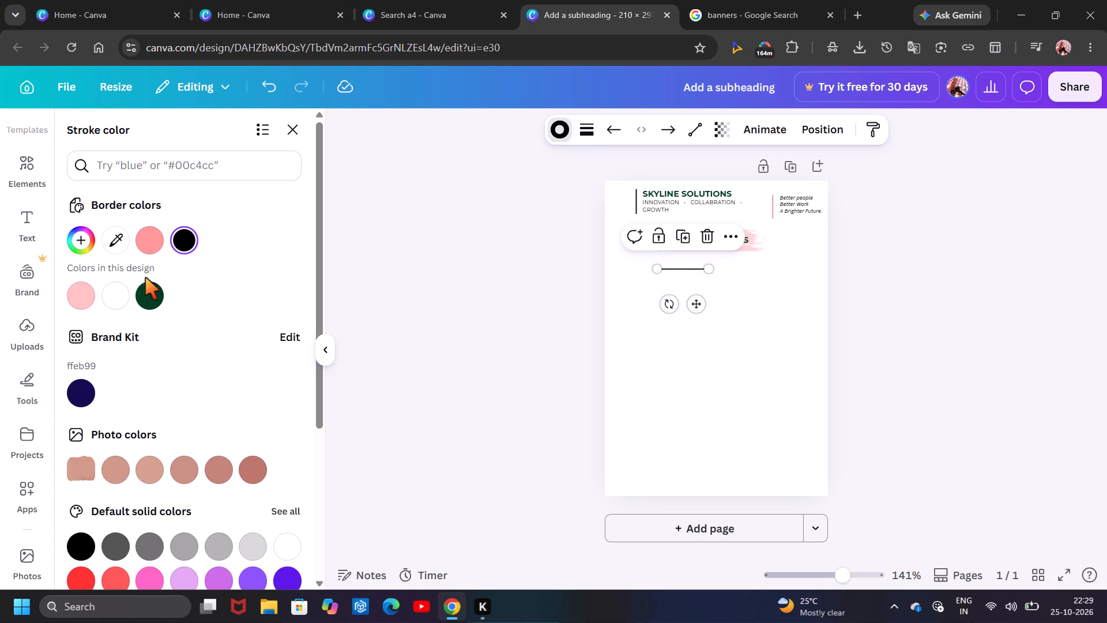
pyautogui.click(158, 291)
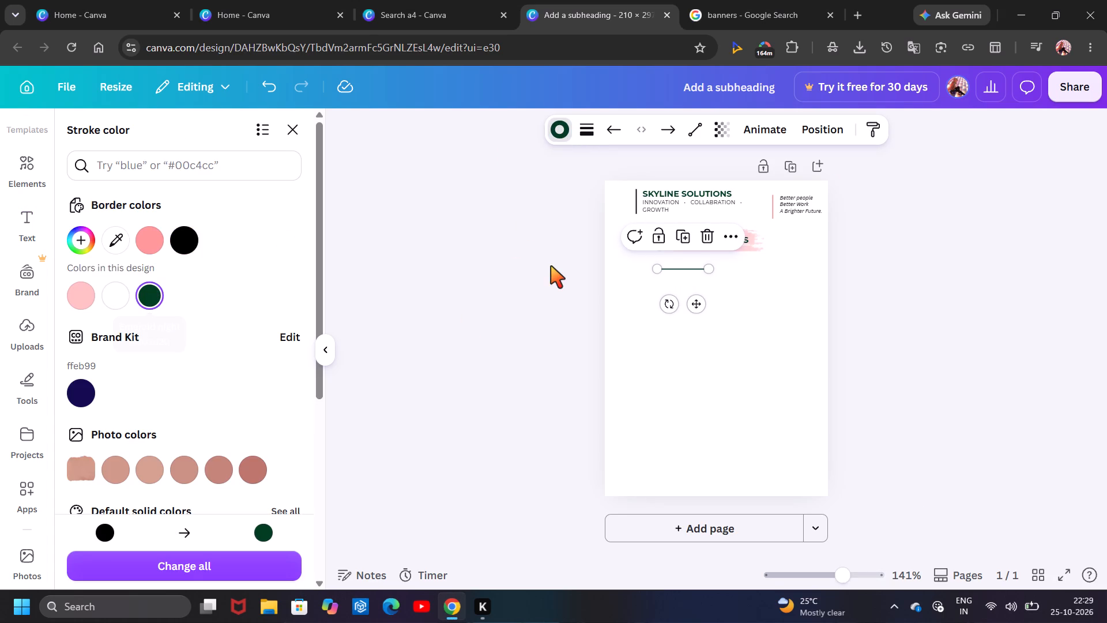
# Stretch both ends of the dark green line horizontally so it spans nearly the full page width at 0°.
pyautogui.moveTo(706, 268); pyautogui.dragTo(792, 265)
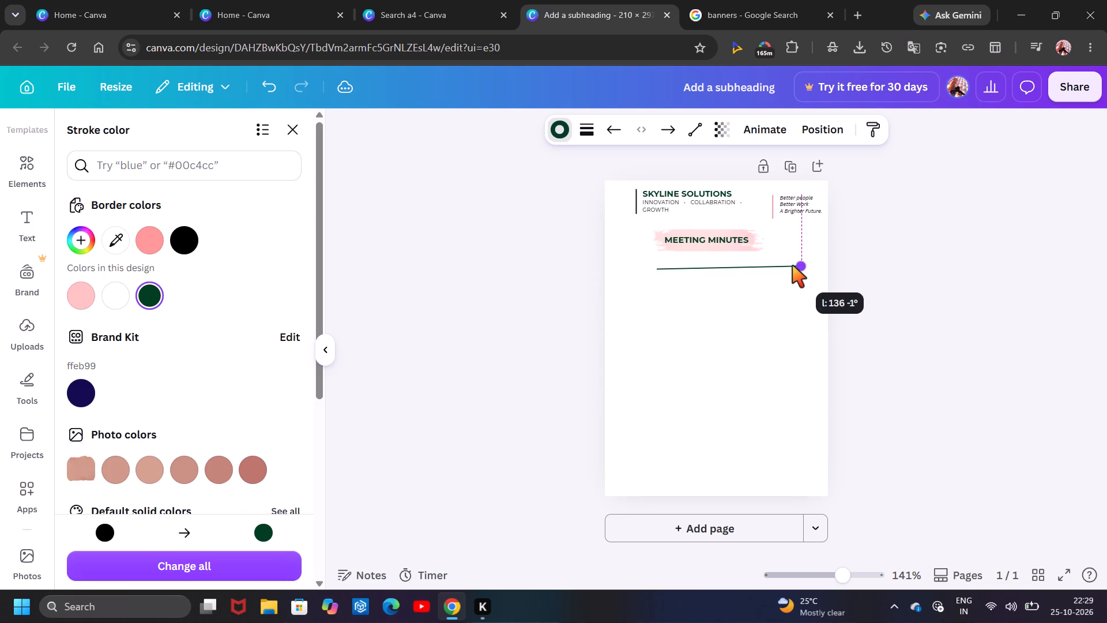
pyautogui.moveTo(792, 265); pyautogui.dragTo(807, 273)
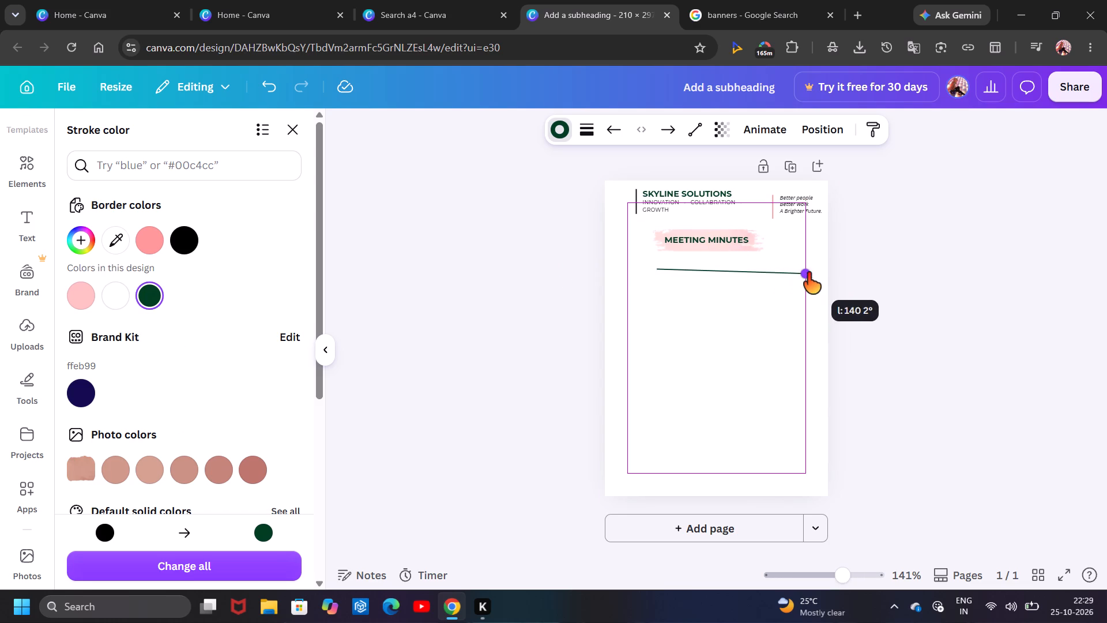
pyautogui.moveTo(807, 273); pyautogui.dragTo(809, 273)
pyautogui.moveTo(809, 273); pyautogui.dragTo(816, 269)
pyautogui.moveTo(655, 273); pyautogui.dragTo(617, 275)
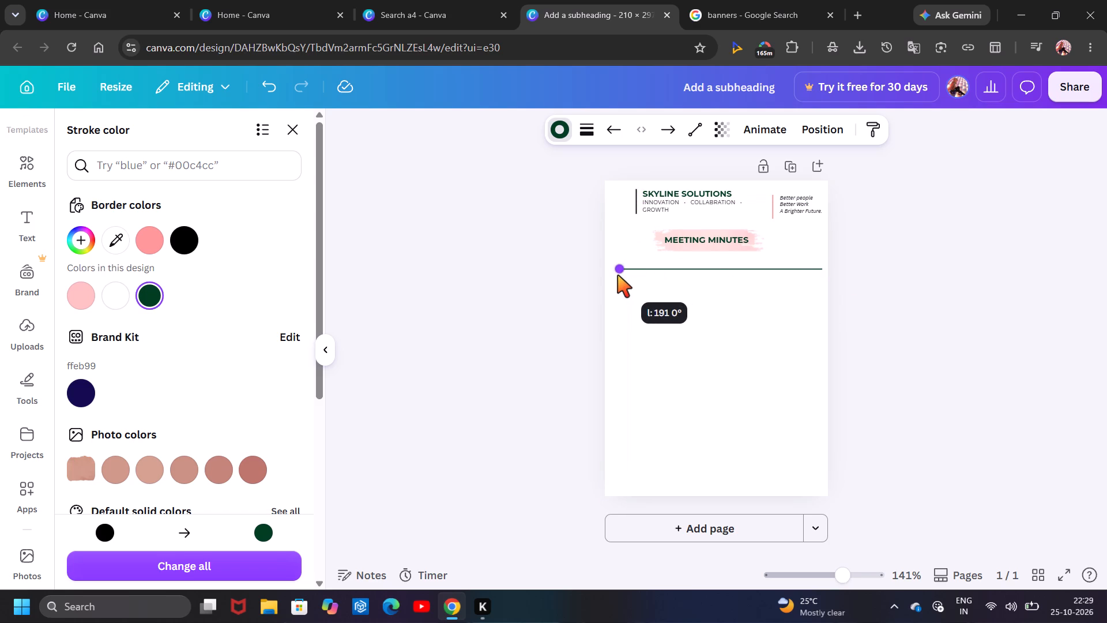
pyautogui.moveTo(617, 275); pyautogui.dragTo(611, 275)
pyautogui.click(747, 313)
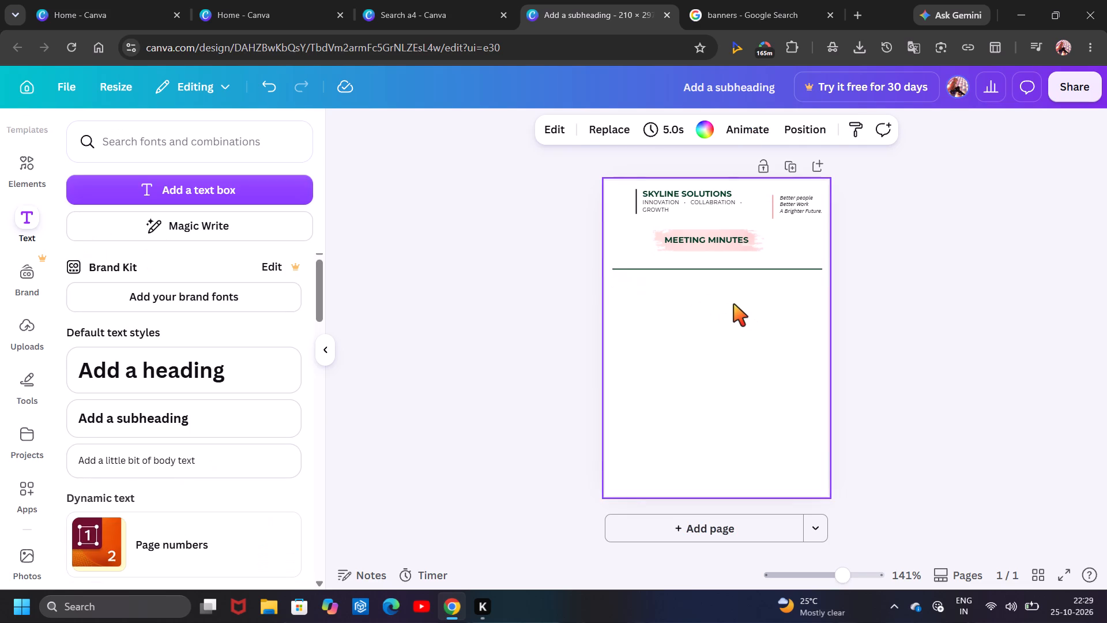
# Move the dark green line closer to the MEETING MINUTES banner, 10 below it and centred horizontally on the page.
pyautogui.click(712, 273)
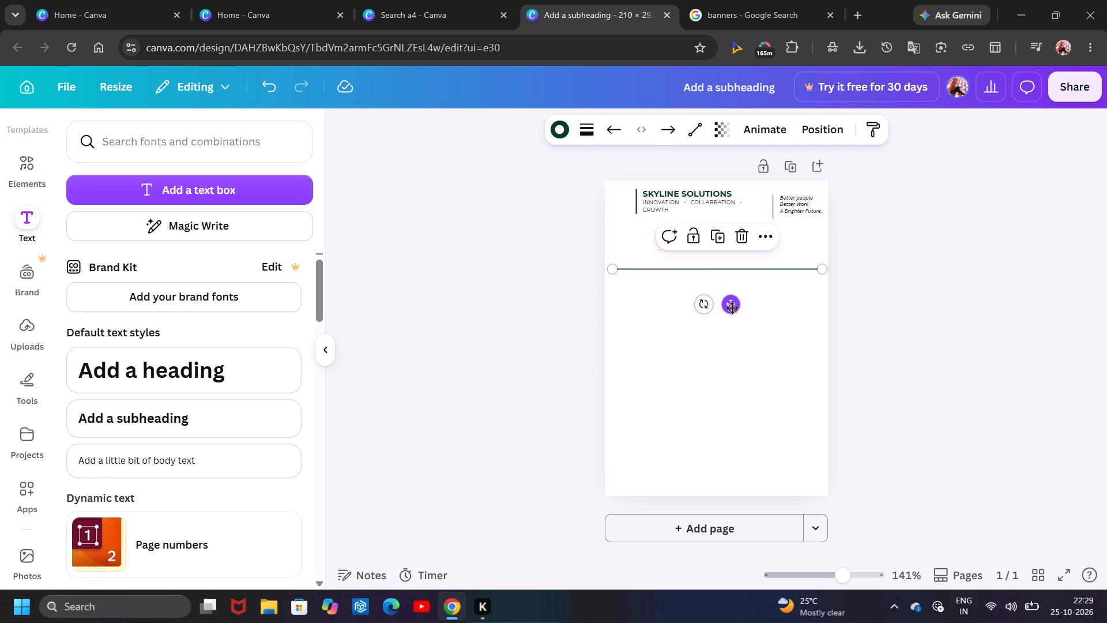
pyautogui.moveTo(732, 307); pyautogui.dragTo(731, 298)
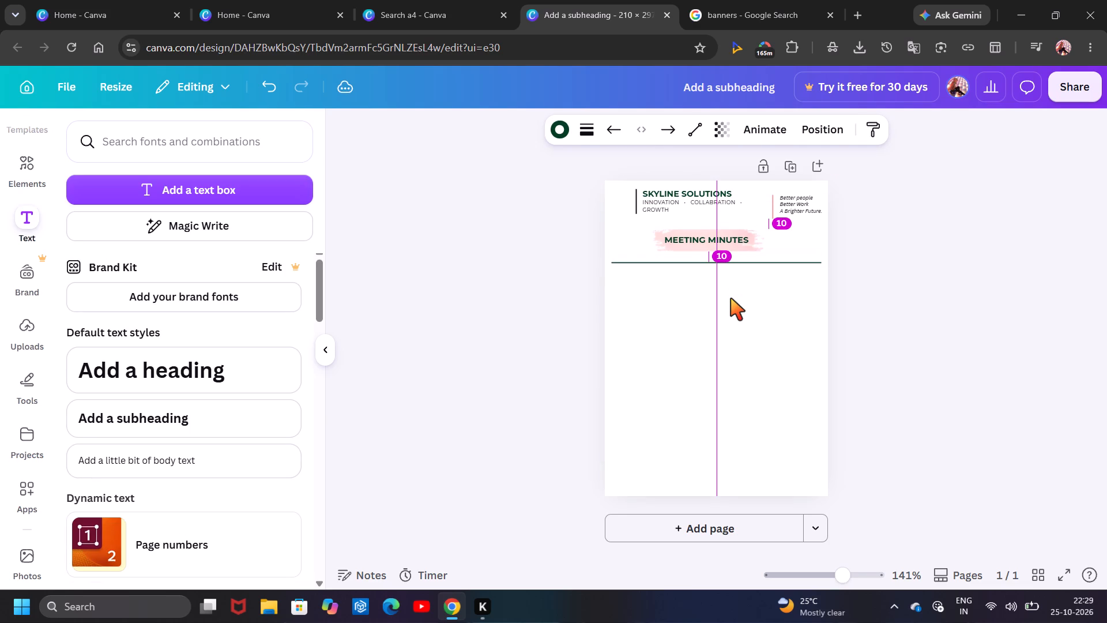
pyautogui.moveTo(731, 298); pyautogui.dragTo(731, 298)
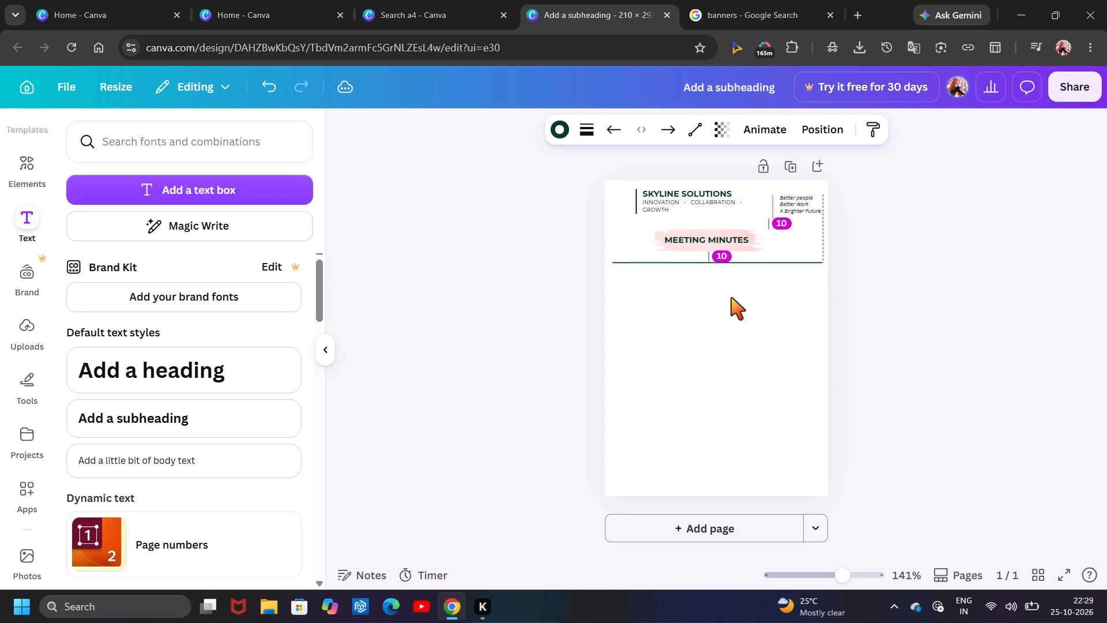
pyautogui.moveTo(731, 298); pyautogui.dragTo(721, 295)
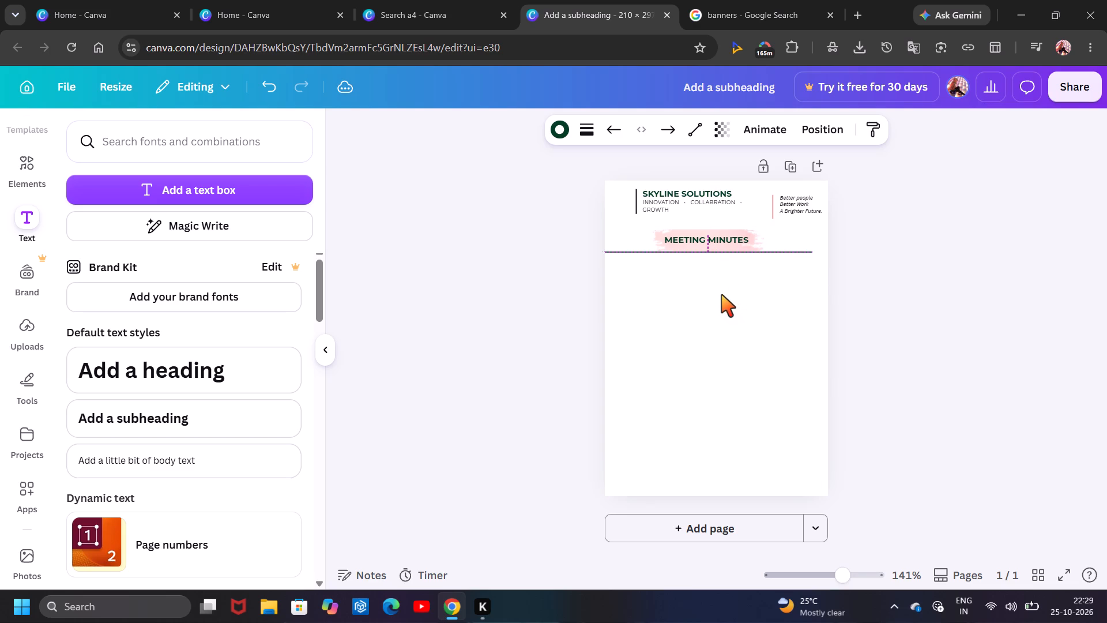
pyautogui.moveTo(721, 295); pyautogui.dragTo(722, 299)
pyautogui.click(810, 325)
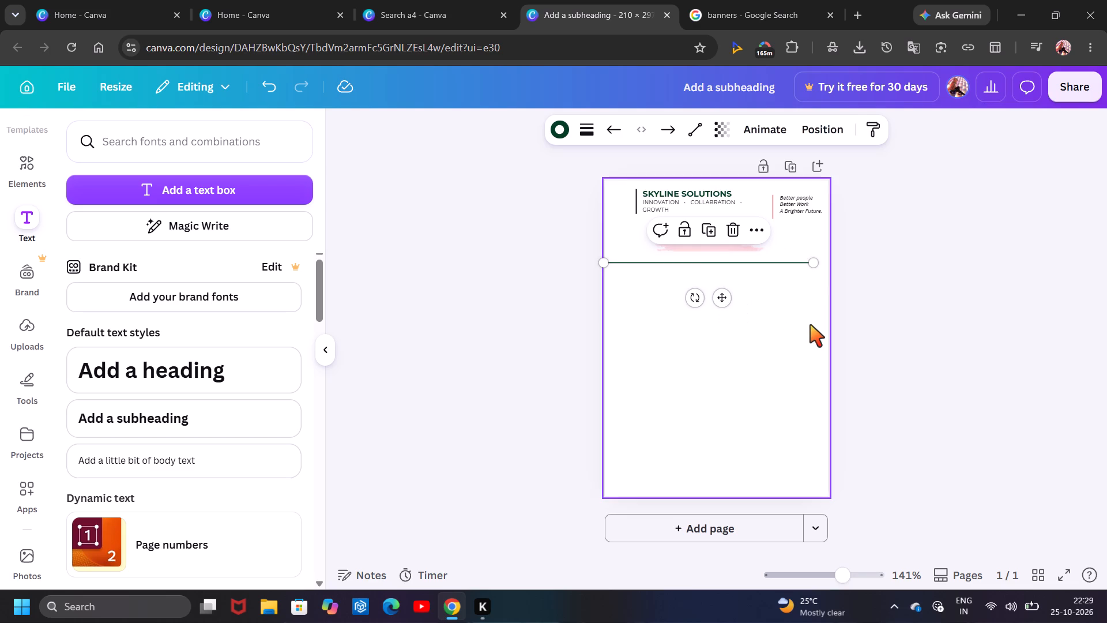
pyautogui.click(748, 266)
pyautogui.moveTo(721, 298); pyautogui.dragTo(724, 297)
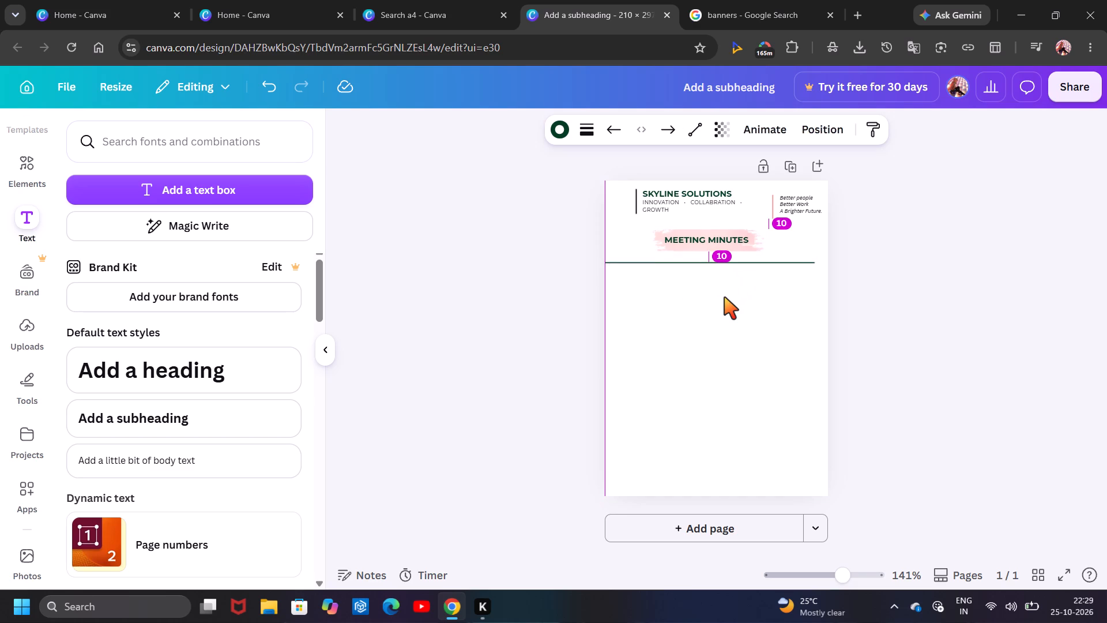
pyautogui.moveTo(724, 297); pyautogui.dragTo(727, 297)
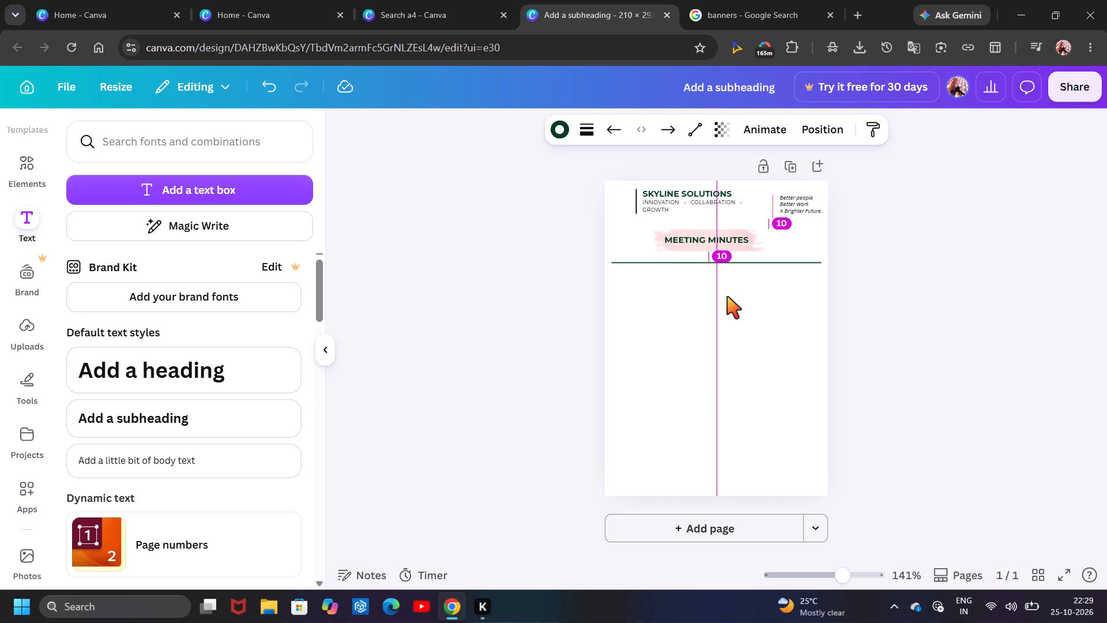
pyautogui.moveTo(727, 297); pyautogui.dragTo(729, 295)
pyautogui.click(791, 365)
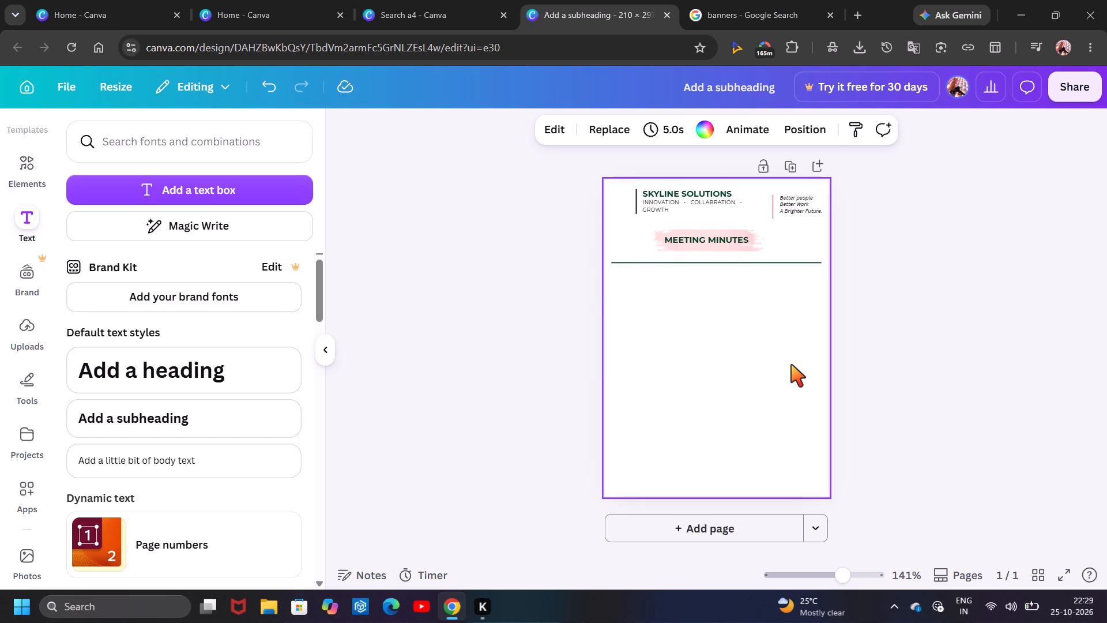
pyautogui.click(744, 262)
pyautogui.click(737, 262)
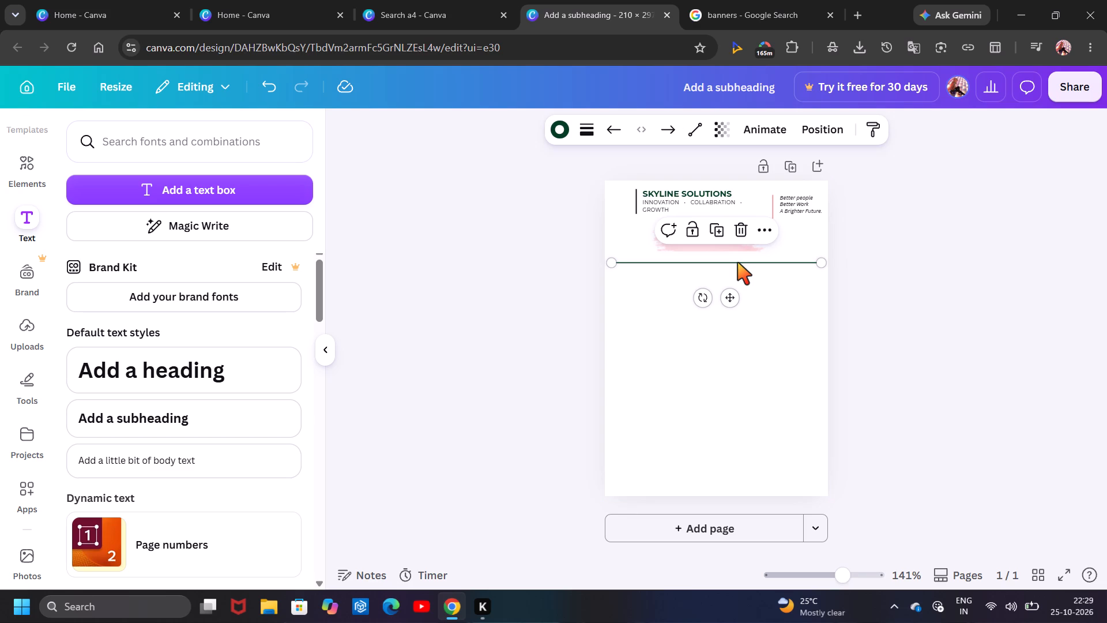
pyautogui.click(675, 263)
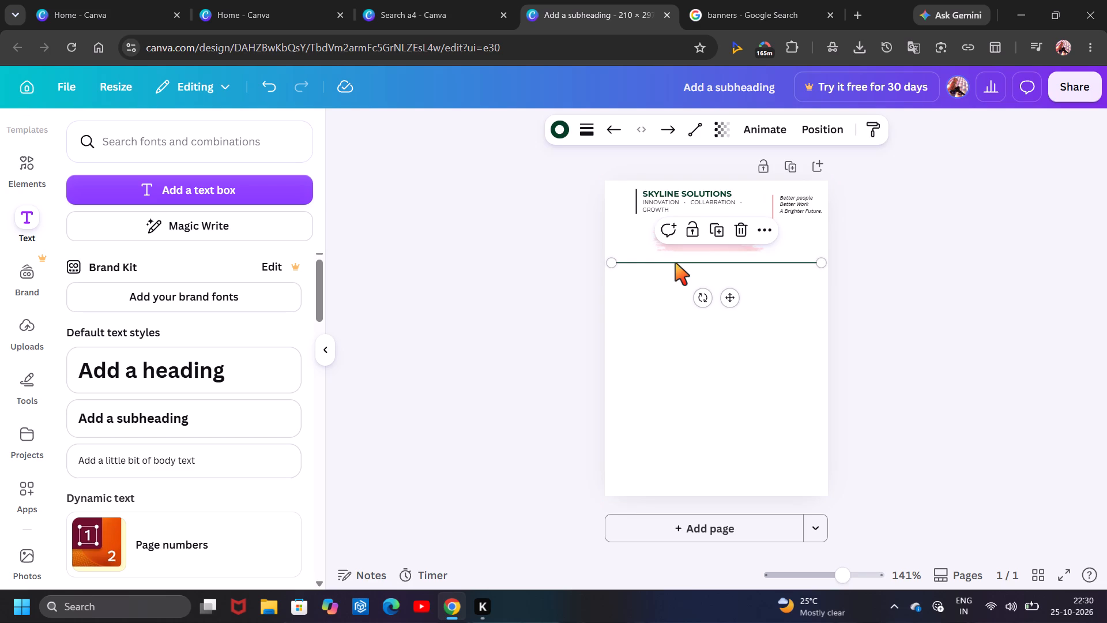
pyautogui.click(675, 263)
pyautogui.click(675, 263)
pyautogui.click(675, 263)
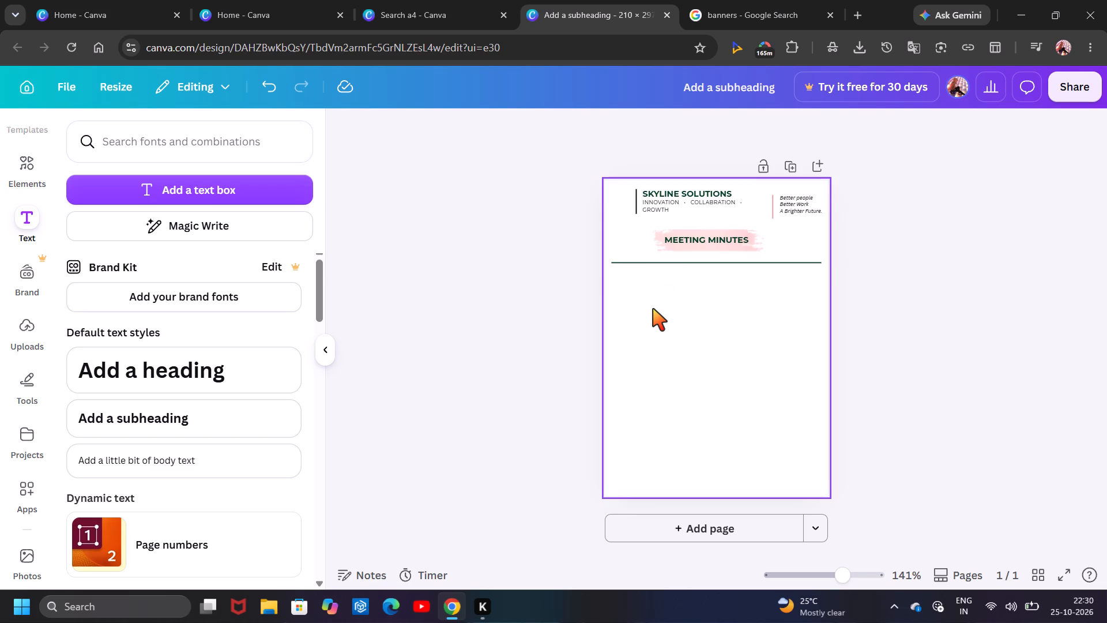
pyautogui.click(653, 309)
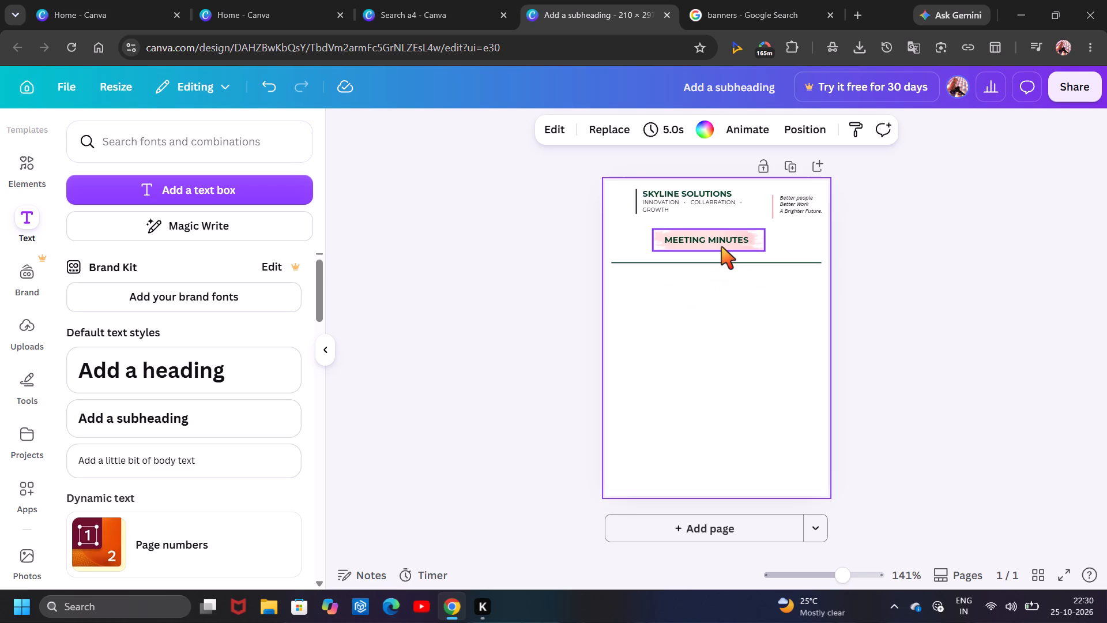
# Enlarge the pink brush-stroke banner behind MEETING MINUTES slightly, extending its right edge.
pyautogui.click(721, 247)
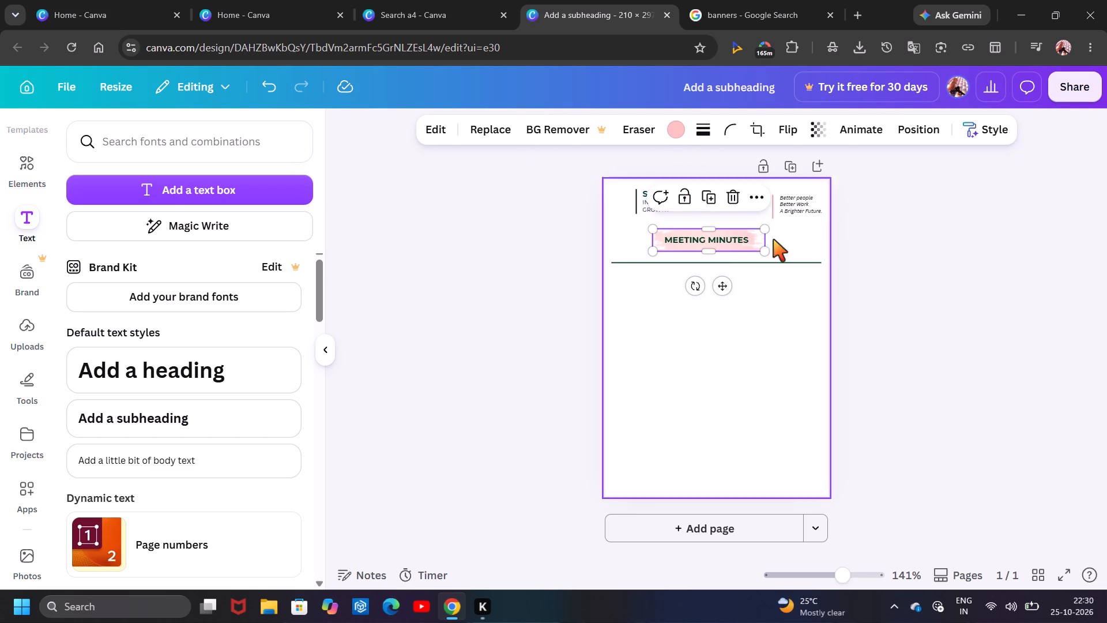
pyautogui.moveTo(763, 248); pyautogui.dragTo(773, 248)
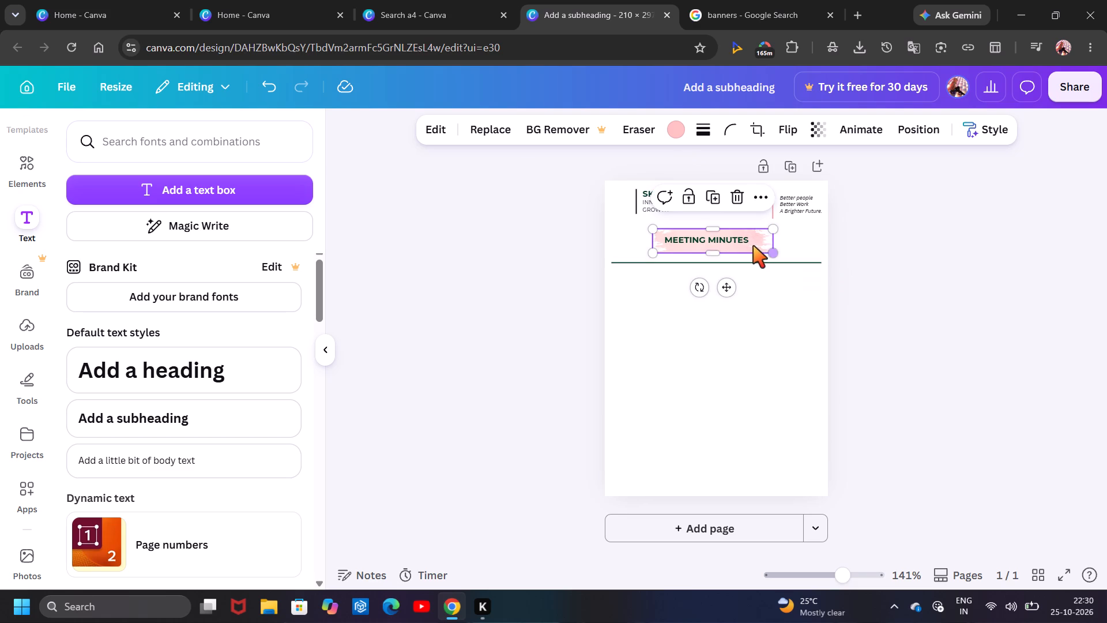
# Move the MEETING MINUTES text off the pink banner to just above its right part.
pyautogui.moveTo(738, 242); pyautogui.dragTo(741, 252)
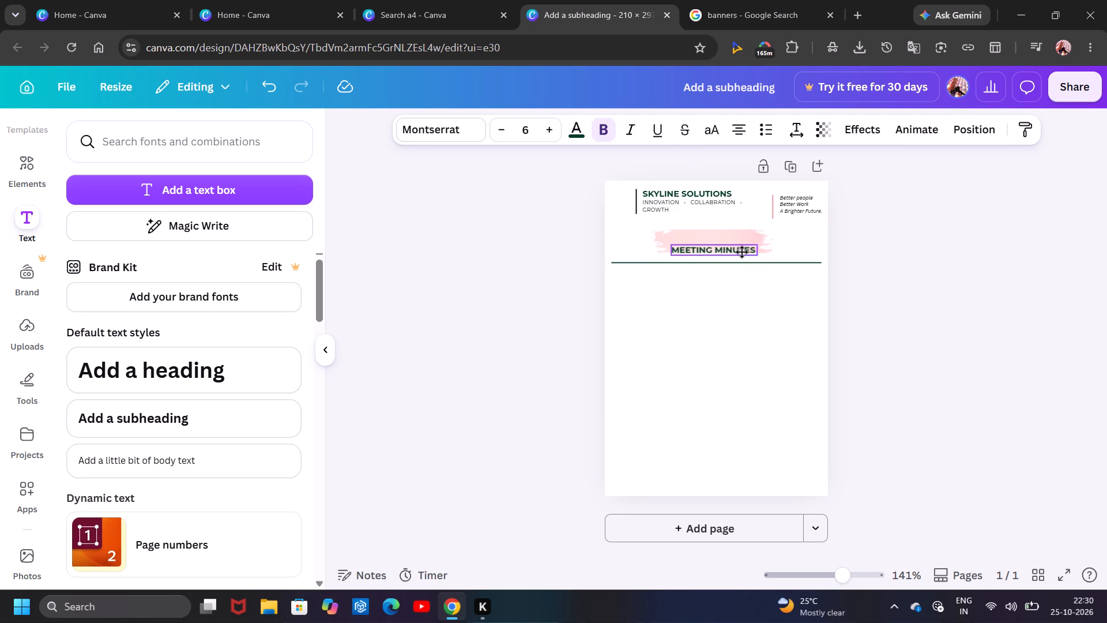
pyautogui.moveTo(741, 252); pyautogui.dragTo(774, 222)
# Shift the pink brush-stroke banner slightly left and enlarge it to about 128 wide.
pyautogui.moveTo(731, 242); pyautogui.dragTo(725, 240)
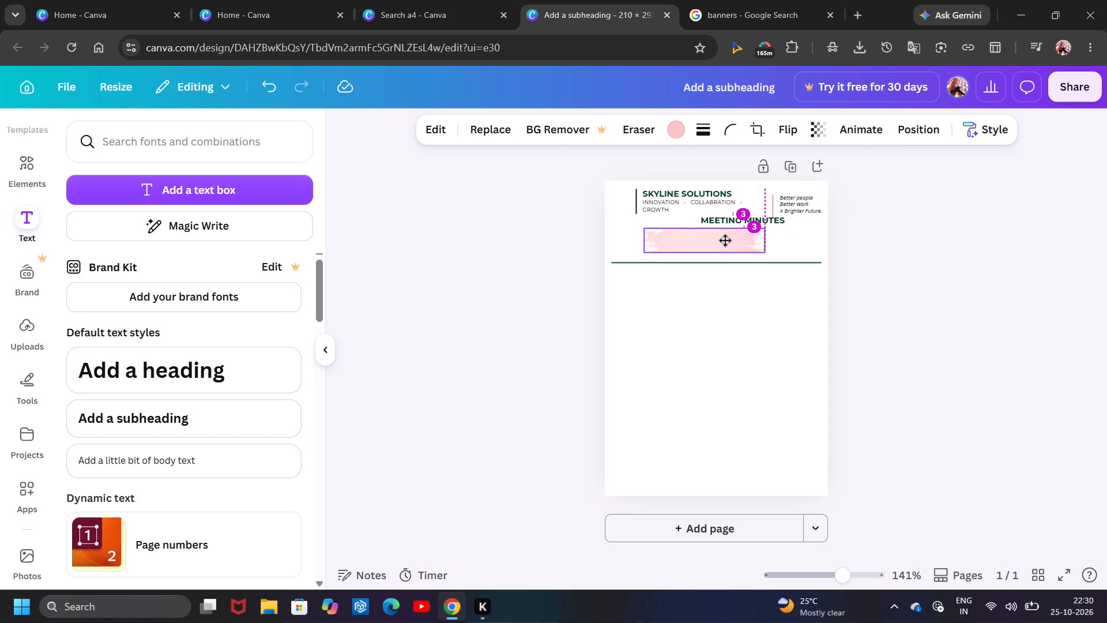
pyautogui.moveTo(725, 240); pyautogui.dragTo(725, 239)
pyautogui.moveTo(765, 251); pyautogui.dragTo(777, 249)
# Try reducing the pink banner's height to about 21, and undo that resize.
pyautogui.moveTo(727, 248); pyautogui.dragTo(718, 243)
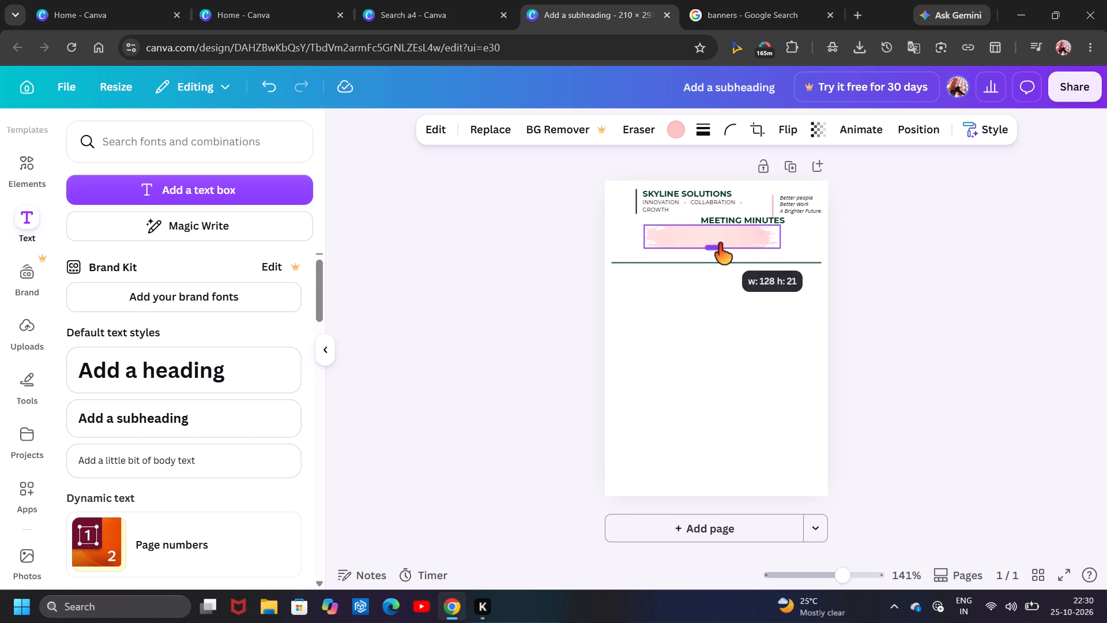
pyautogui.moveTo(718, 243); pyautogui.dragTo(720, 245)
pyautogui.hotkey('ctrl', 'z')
# Nudge the pink banner to line up with the left edge of the SKYLINE SOLUTIONS text.
pyautogui.click(717, 242)
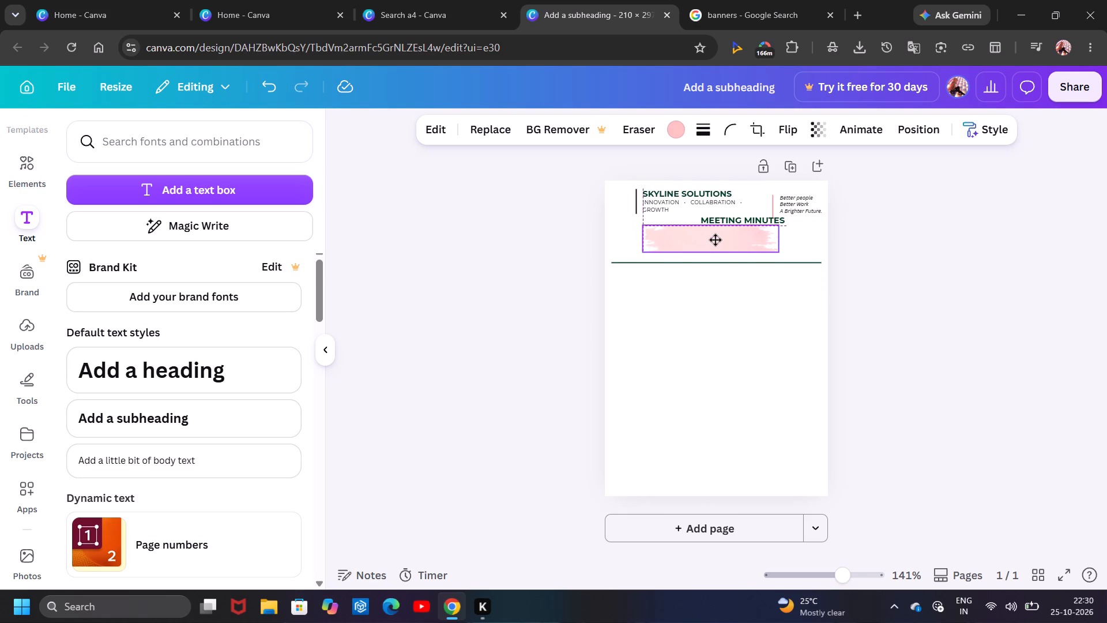
pyautogui.click(824, 250)
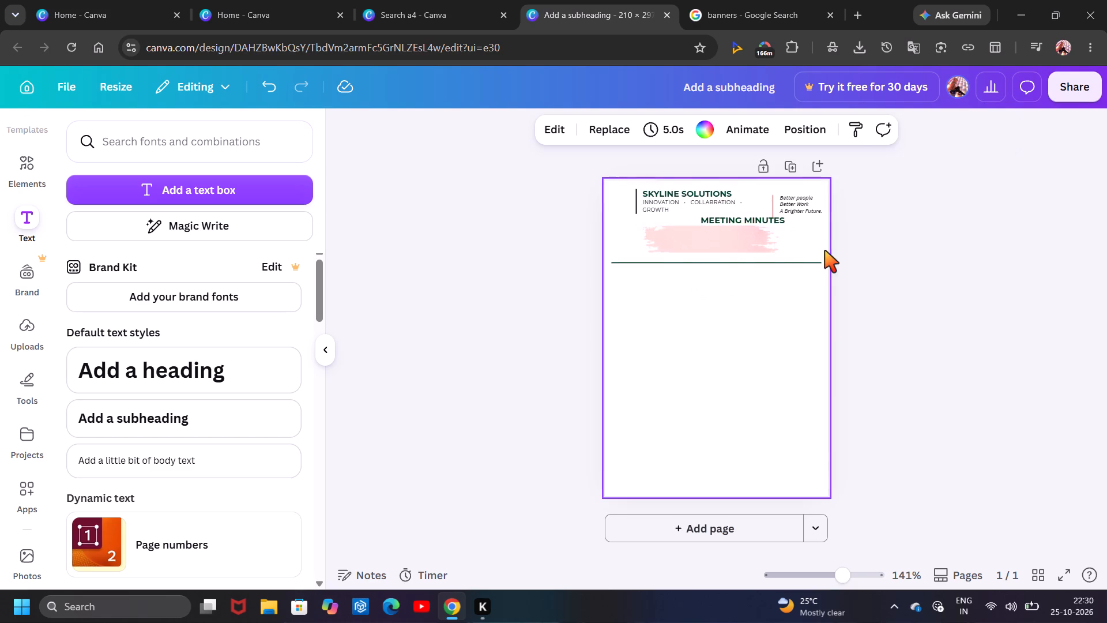
# Move the MEETING MINUTES text down onto the middle of the pink brush-stroke banner.
pyautogui.click(760, 222)
pyautogui.moveTo(760, 222); pyautogui.dragTo(739, 243)
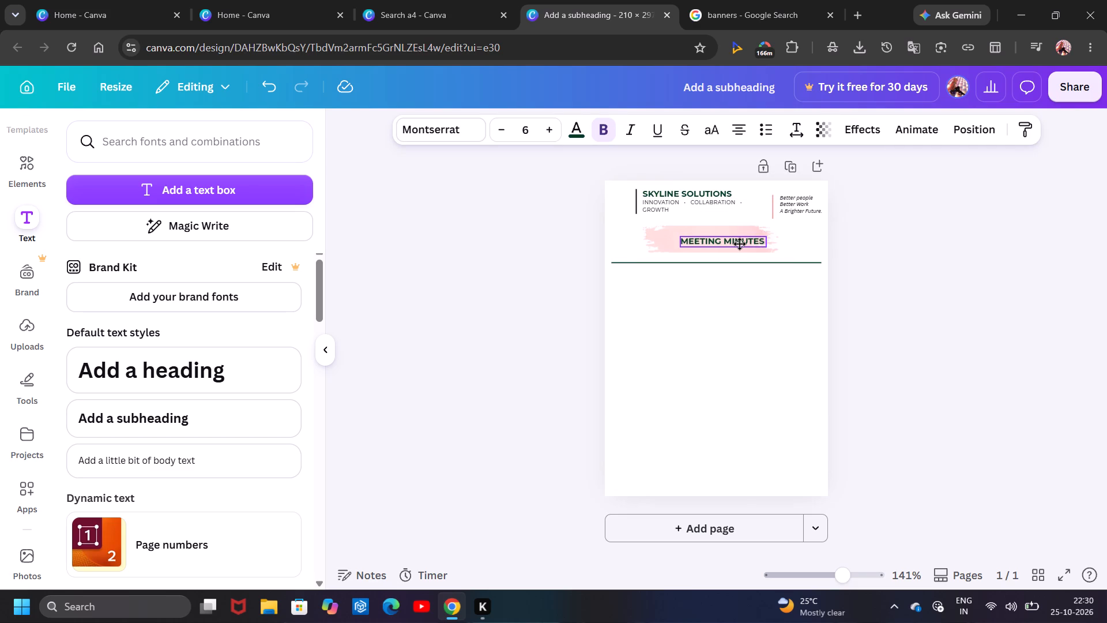
pyautogui.moveTo(739, 243); pyautogui.dragTo(734, 240)
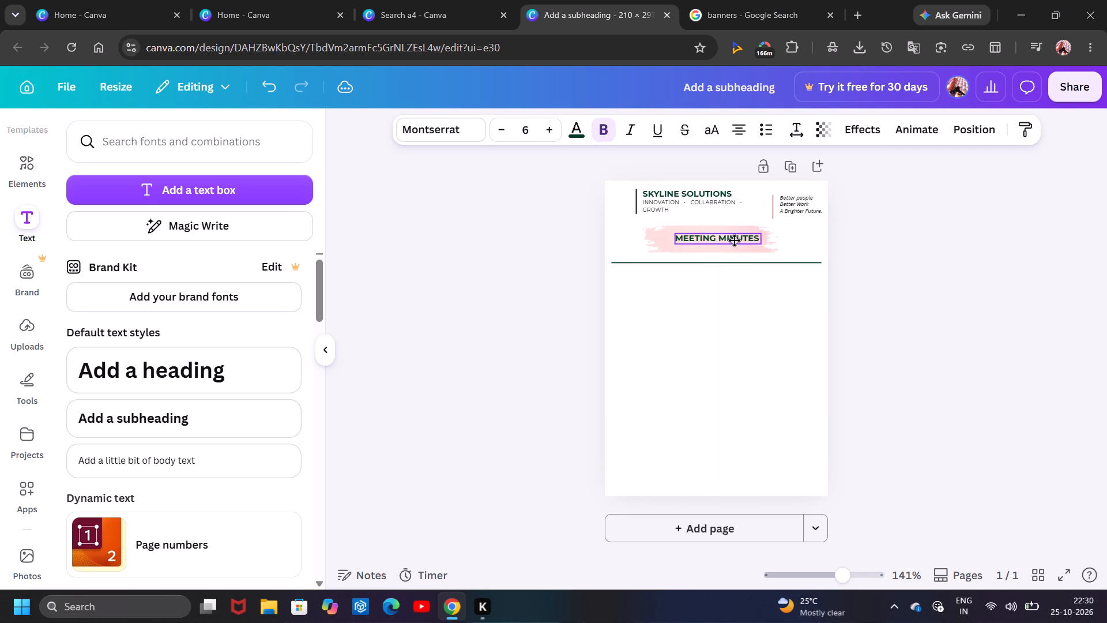
pyautogui.moveTo(734, 240); pyautogui.dragTo(731, 239)
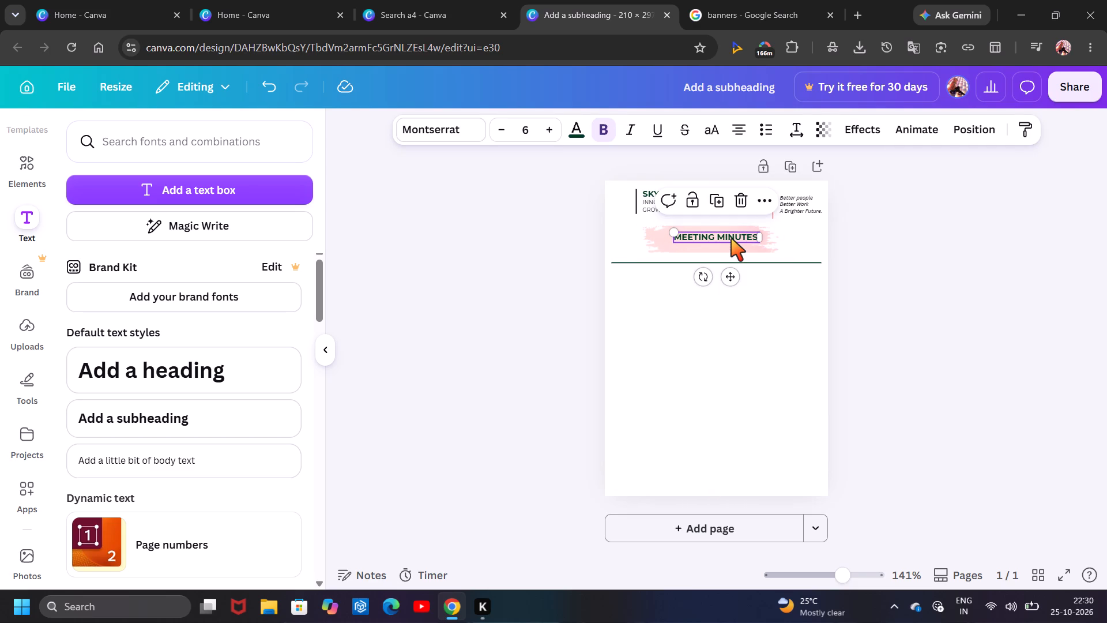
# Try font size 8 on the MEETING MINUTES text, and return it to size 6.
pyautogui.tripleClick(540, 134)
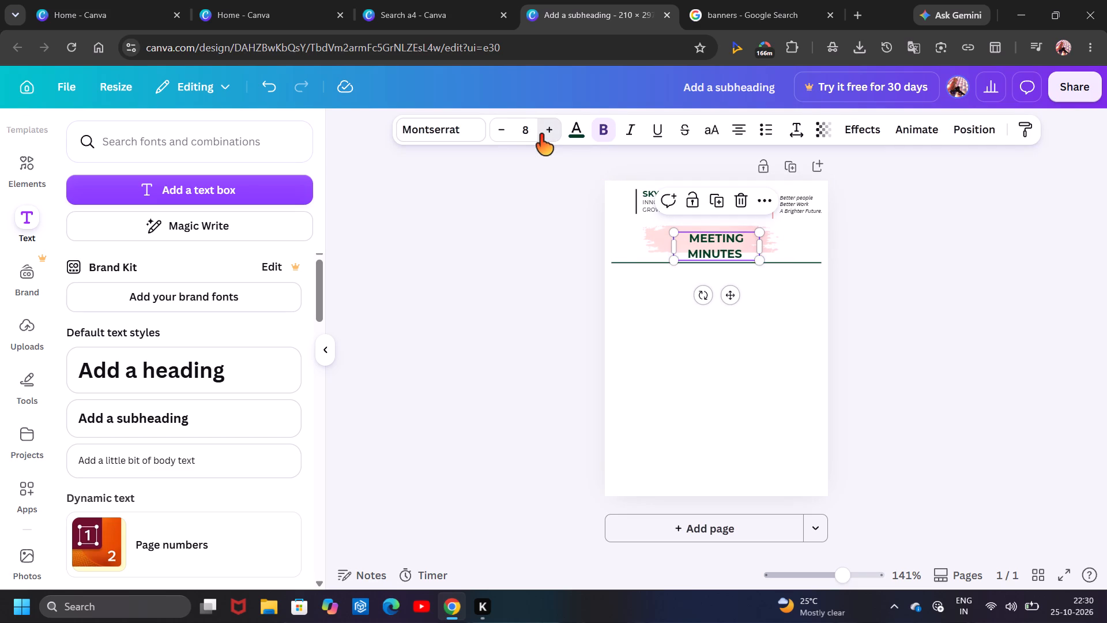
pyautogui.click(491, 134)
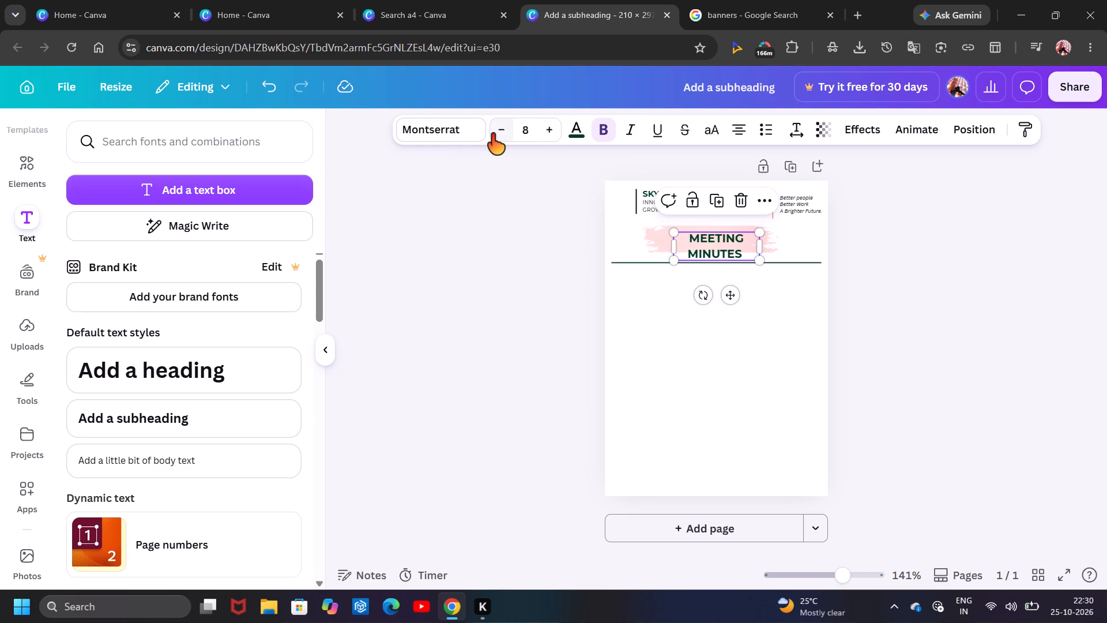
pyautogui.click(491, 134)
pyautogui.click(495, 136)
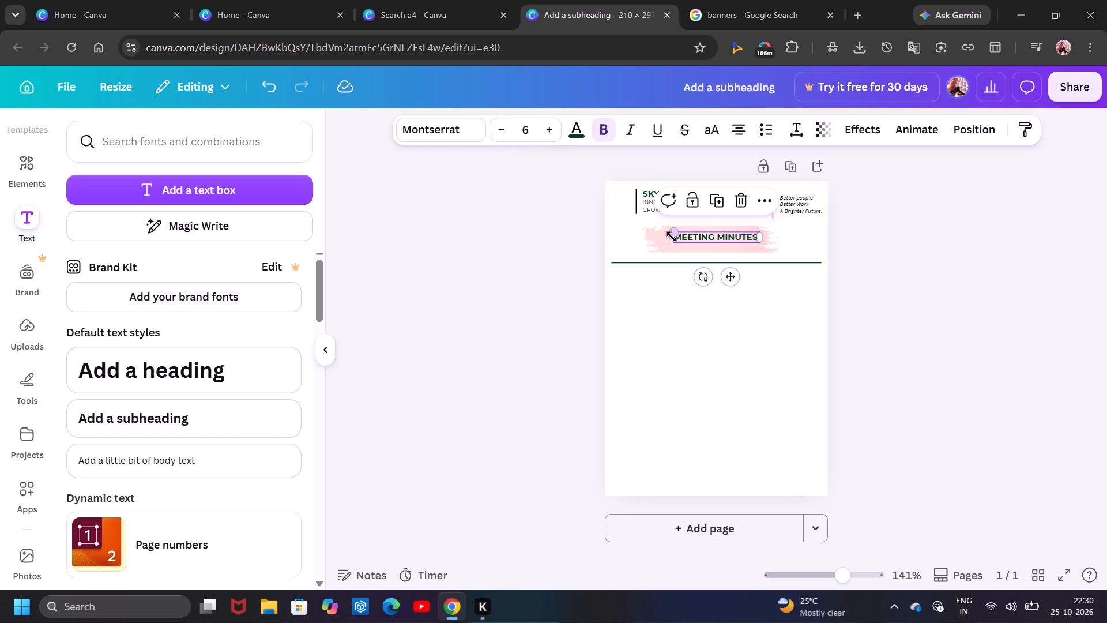
# Set the MEETING MINUTES text to size 7 and widen its text box to fit one line, centred on the pink banner.
pyautogui.click(756, 239)
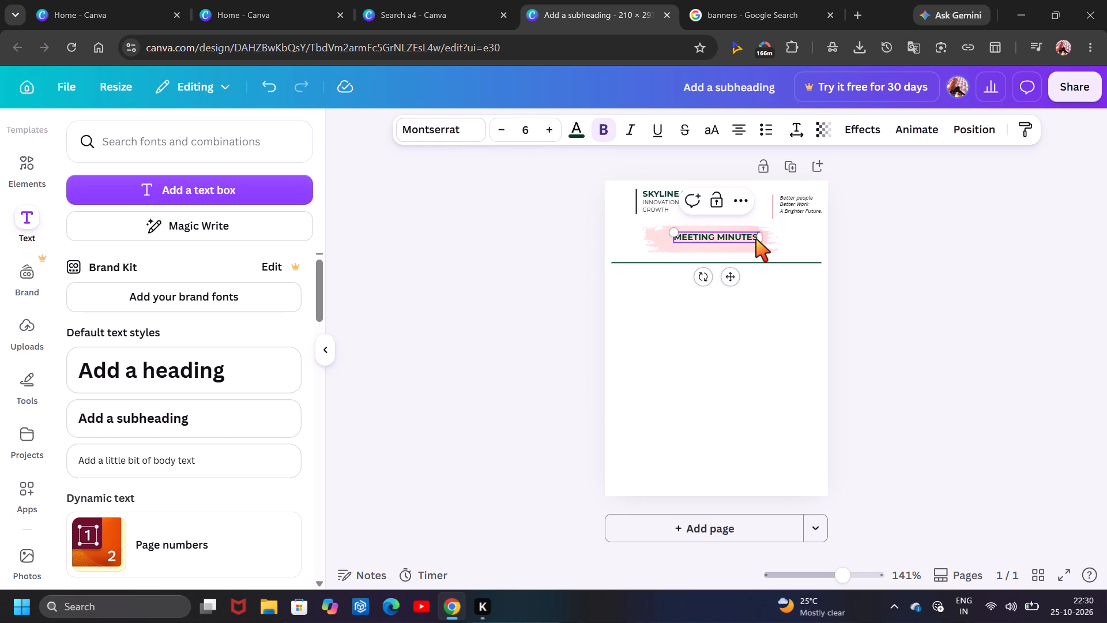
pyautogui.click(756, 239)
pyautogui.moveTo(756, 239); pyautogui.dragTo(765, 251)
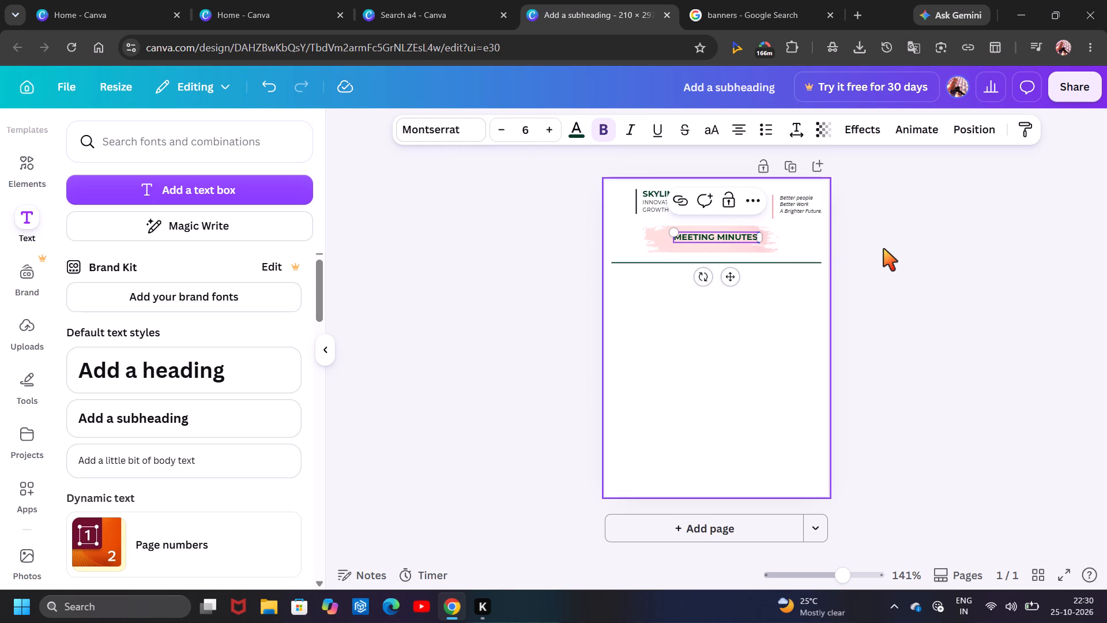
pyautogui.click(551, 136)
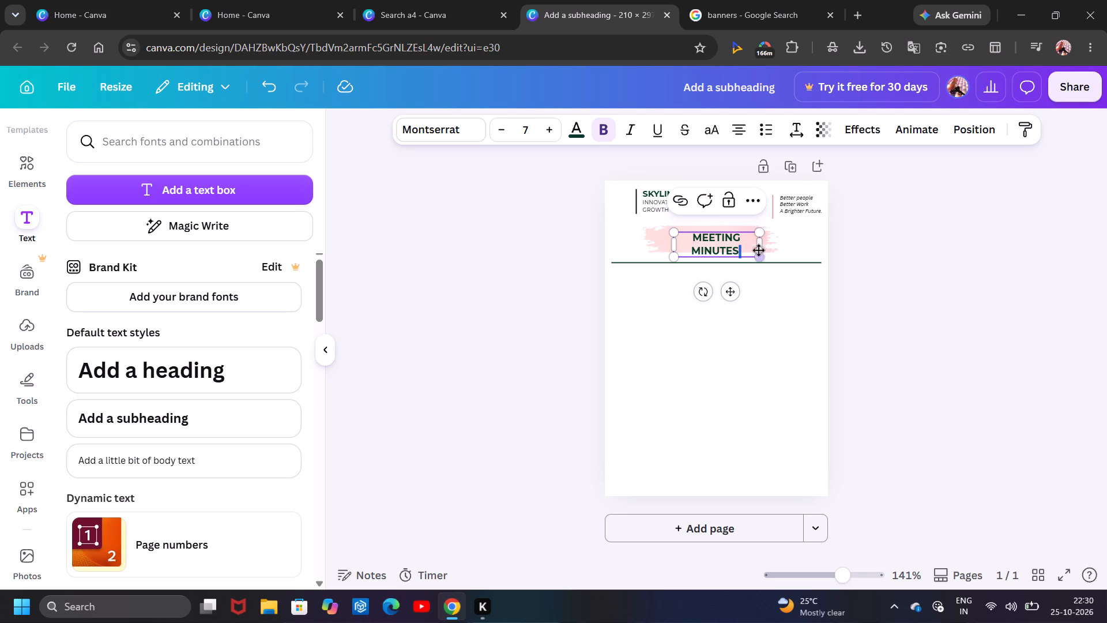
pyautogui.moveTo(760, 243); pyautogui.dragTo(780, 239)
pyautogui.moveTo(728, 239); pyautogui.dragTo(701, 239)
pyautogui.moveTo(780, 242); pyautogui.dragTo(803, 269)
pyautogui.moveTo(751, 280); pyautogui.dragTo(726, 280)
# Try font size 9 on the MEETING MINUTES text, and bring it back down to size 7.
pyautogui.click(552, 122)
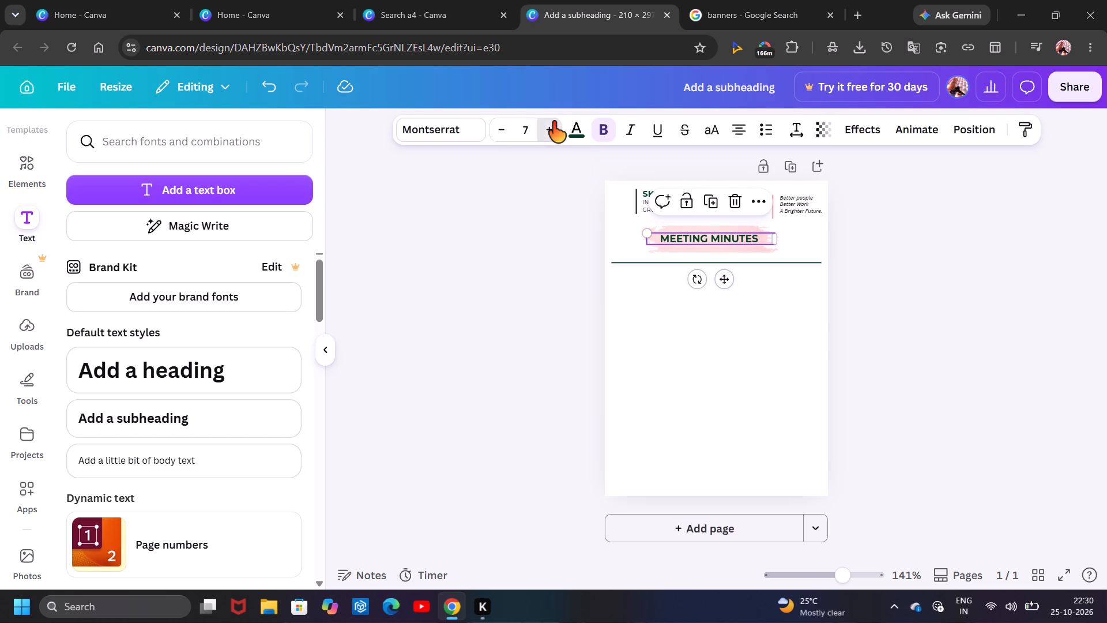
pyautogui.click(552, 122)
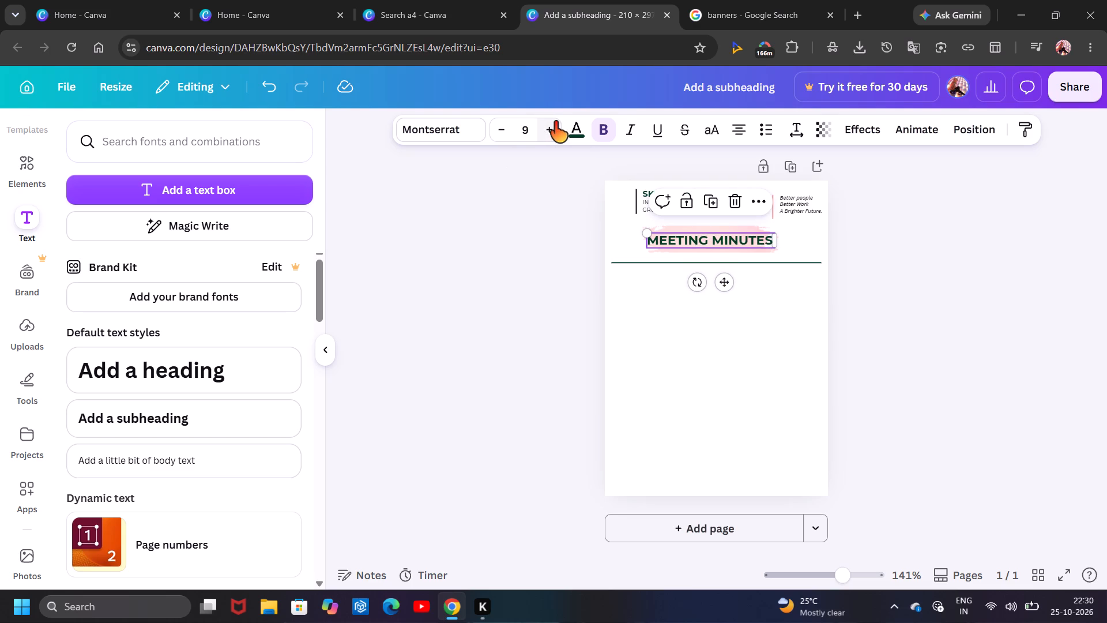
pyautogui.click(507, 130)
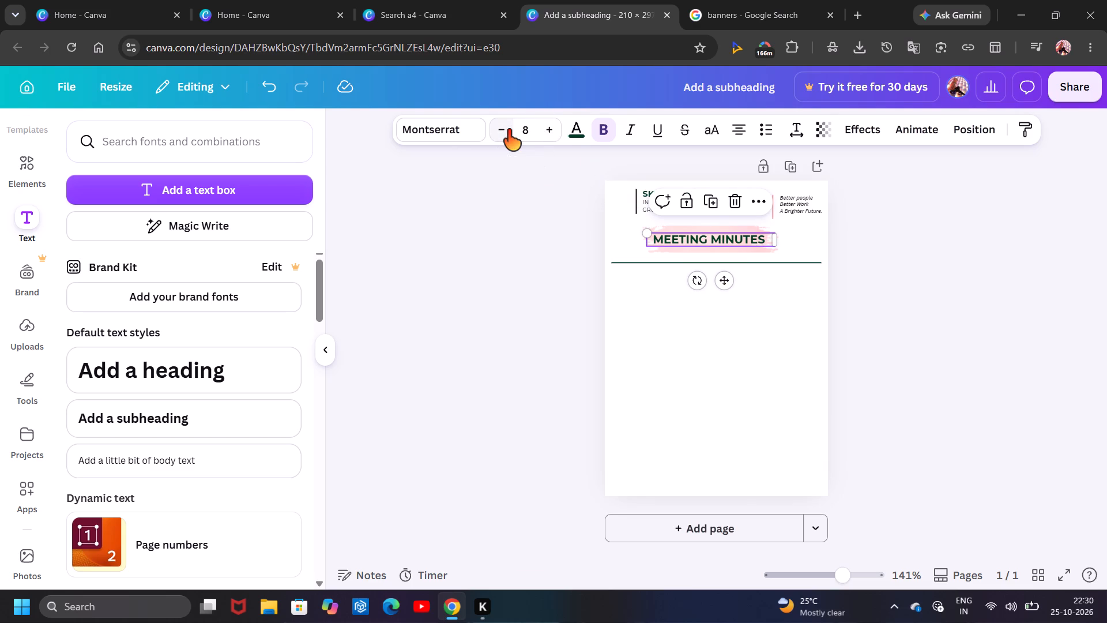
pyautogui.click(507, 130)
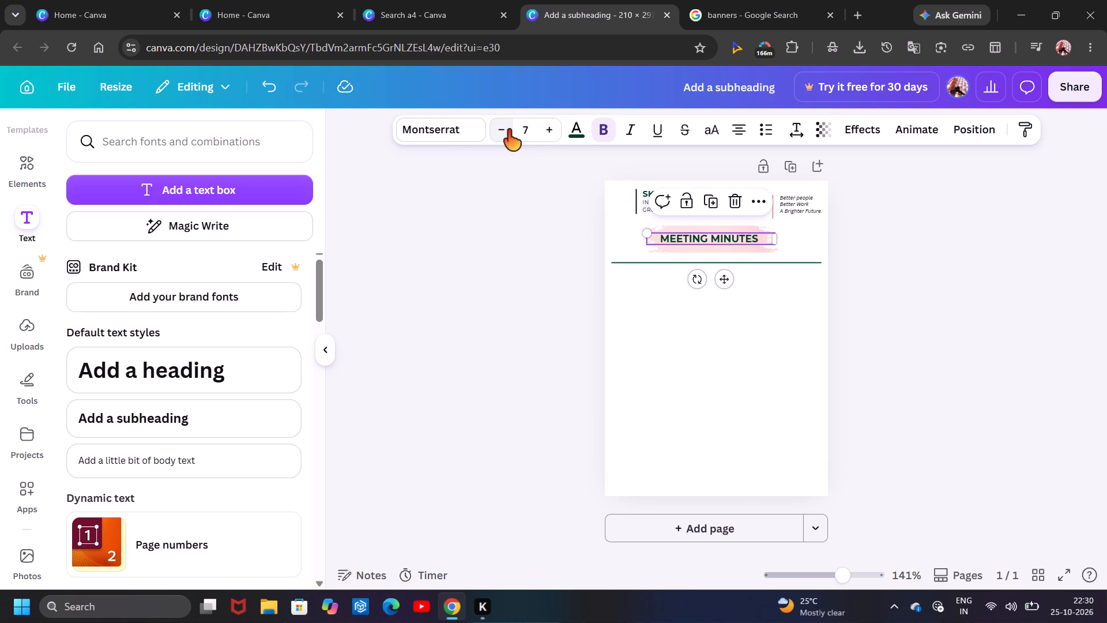
# Stretch the pink brush-stroke banner outward at both ends so it extends well beyond the MEETING MINUTES title.
pyautogui.click(690, 252)
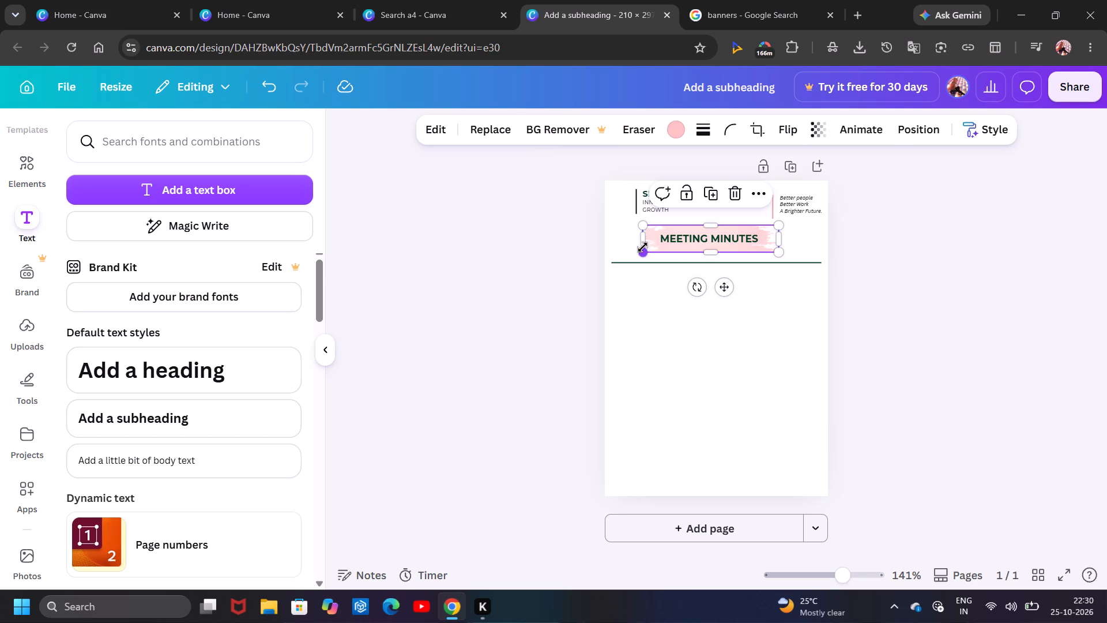
pyautogui.moveTo(642, 242); pyautogui.dragTo(631, 240)
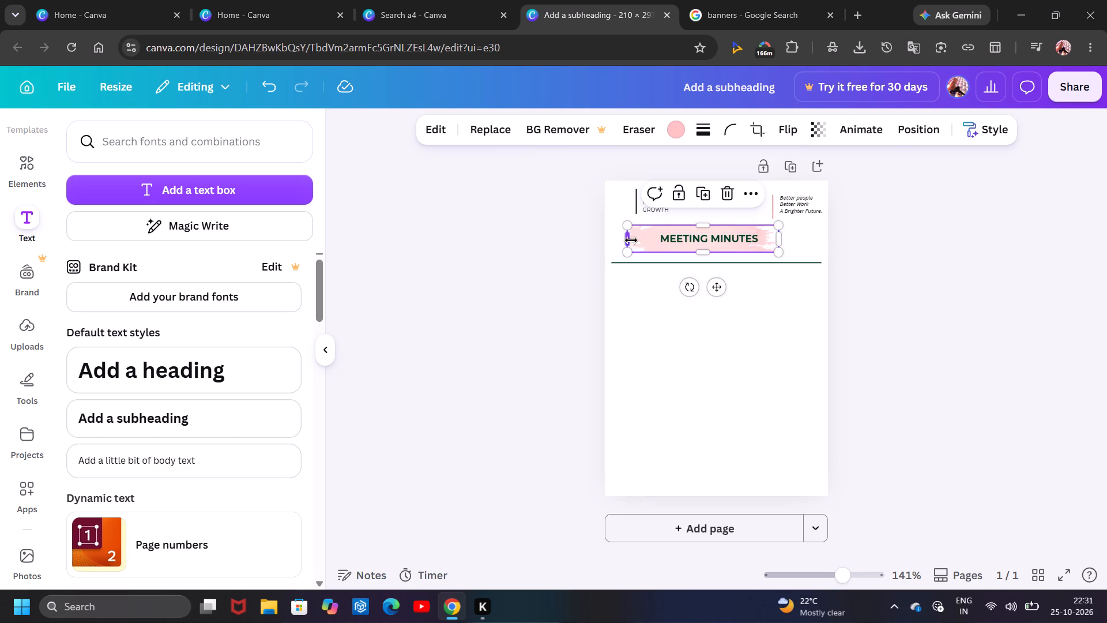
pyautogui.moveTo(780, 239); pyautogui.dragTo(796, 238)
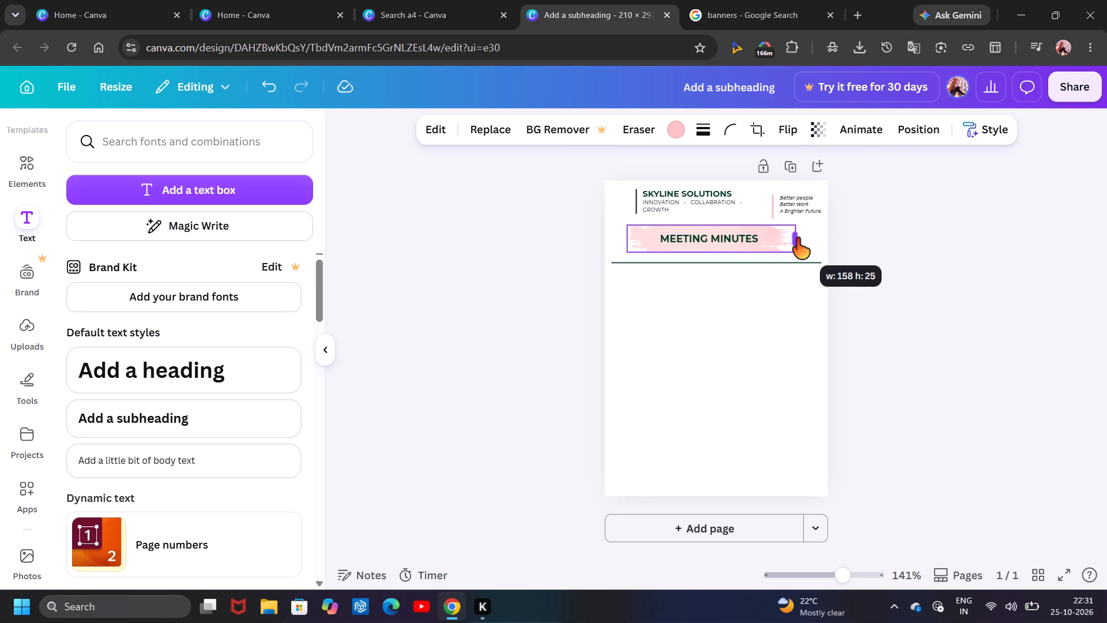
pyautogui.moveTo(796, 238); pyautogui.dragTo(789, 242)
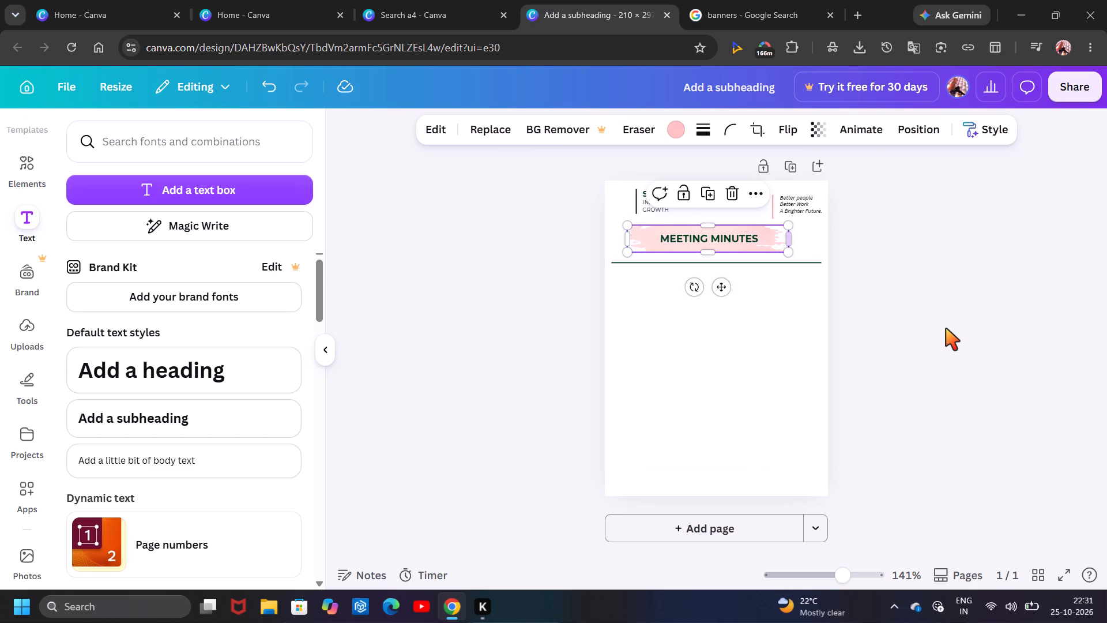
pyautogui.click(946, 328)
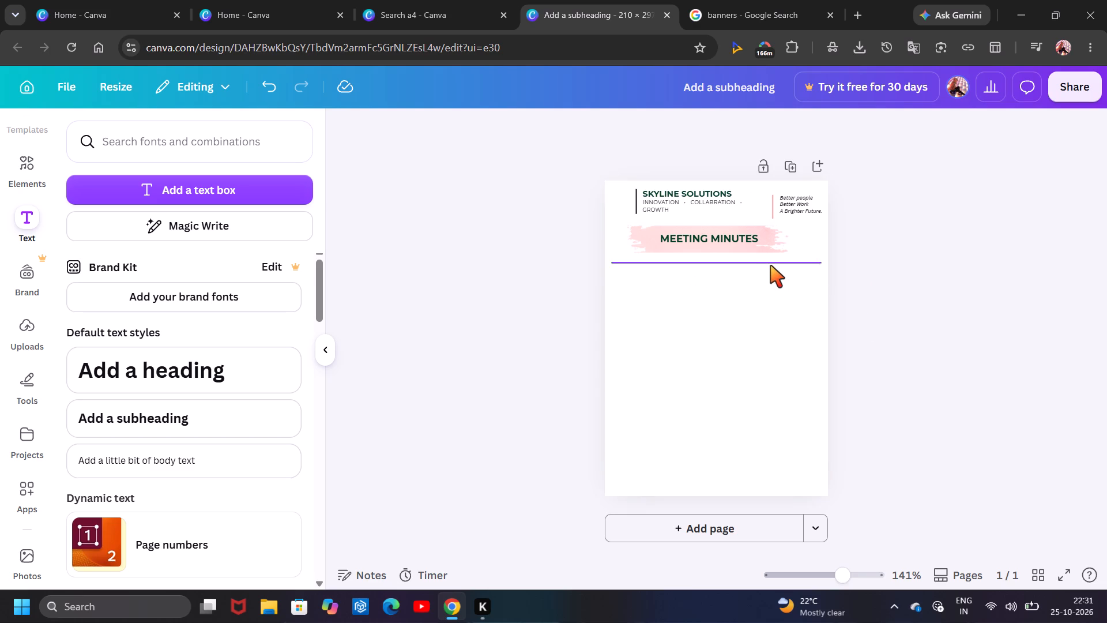
# Move the green horizontal divider line up slightly, closer beneath the pink banner.
pyautogui.click(728, 260)
pyautogui.moveTo(731, 303); pyautogui.dragTo(734, 297)
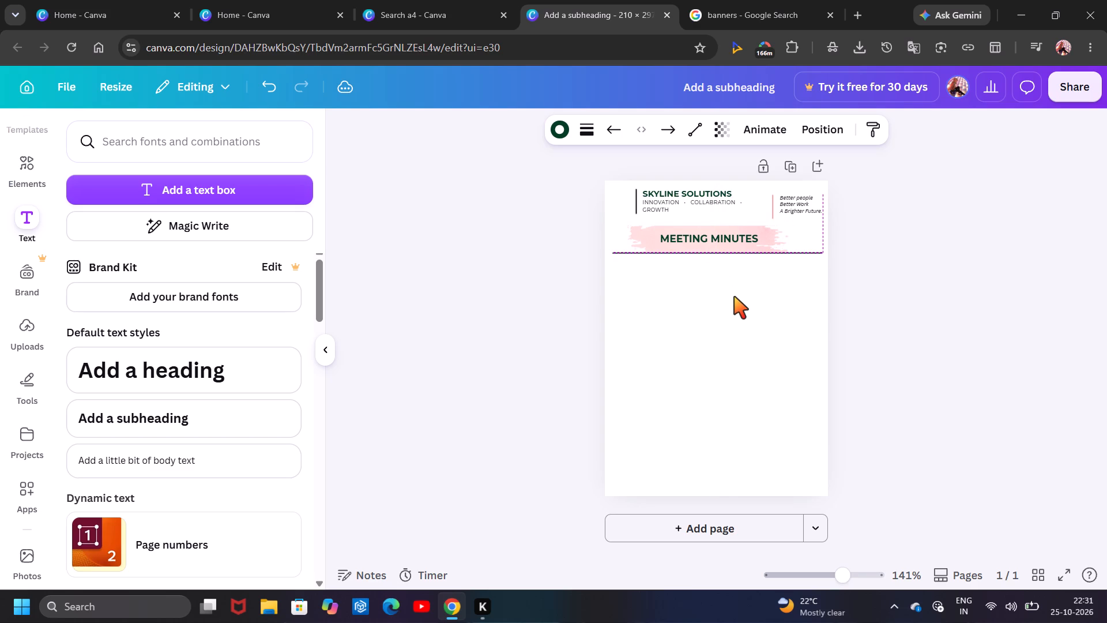
pyautogui.moveTo(734, 297); pyautogui.dragTo(734, 298)
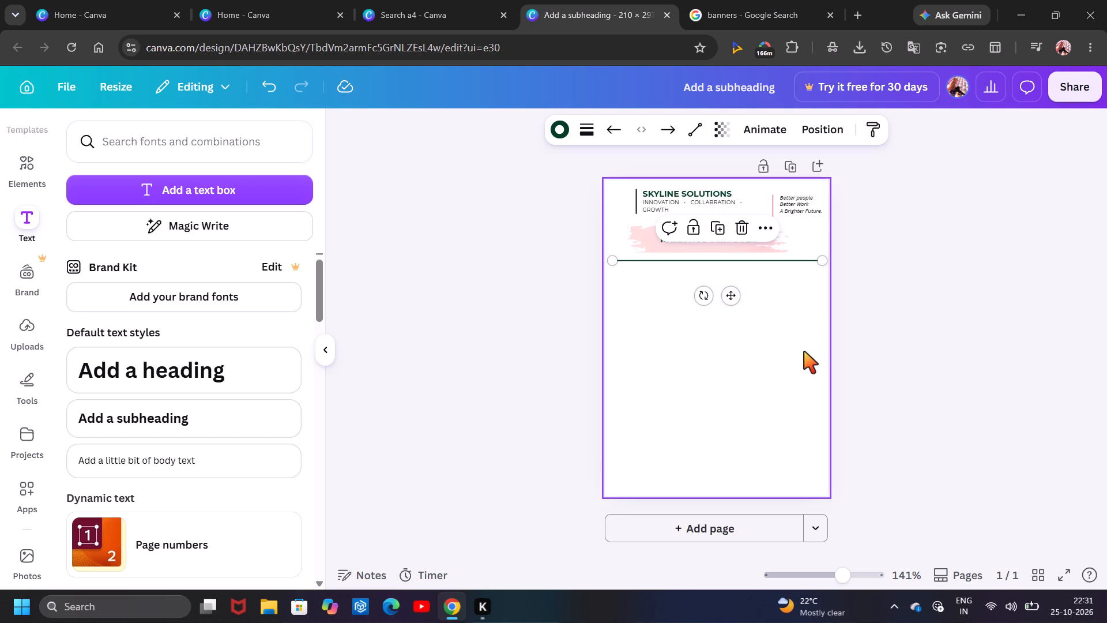
pyautogui.click(798, 356)
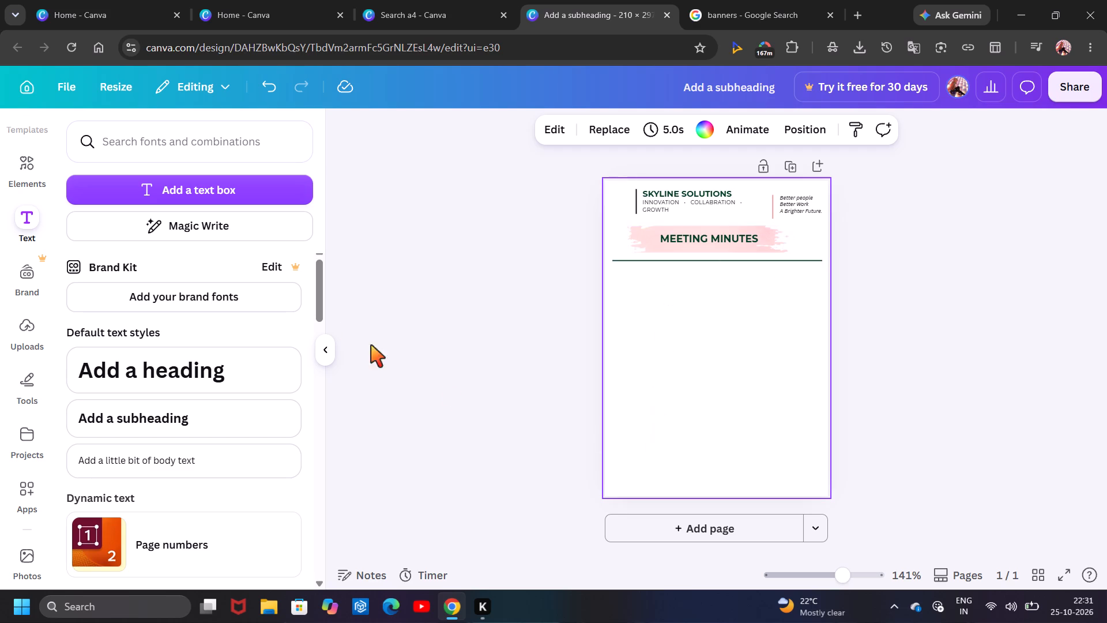
# Leave the banners search and add a rounded square from the Shapes category to the blank area below the divider.
pyautogui.click(21, 171)
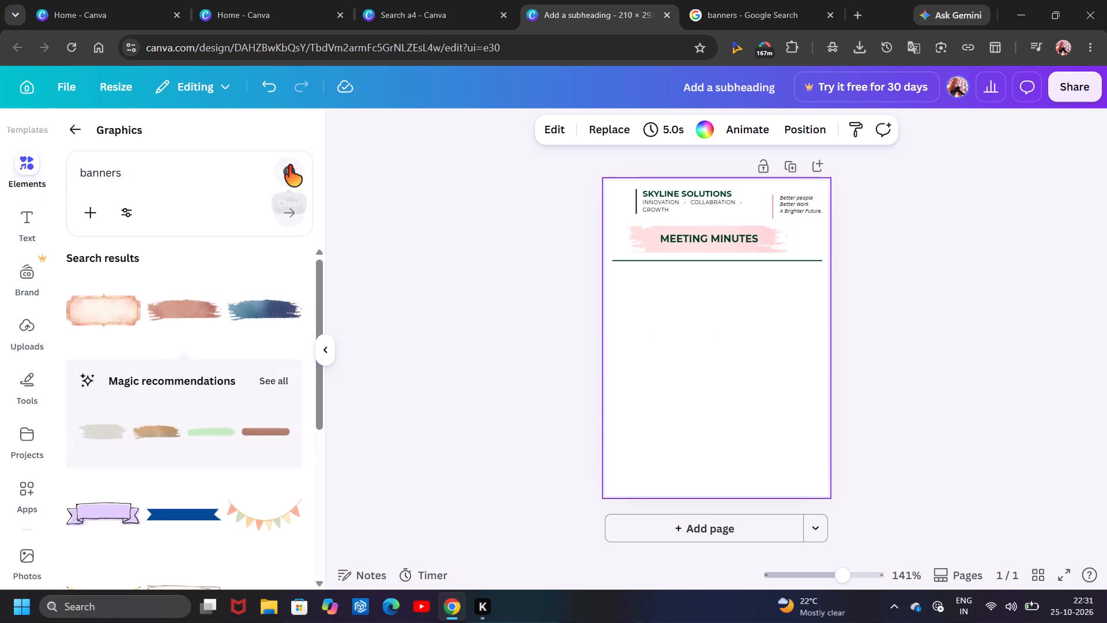
pyautogui.click(288, 166)
pyautogui.click(79, 127)
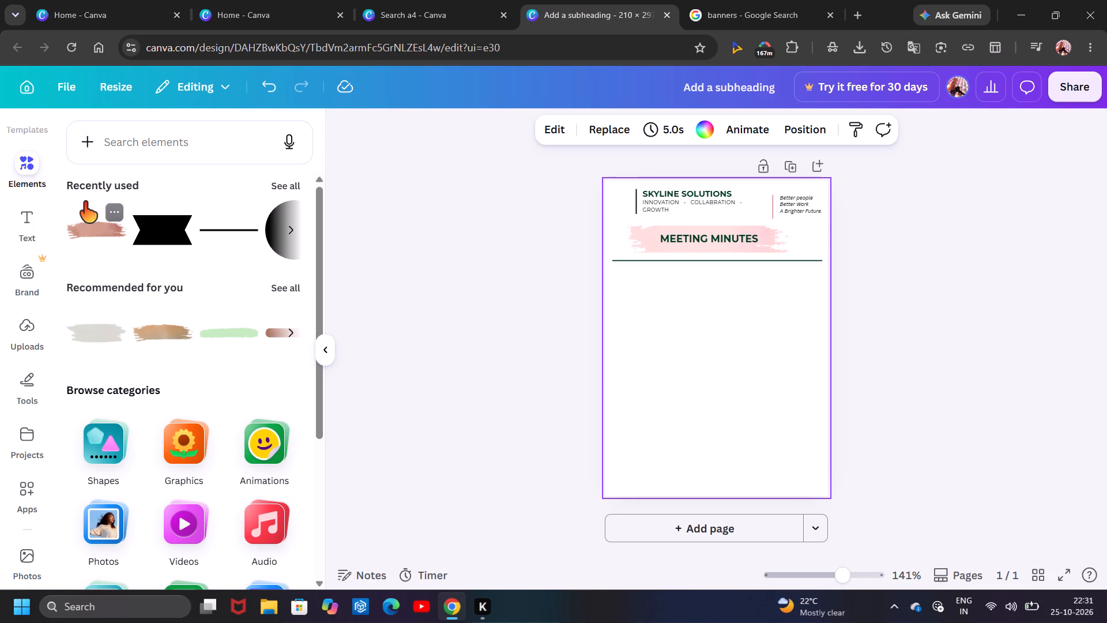
pyautogui.scroll(4, 198, 170)
pyautogui.scroll(-3, 165, 287)
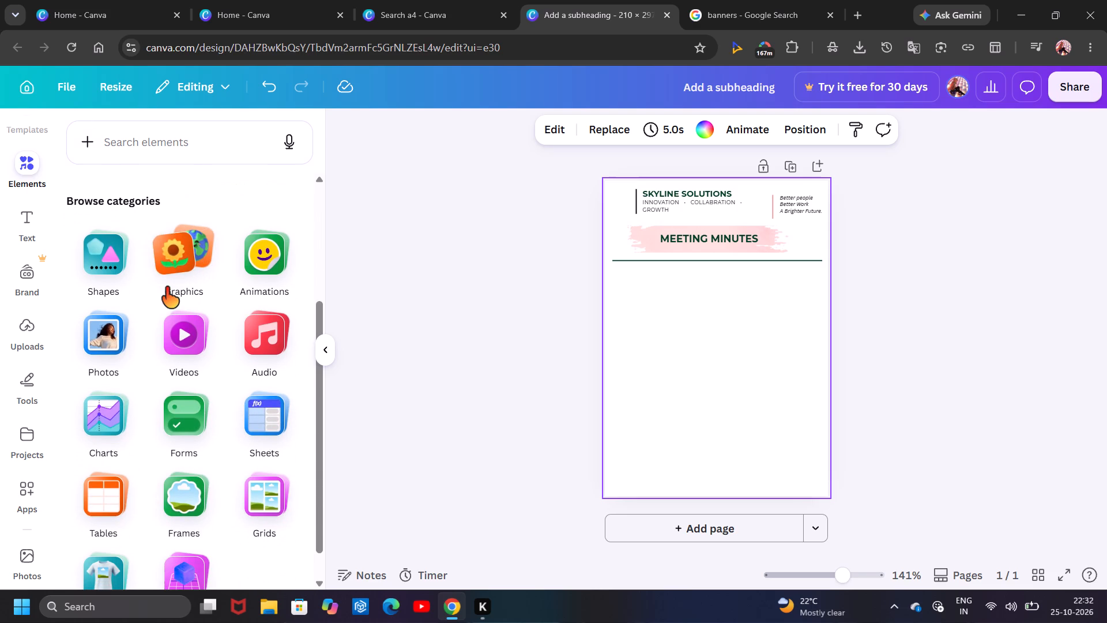
pyautogui.scroll(-1, 165, 287)
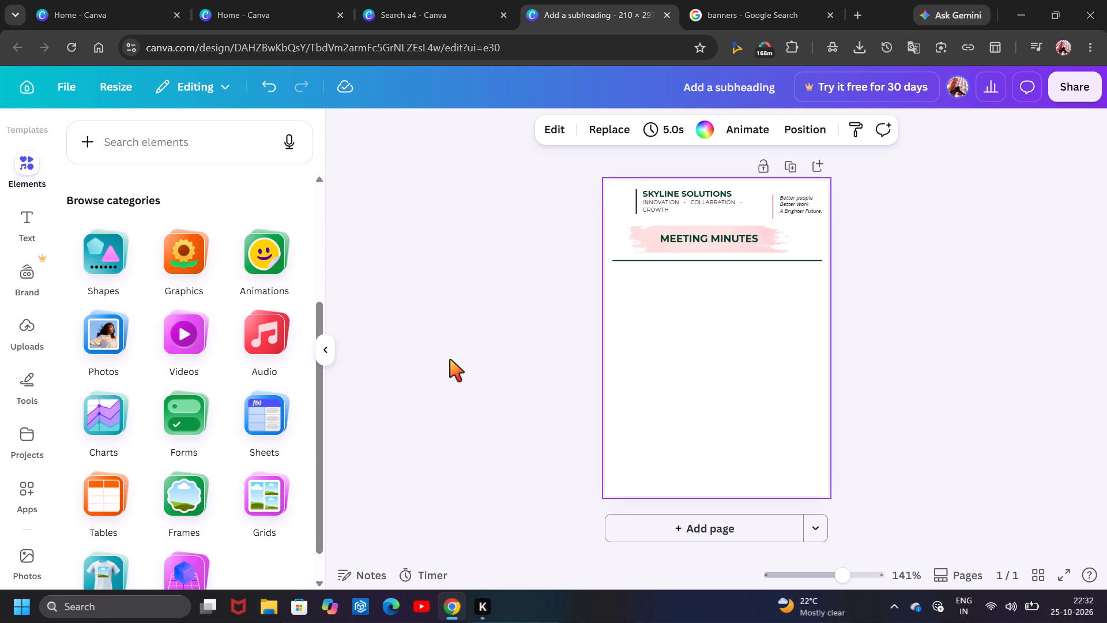
pyautogui.click(84, 242)
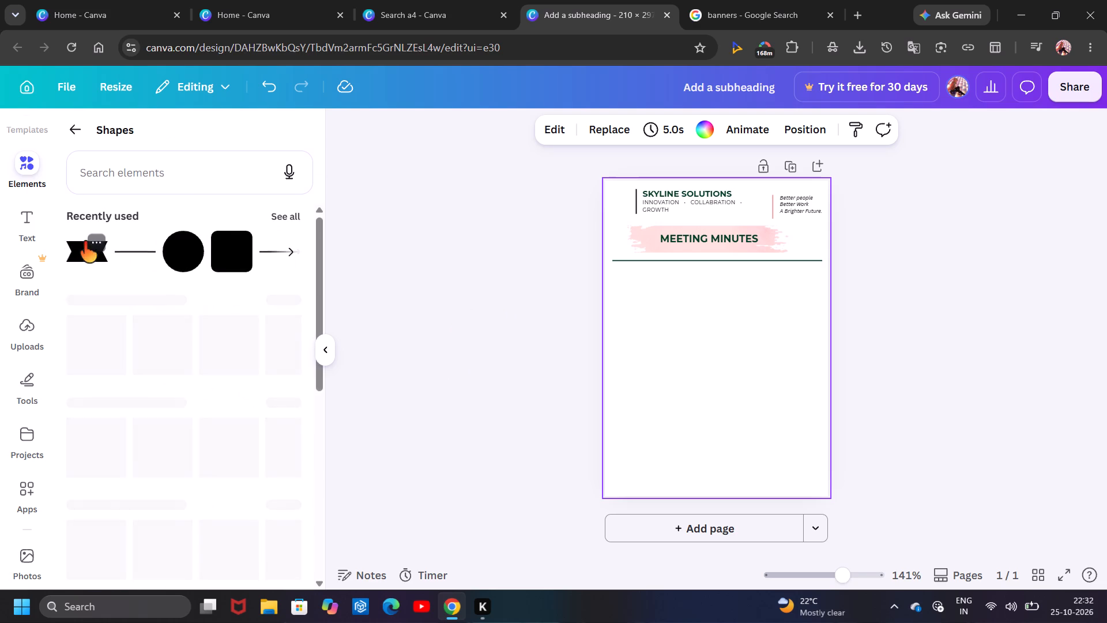
pyautogui.click(217, 250)
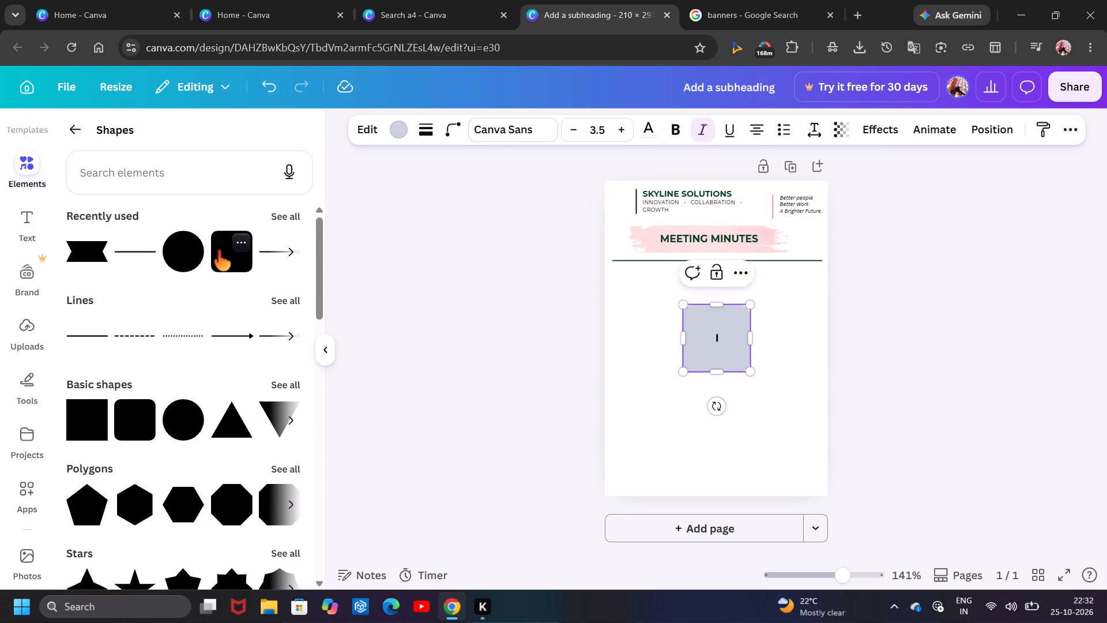
# Stretch the rounded square into a wide rectangle spanning the divider line's full width and place it just below that line.
pyautogui.moveTo(753, 339); pyautogui.dragTo(825, 322)
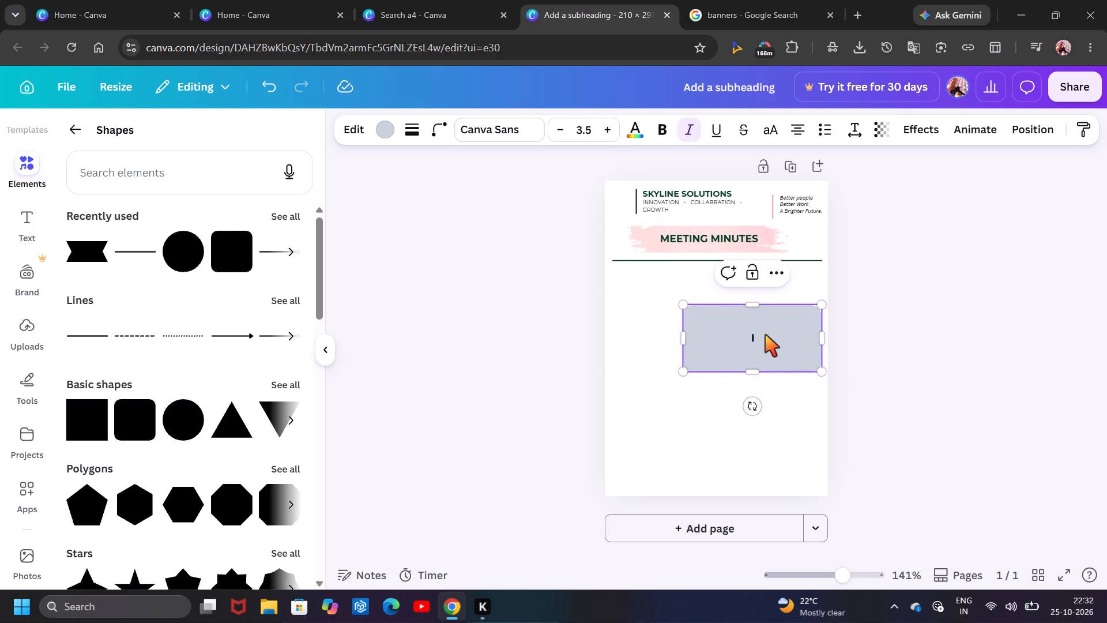
pyautogui.click(765, 335)
pyautogui.moveTo(765, 335); pyautogui.dragTo(741, 304)
pyautogui.click(772, 349)
pyautogui.moveTo(772, 349); pyautogui.dragTo(770, 332)
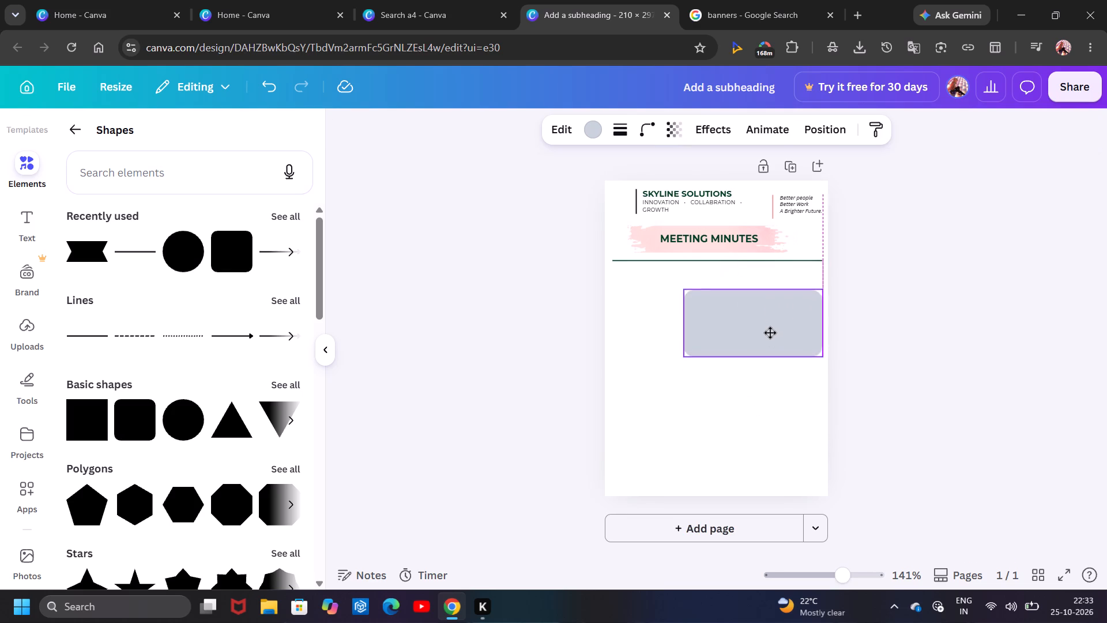
pyautogui.moveTo(770, 332); pyautogui.dragTo(770, 316)
pyautogui.moveTo(686, 306); pyautogui.dragTo(616, 286)
pyautogui.click(815, 392)
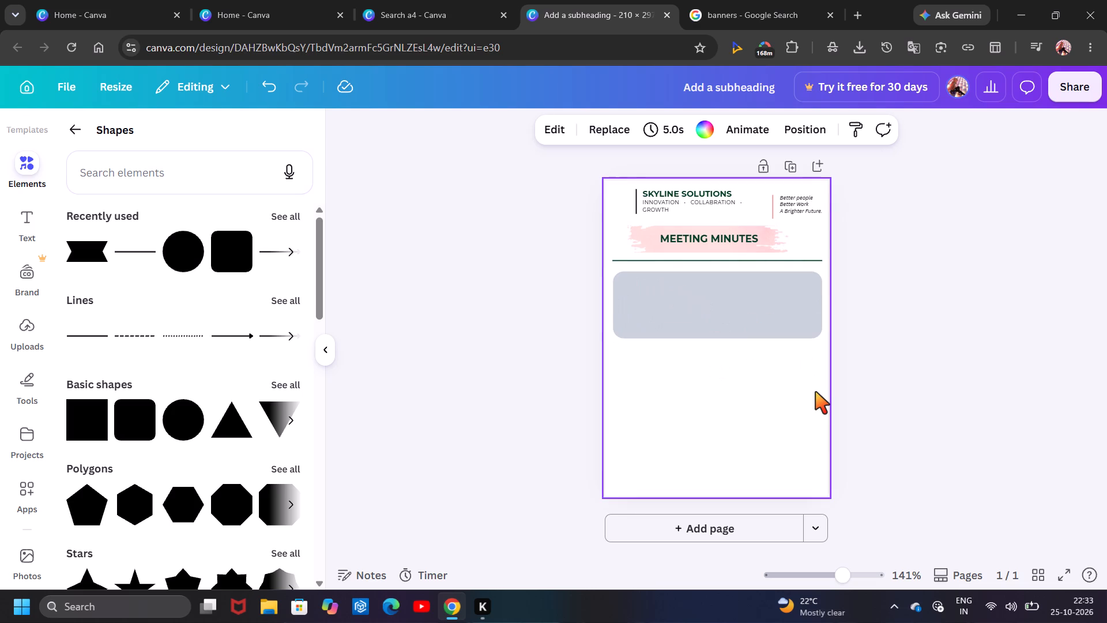
# Fill the rounded rectangle with the design's pastel pink, #ffc2c2.
pyautogui.click(727, 277)
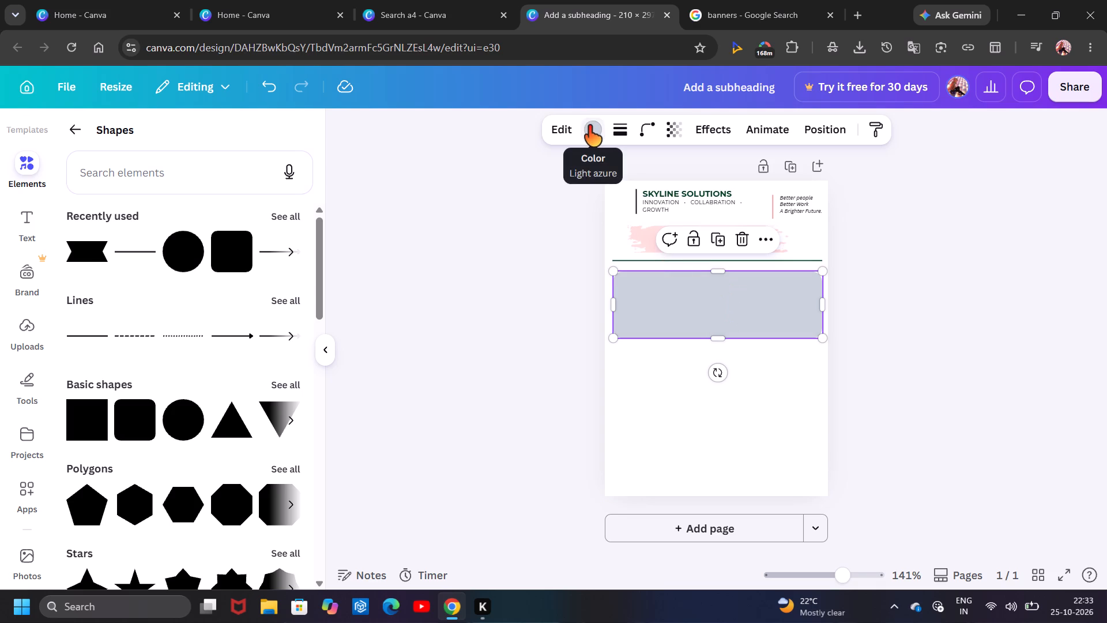
pyautogui.click(588, 126)
pyautogui.click(83, 297)
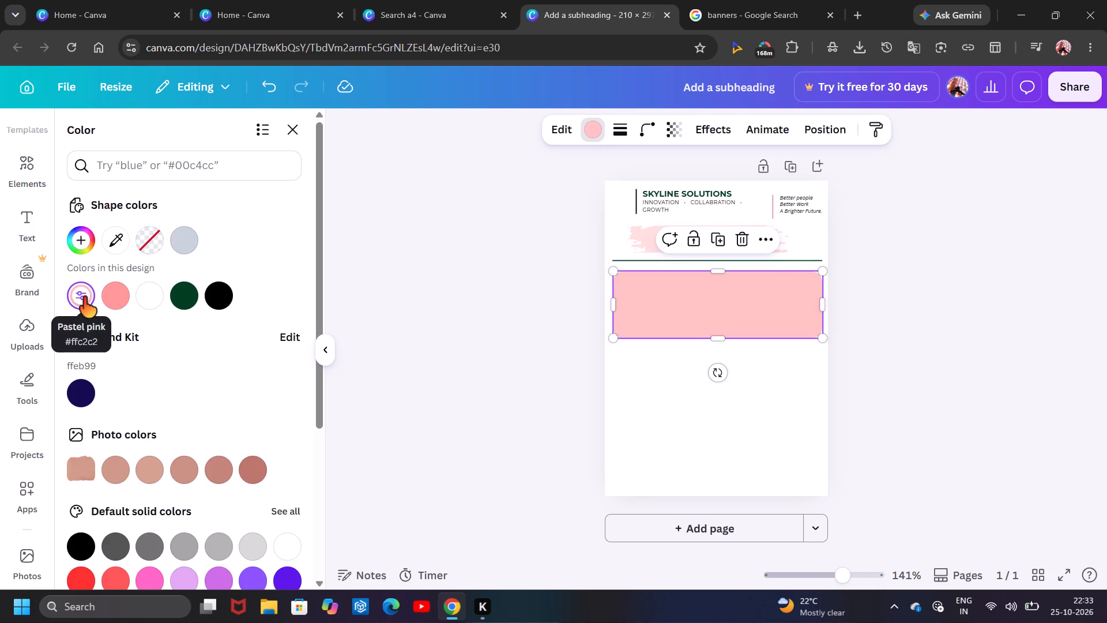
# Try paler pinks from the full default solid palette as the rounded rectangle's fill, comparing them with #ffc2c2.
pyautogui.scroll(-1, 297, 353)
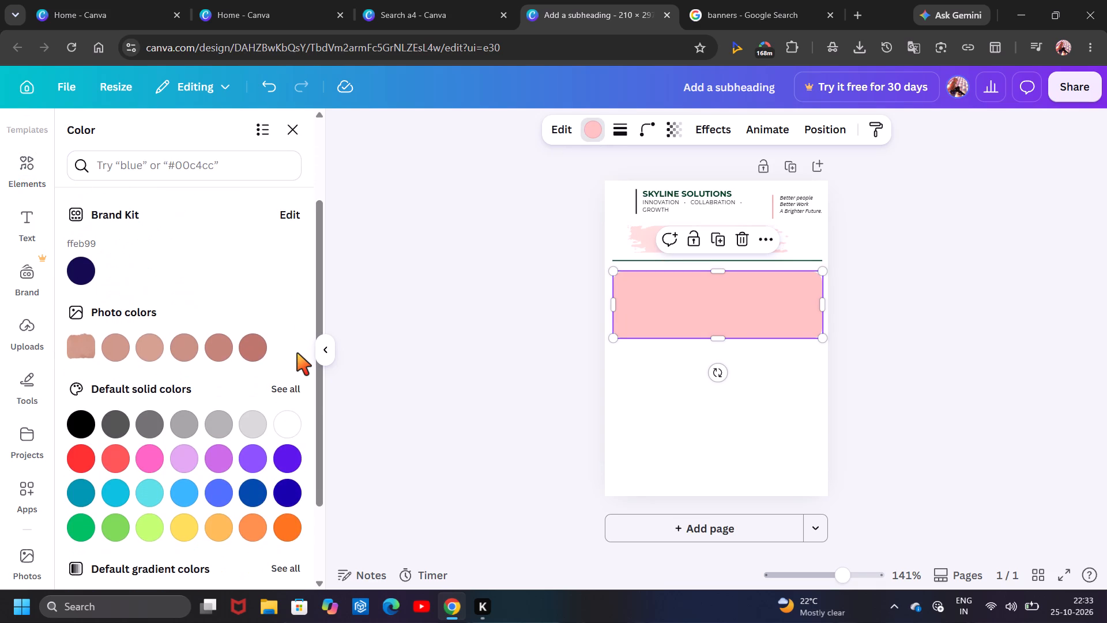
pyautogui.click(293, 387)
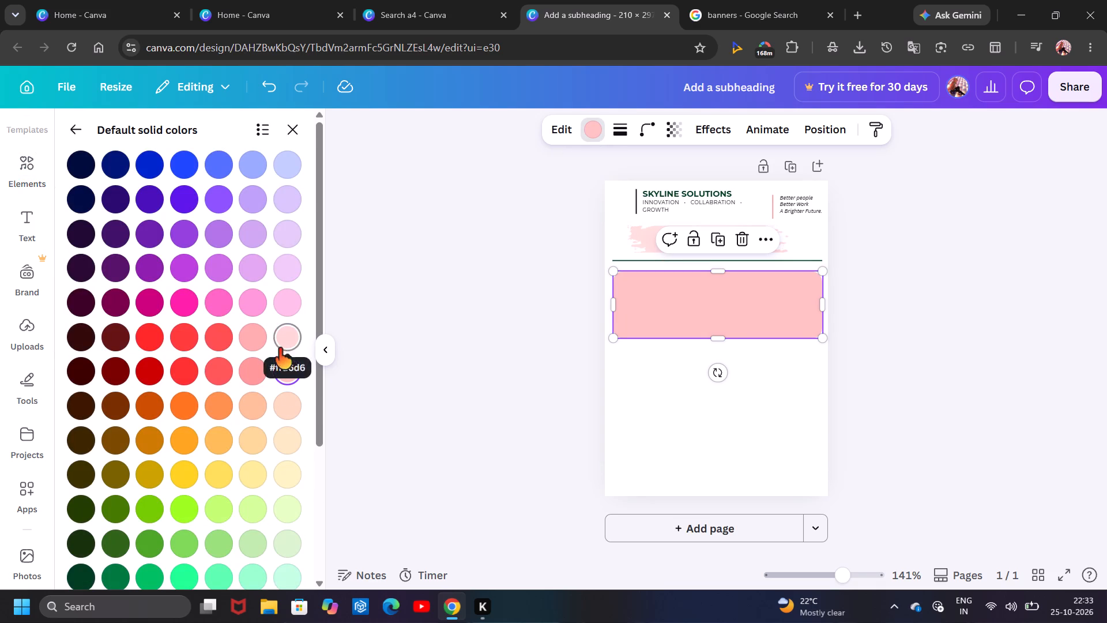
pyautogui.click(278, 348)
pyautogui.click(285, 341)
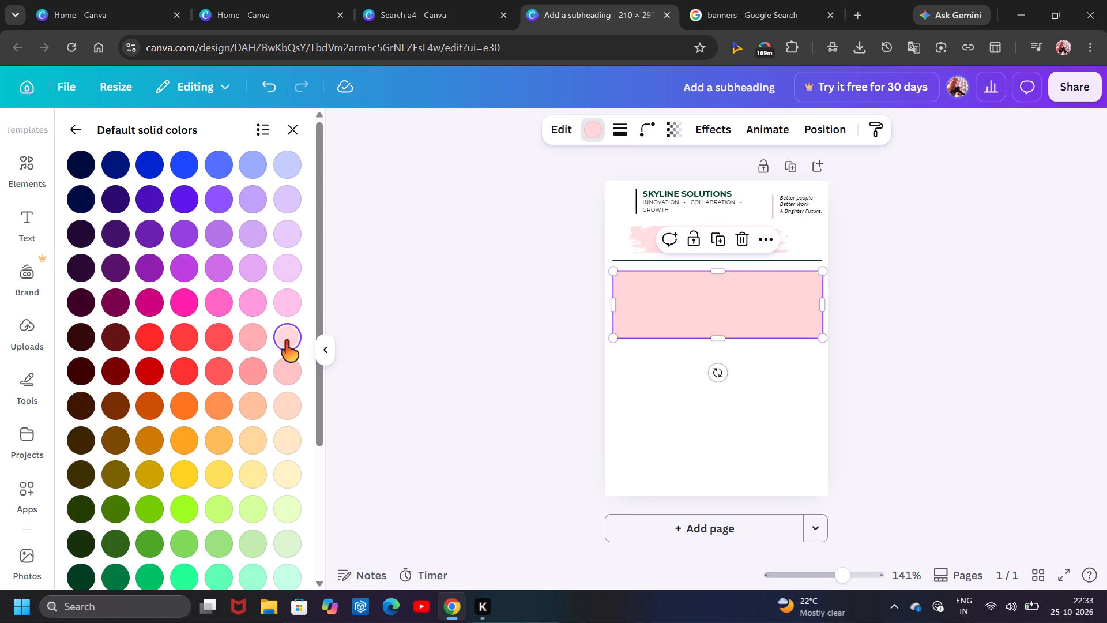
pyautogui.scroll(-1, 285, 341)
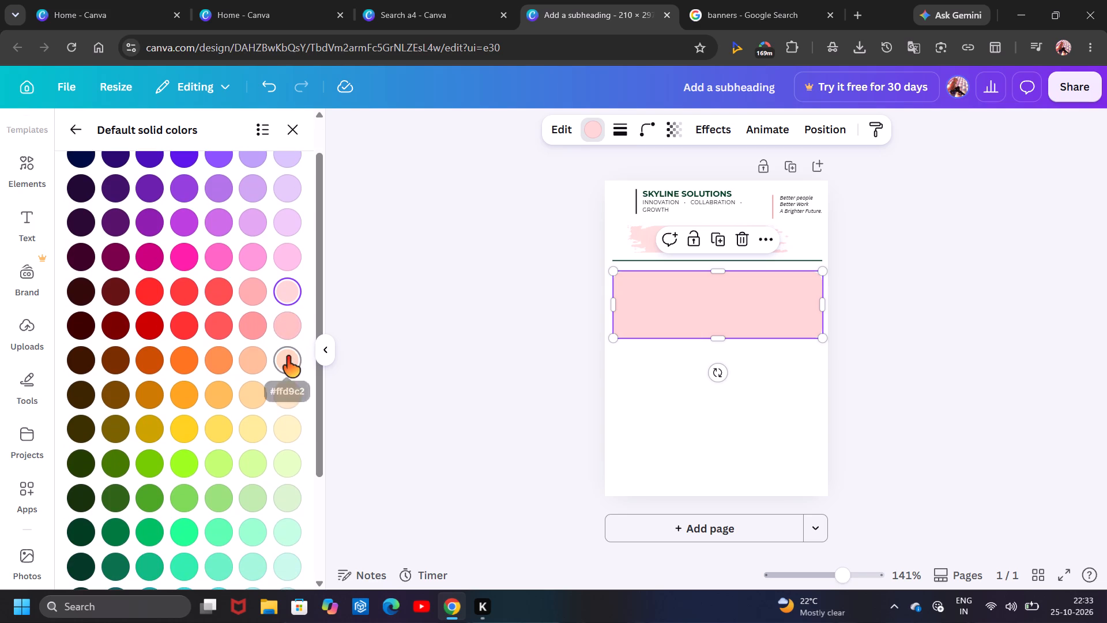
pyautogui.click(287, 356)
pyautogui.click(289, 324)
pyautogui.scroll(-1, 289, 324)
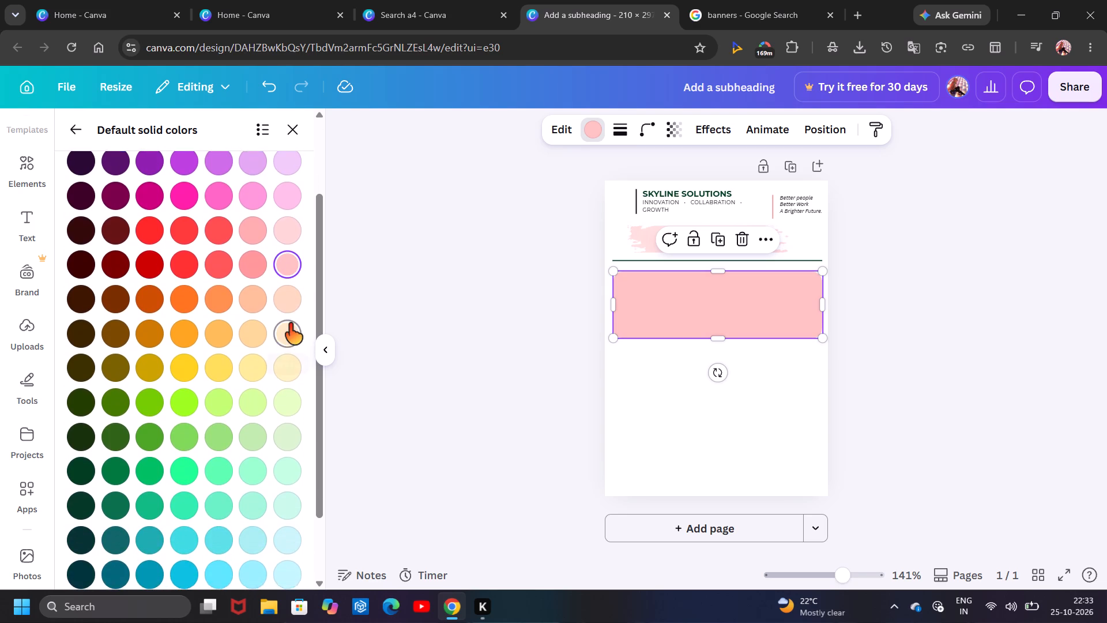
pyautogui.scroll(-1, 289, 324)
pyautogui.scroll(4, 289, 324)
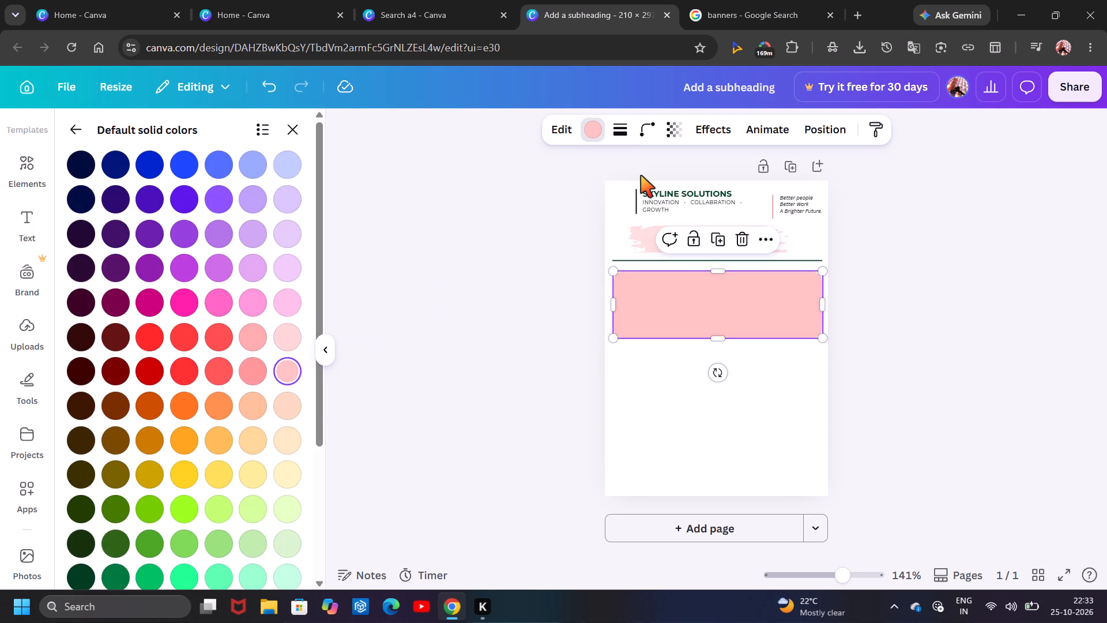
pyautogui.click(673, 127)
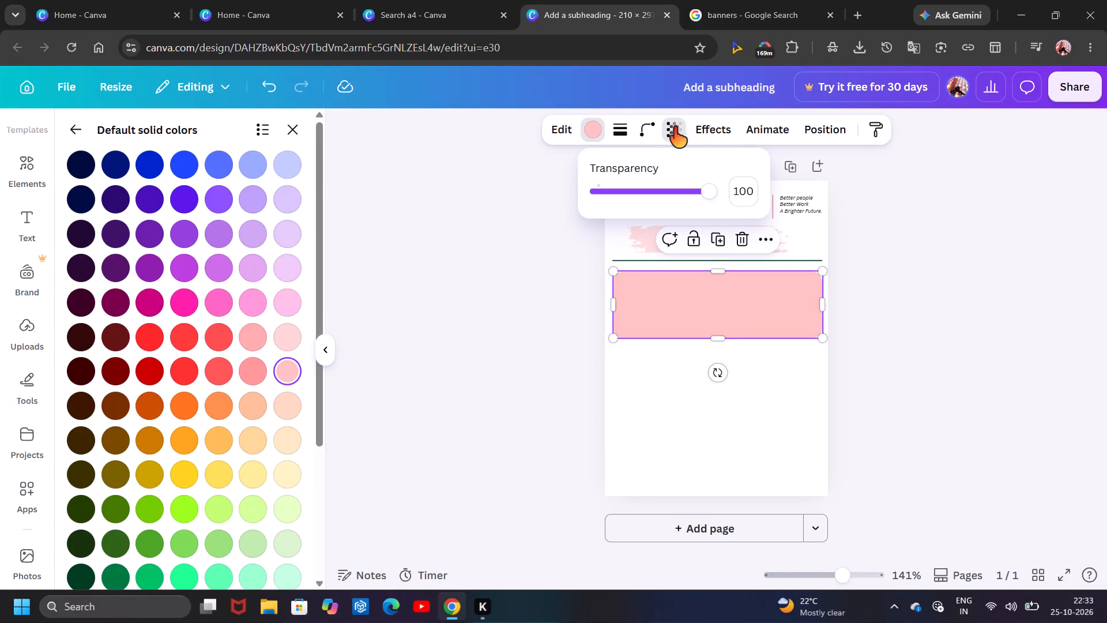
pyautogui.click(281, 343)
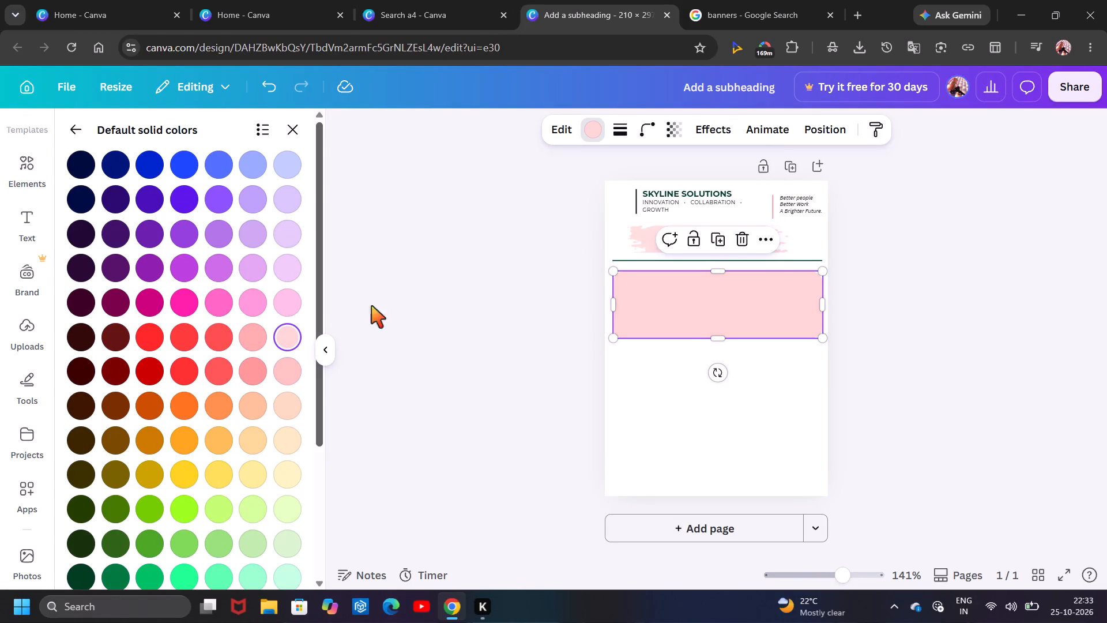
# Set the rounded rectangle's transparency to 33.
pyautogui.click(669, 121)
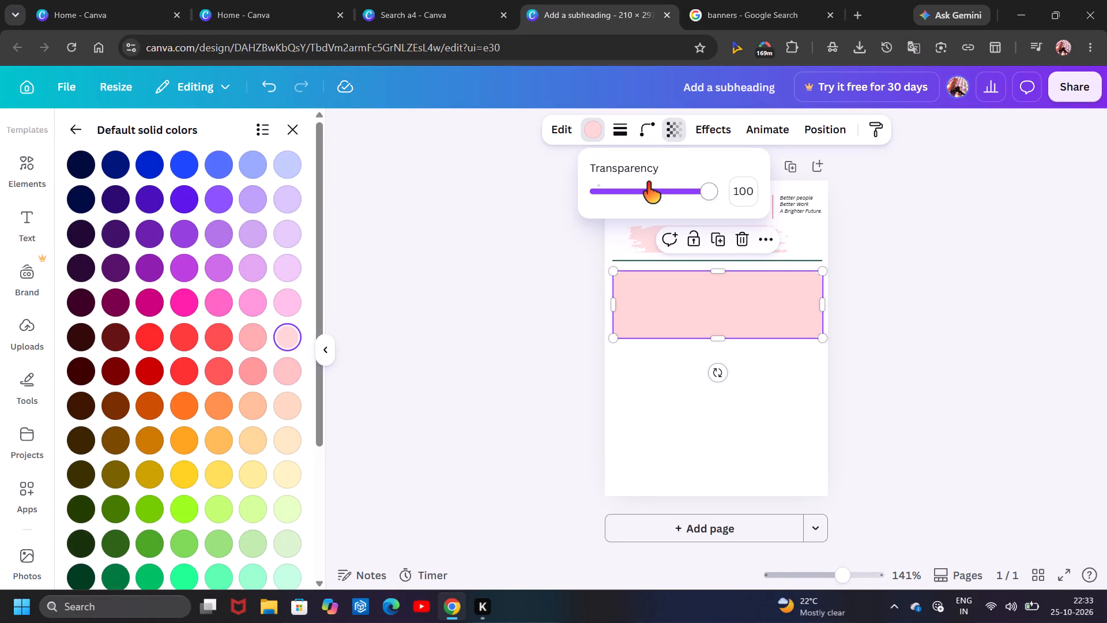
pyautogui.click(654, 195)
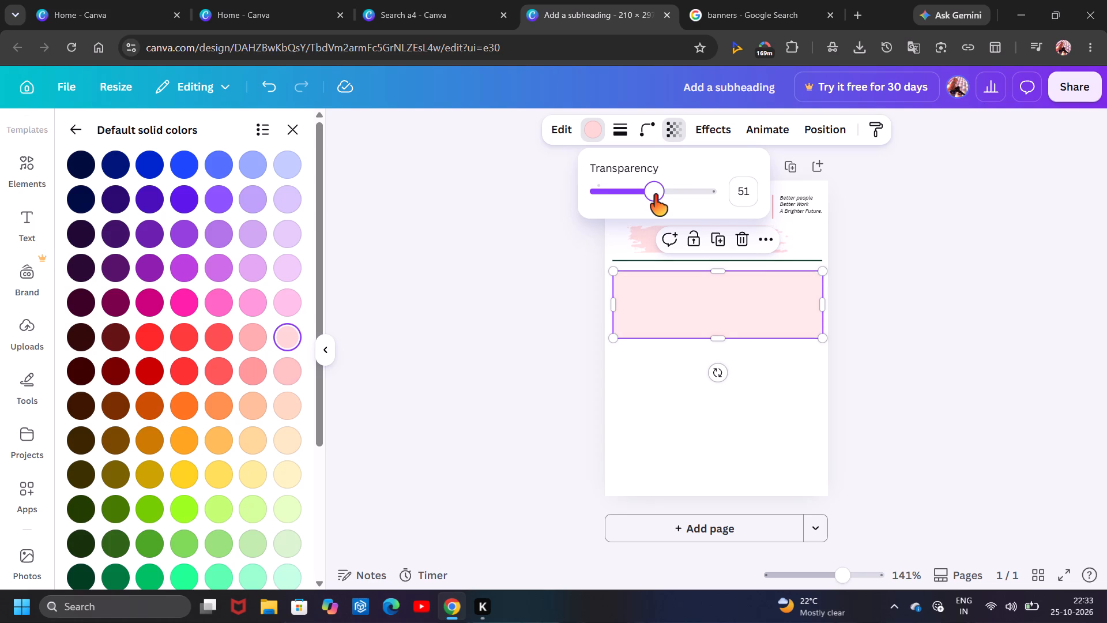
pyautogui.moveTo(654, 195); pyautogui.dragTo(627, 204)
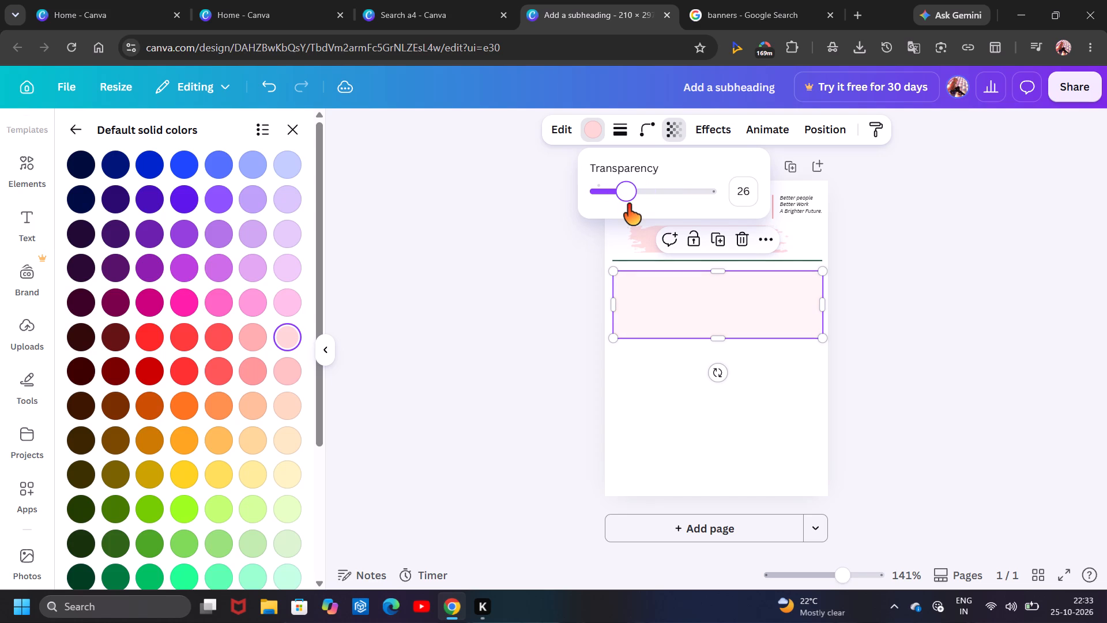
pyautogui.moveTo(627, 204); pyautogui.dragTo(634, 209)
# Compare pale pink, cream and peach fills on the rounded rectangle and choose the pale peach #ffd9c2.
pyautogui.click(284, 371)
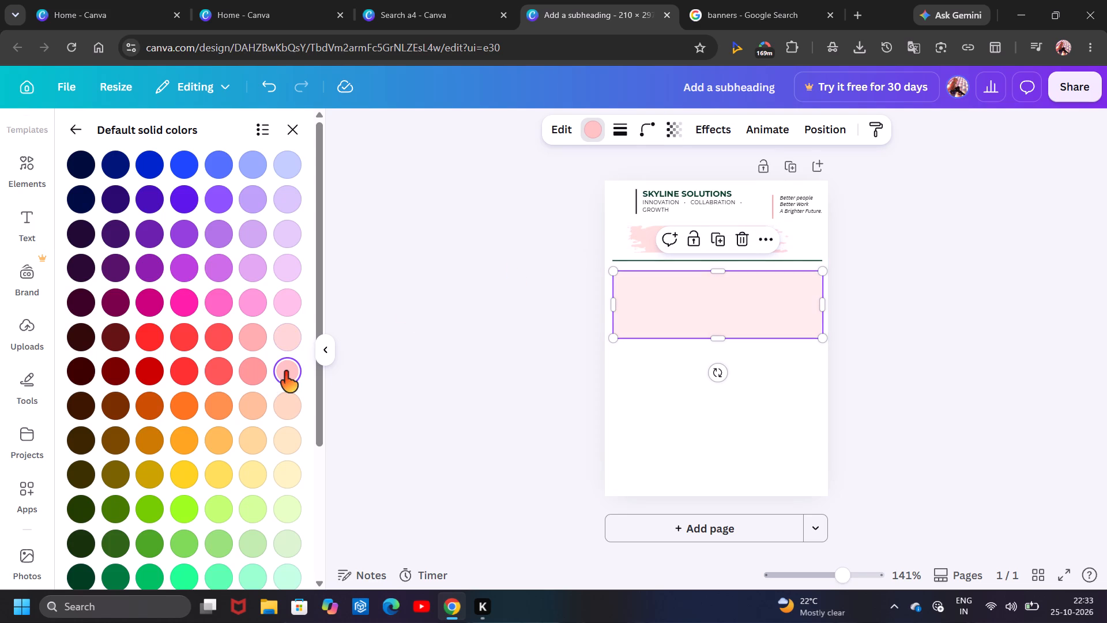
pyautogui.scroll(-2, 284, 371)
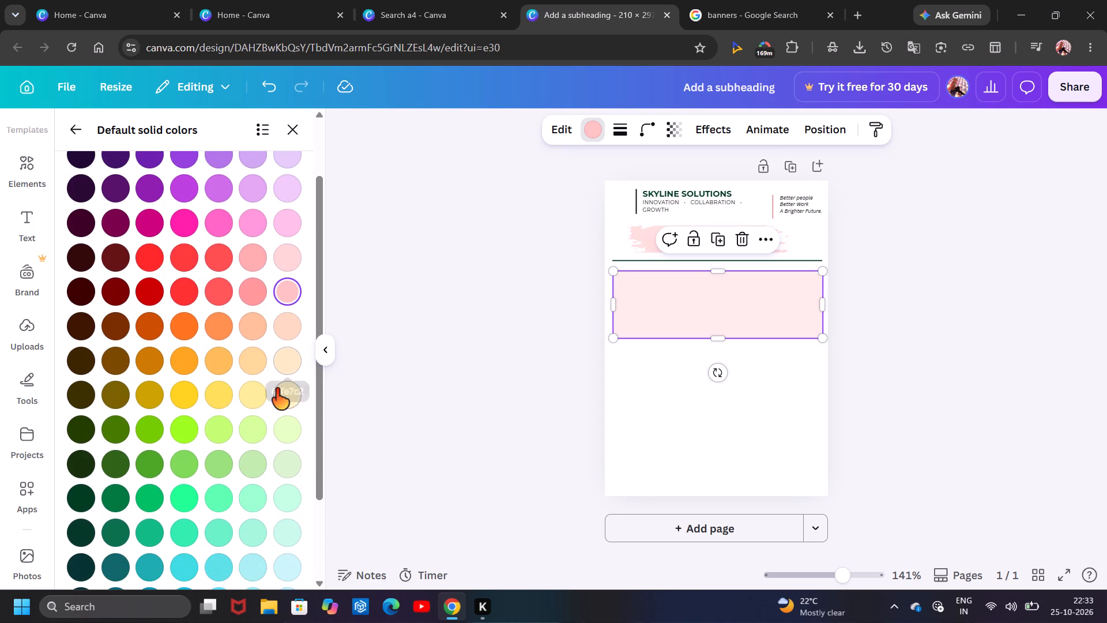
pyautogui.scroll(-2, 305, 330)
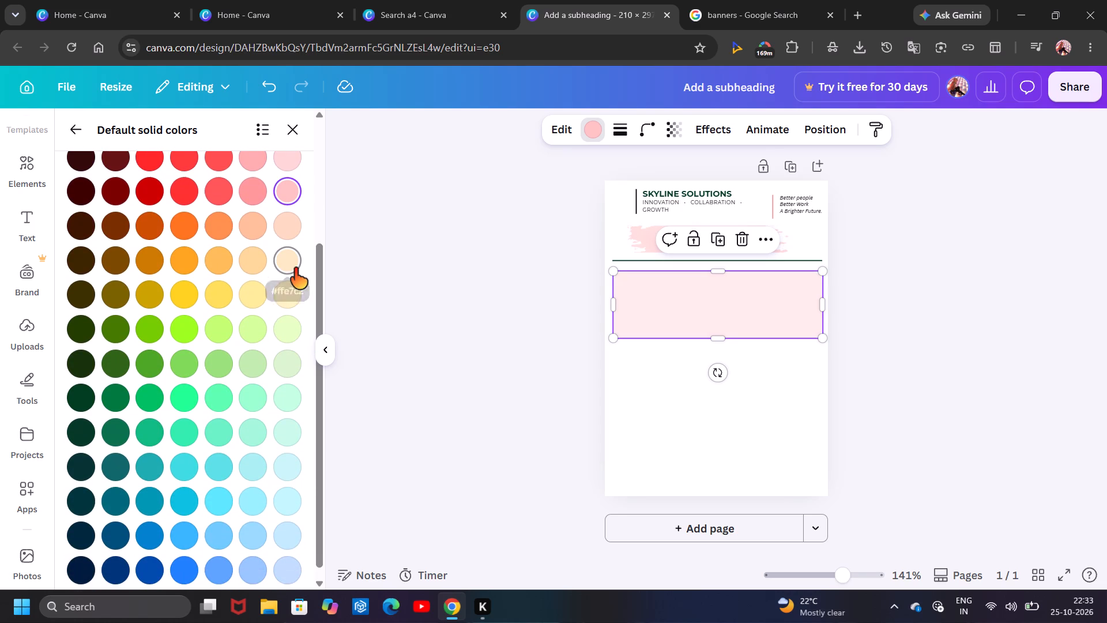
pyautogui.click(294, 268)
pyautogui.click(284, 238)
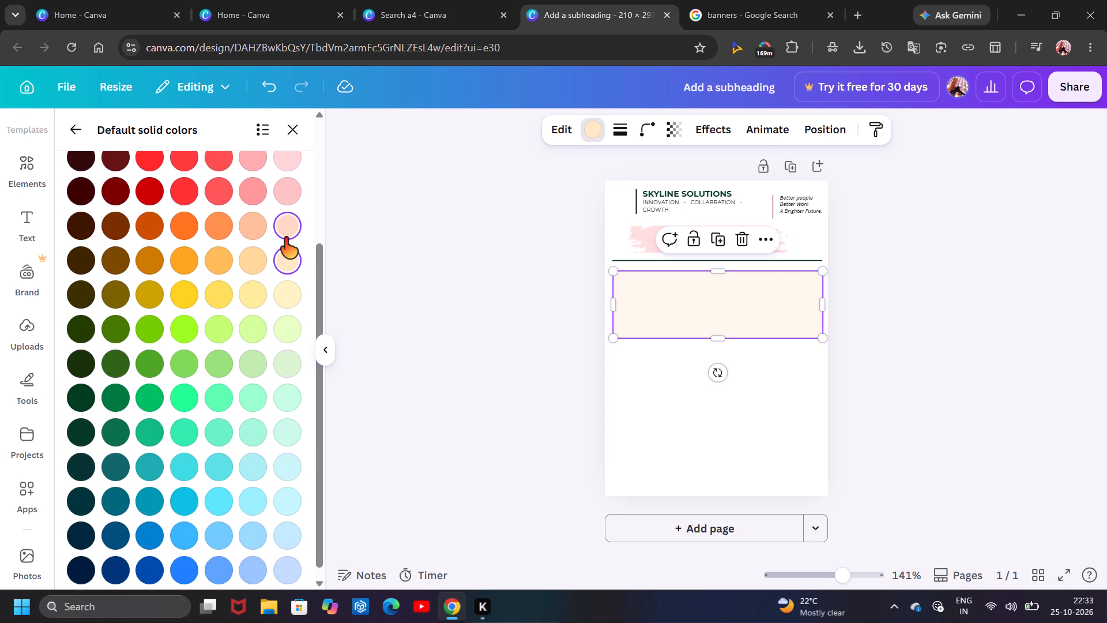
pyautogui.scroll(-2, 280, 273)
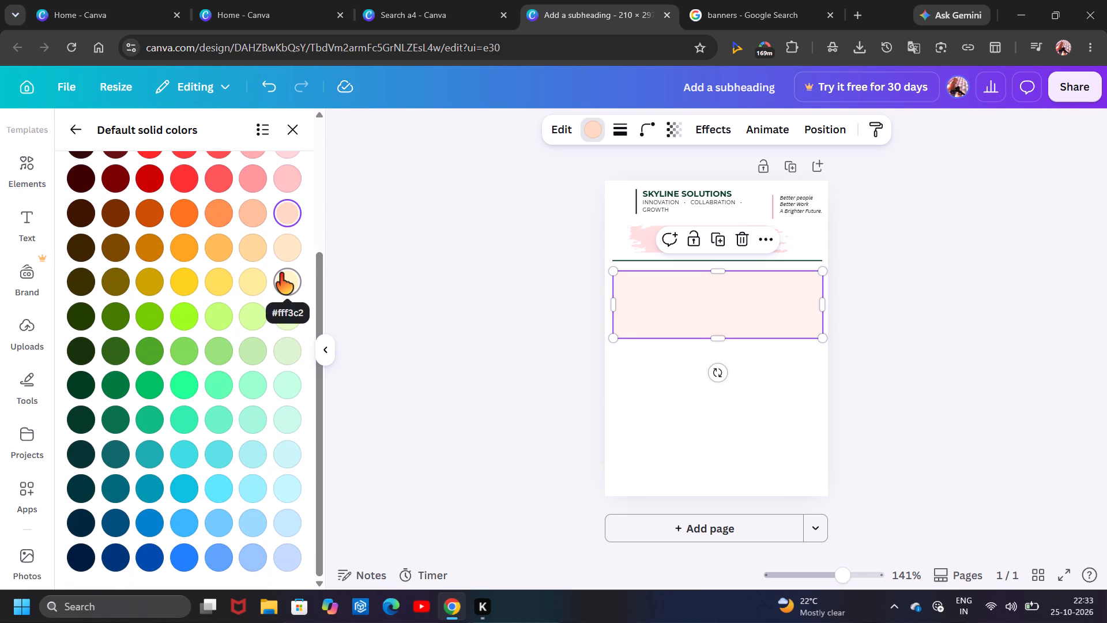
pyautogui.scroll(-1, 280, 273)
# Lower the rounded rectangle's transparency value further to make its peach tint slightly fainter, and deselect the rectangle.
pyautogui.click(690, 128)
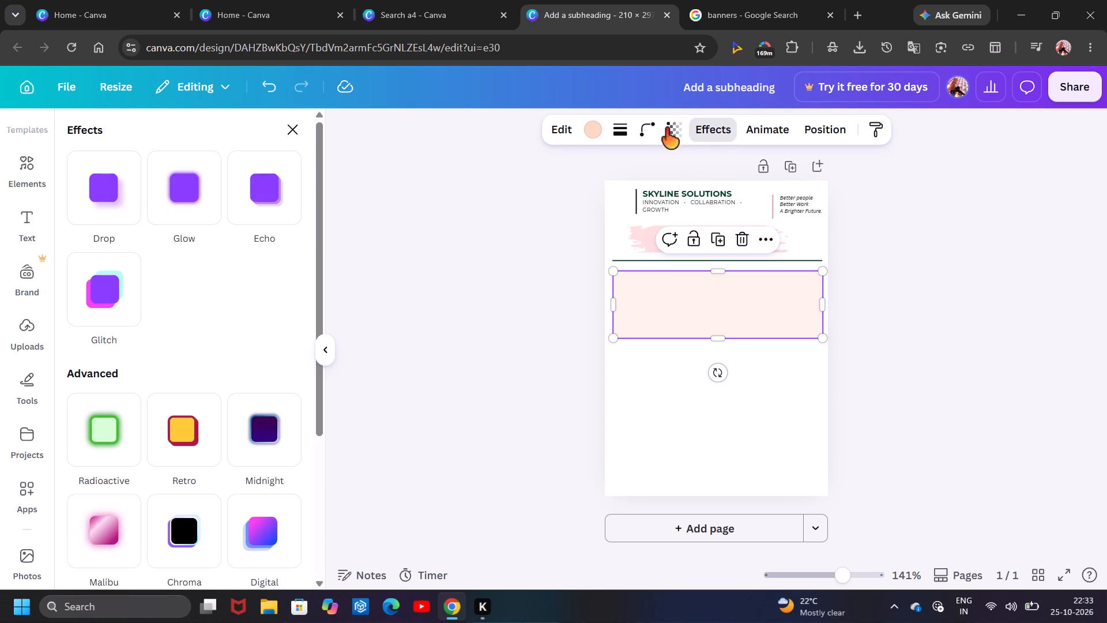
pyautogui.click(660, 128)
pyautogui.click(680, 131)
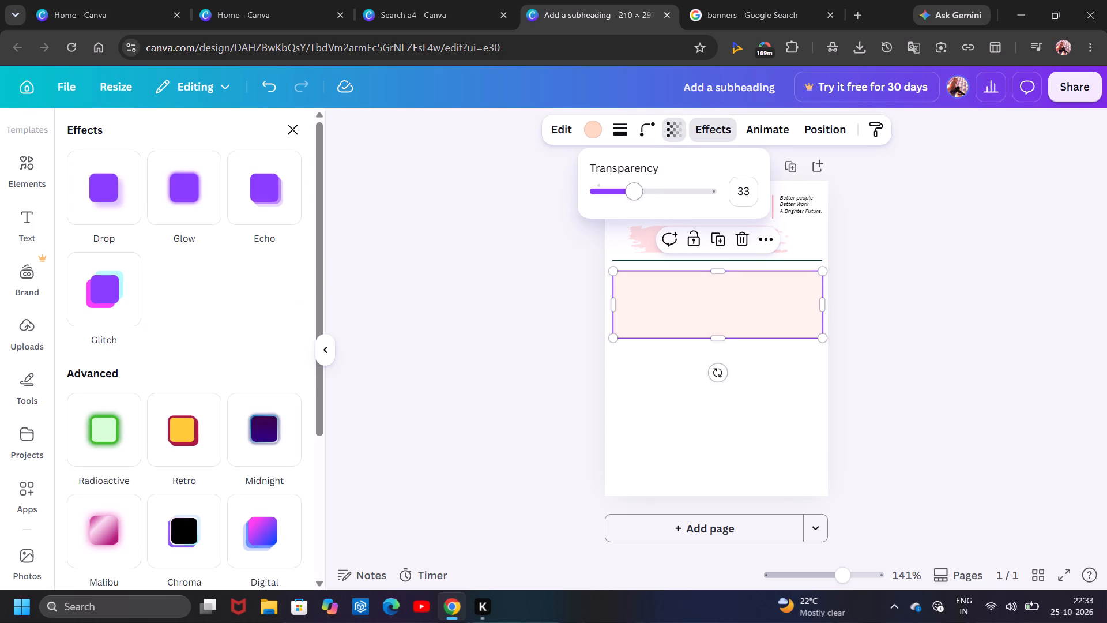
pyautogui.click(624, 192)
pyautogui.click(298, 127)
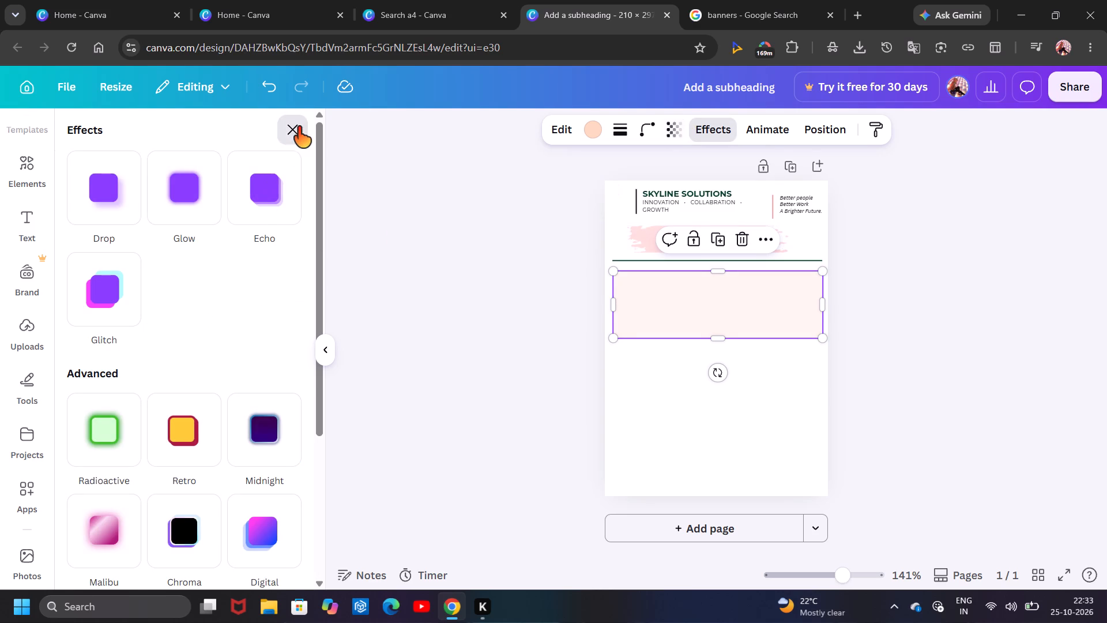
pyautogui.click(420, 249)
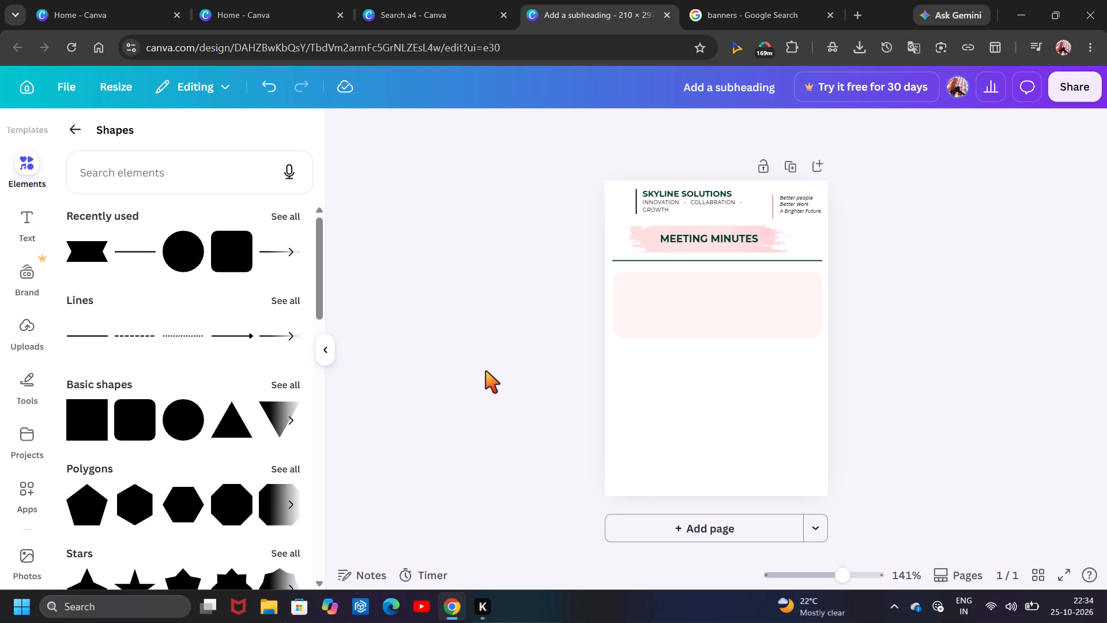
# Look through the Shapes category and its recently used shapes for something to place in the peach box.
pyautogui.click(635, 286)
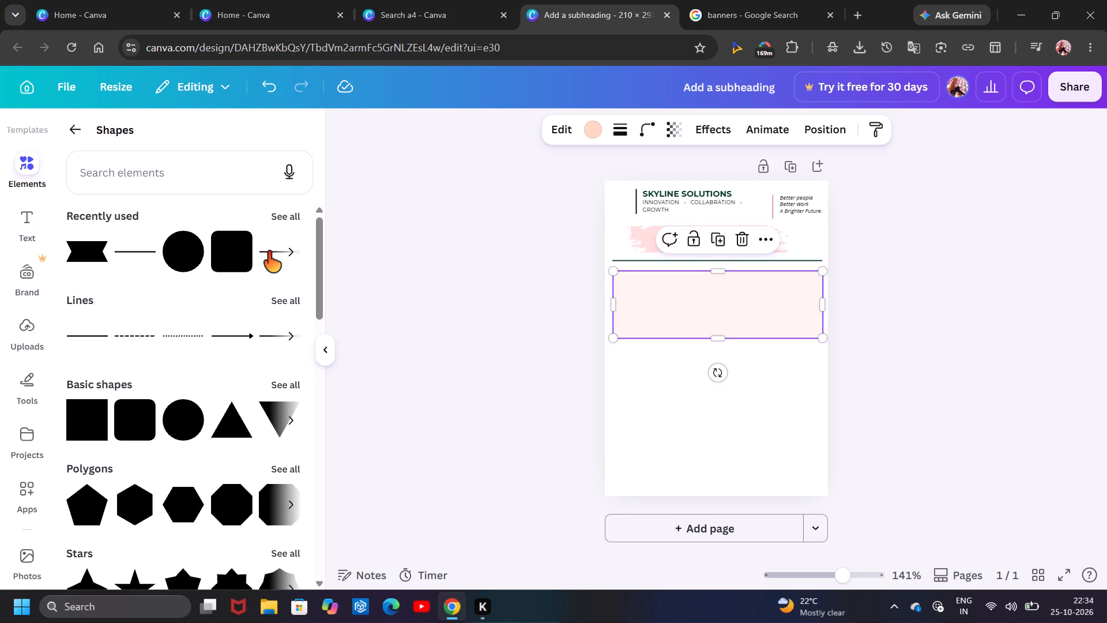
pyautogui.scroll(1, 259, 255)
pyautogui.click(291, 218)
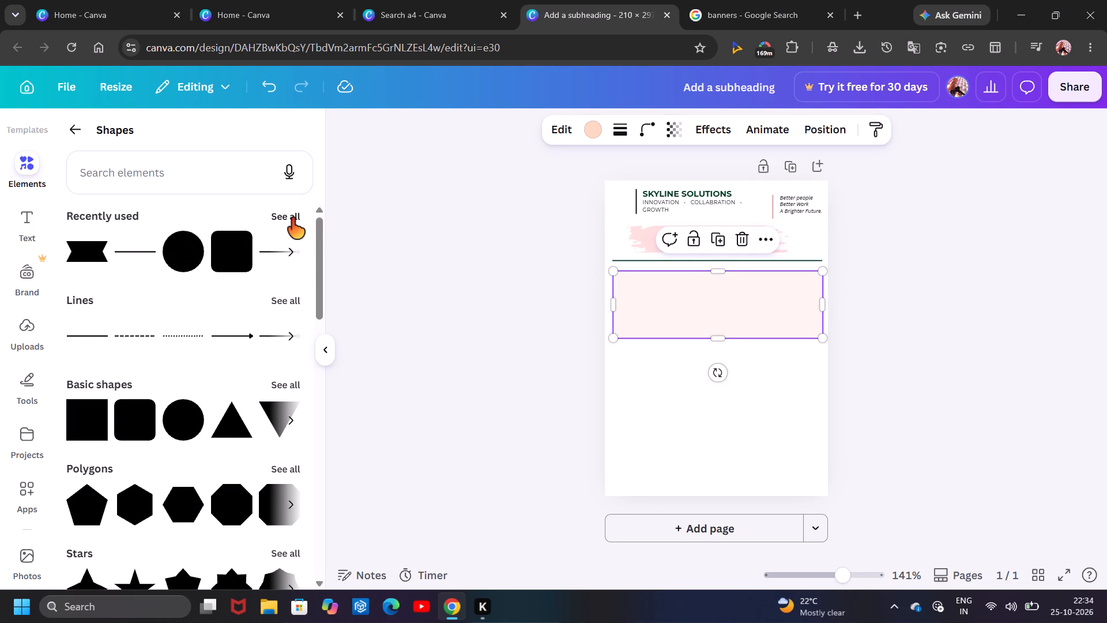
pyautogui.scroll(-2, 291, 218)
pyautogui.click(78, 123)
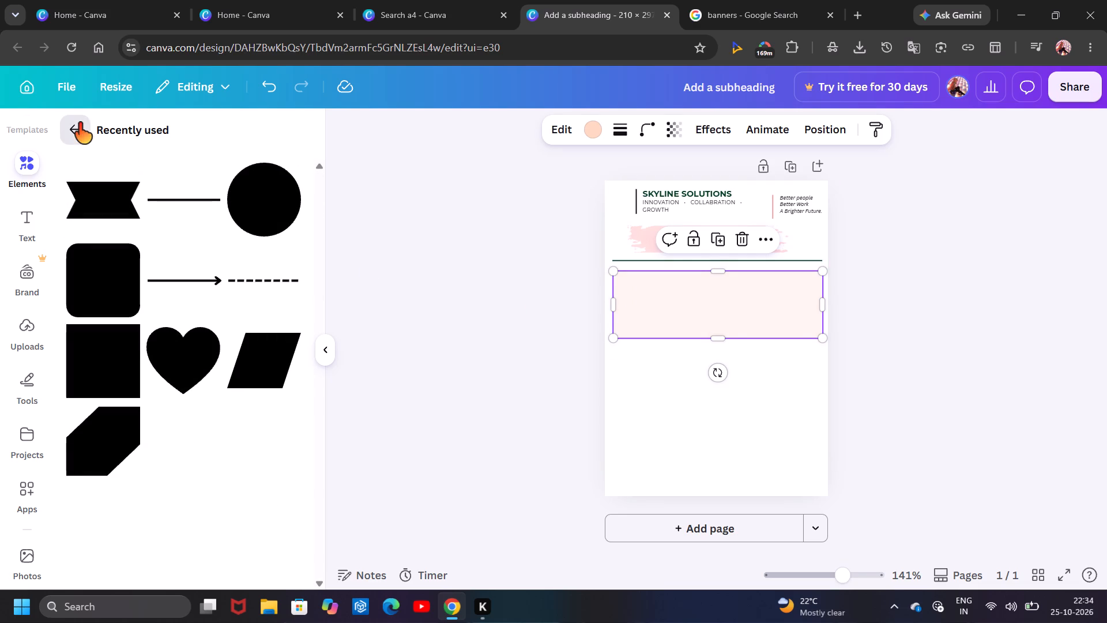
pyautogui.scroll(-2, 198, 305)
pyautogui.scroll(1, 198, 305)
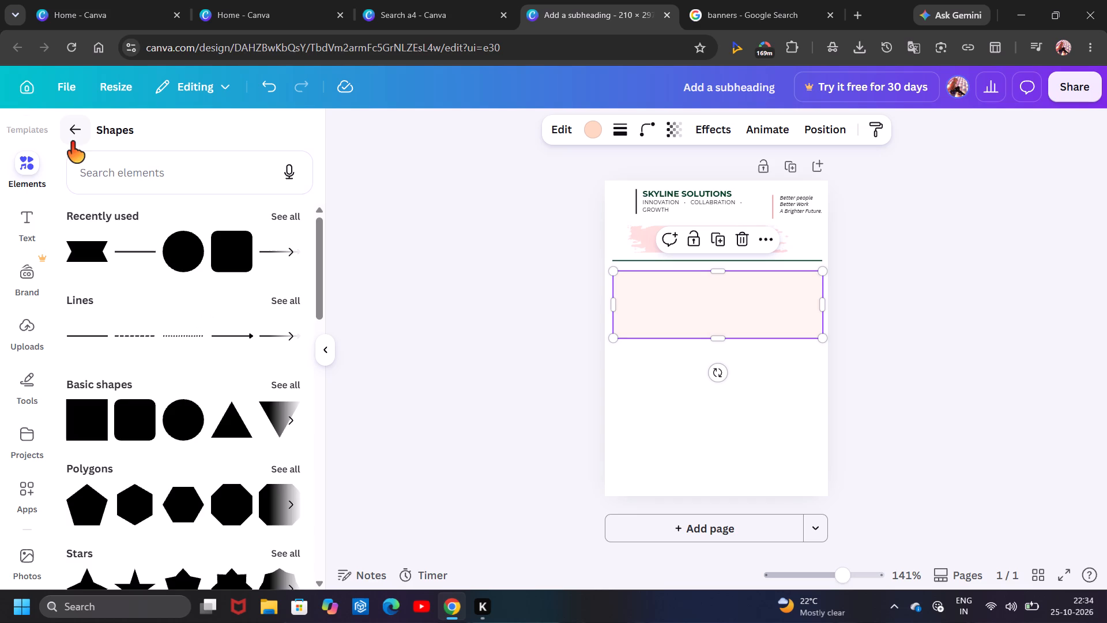
pyautogui.click(71, 142)
# Add the blue calendar icon from the recently used items in the Graphics category to the page.
pyautogui.scroll(1, 186, 345)
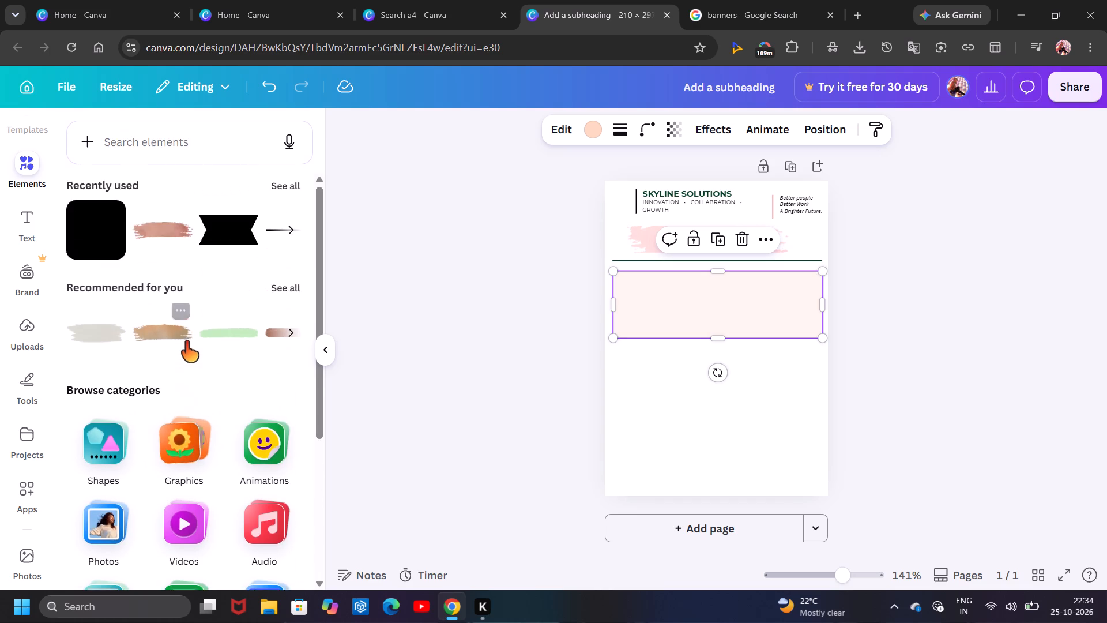
pyautogui.scroll(-3, 187, 328)
pyautogui.click(190, 230)
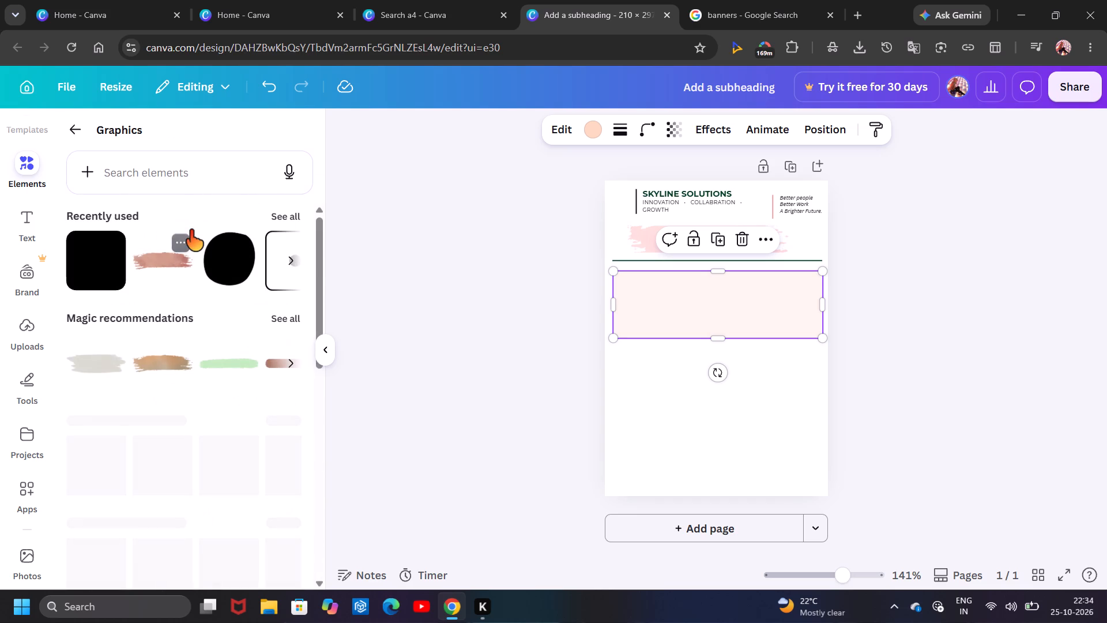
pyautogui.scroll(-1, 206, 298)
pyautogui.scroll(1, 283, 241)
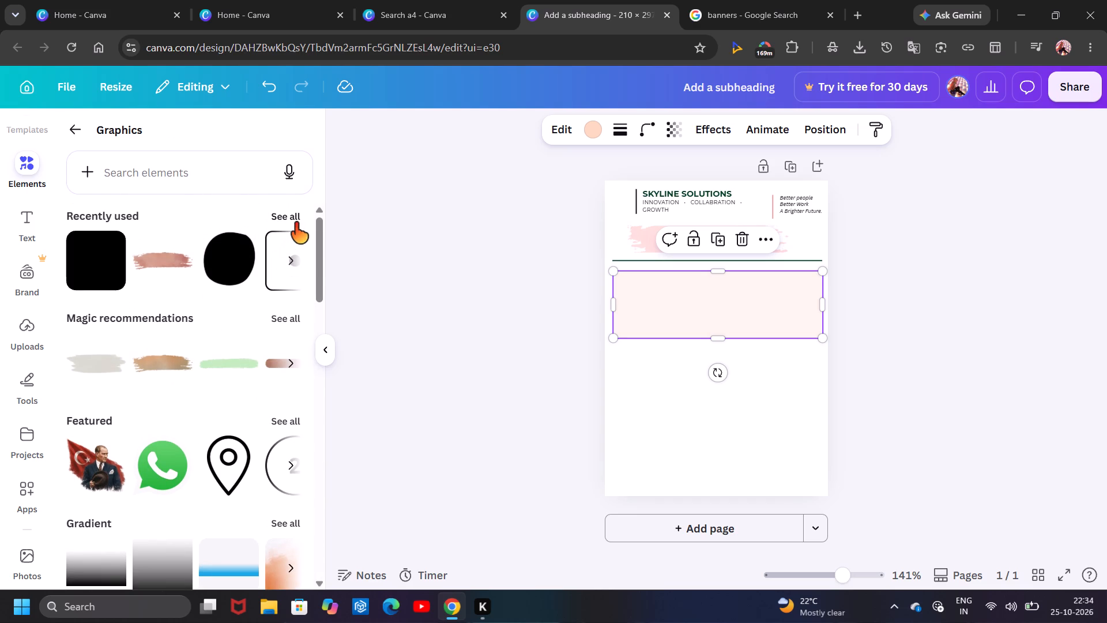
pyautogui.click(291, 219)
pyautogui.scroll(-1, 206, 278)
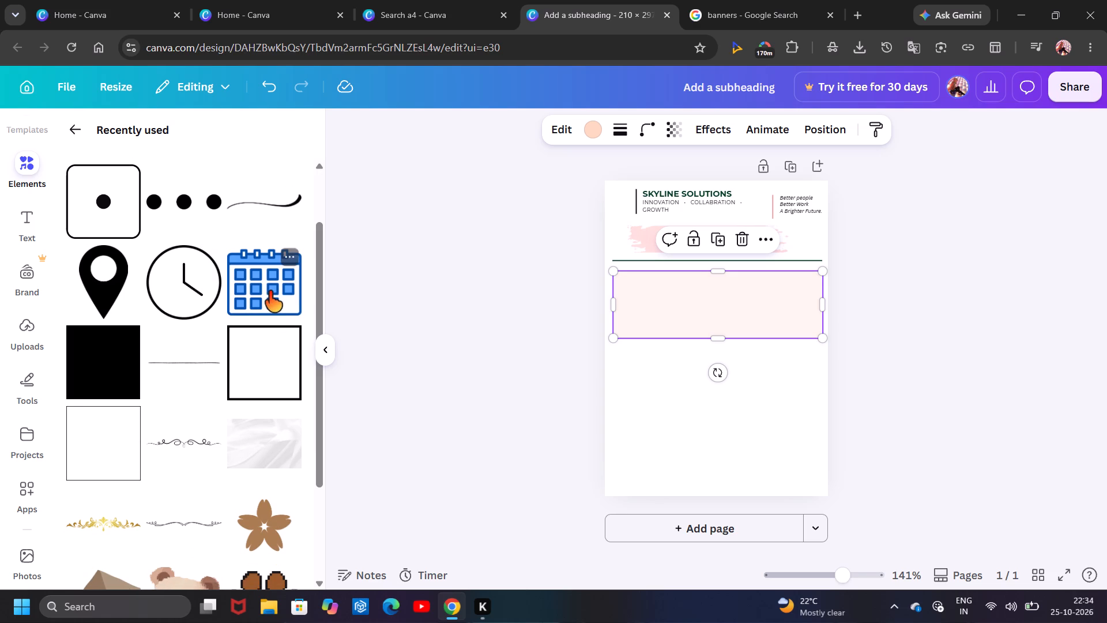
pyautogui.click(269, 291)
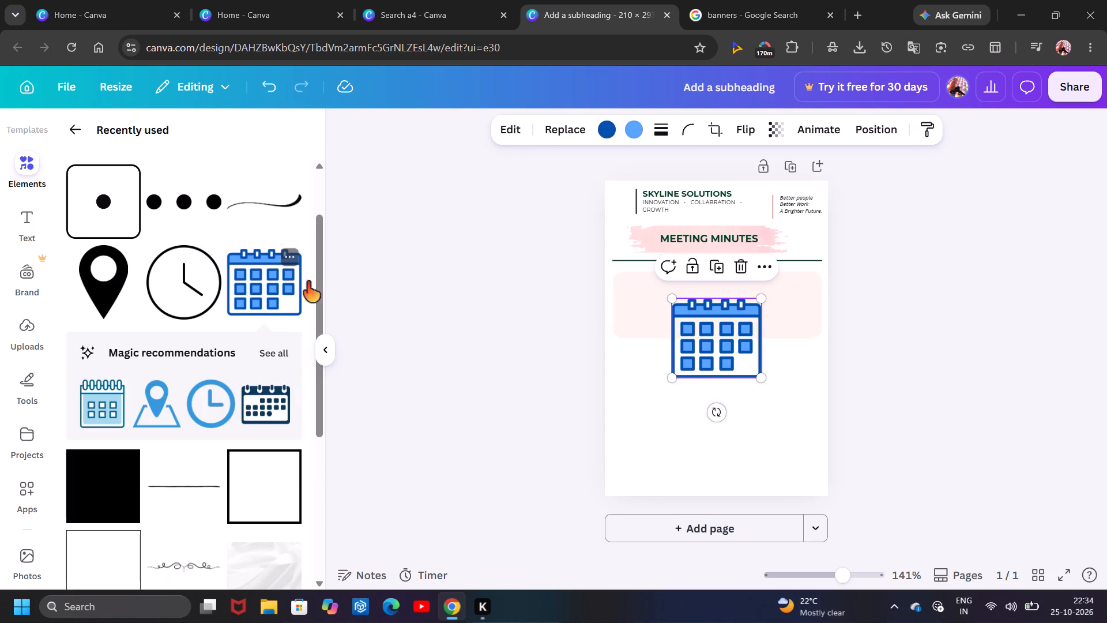
# Shrink the calendar icon to about 11 wide by 10 high and place it near the peach box's upper-left corner.
pyautogui.click(758, 381)
pyautogui.moveTo(758, 381); pyautogui.dragTo(681, 314)
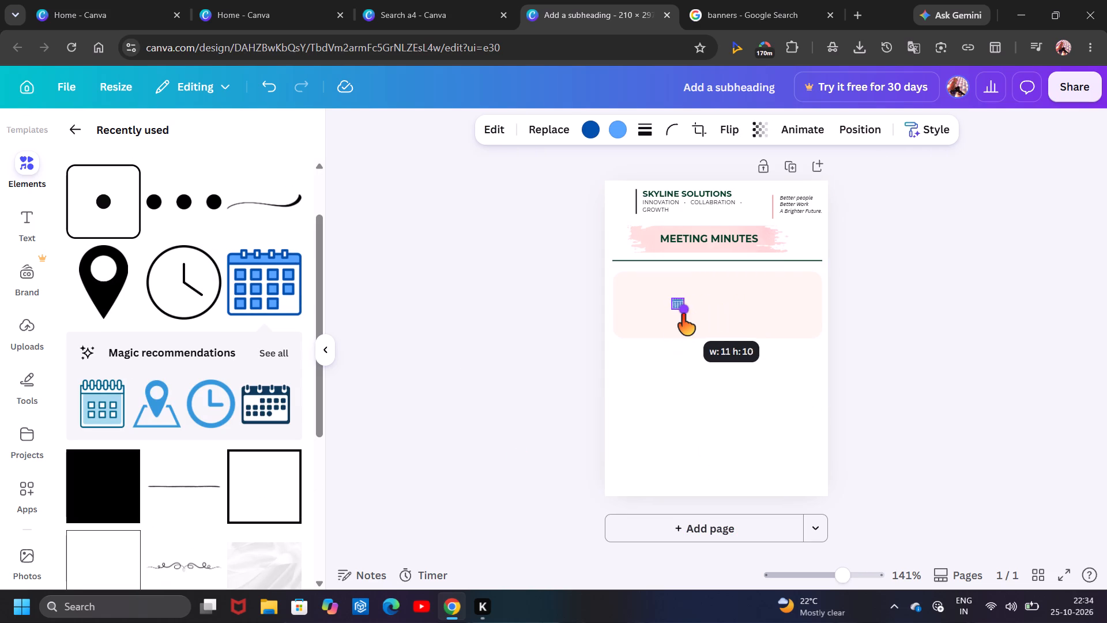
pyautogui.moveTo(681, 314); pyautogui.dragTo(680, 312)
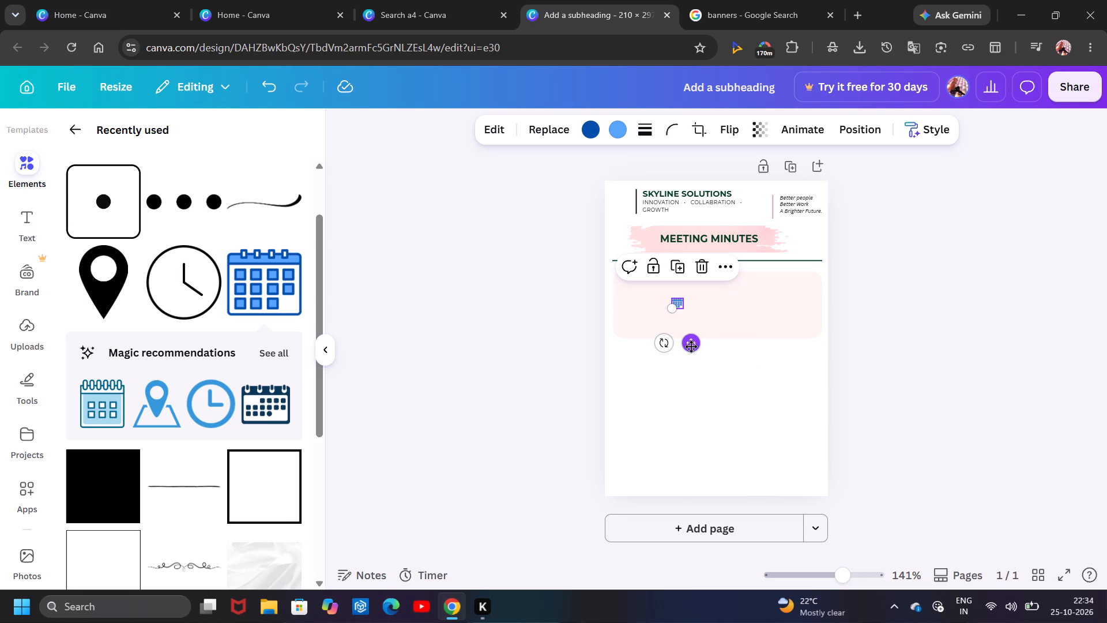
pyautogui.moveTo(691, 346); pyautogui.dragTo(646, 331)
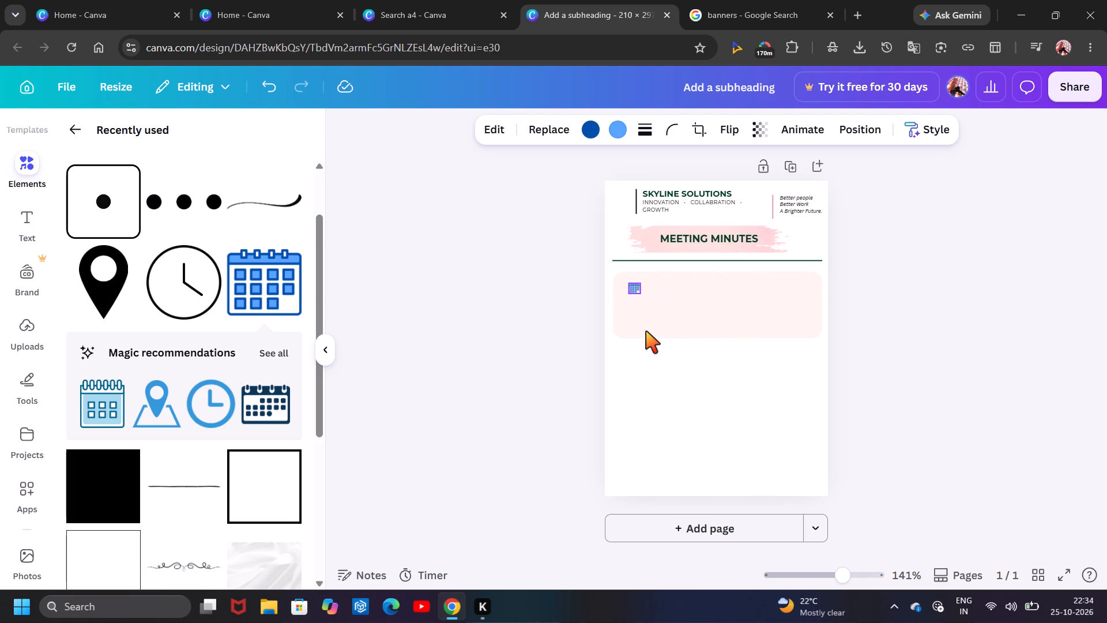
pyautogui.moveTo(646, 331); pyautogui.dragTo(646, 330)
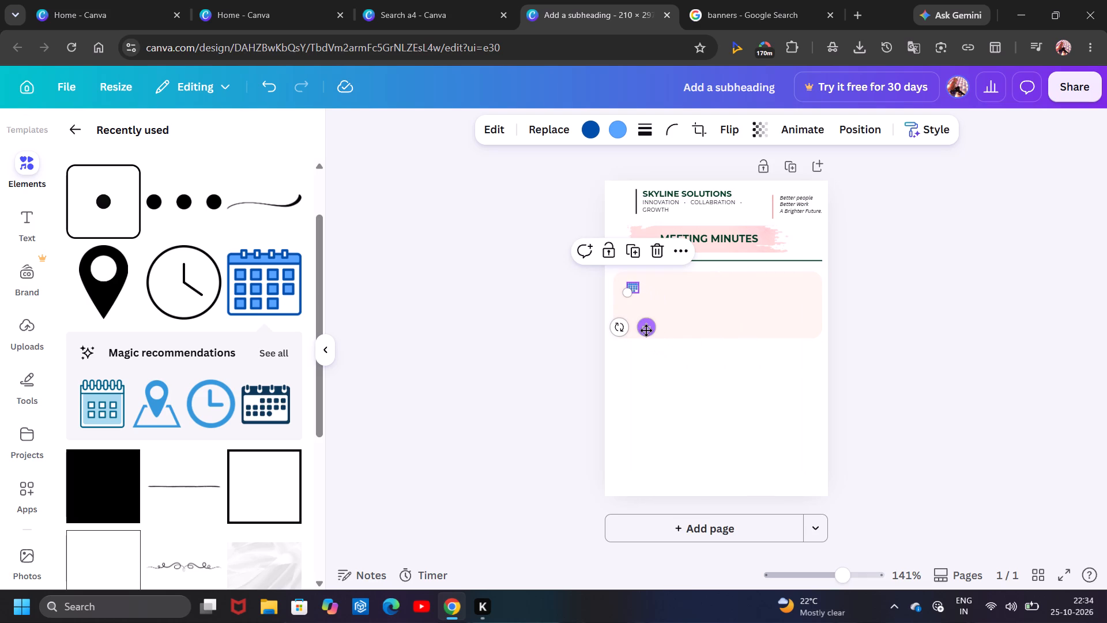
# Add the black location pin icon from the recently used graphics to the page.
pyautogui.click(137, 292)
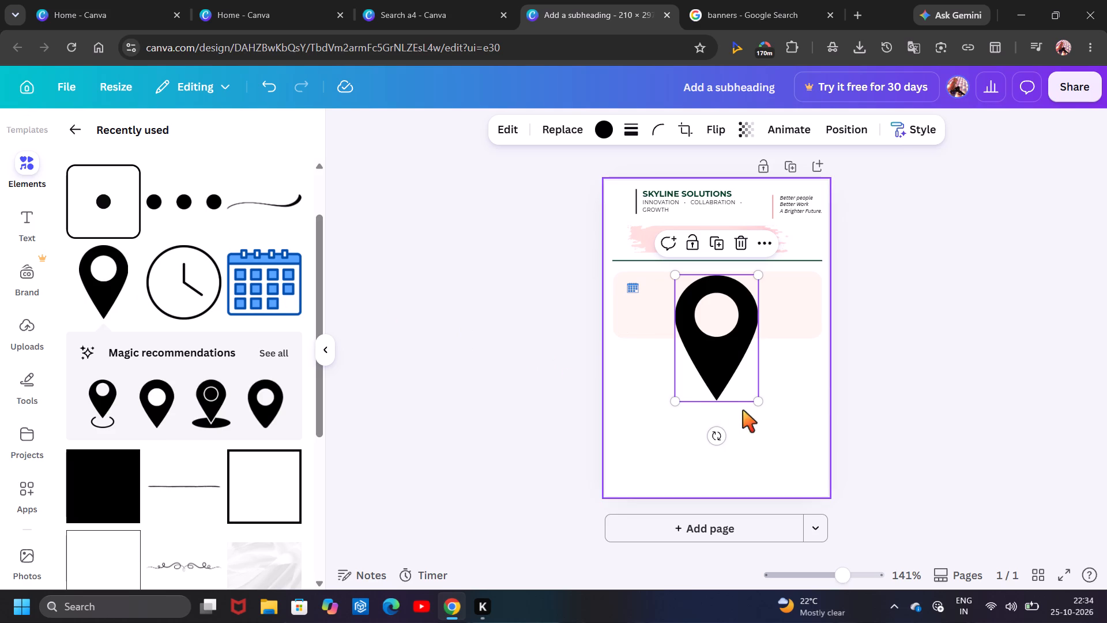
# Shrink the location pin to about 8 wide by 12 high and place it below the calendar icon, near the box's lower-left corner.
pyautogui.moveTo(759, 399); pyautogui.dragTo(729, 345)
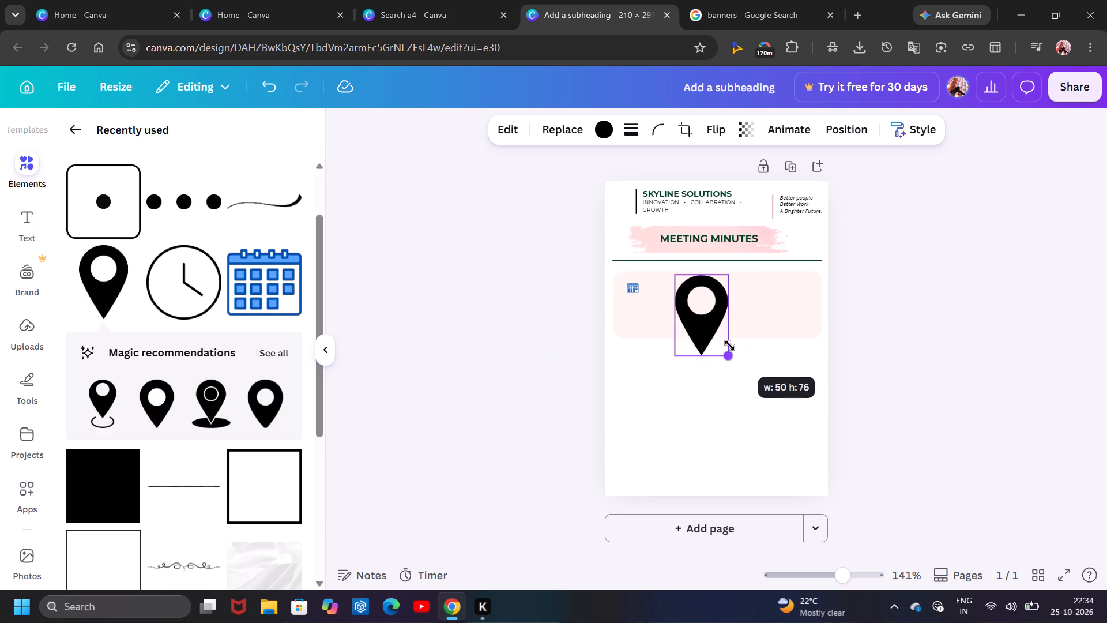
pyautogui.moveTo(729, 345); pyautogui.dragTo(698, 294)
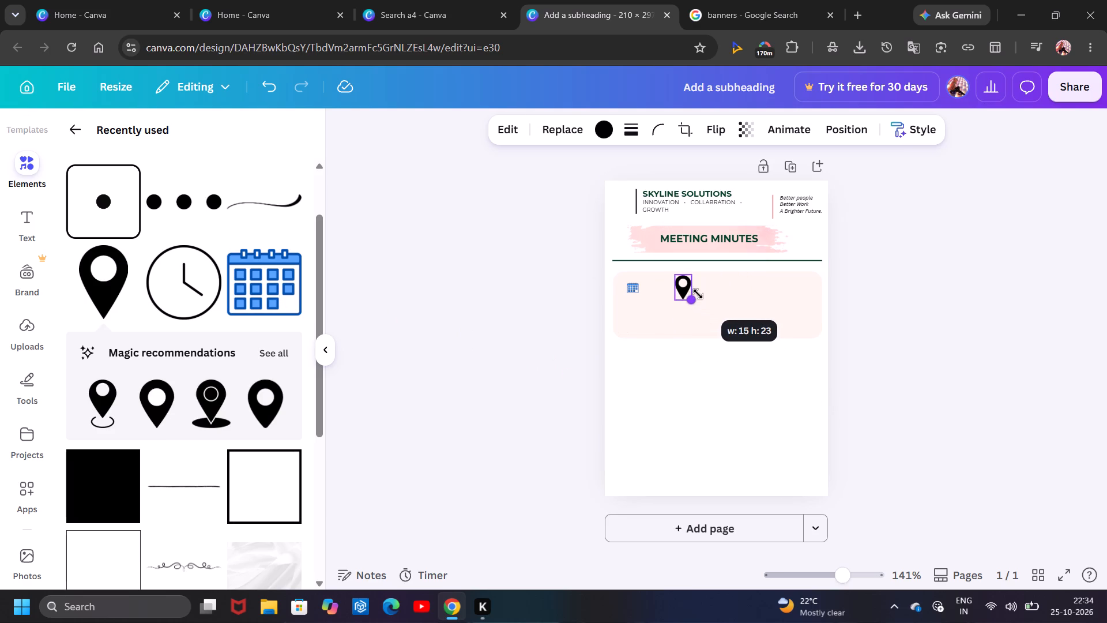
pyautogui.moveTo(698, 294); pyautogui.dragTo(684, 284)
pyautogui.click(684, 284)
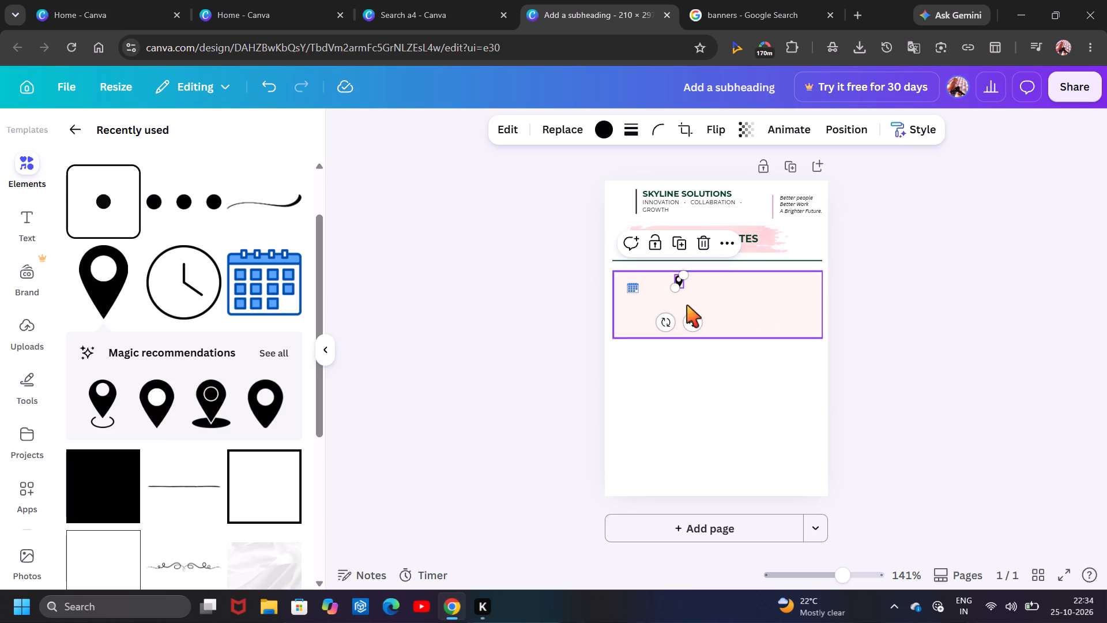
pyautogui.click(692, 322)
pyautogui.moveTo(692, 322); pyautogui.dragTo(644, 361)
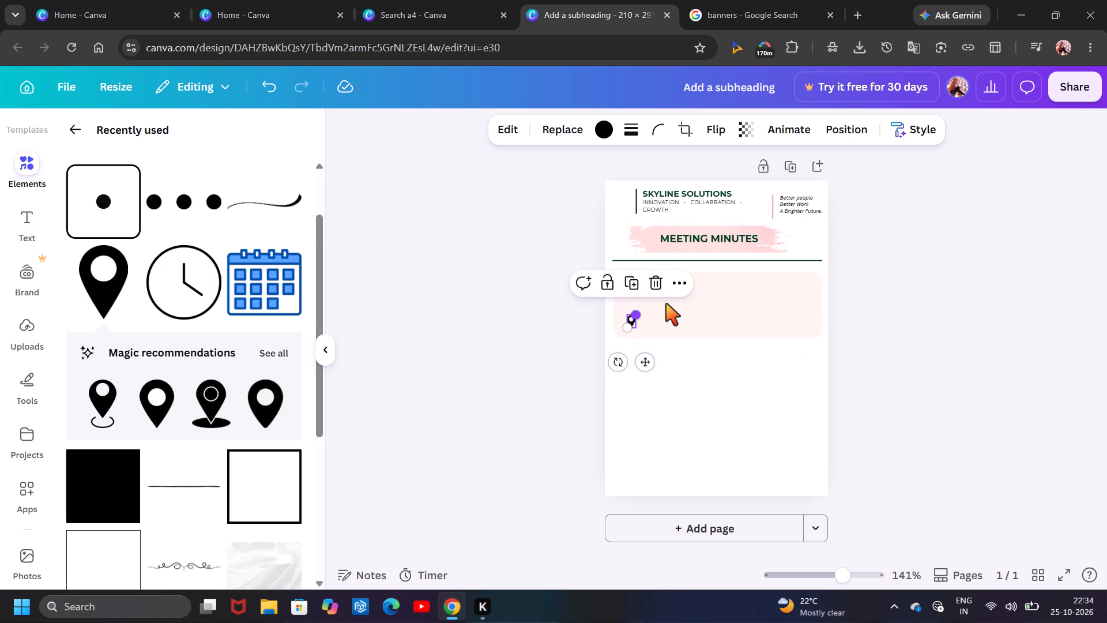
# Shift the calendar icon slightly up and left so it lines up above the location pin.
pyautogui.click(689, 303)
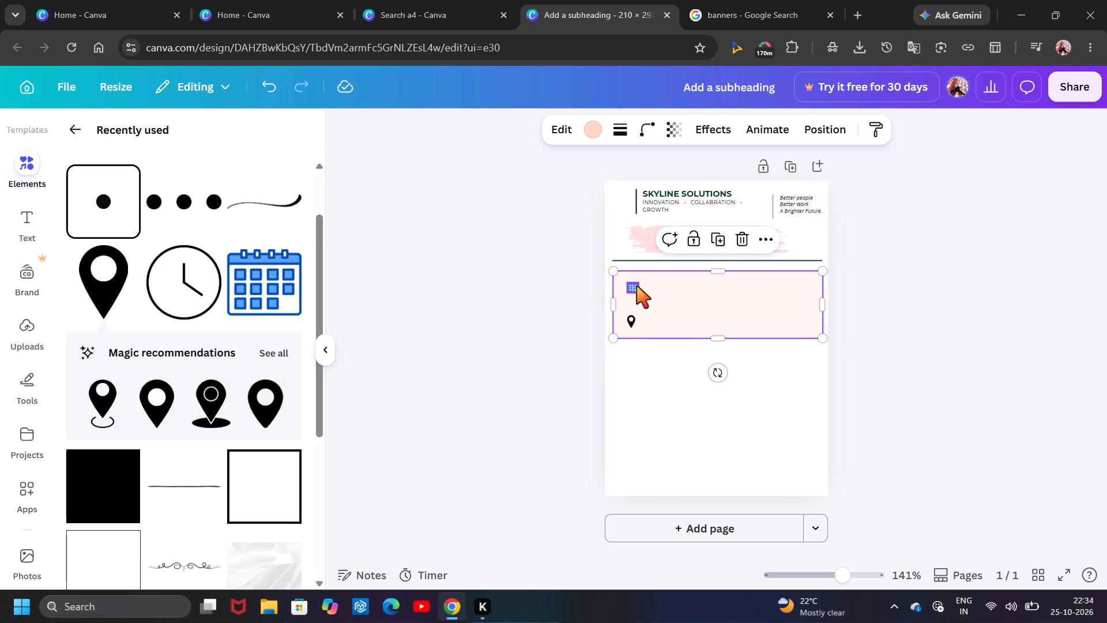
pyautogui.click(636, 286)
pyautogui.click(652, 332)
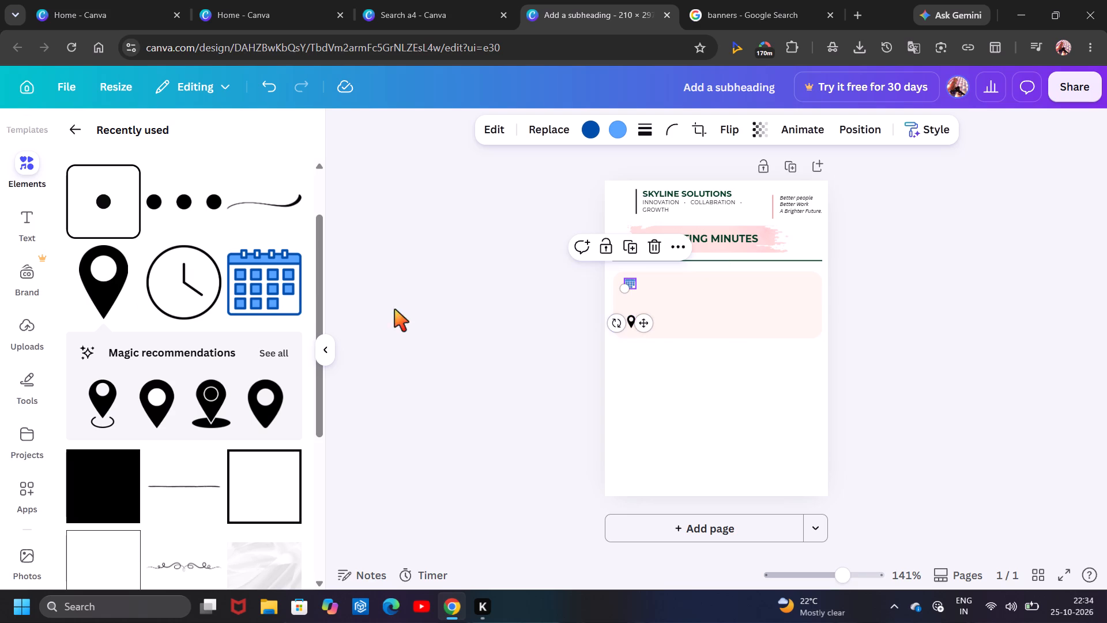
# Add the black clock icon from the recently used graphics and shrink it to a small icon inside the peach box.
pyautogui.click(199, 282)
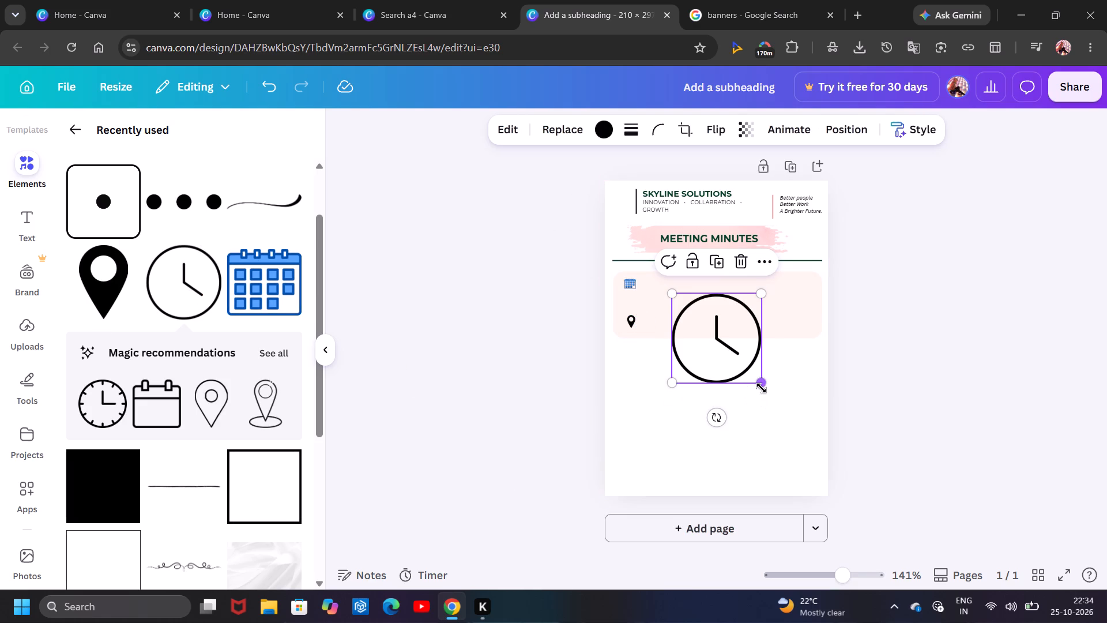
pyautogui.doubleClick(761, 388)
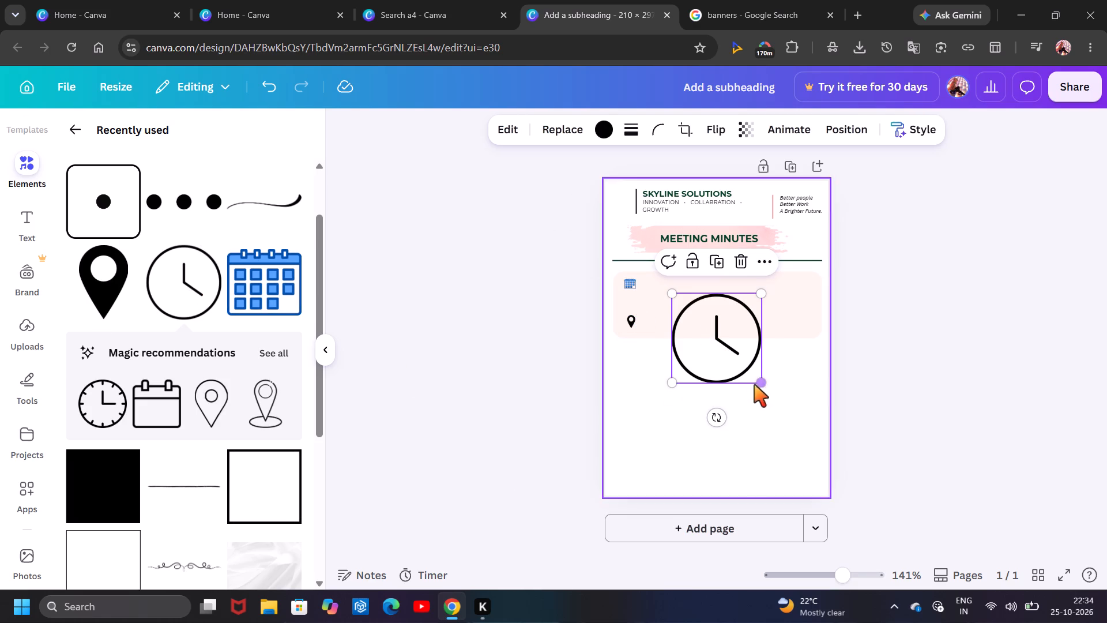
pyautogui.click(758, 383)
pyautogui.moveTo(758, 383); pyautogui.dragTo(685, 311)
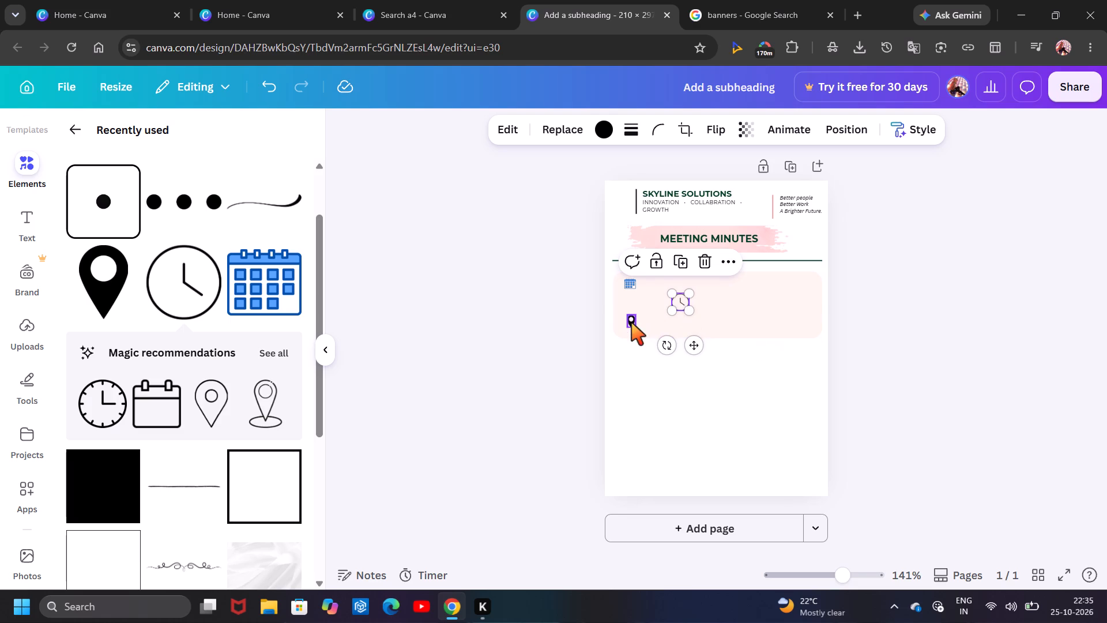
# Check the sizes of the location pin and calendar icons to match the clock icon to them.
pyautogui.click(631, 323)
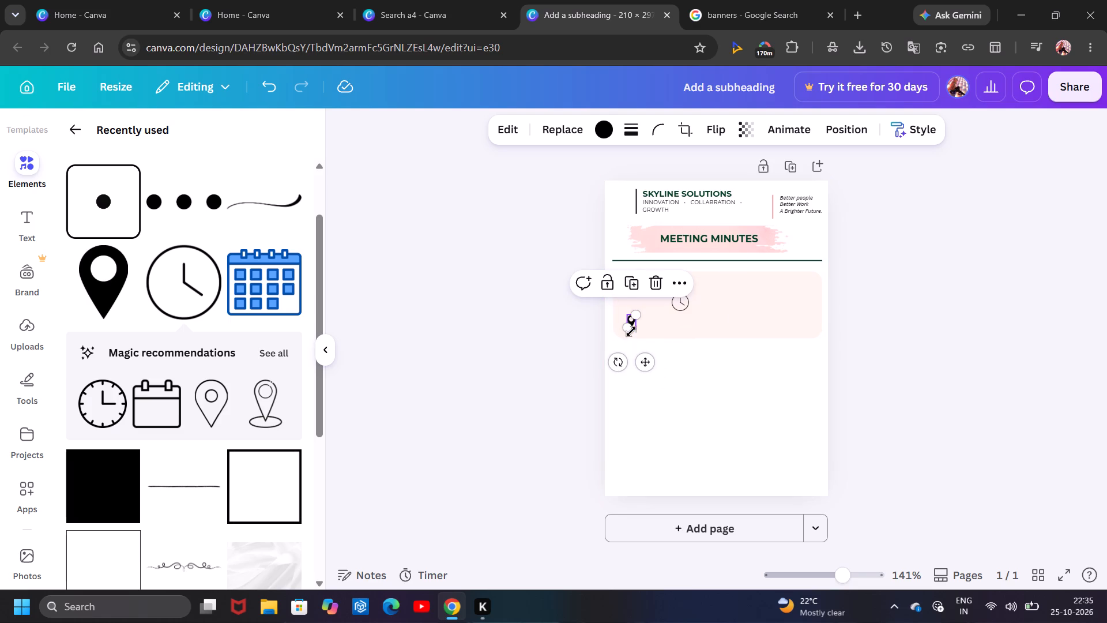
pyautogui.click(628, 330)
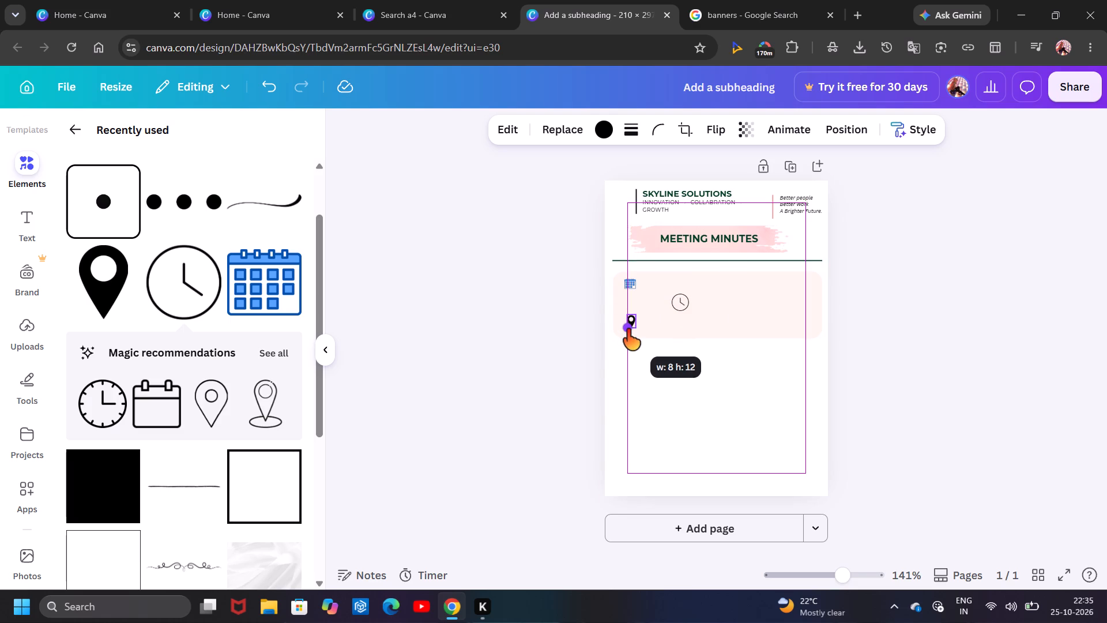
pyautogui.click(688, 301)
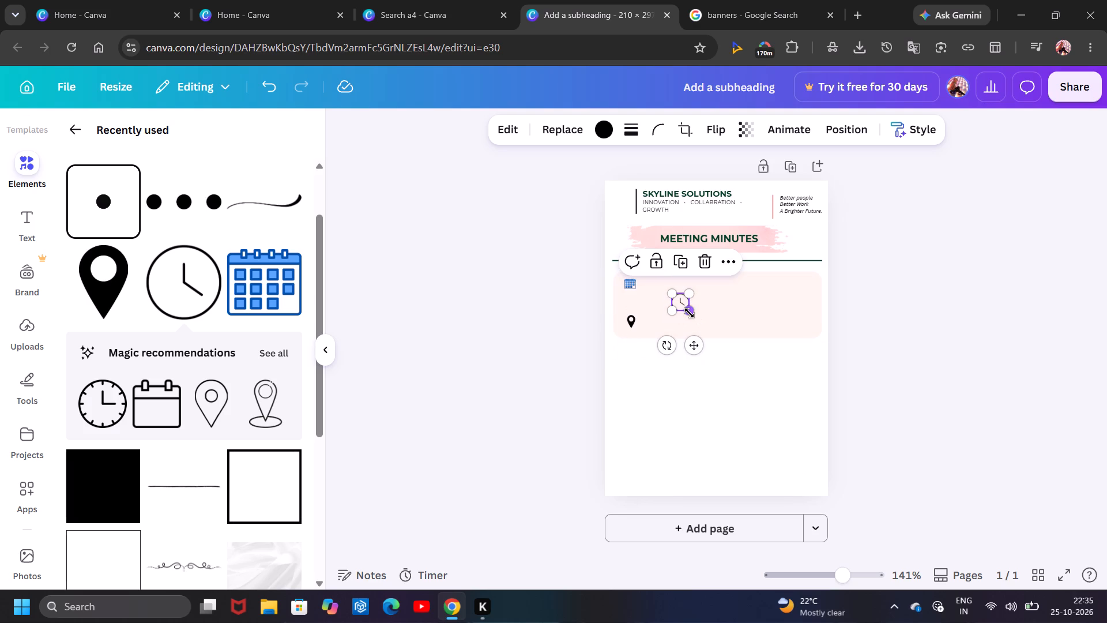
pyautogui.click(689, 313)
pyautogui.click(689, 313)
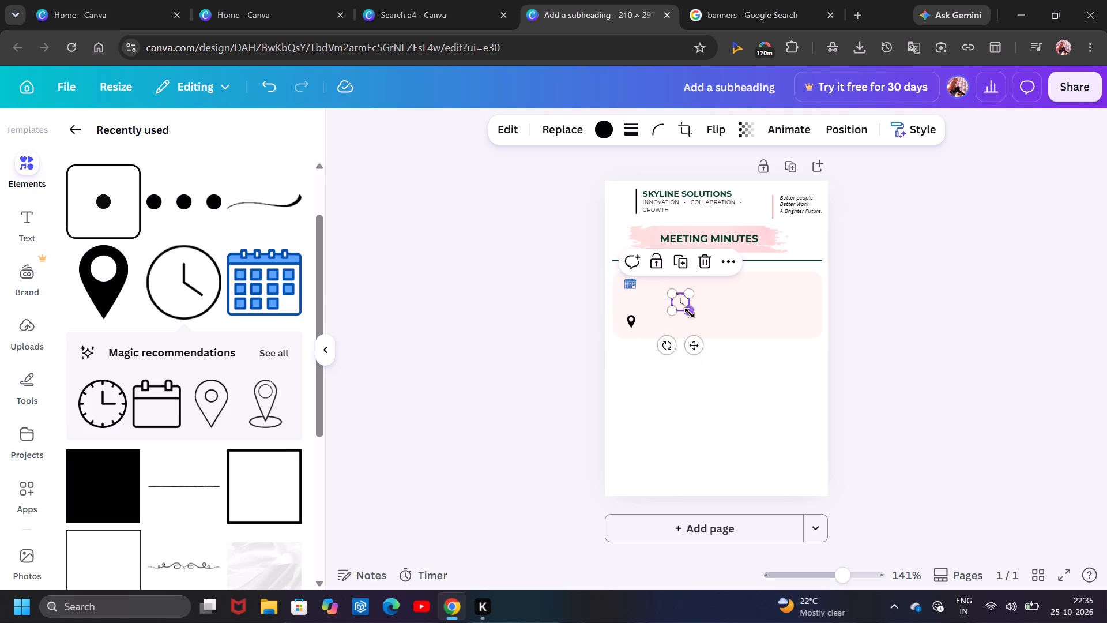
pyautogui.doubleClick(689, 313)
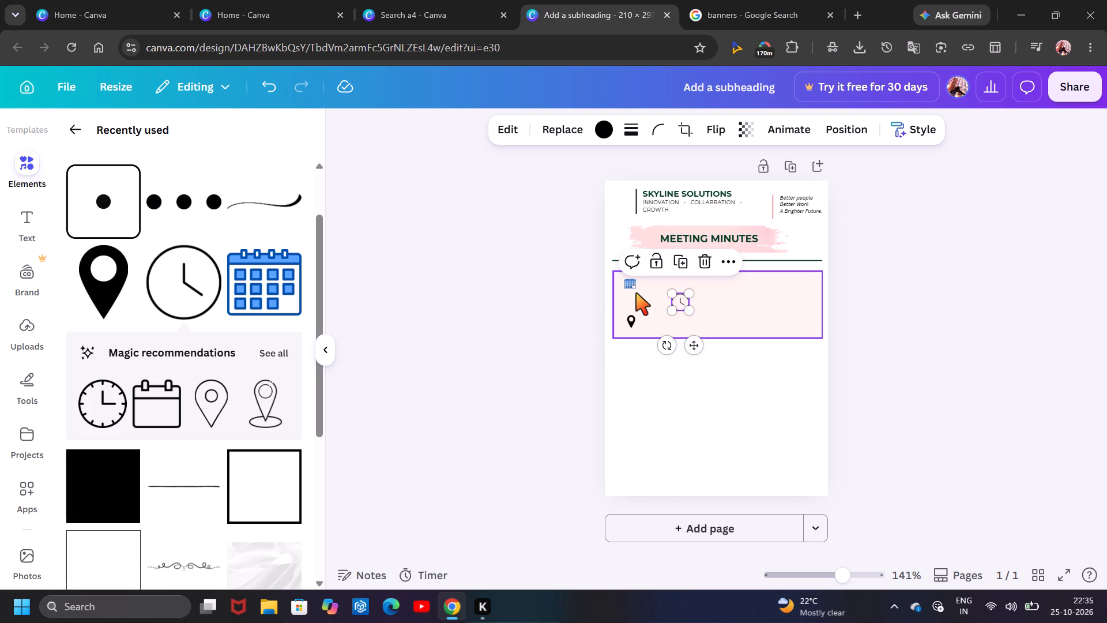
pyautogui.click(628, 284)
pyautogui.click(623, 286)
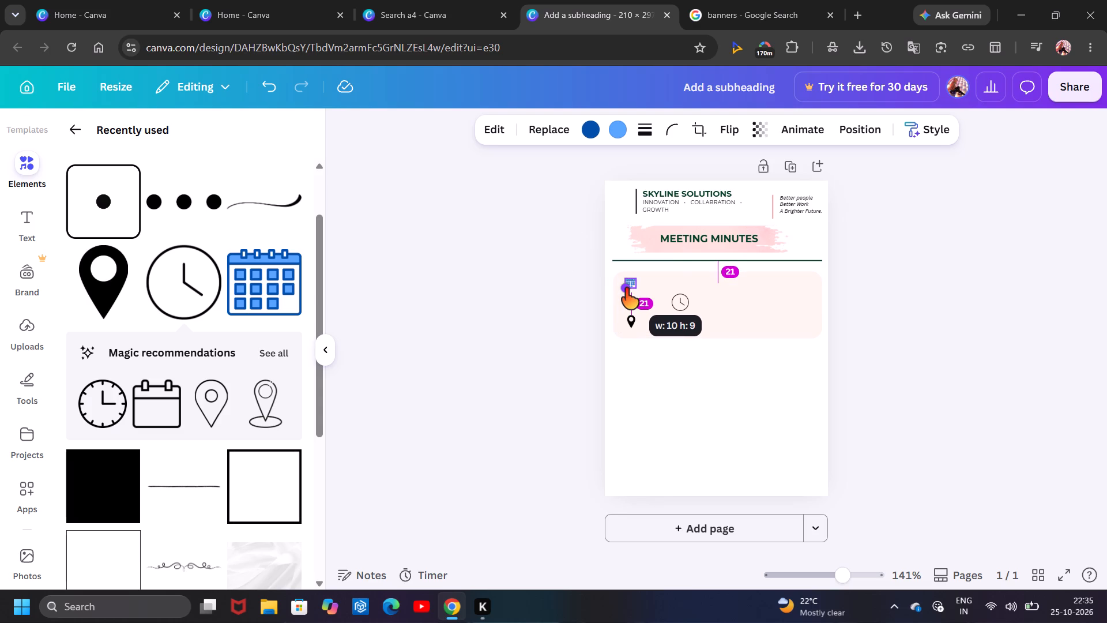
# Shrink the clock icon to match the other icons and place it between the calendar and the location pin.
pyautogui.click(685, 295)
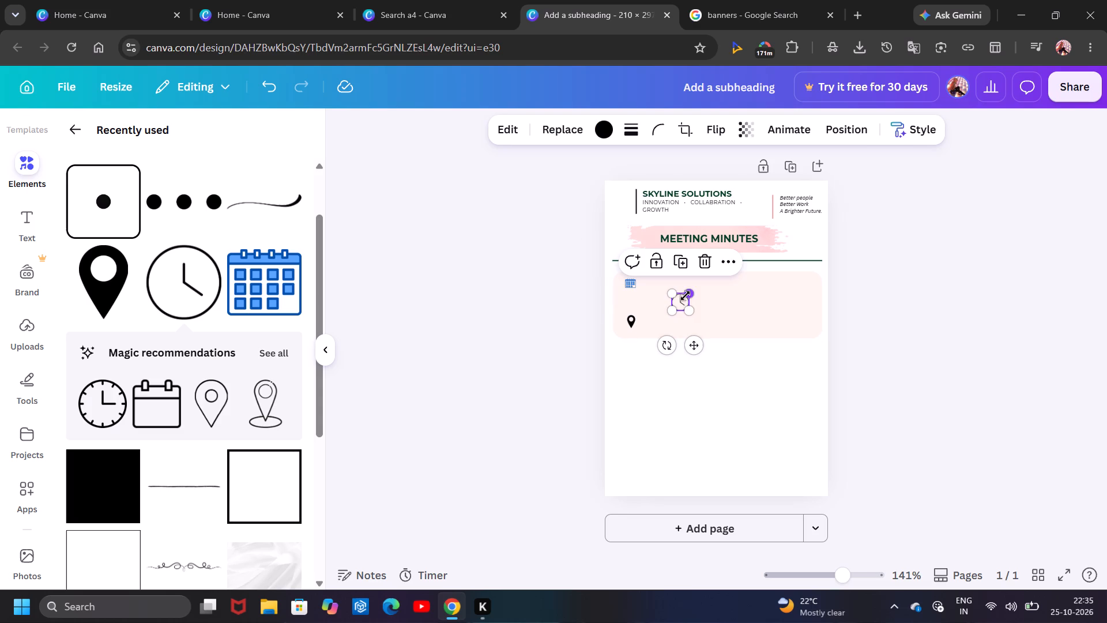
pyautogui.moveTo(690, 314); pyautogui.dragTo(692, 318)
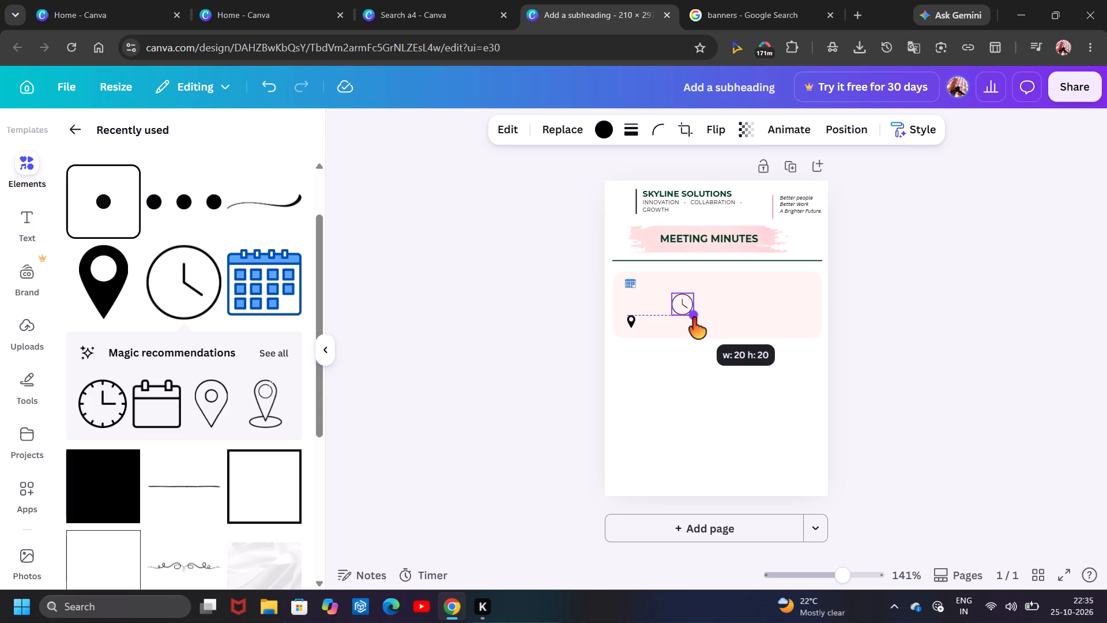
pyautogui.moveTo(692, 318); pyautogui.dragTo(684, 306)
pyautogui.moveTo(687, 342); pyautogui.dragTo(668, 345)
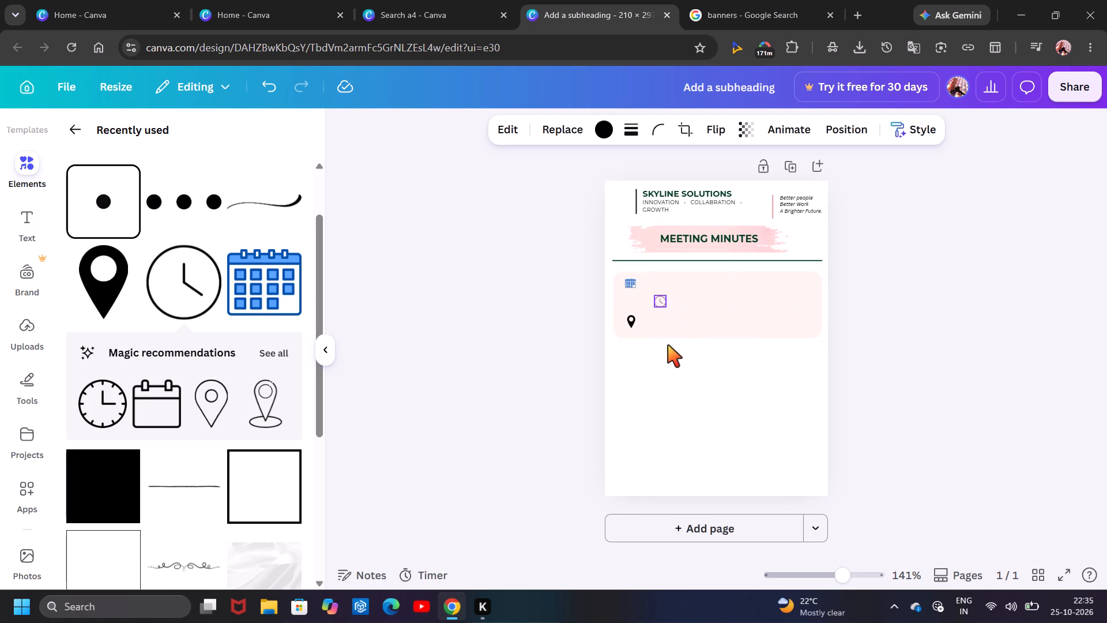
pyautogui.moveTo(668, 345); pyautogui.dragTo(641, 344)
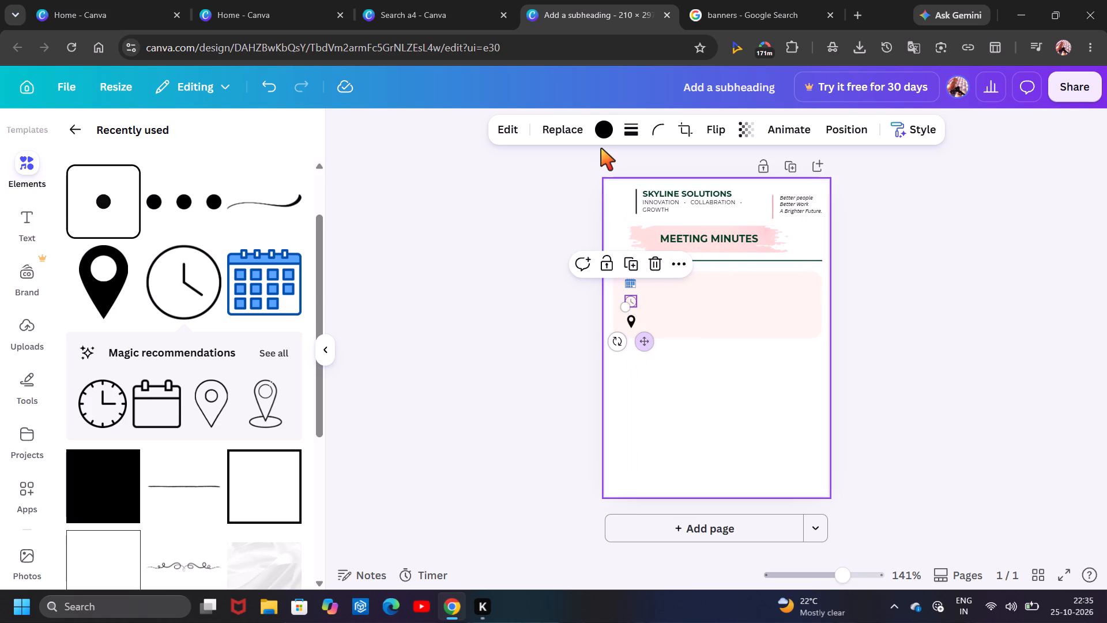
# Recolour the clock icon and the location pin with the design's dark green.
pyautogui.click(597, 129)
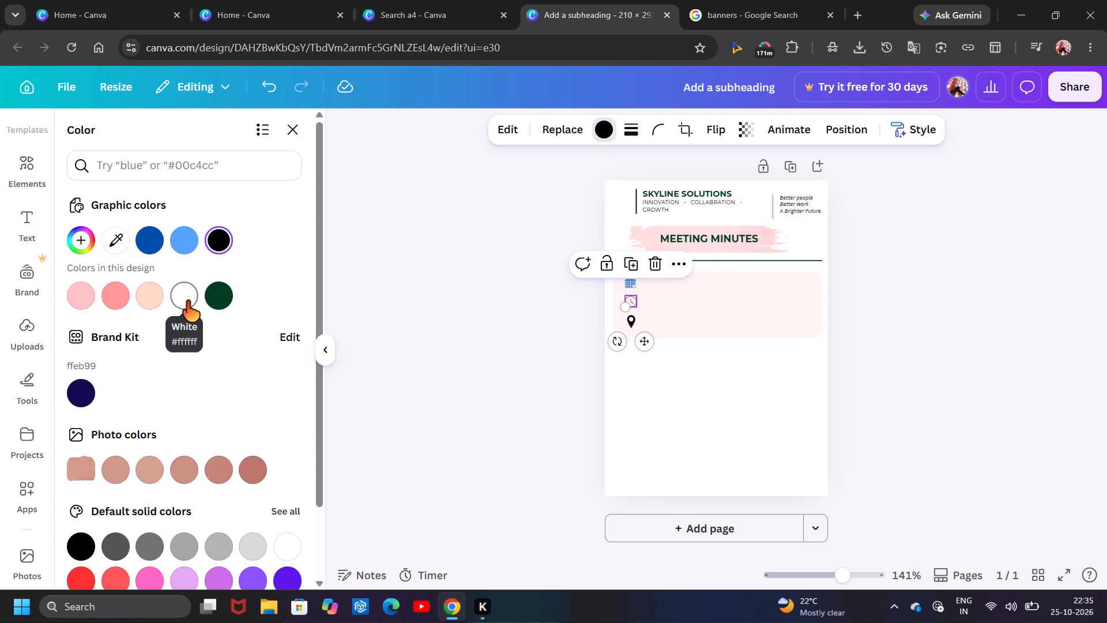
pyautogui.click(214, 296)
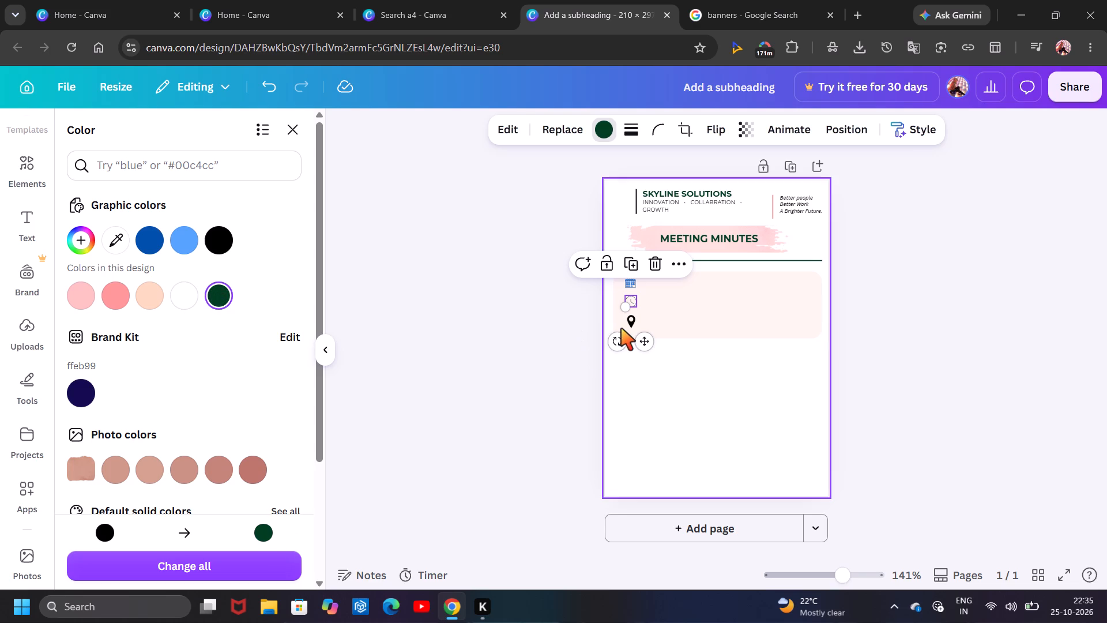
pyautogui.click(628, 323)
pyautogui.click(594, 132)
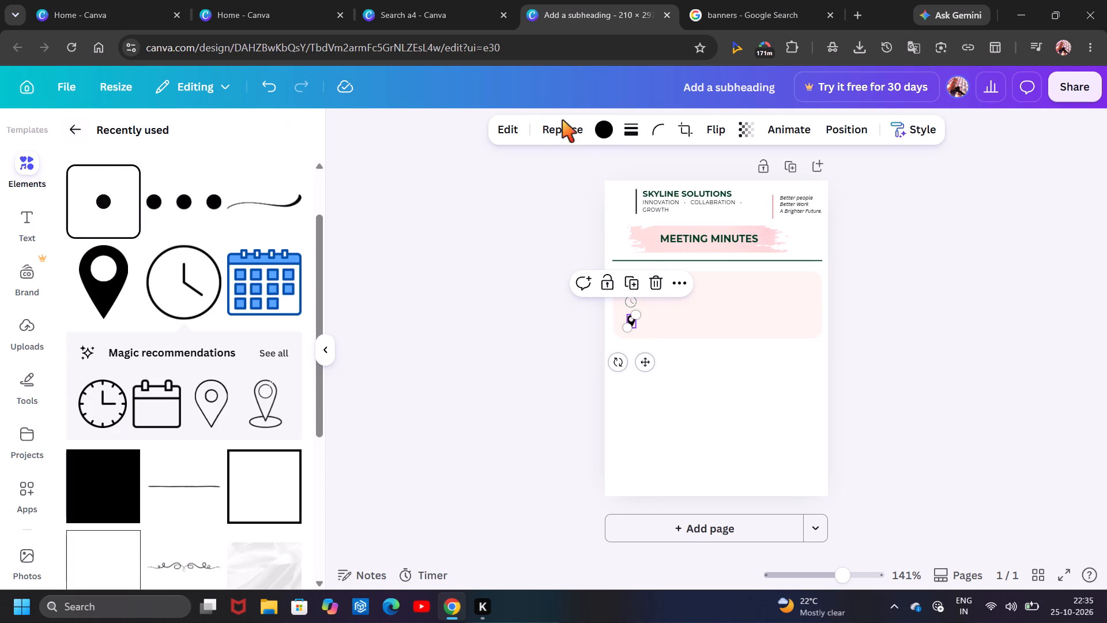
pyautogui.click(608, 133)
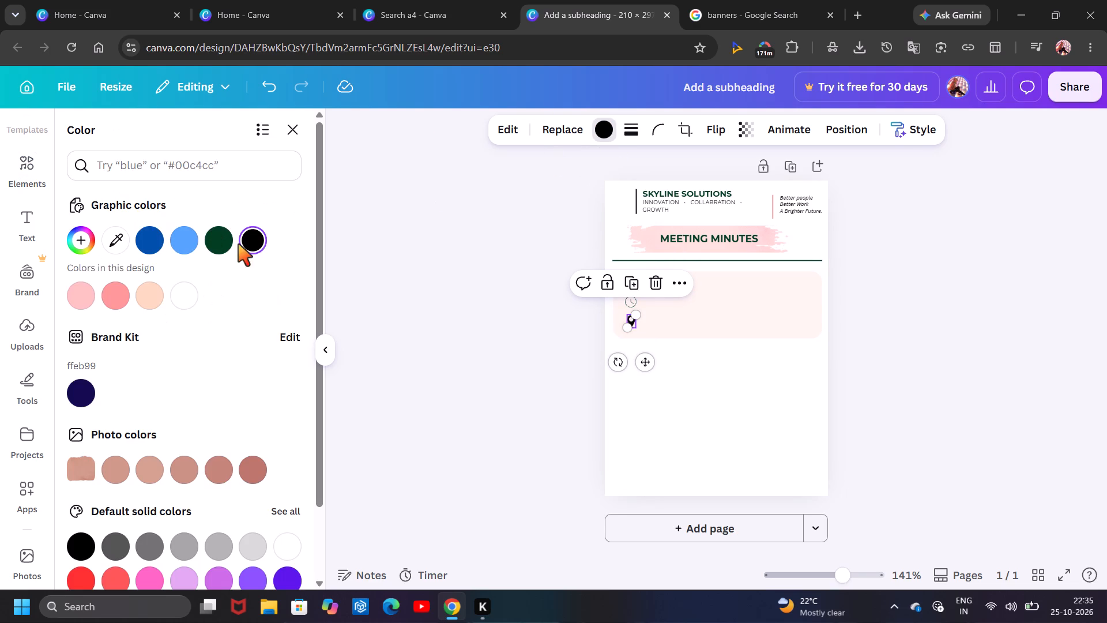
pyautogui.click(224, 242)
pyautogui.click(725, 330)
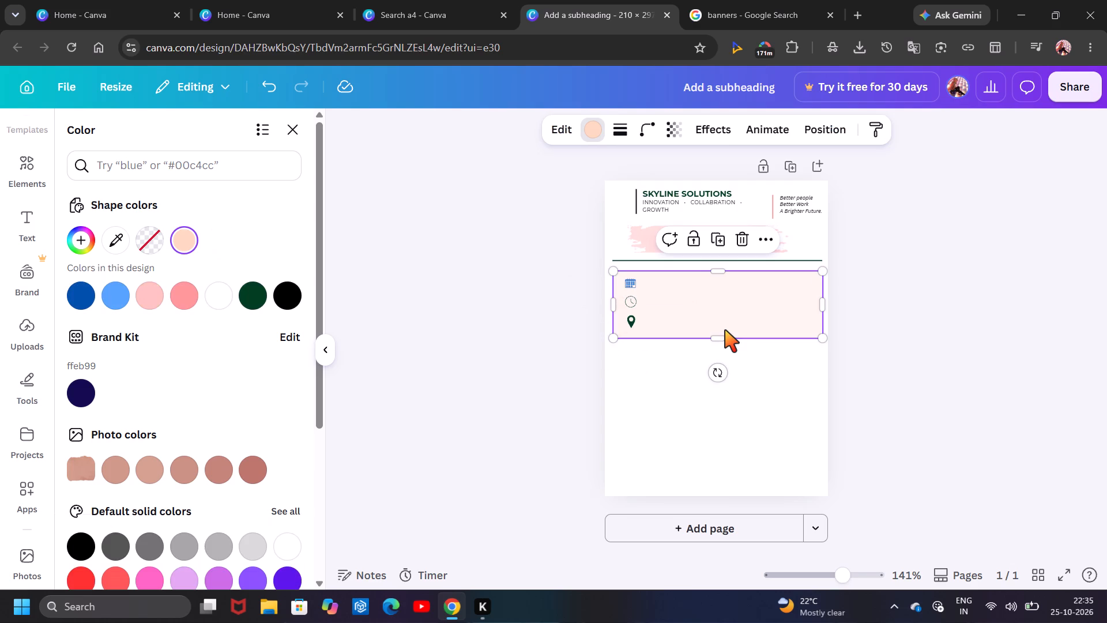
# Change both the dark blue and light blue colours of the calendar icon to the design's dark green.
pyautogui.click(631, 284)
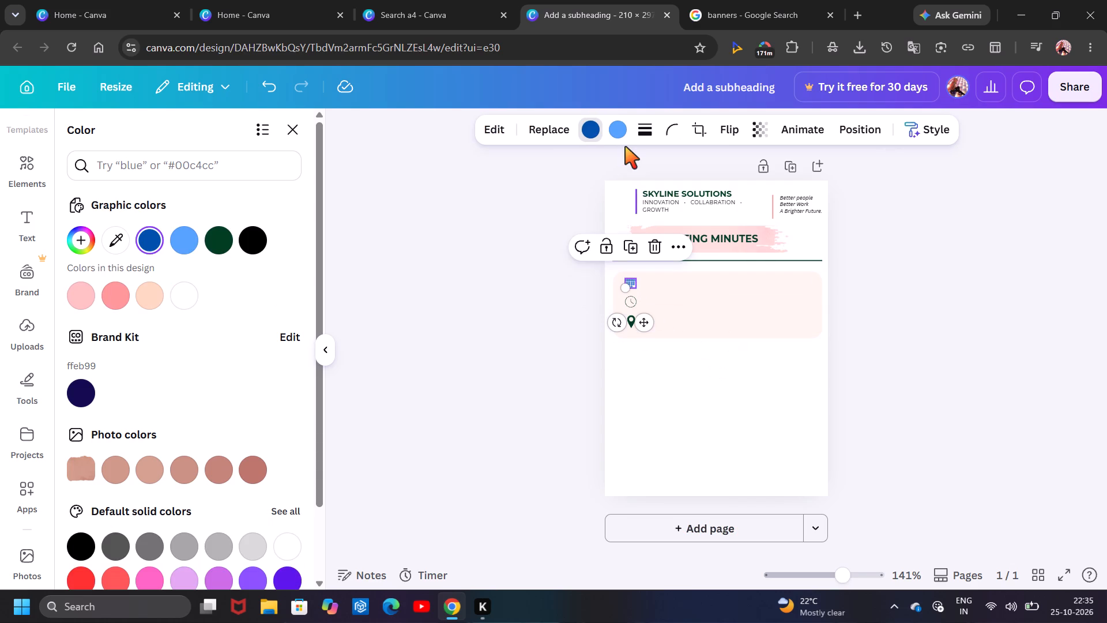
pyautogui.click(576, 130)
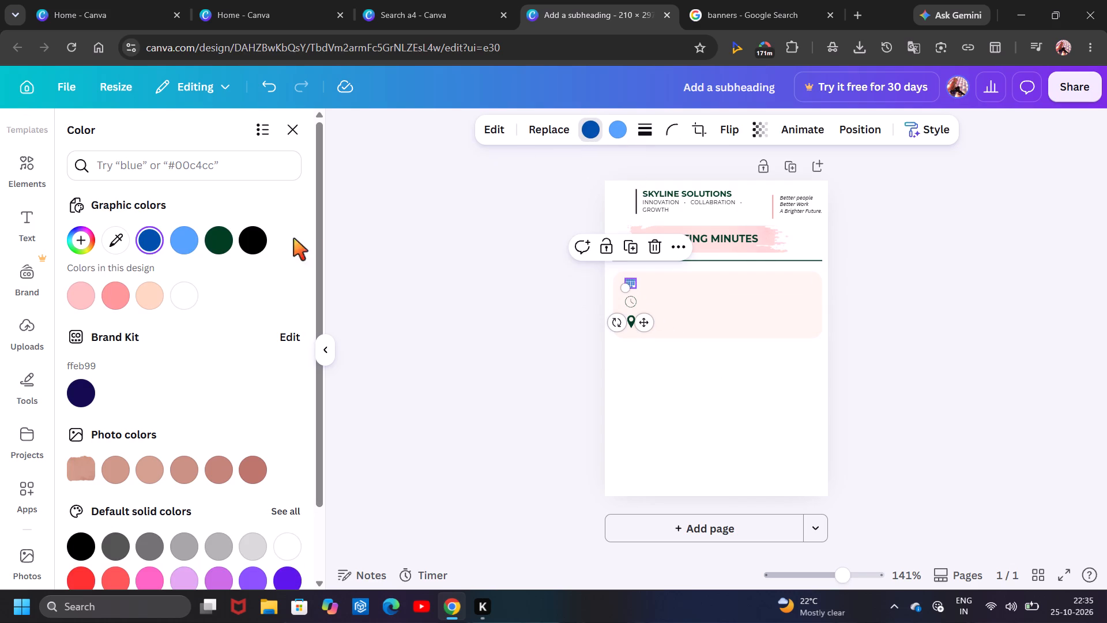
pyautogui.click(209, 239)
pyautogui.click(747, 381)
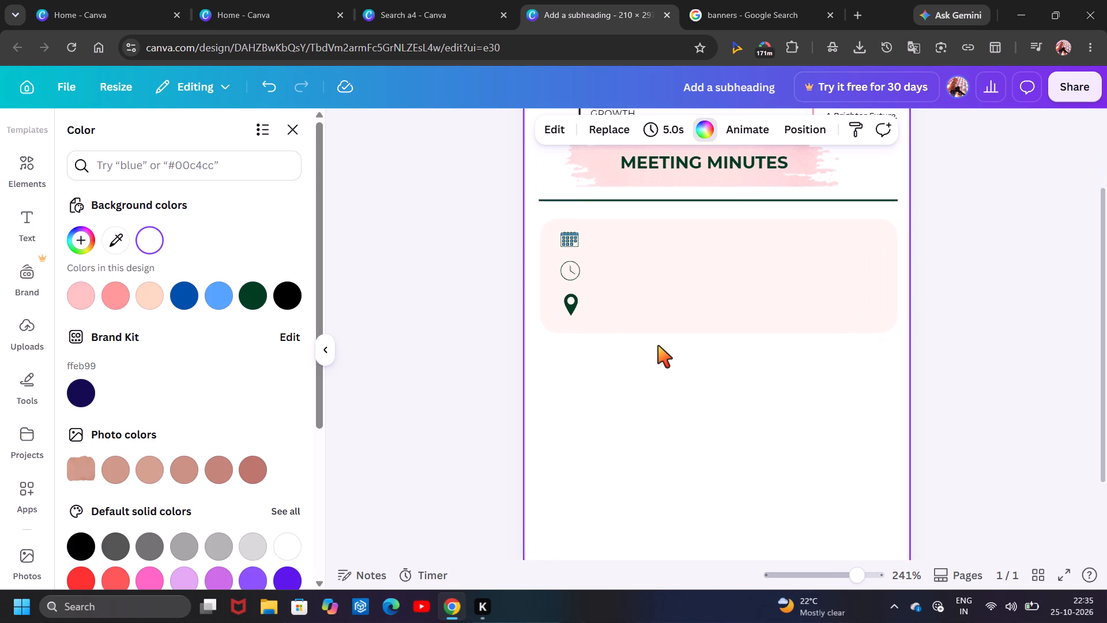
pyautogui.click(560, 225)
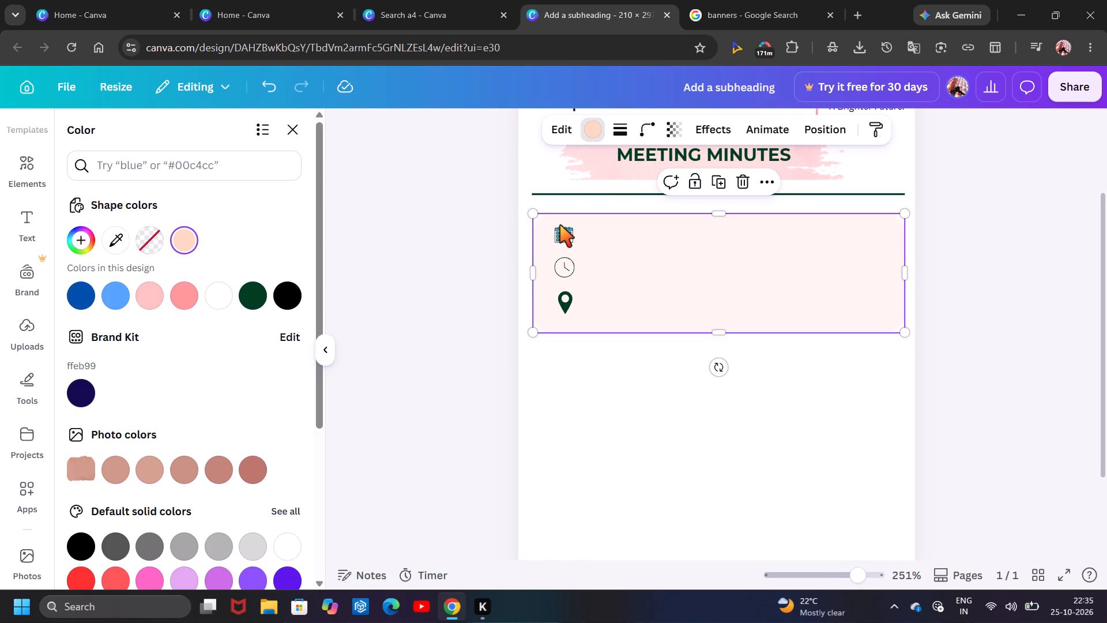
pyautogui.click(562, 232)
pyautogui.click(612, 126)
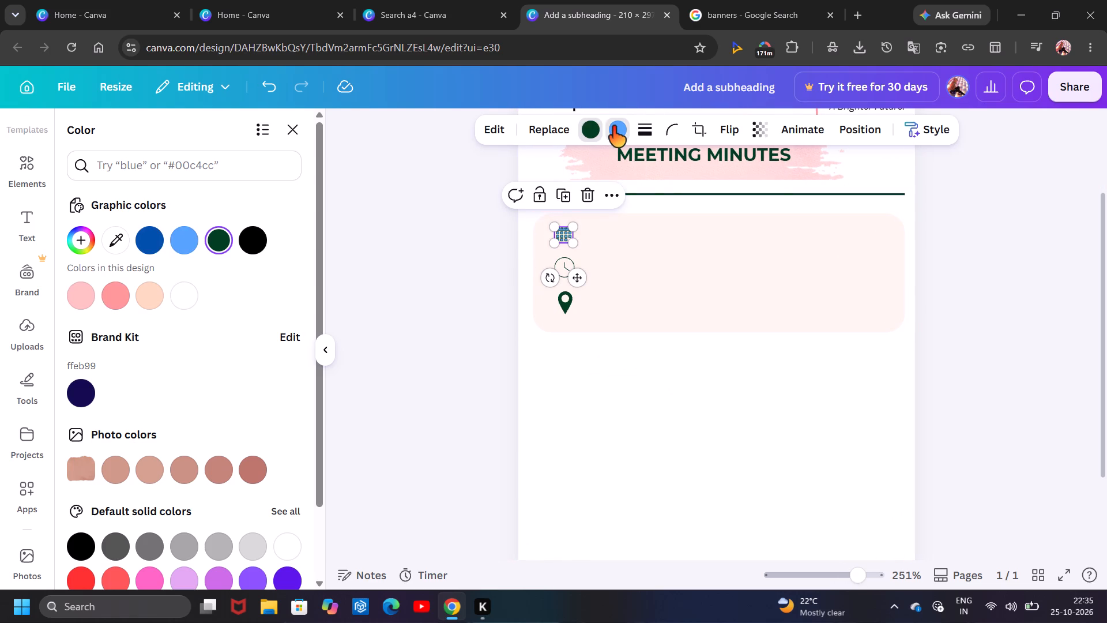
pyautogui.click(213, 226)
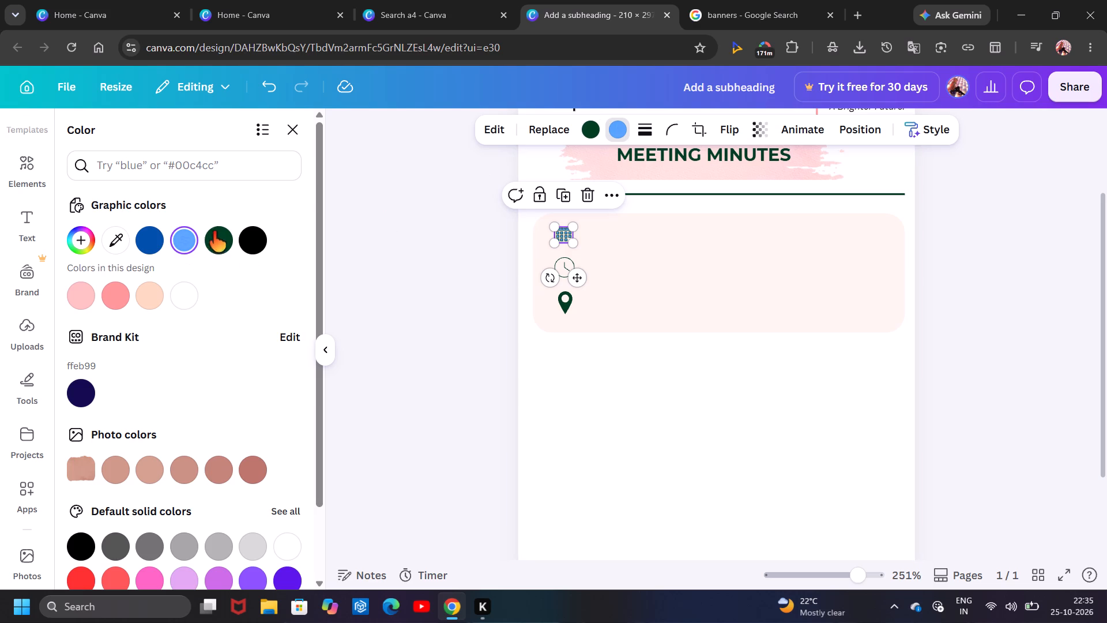
pyautogui.click(213, 232)
pyautogui.click(708, 255)
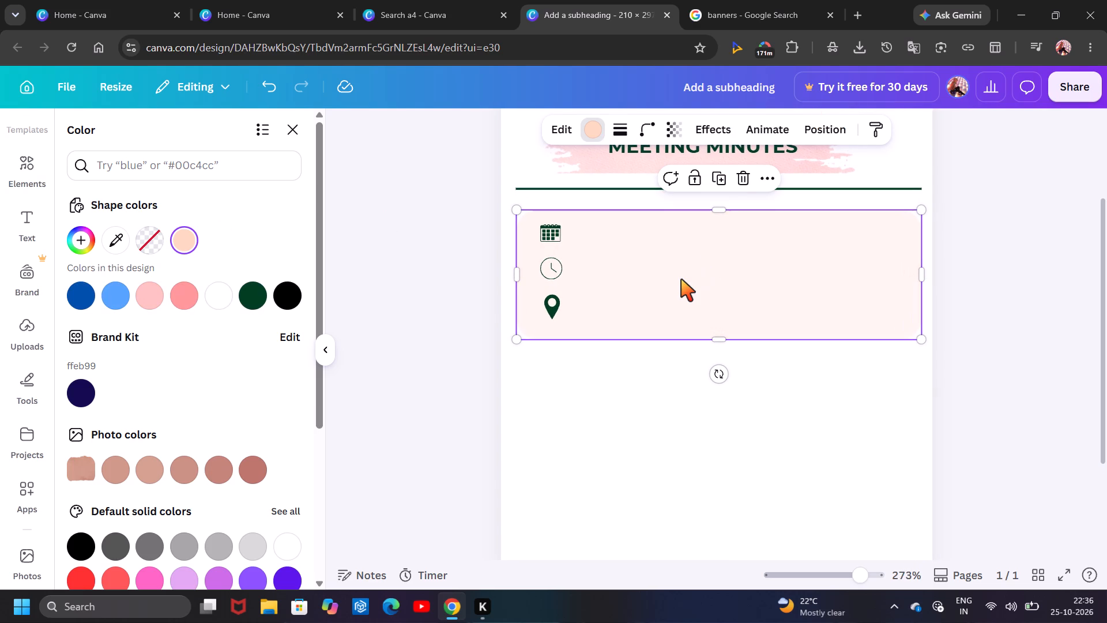
# Duplicate the black vertical line beside the SKYLINE SOLUTIONS heading.
pyautogui.scroll(2, 681, 279)
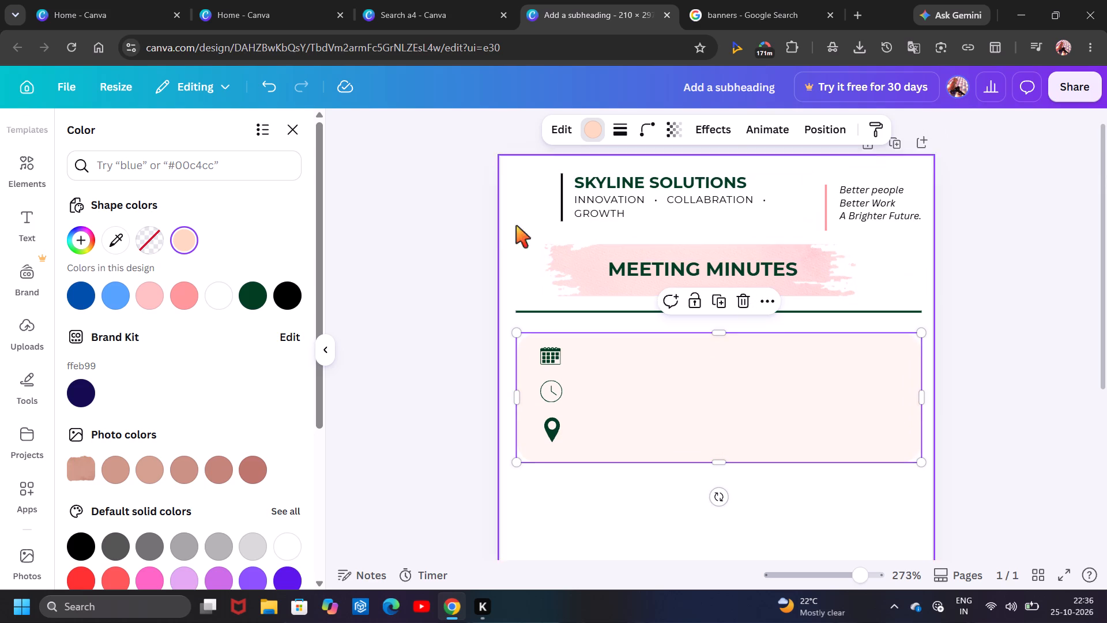
pyautogui.click(559, 194)
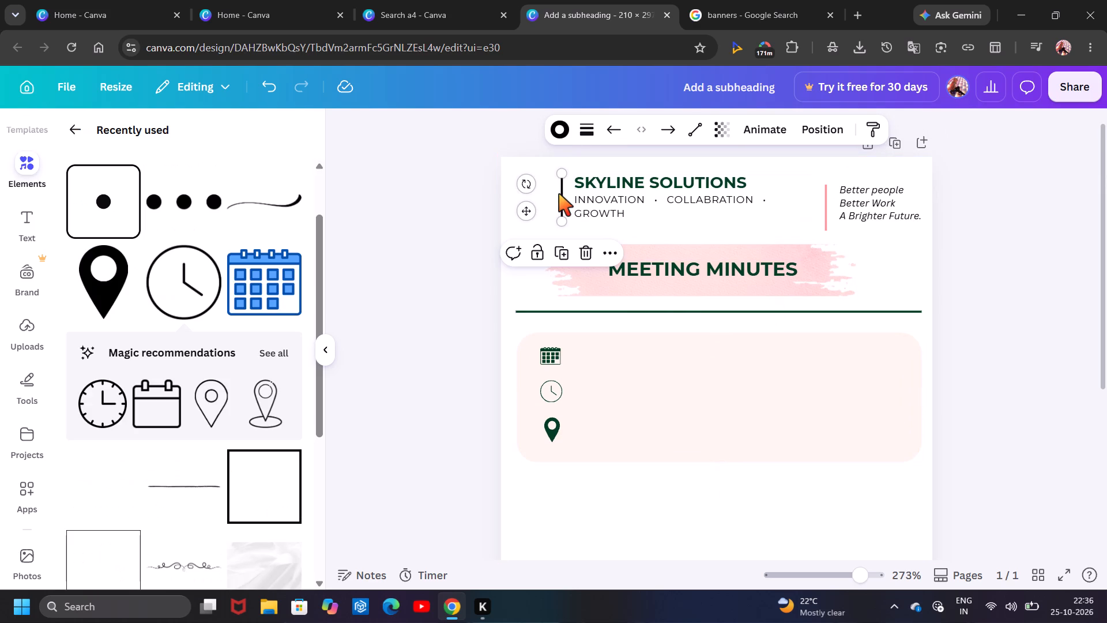
pyautogui.hotkey('ctrl', 'c')
pyautogui.hotkey('ctrl', 'v')
# Recolour the original vertical line beside the SKYLINE SOLUTIONS heading with the design's dark green.
pyautogui.scroll(1, 570, 228)
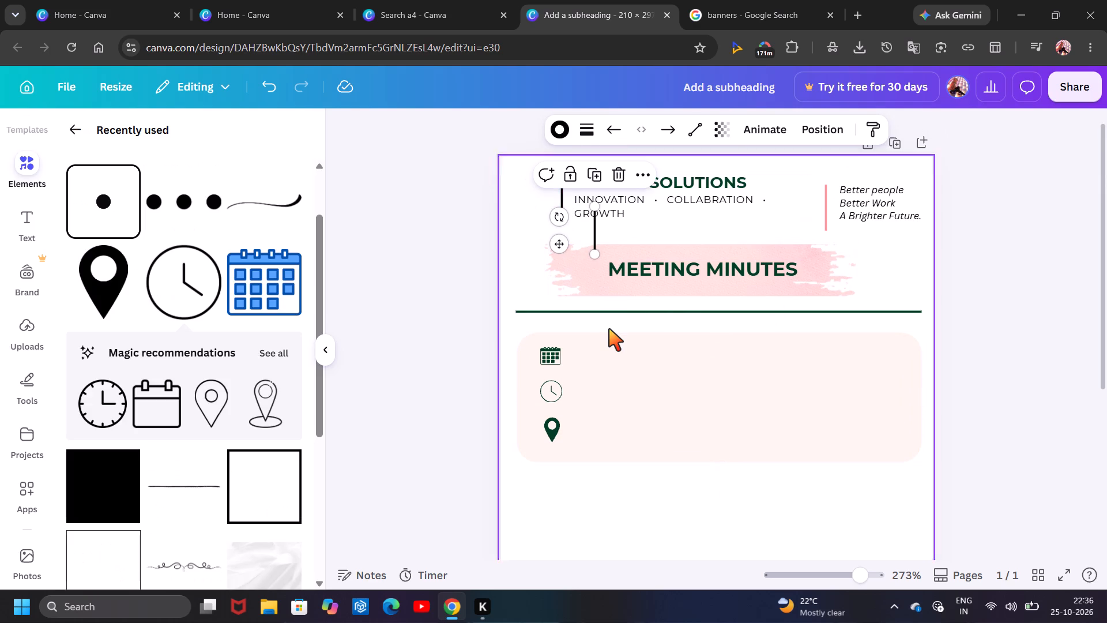
pyautogui.scroll(1, 609, 329)
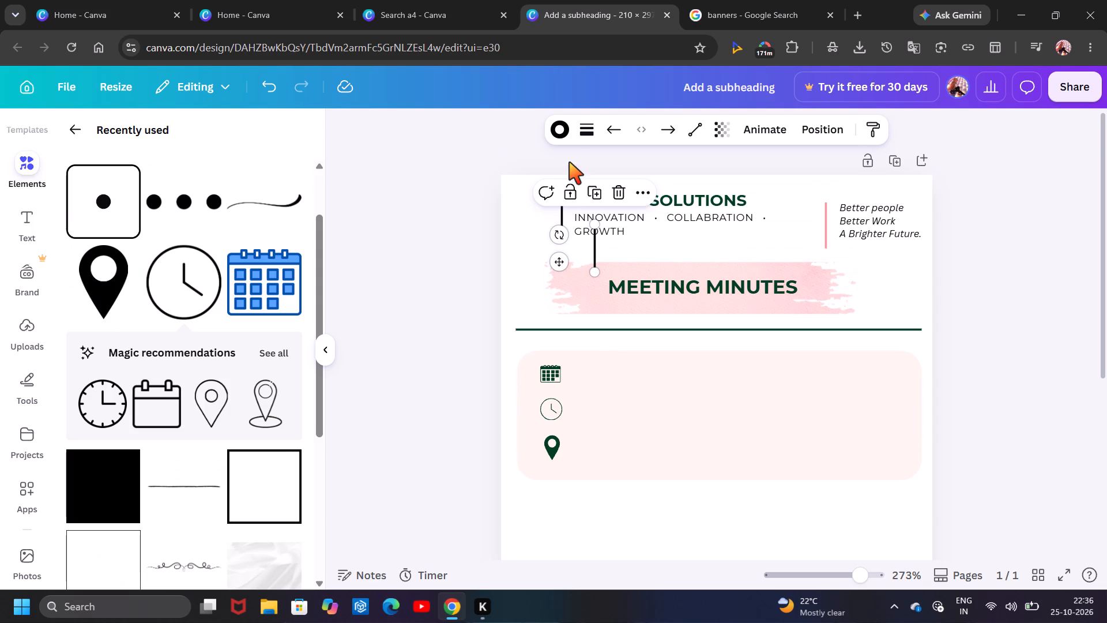
pyautogui.doubleClick(568, 215)
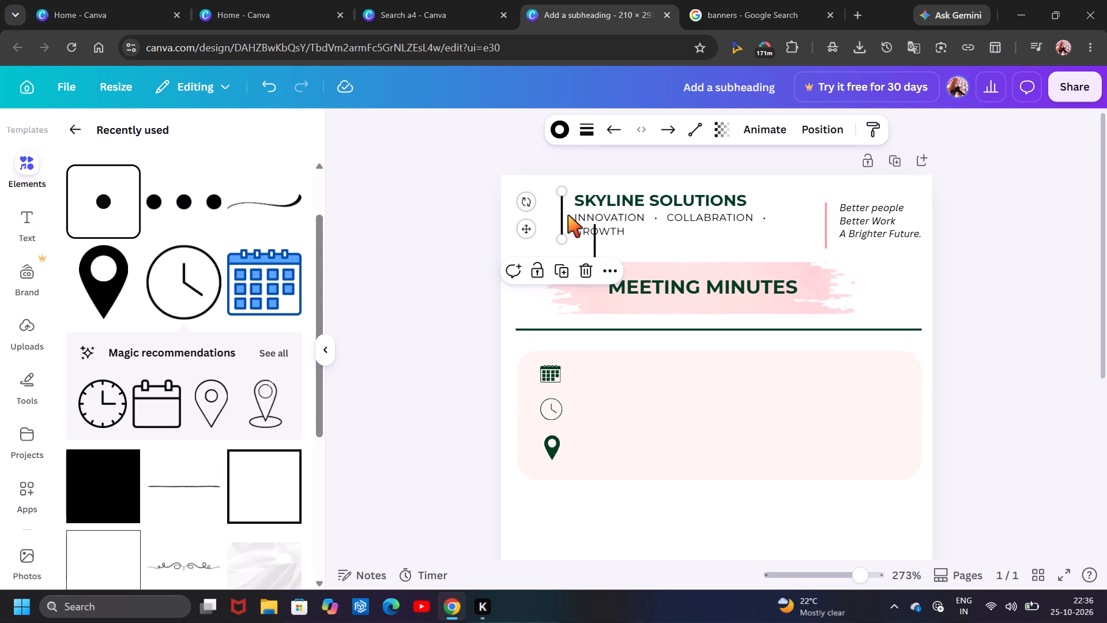
pyautogui.click(559, 216)
pyautogui.click(561, 132)
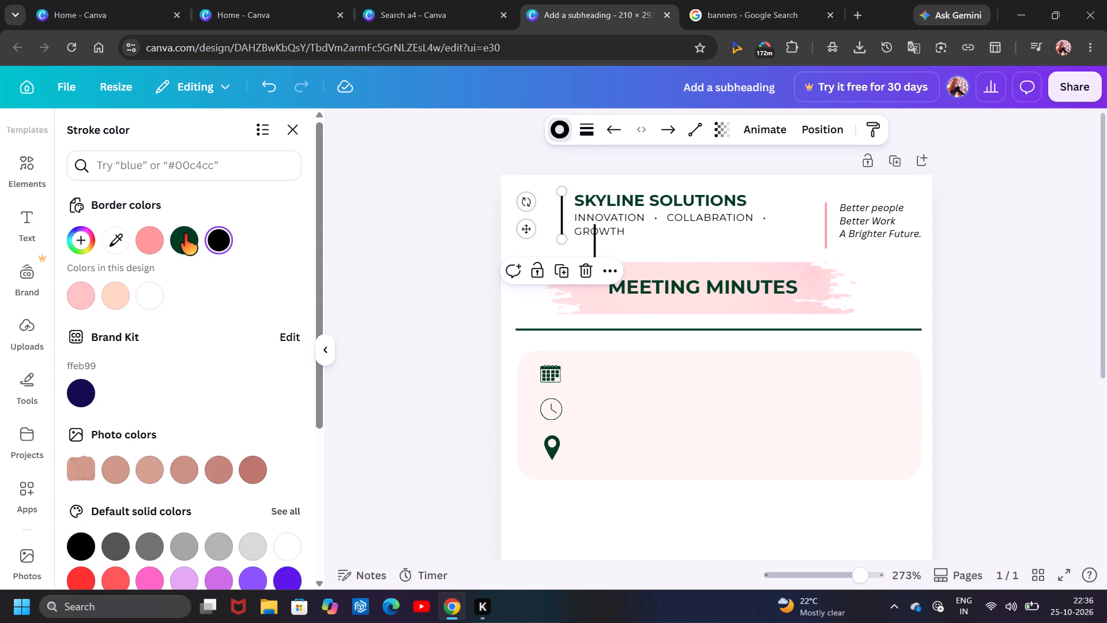
pyautogui.click(184, 234)
pyautogui.click(634, 352)
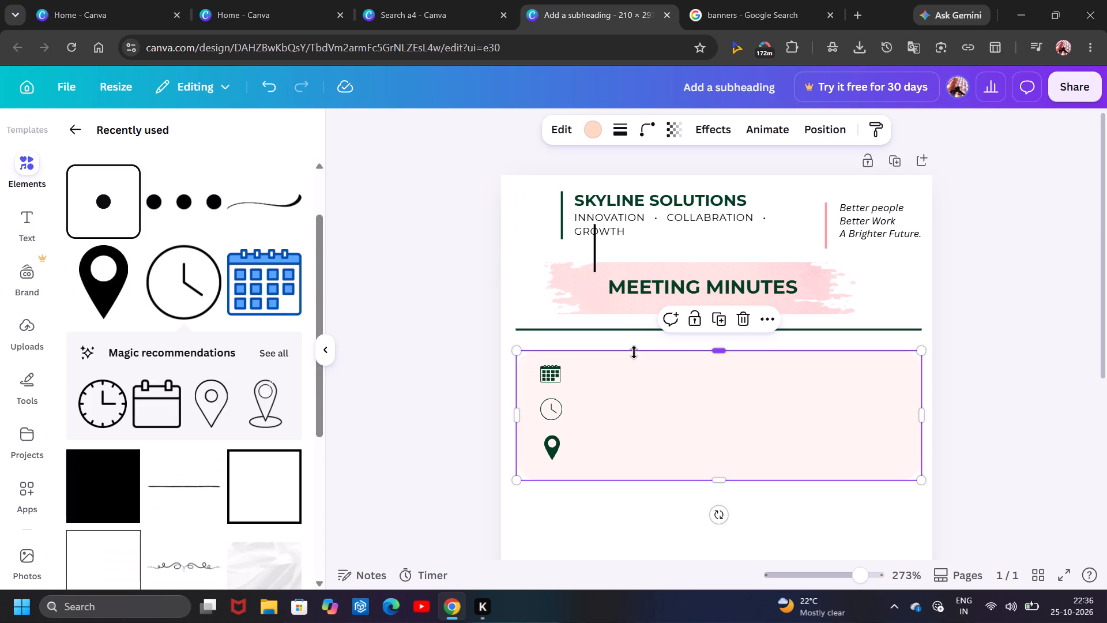
pyautogui.click(557, 219)
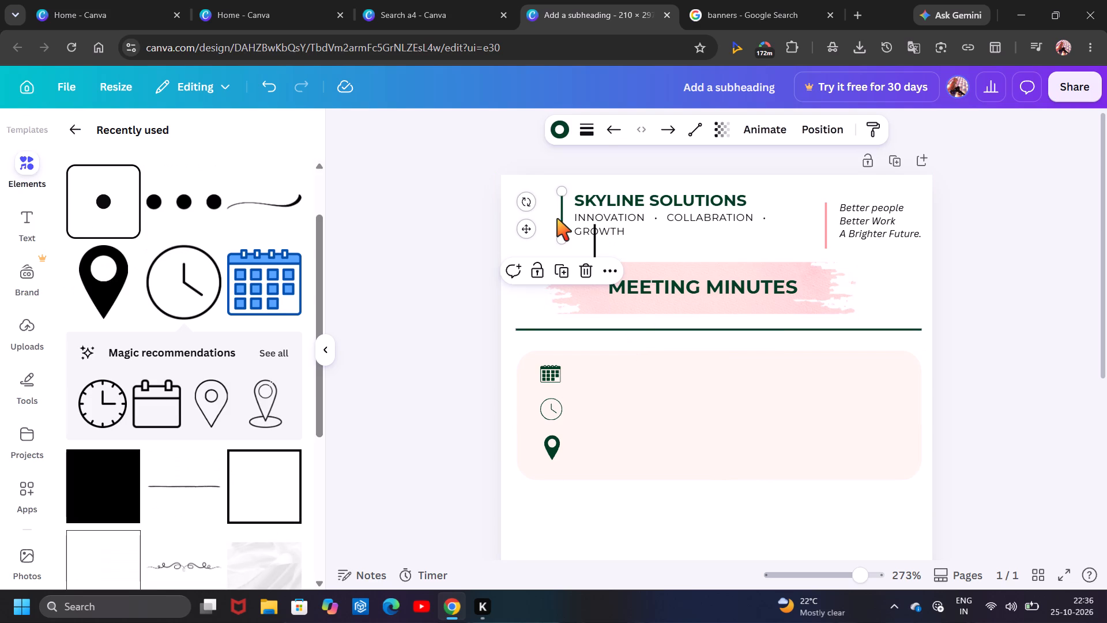
pyautogui.click(566, 127)
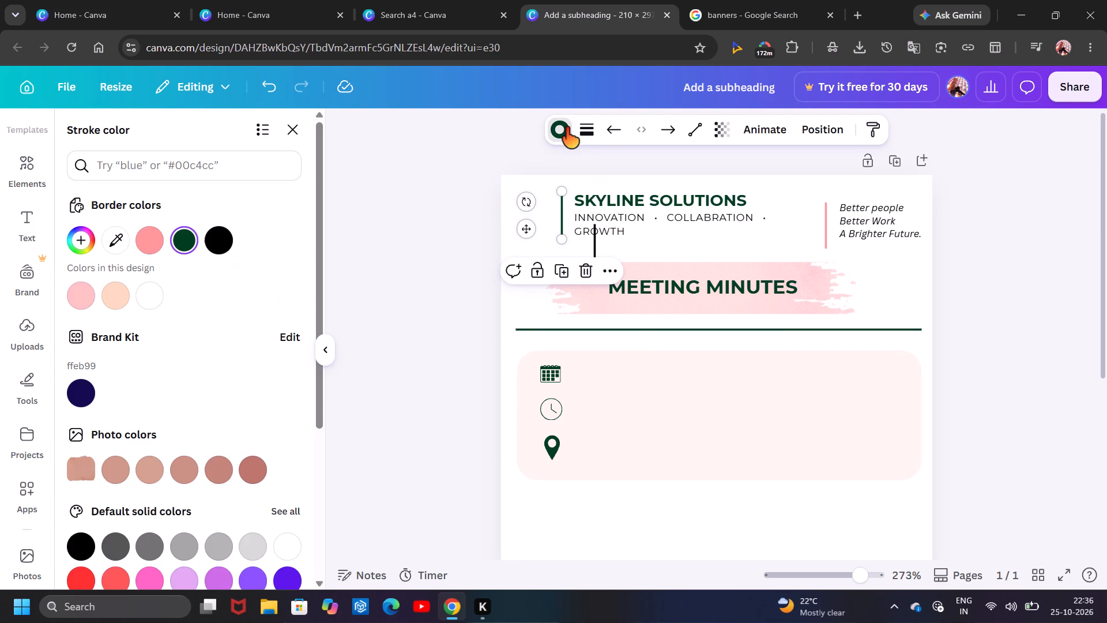
# Recolour the whole company name and tagline text box with the design's dark green.
pyautogui.click(629, 209)
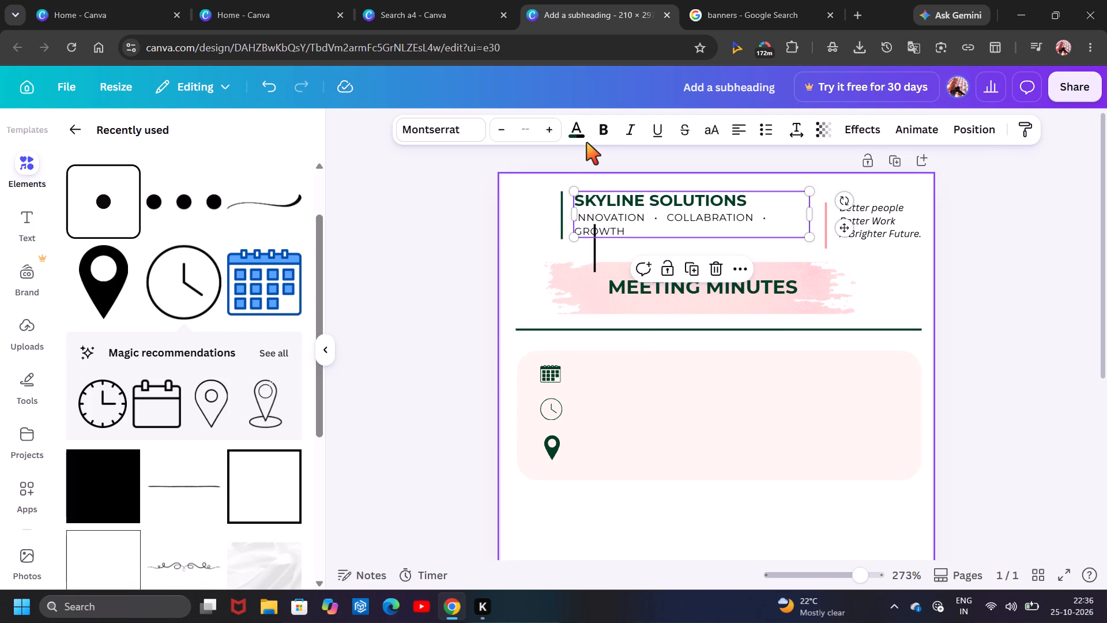
pyautogui.moveTo(586, 142); pyautogui.dragTo(578, 137)
pyautogui.click(578, 137)
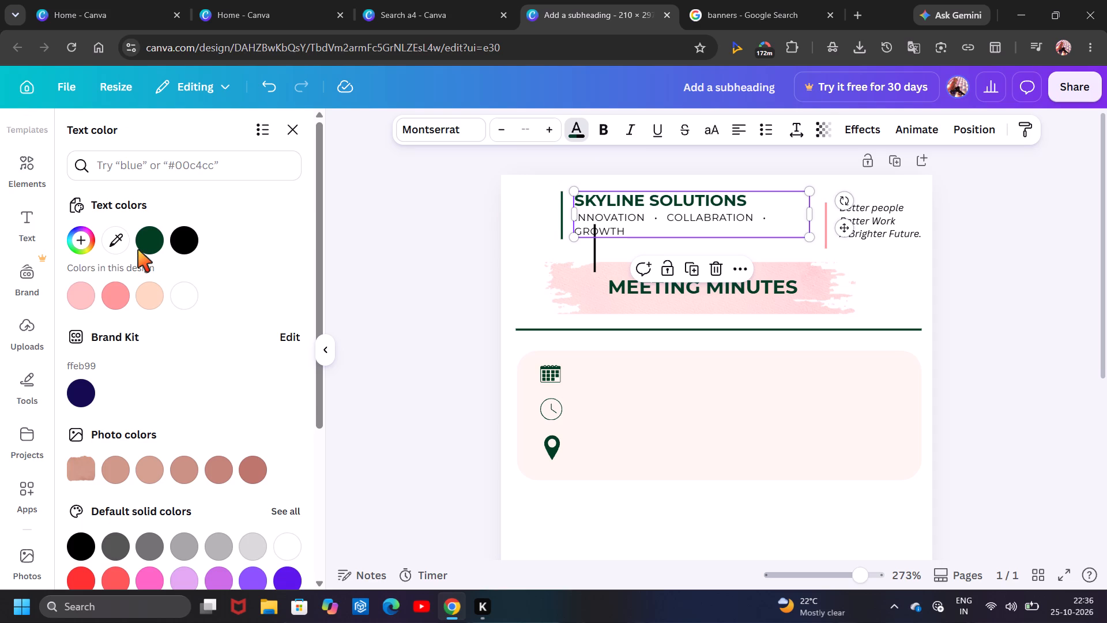
pyautogui.click(142, 241)
pyautogui.click(142, 241)
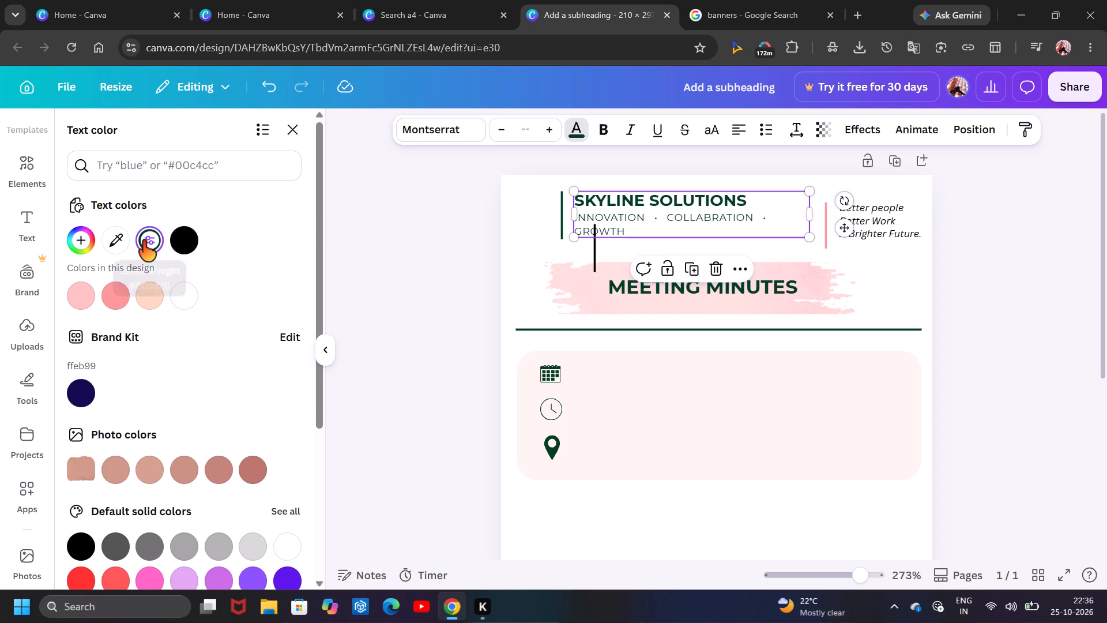
# Select the SKYLINE SOLUTIONS heading text and check its text colour.
pyautogui.tripleClick(615, 199)
pyautogui.click(615, 199)
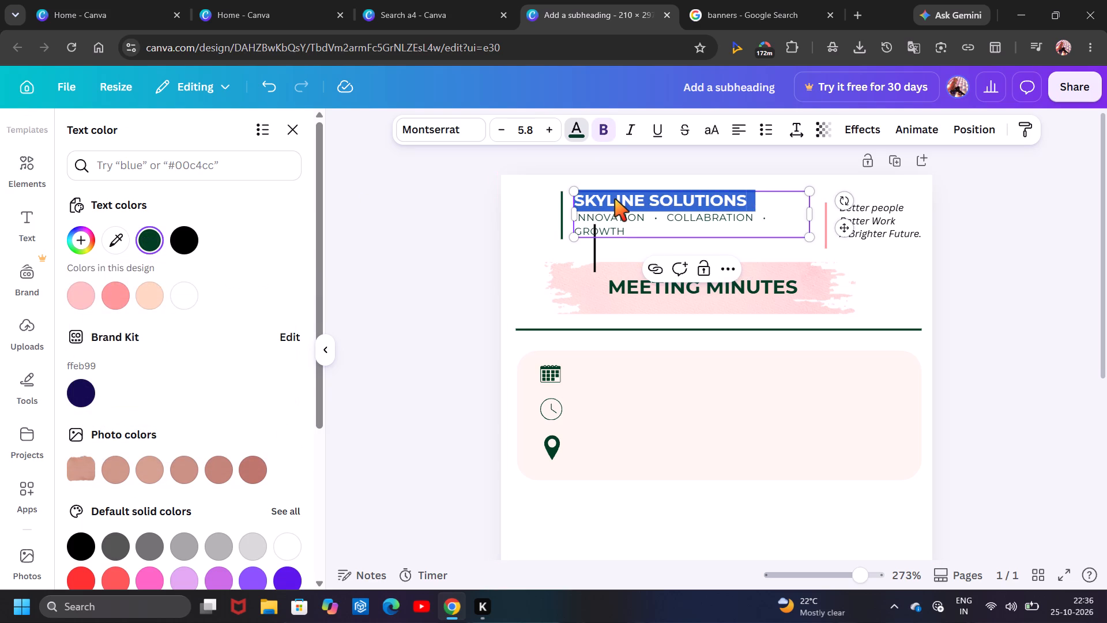
pyautogui.moveTo(615, 199); pyautogui.dragTo(575, 129)
pyautogui.click(575, 129)
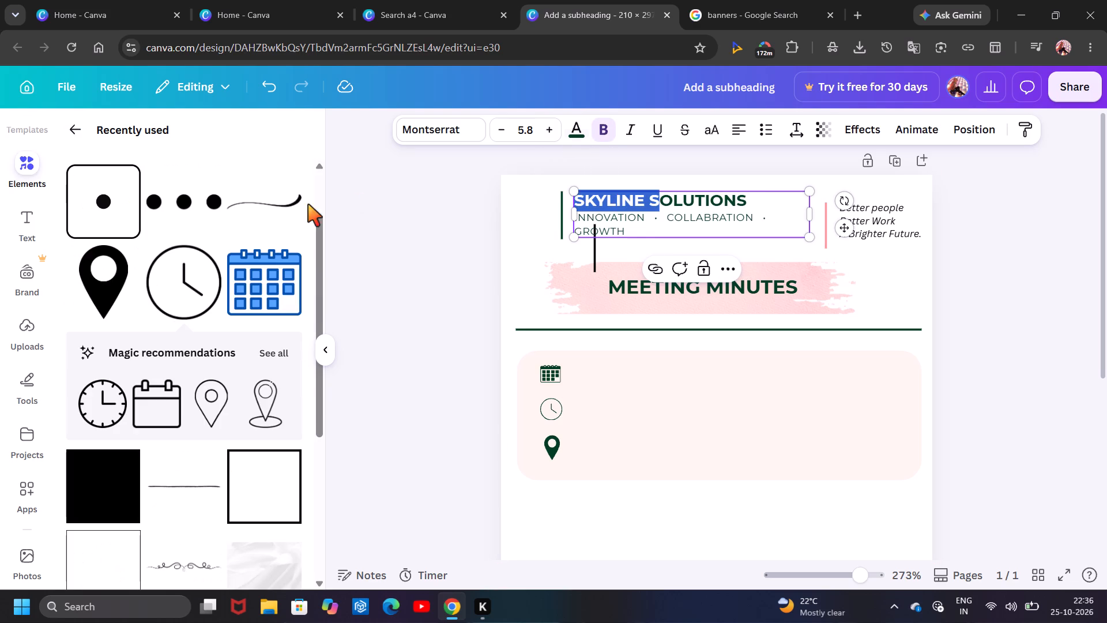
pyautogui.click(596, 188)
pyautogui.doubleClick(596, 200)
pyautogui.moveTo(596, 200); pyautogui.dragTo(643, 194)
pyautogui.moveTo(643, 194); pyautogui.dragTo(786, 193)
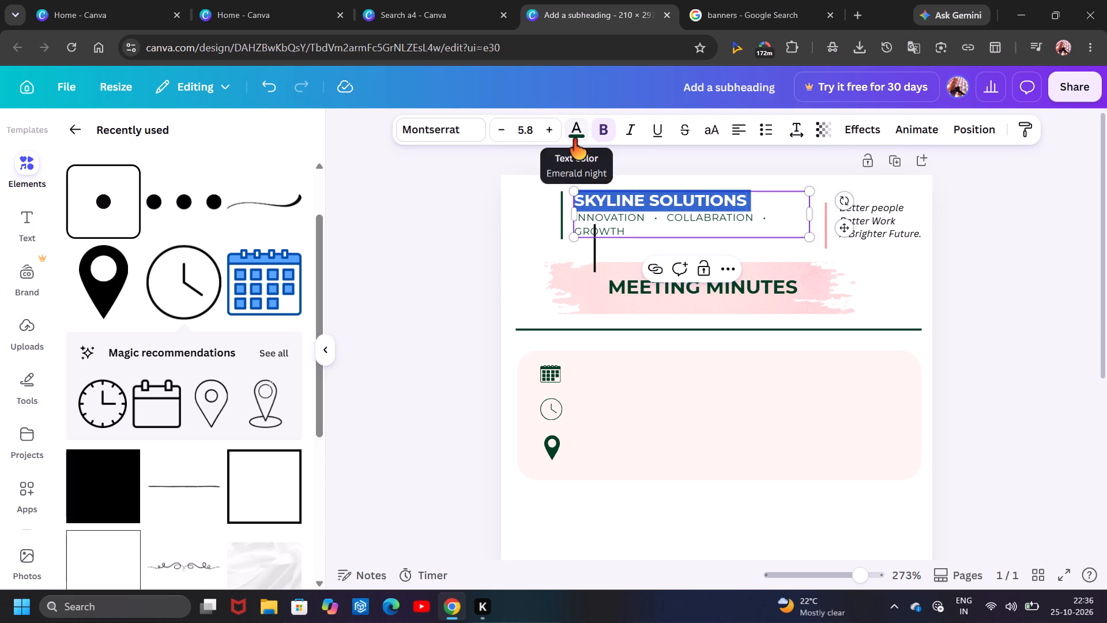
pyautogui.click(573, 139)
pyautogui.click(518, 201)
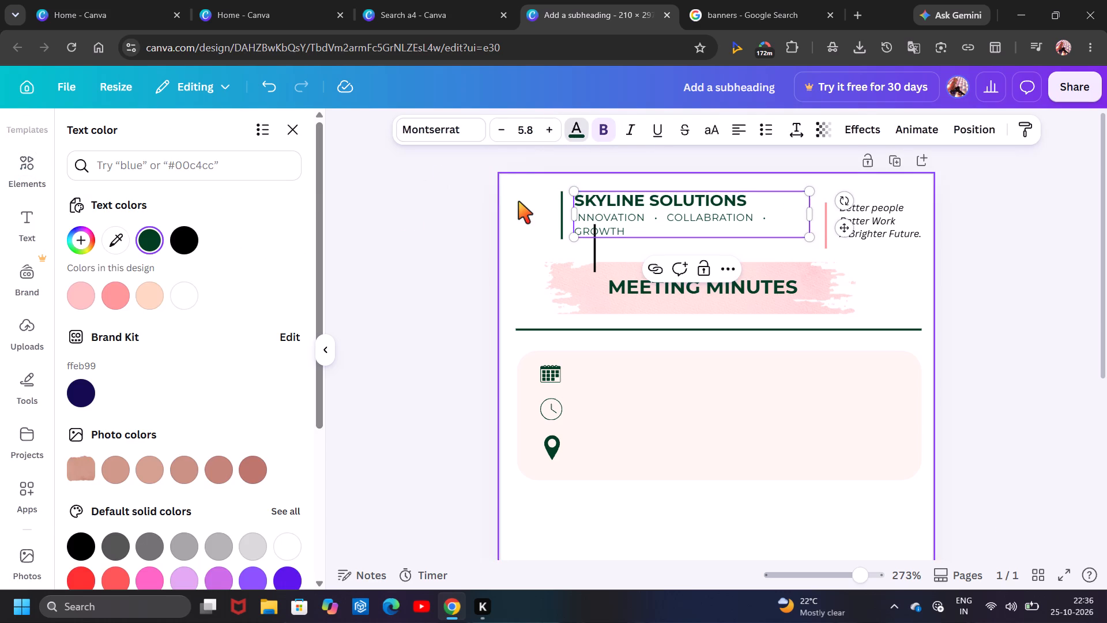
# Move the copied black vertical line into the pale rounded box, just right of its middle.
pyautogui.click(592, 247)
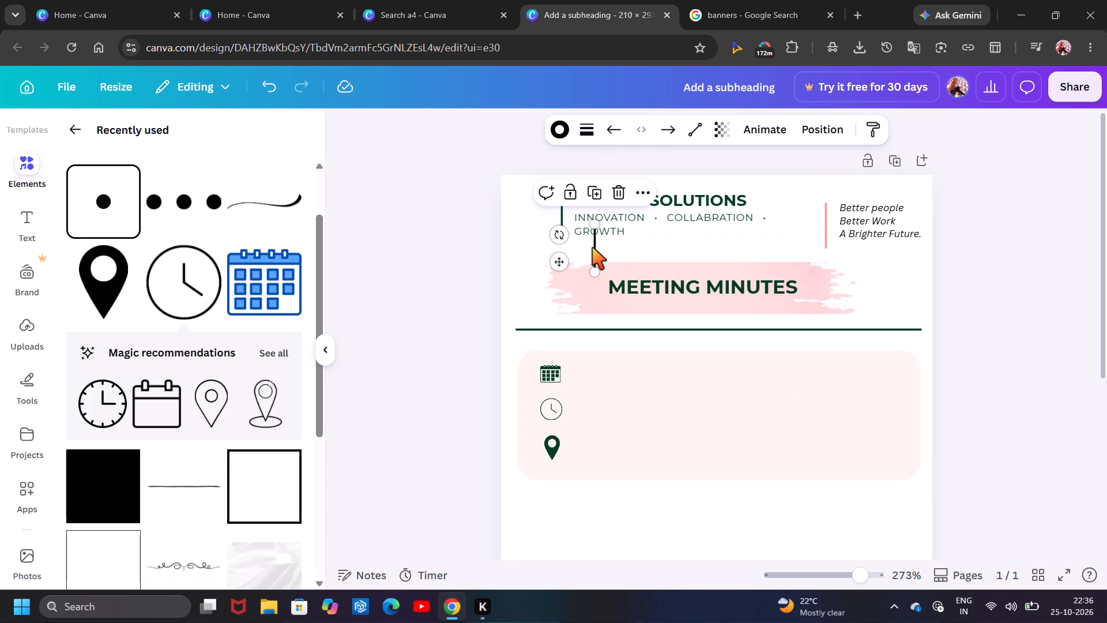
pyautogui.moveTo(553, 268); pyautogui.dragTo(670, 401)
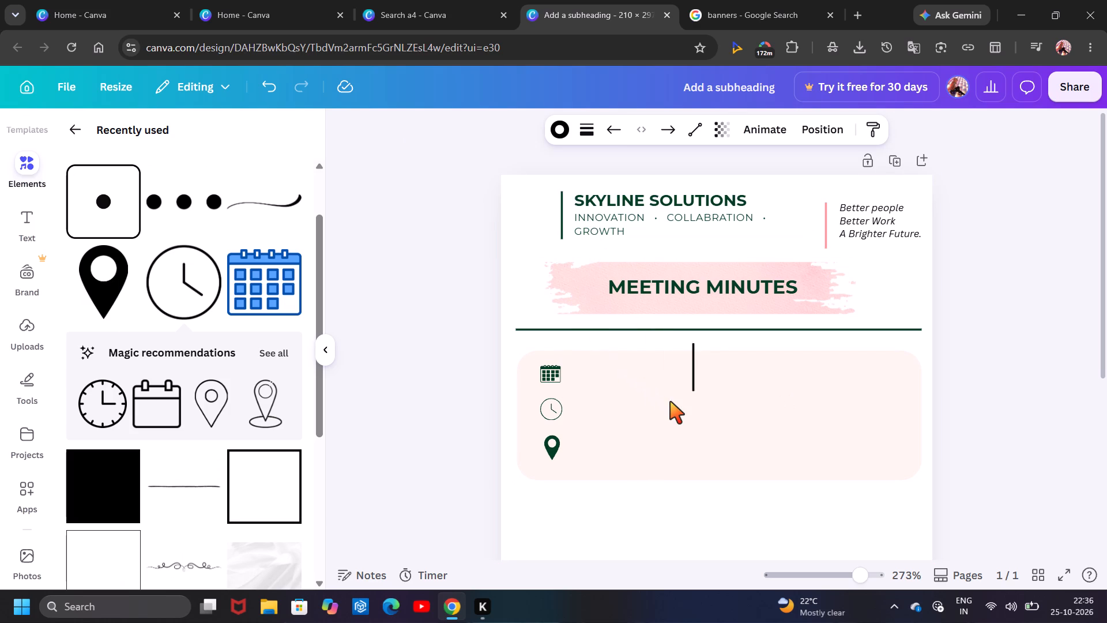
pyautogui.moveTo(670, 401); pyautogui.dragTo(694, 429)
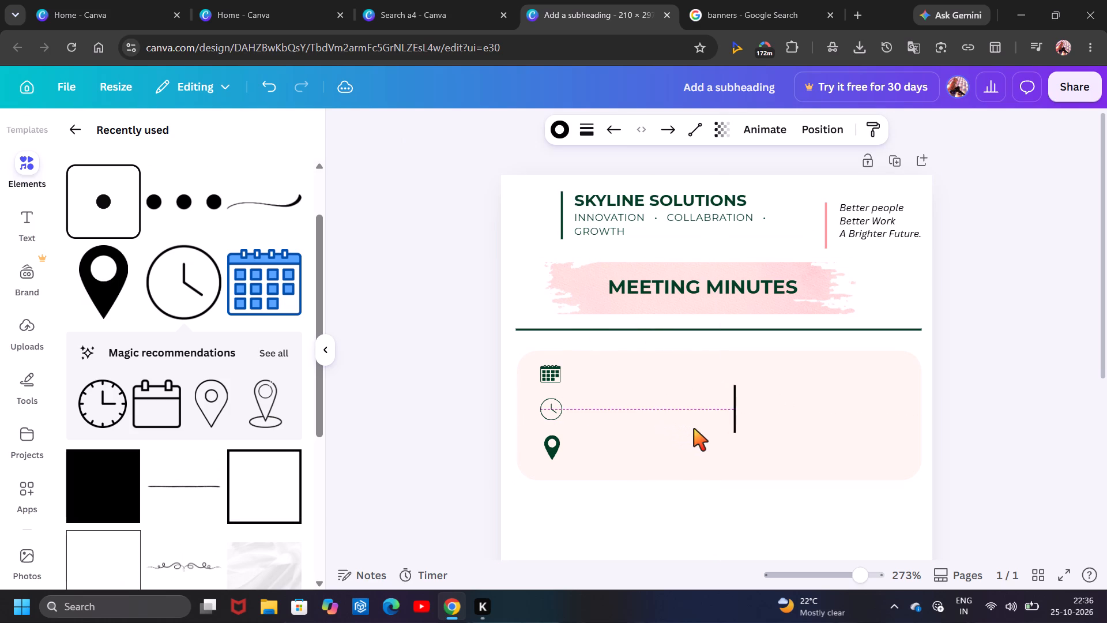
pyautogui.moveTo(694, 429); pyautogui.dragTo(704, 436)
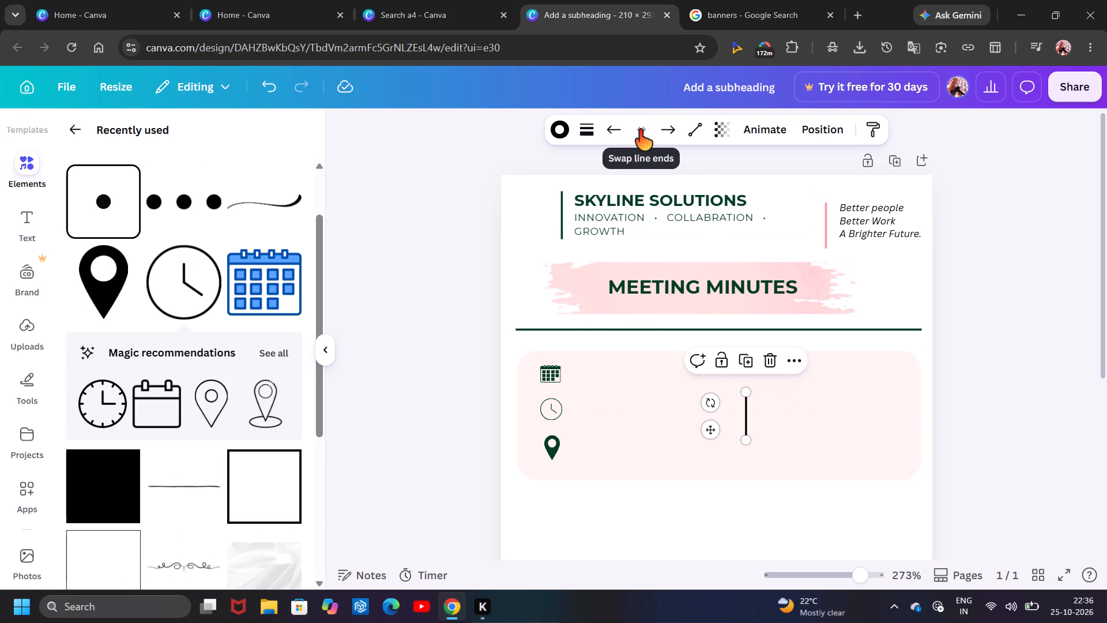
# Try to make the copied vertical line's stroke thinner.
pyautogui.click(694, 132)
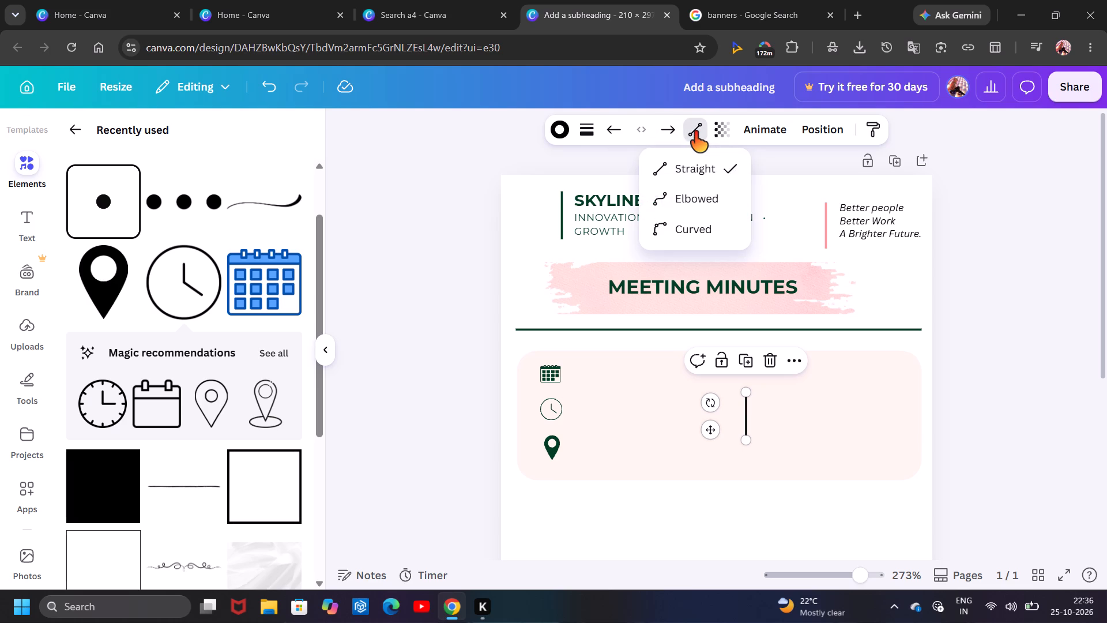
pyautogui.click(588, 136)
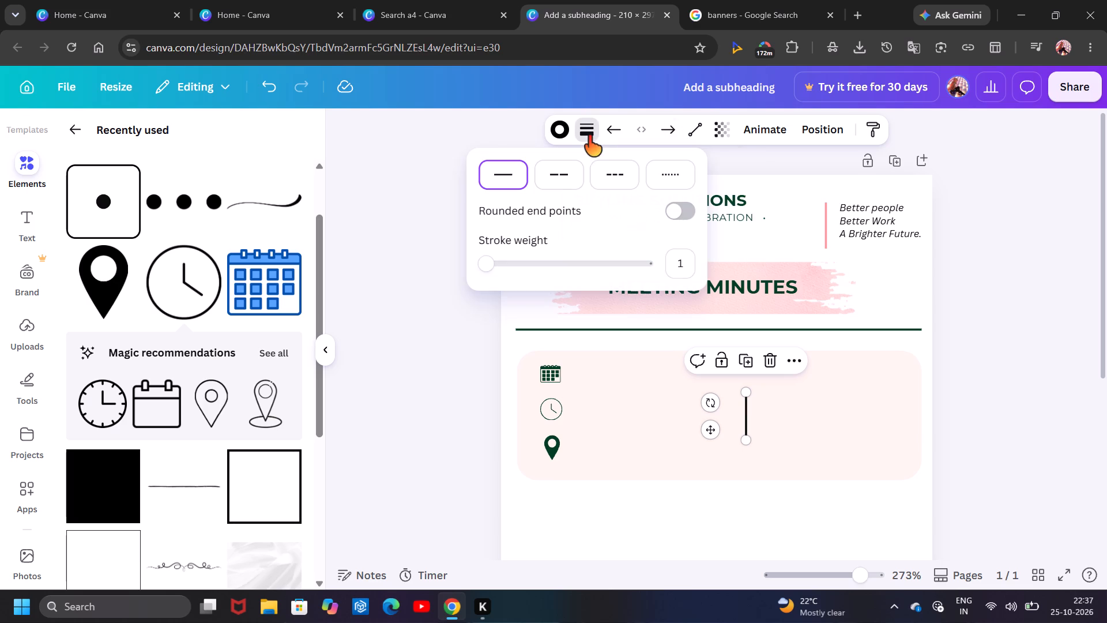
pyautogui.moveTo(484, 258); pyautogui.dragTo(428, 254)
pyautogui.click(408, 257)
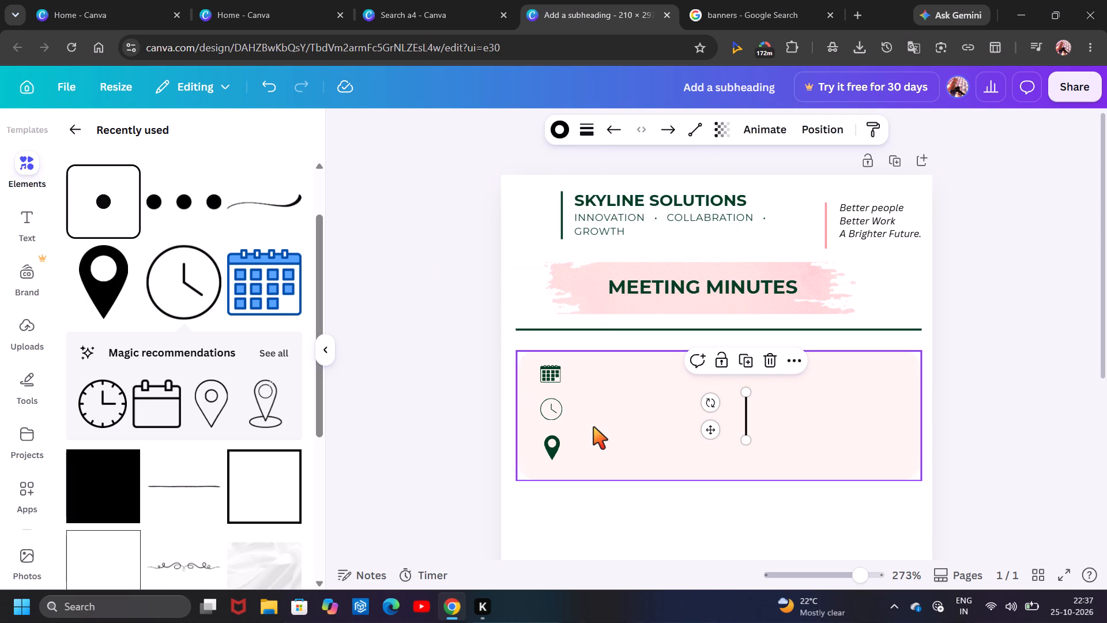
# Recolour the copied vertical line in the pale box with the design's dark green.
pyautogui.hscroll(1, 593, 427)
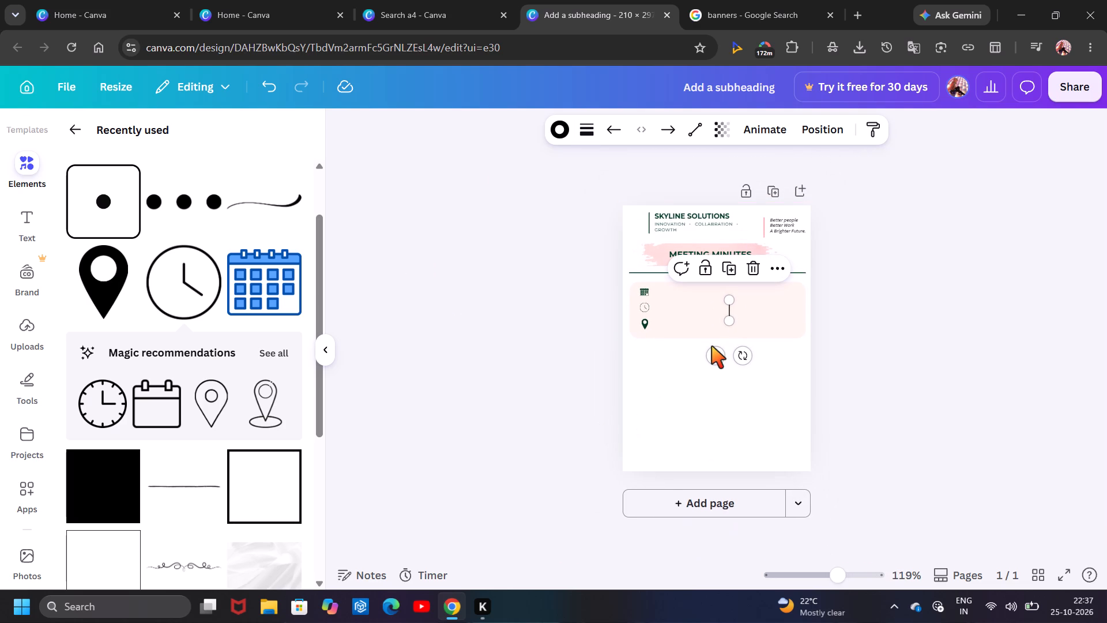
pyautogui.click(800, 355)
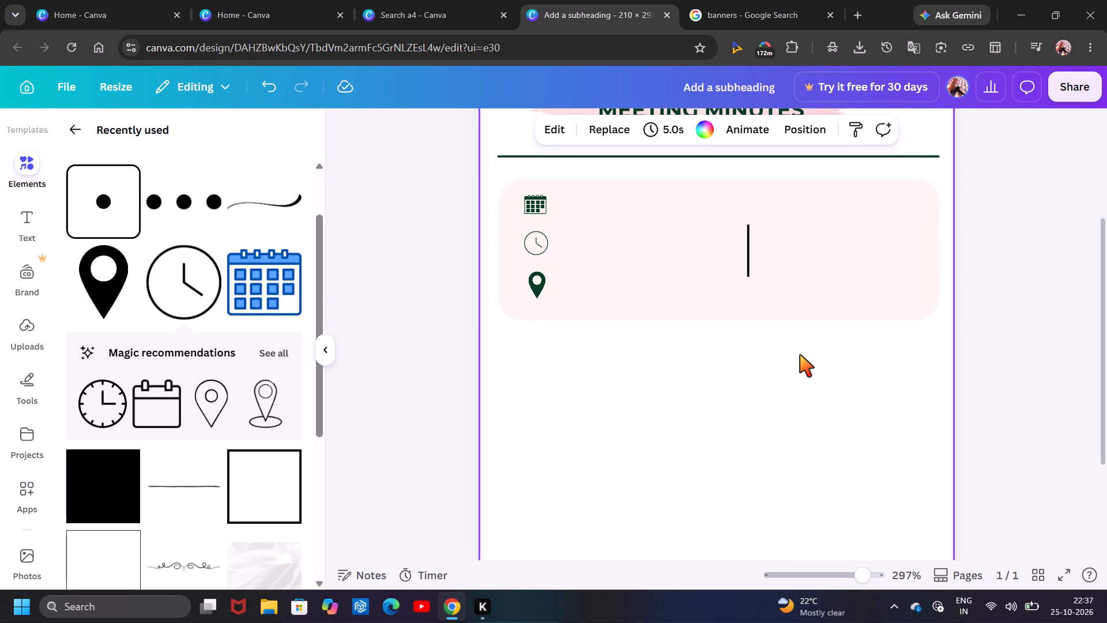
pyautogui.click(748, 244)
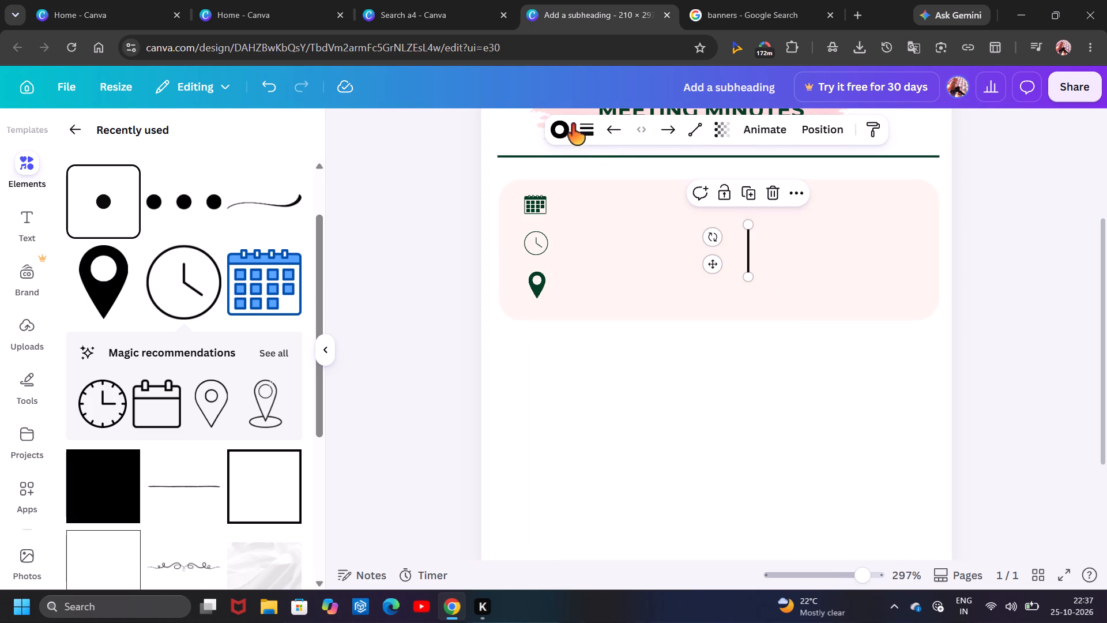
pyautogui.click(559, 129)
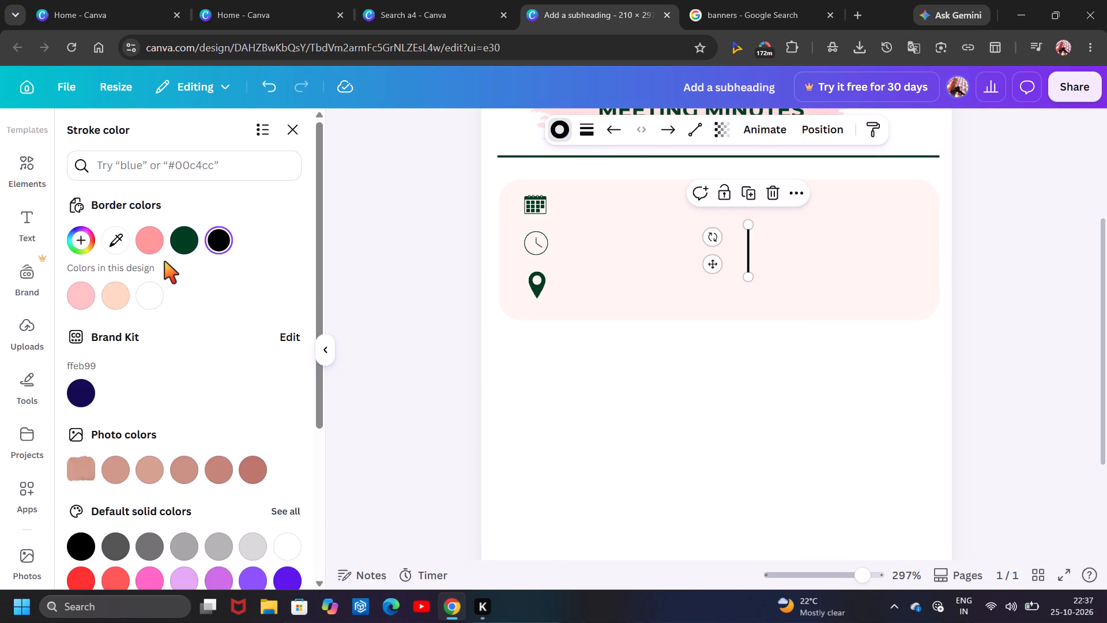
pyautogui.click(183, 235)
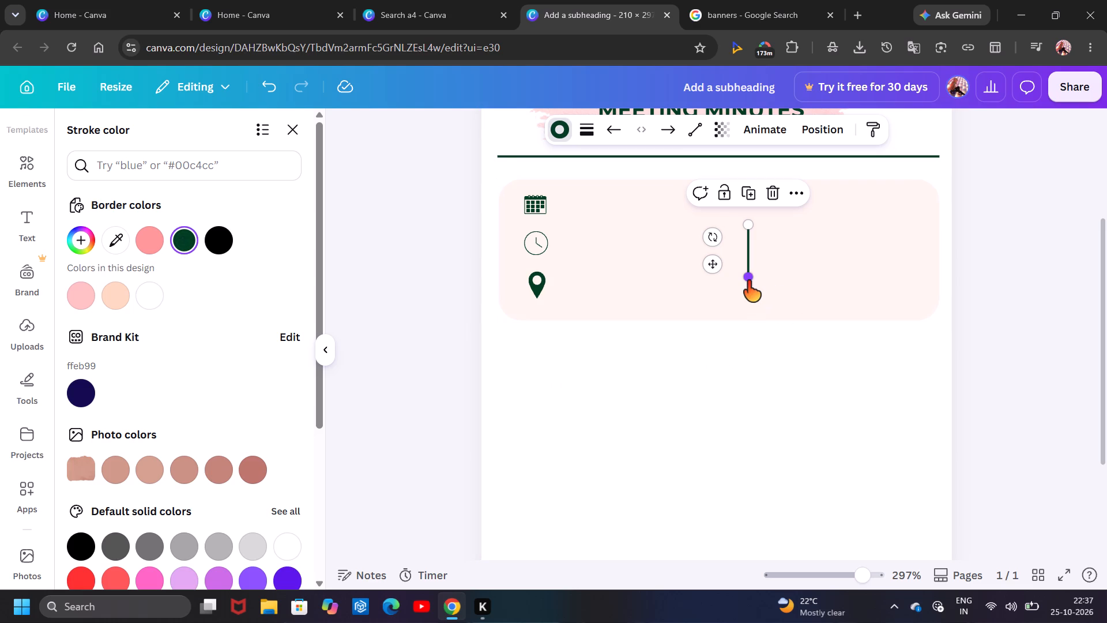
# Lengthen the green vertical line downward and centre it vertically in the pale box, slightly right of its middle.
pyautogui.moveTo(747, 281); pyautogui.dragTo(747, 290)
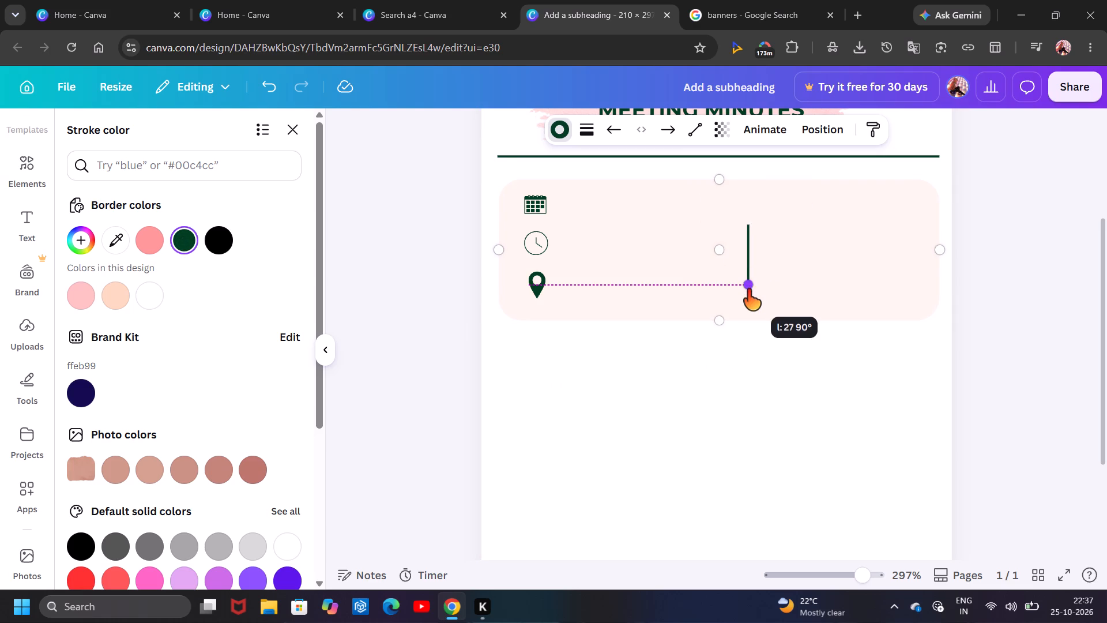
pyautogui.moveTo(747, 290); pyautogui.dragTo(747, 297)
pyautogui.moveTo(710, 280); pyautogui.dragTo(702, 268)
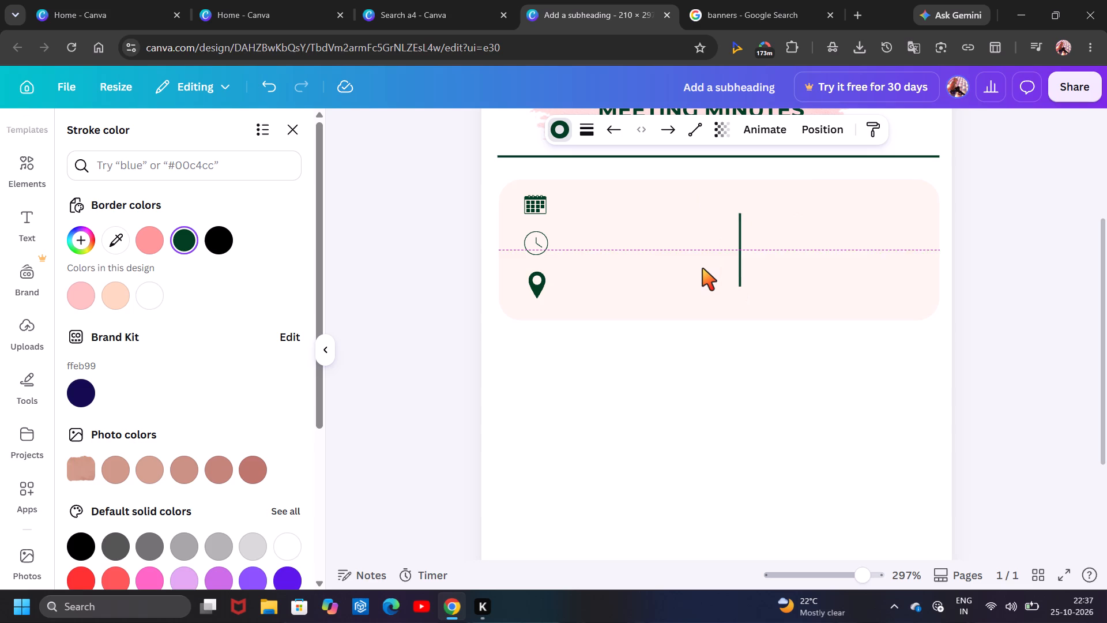
pyautogui.moveTo(702, 268); pyautogui.dragTo(706, 267)
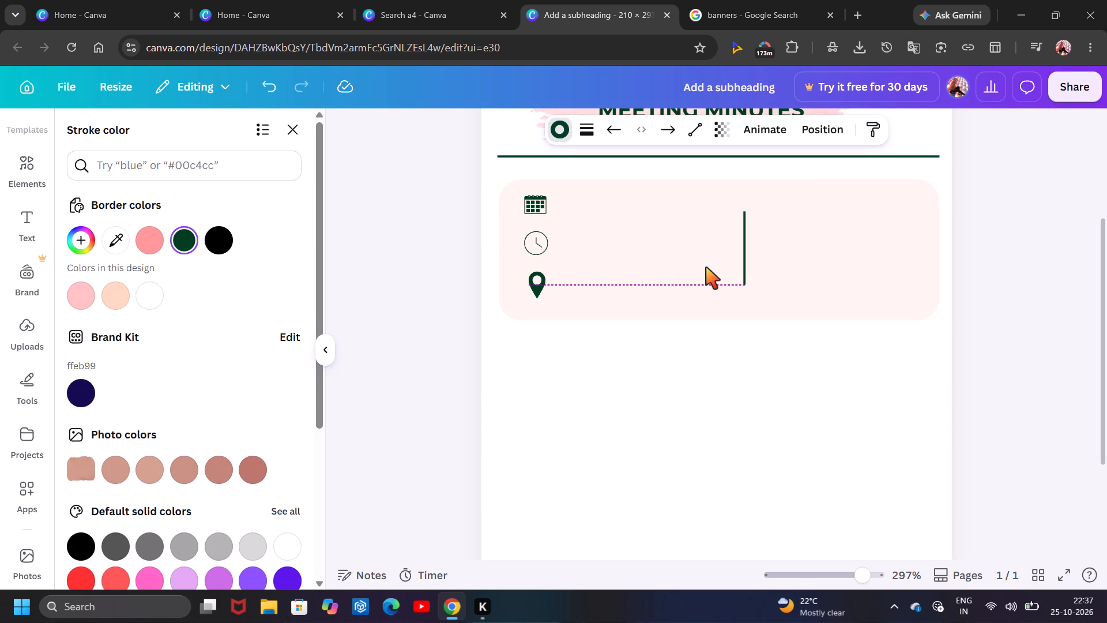
pyautogui.moveTo(706, 267); pyautogui.dragTo(705, 267)
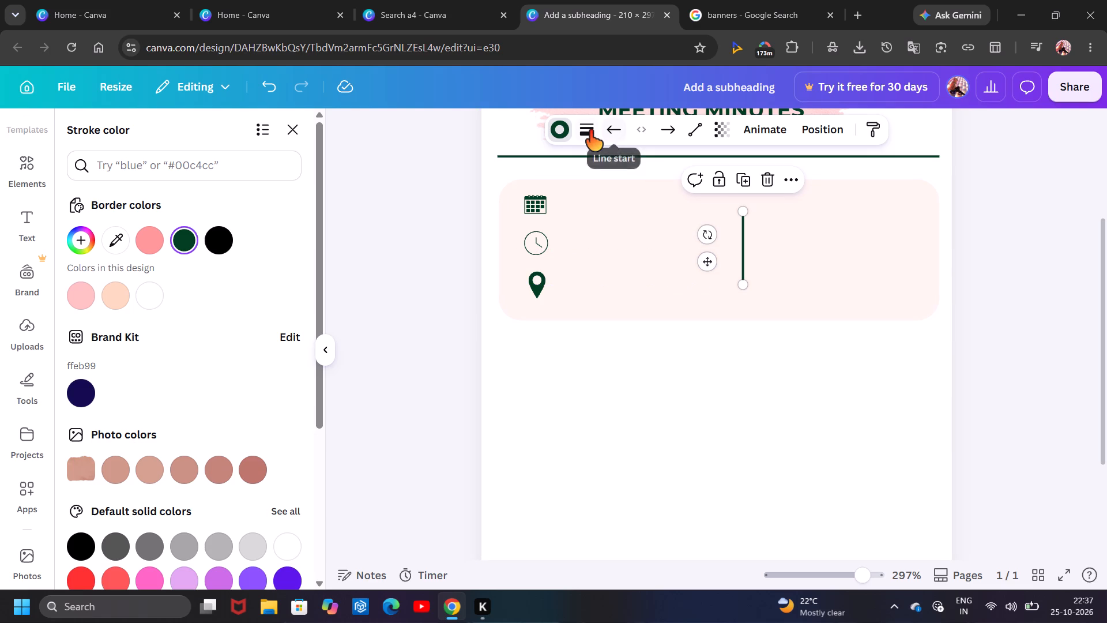
# Reduce the stroke weight of the green vertical line in the pale box.
pyautogui.click(589, 130)
pyautogui.moveTo(483, 255); pyautogui.dragTo(446, 265)
pyautogui.click(775, 407)
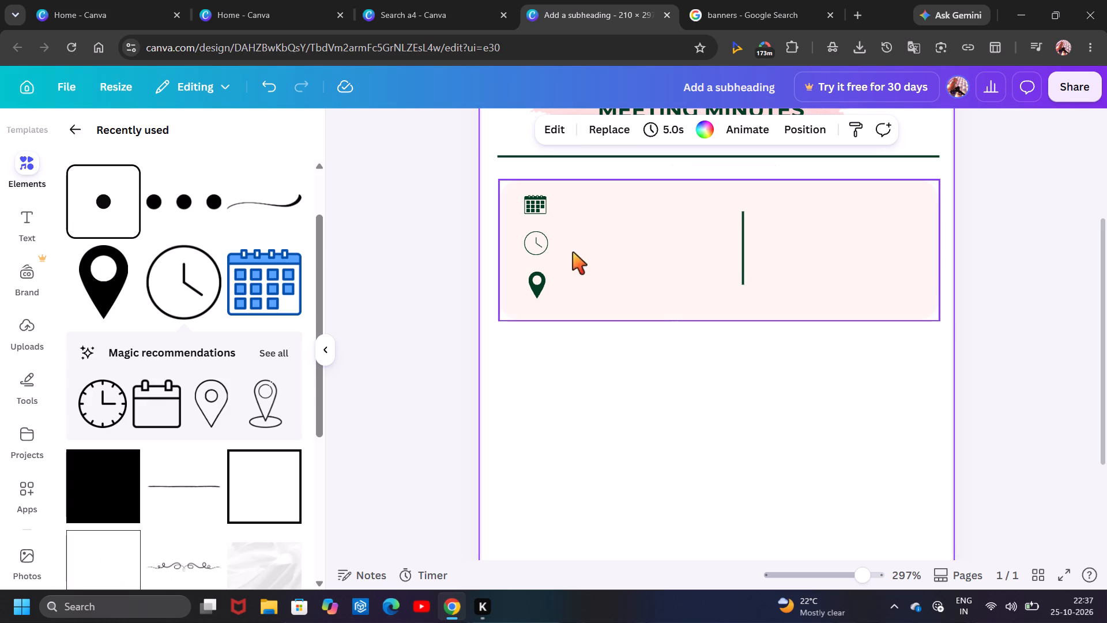
# Move the location pin icon slightly so its left edge aligns with the calendar and clock icons above it.
pyautogui.click(540, 289)
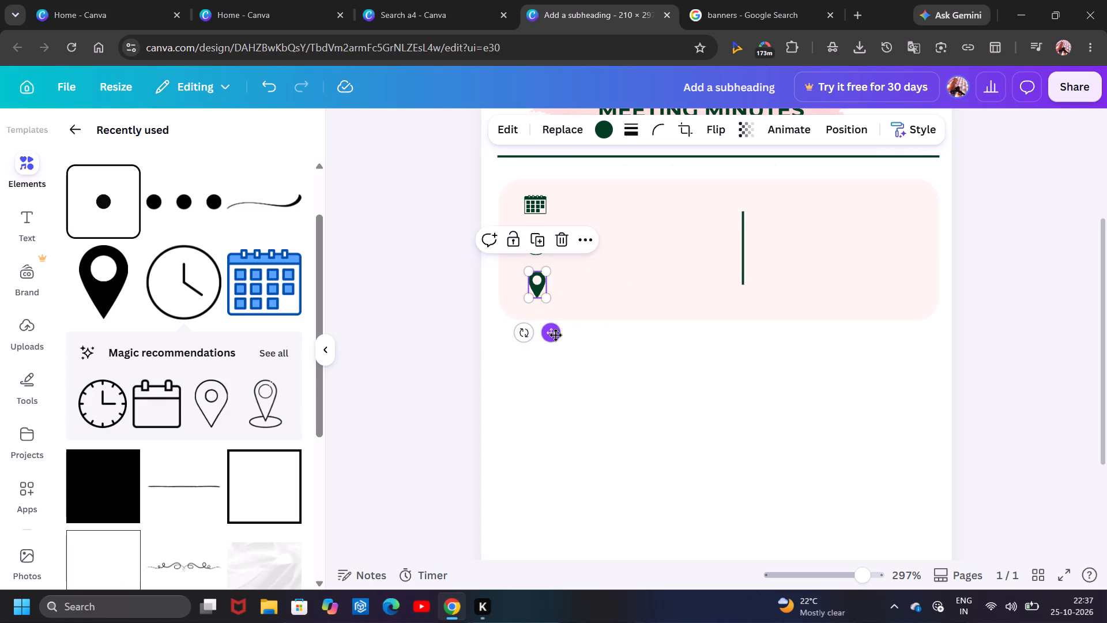
pyautogui.moveTo(555, 335); pyautogui.dragTo(548, 334)
pyautogui.click(621, 318)
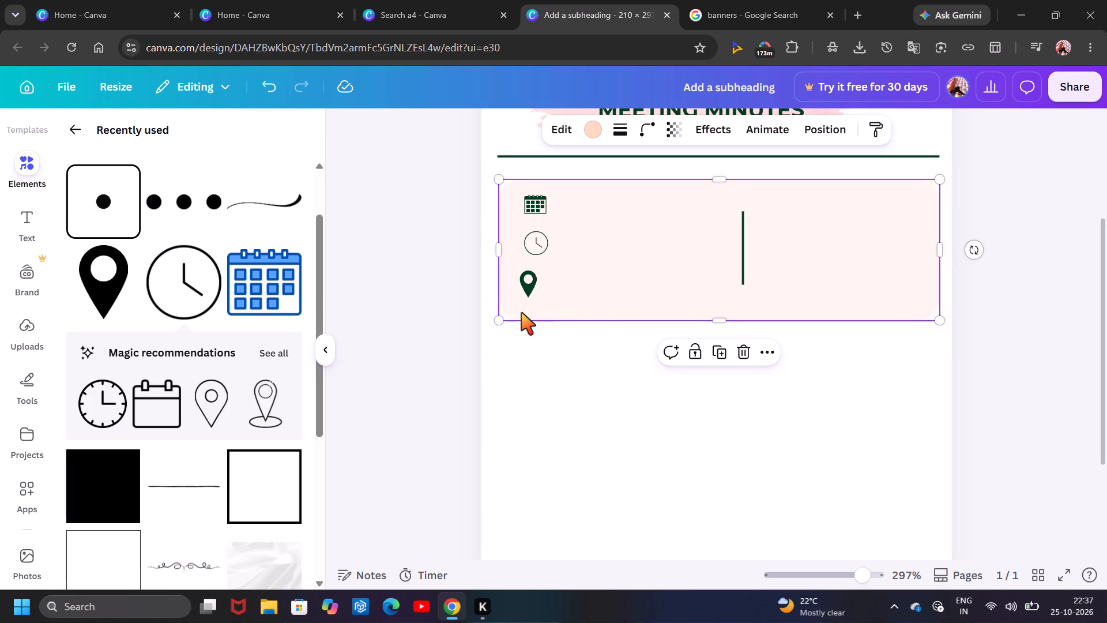
pyautogui.click(524, 290)
pyautogui.moveTo(538, 329); pyautogui.dragTo(543, 329)
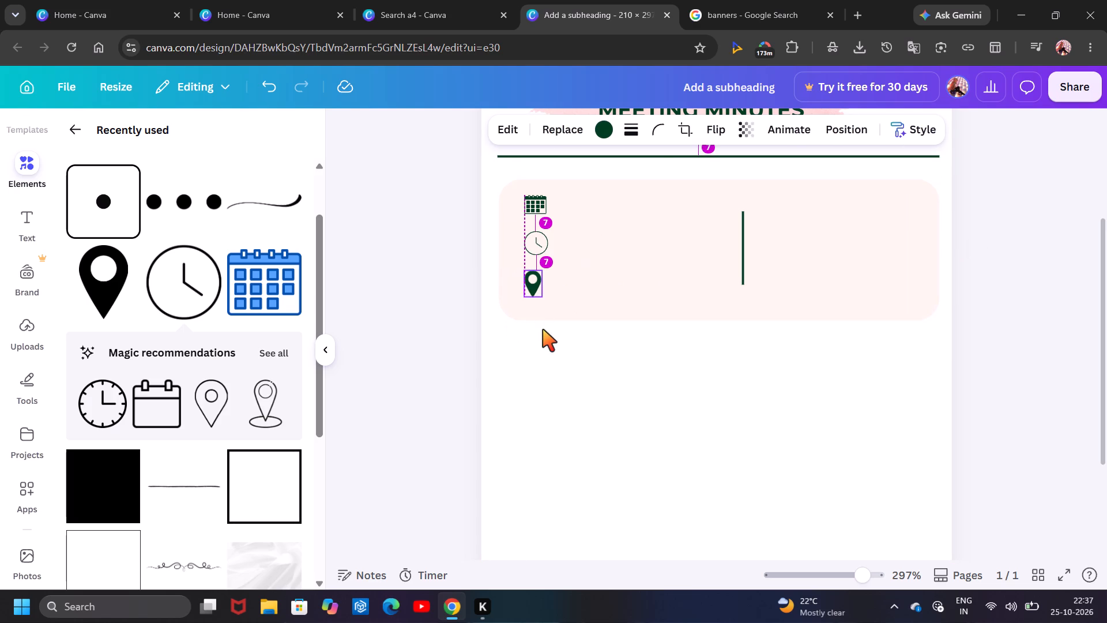
pyautogui.moveTo(543, 329); pyautogui.dragTo(543, 329)
pyautogui.click(620, 271)
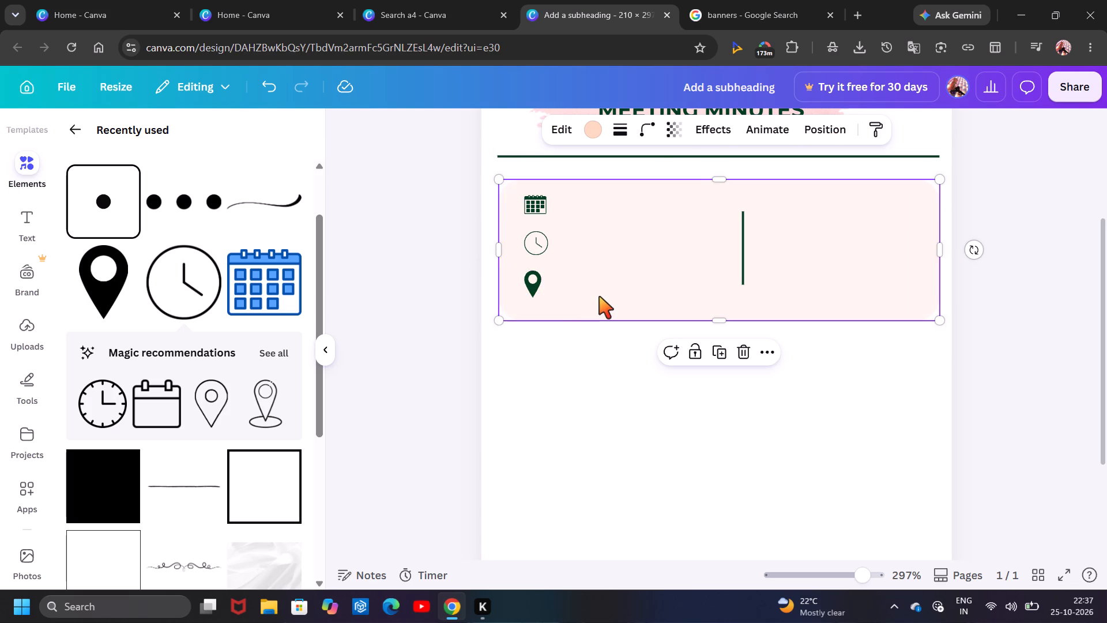
pyautogui.click(543, 207)
pyautogui.click(593, 213)
# Add a body text box below the pale box and replace its placeholder with a colon followed by several spaces.
pyautogui.click(70, 130)
pyautogui.click(24, 222)
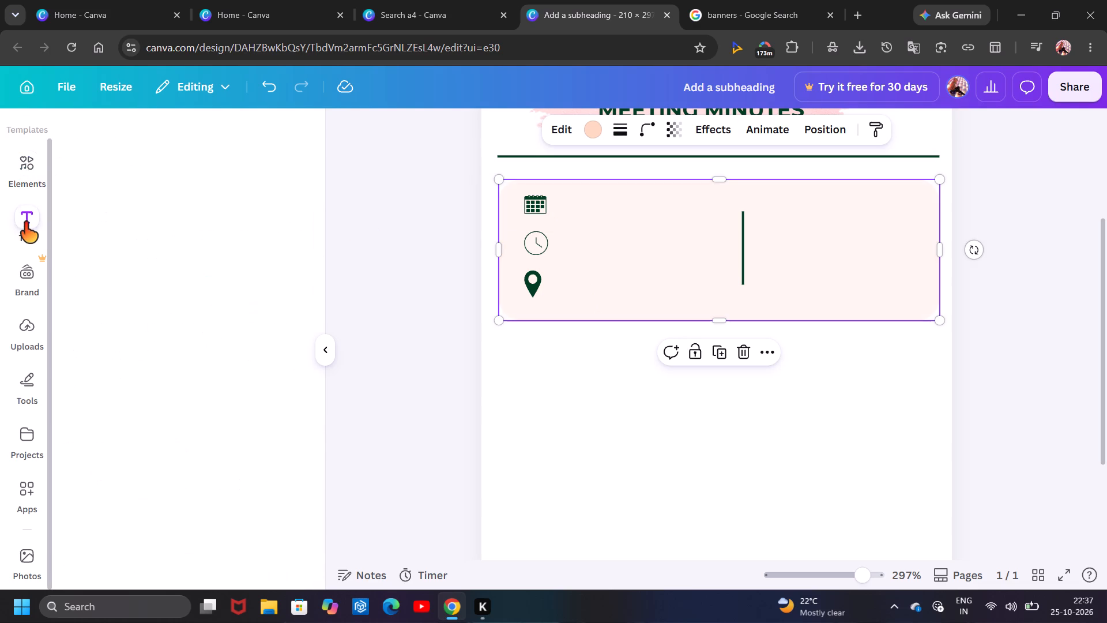
pyautogui.scroll(-2, 228, 291)
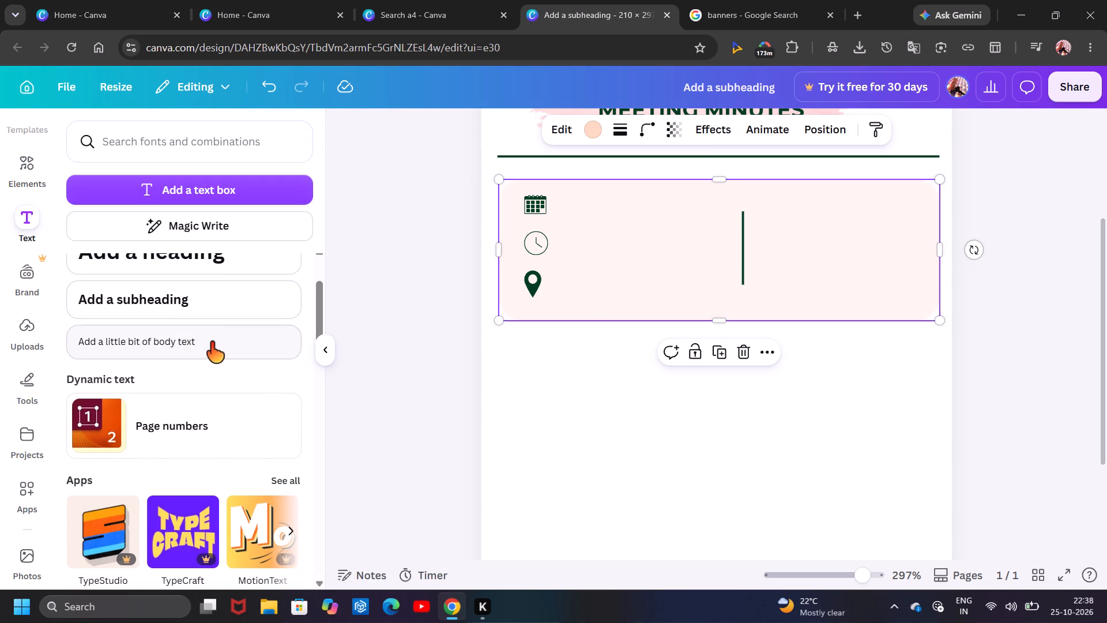
pyautogui.click(207, 350)
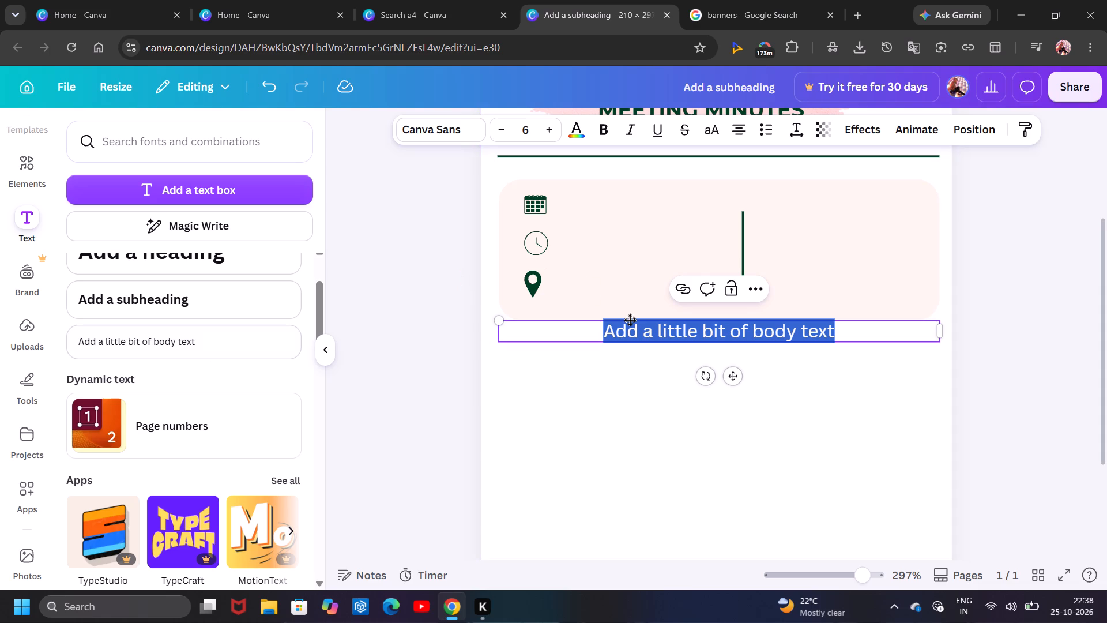
pyautogui.press('BackSpace')
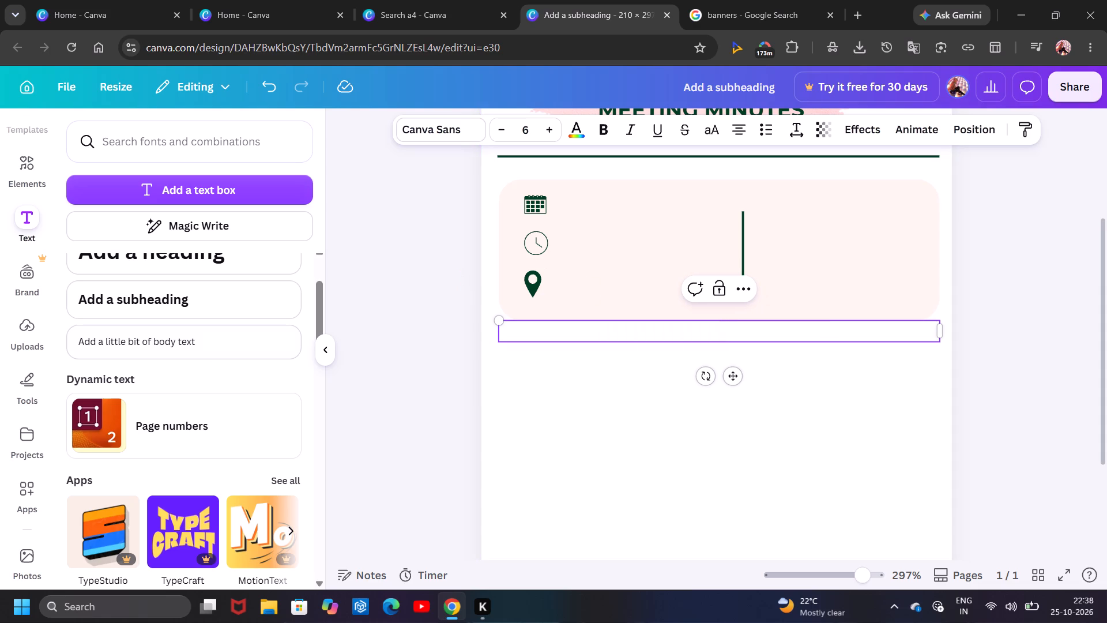
pyautogui.write(':')
pyautogui.press('space')
pyautogui.press('space')
pyautogui.press('space')
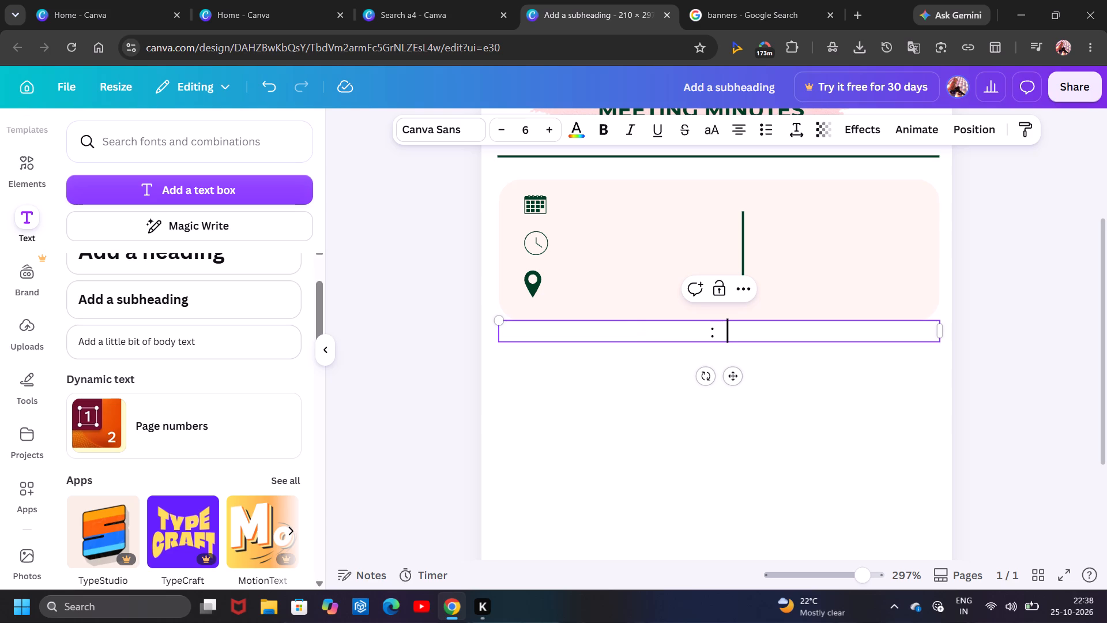
pyautogui.press('space')
# Enter the date 25 October 2026 after the colon in the new text box.
pyautogui.write('25')
pyautogui.press('space')
pyautogui.write('oCT')
pyautogui.press('o')
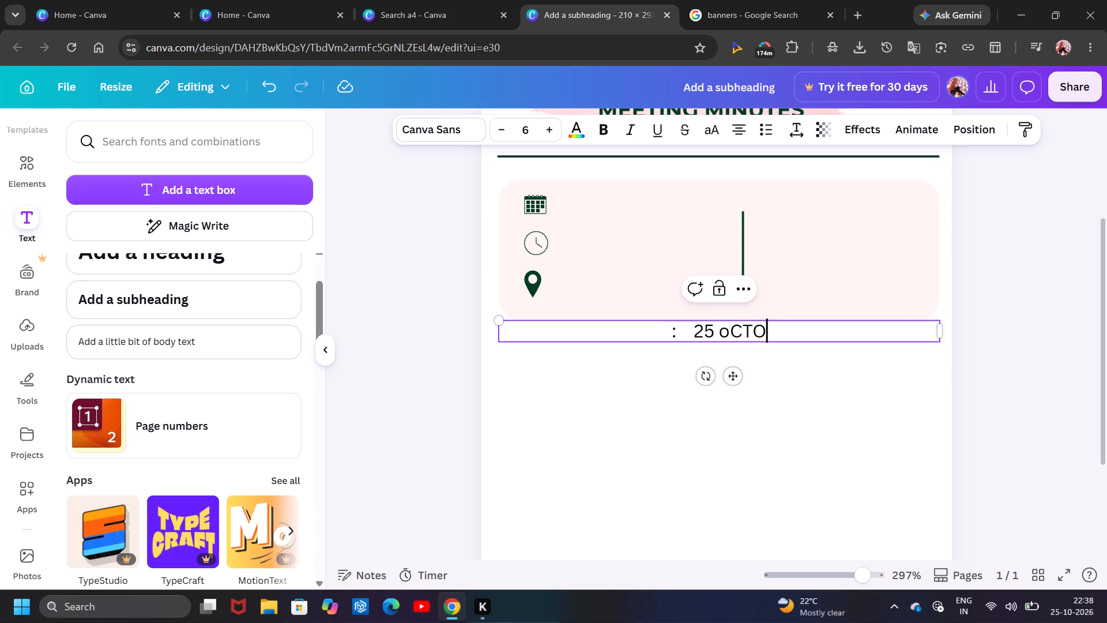
pyautogui.write('BER')
pyautogui.press('space')
pyautogui.press('BackSpace')
pyautogui.press('BackSpace')
pyautogui.press('BackSpace')
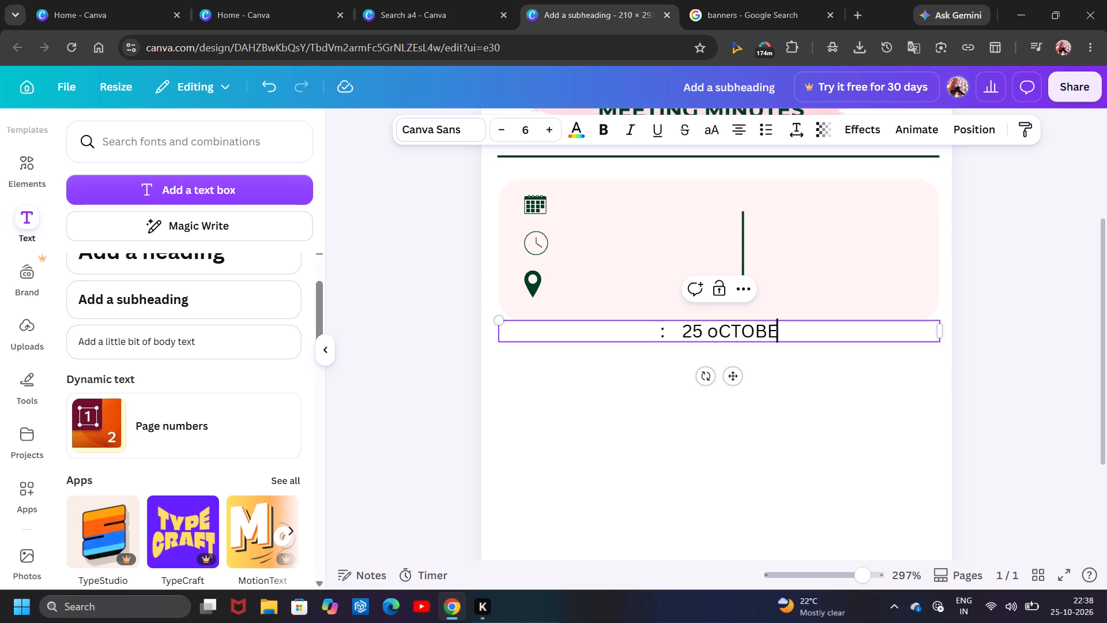
pyautogui.press('BackSpace')
pyautogui.press('BackSpace')
pyautogui.press('BackSpace')
pyautogui.press('BackSpace')
pyautogui.press('BackSpace')
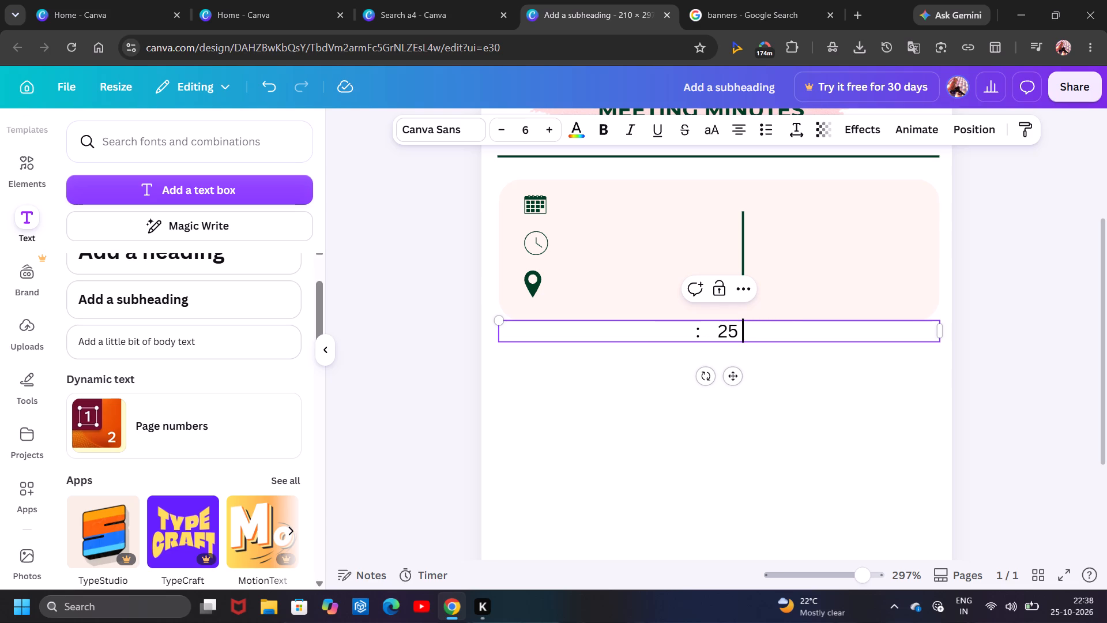
pyautogui.press('o')
pyautogui.write('cto')
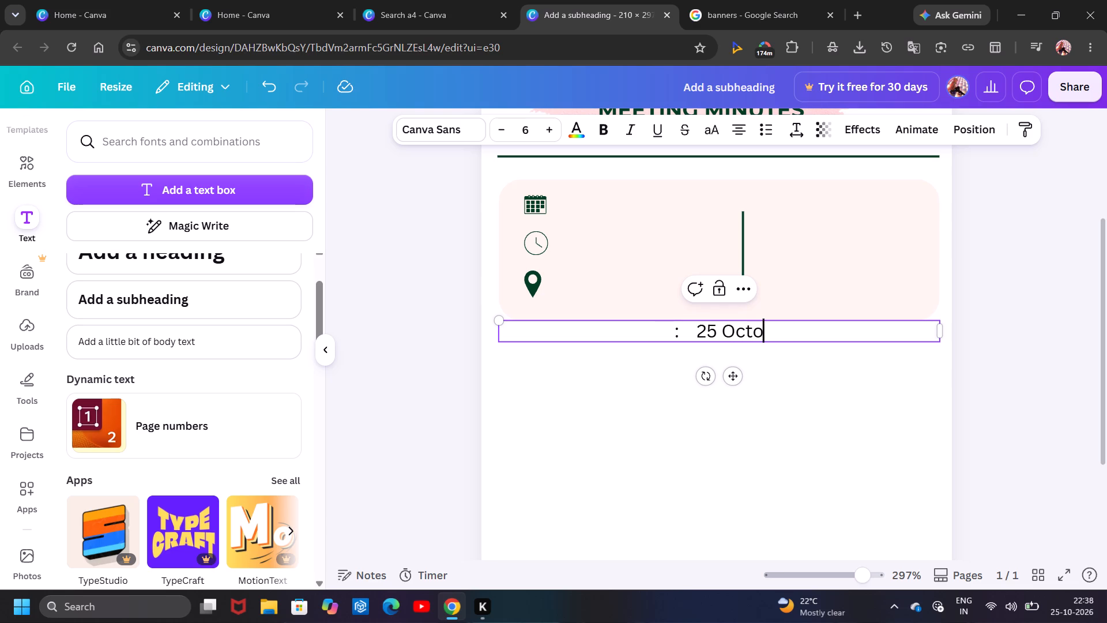
pyautogui.press('b')
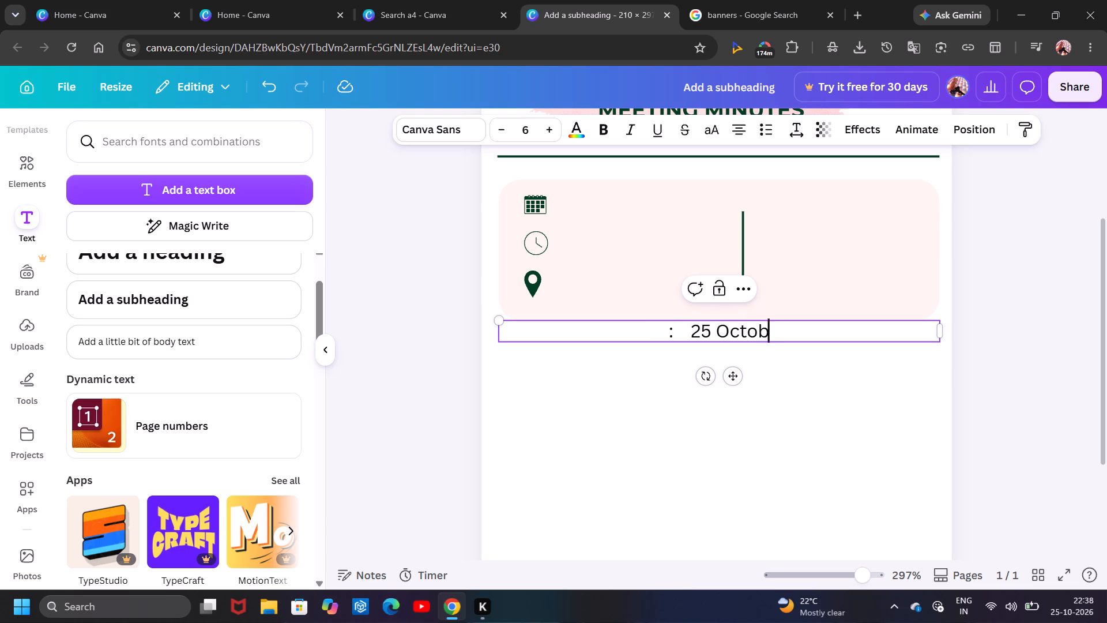
pyautogui.write('er')
pyautogui.press('space')
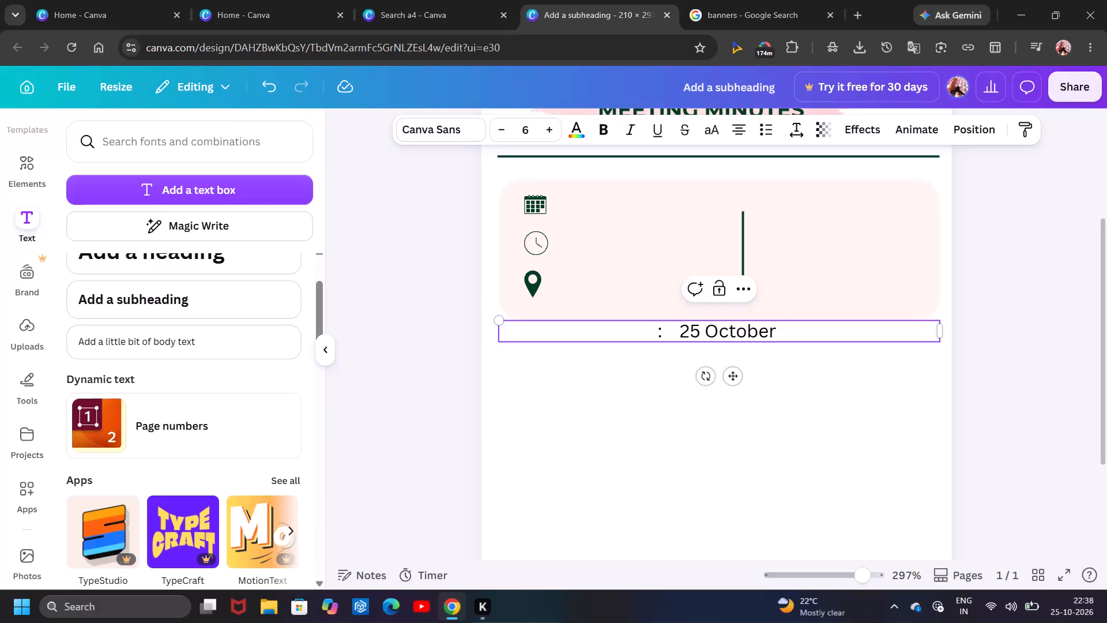
pyautogui.write('2026')
# Add a second line with a colon, padded with spaces so it sits directly beneath the first line's colon.
pyautogui.press('Return')
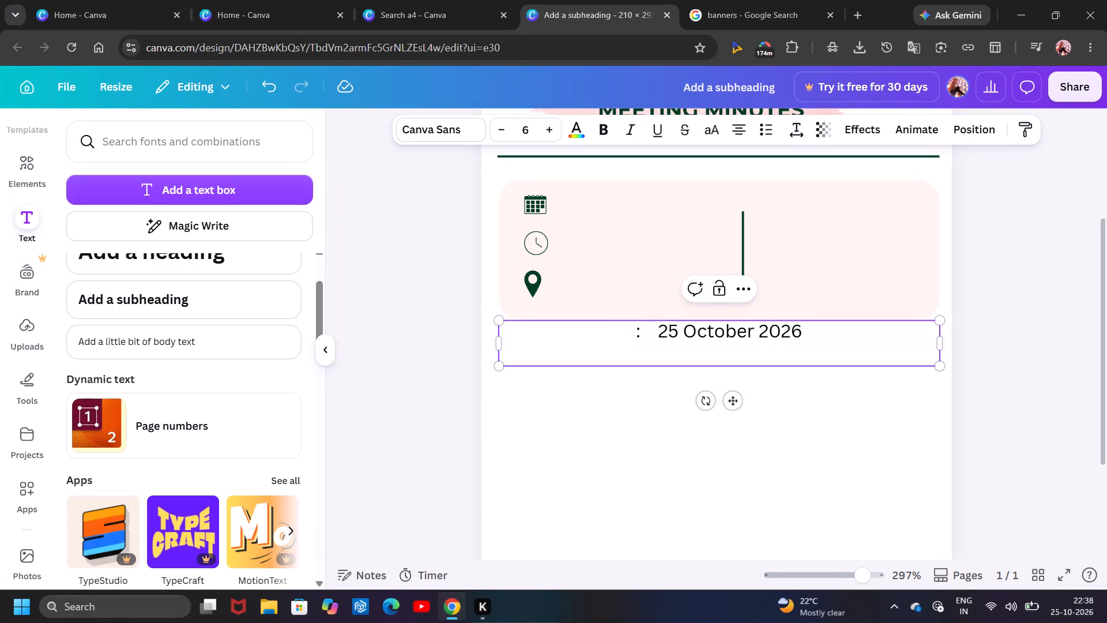
pyautogui.hotkey('shift', ':')
pyautogui.press('Return')
pyautogui.press('Return')
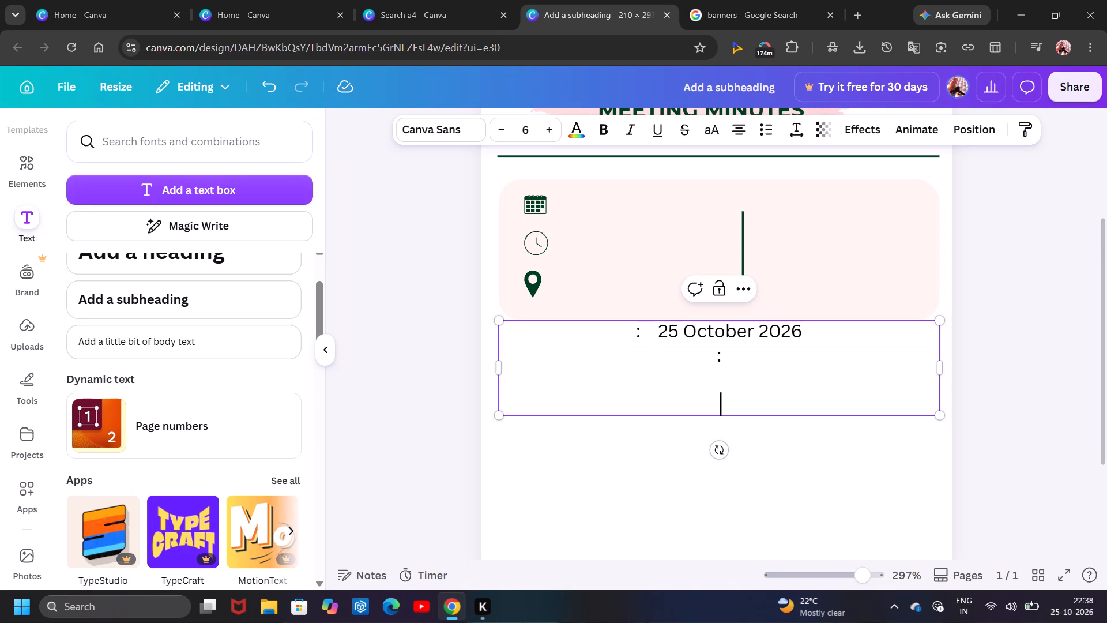
pyautogui.press('BackSpace')
pyautogui.press('BackSpace')
pyautogui.press('space')
pyautogui.press('space')
pyautogui.press('space')
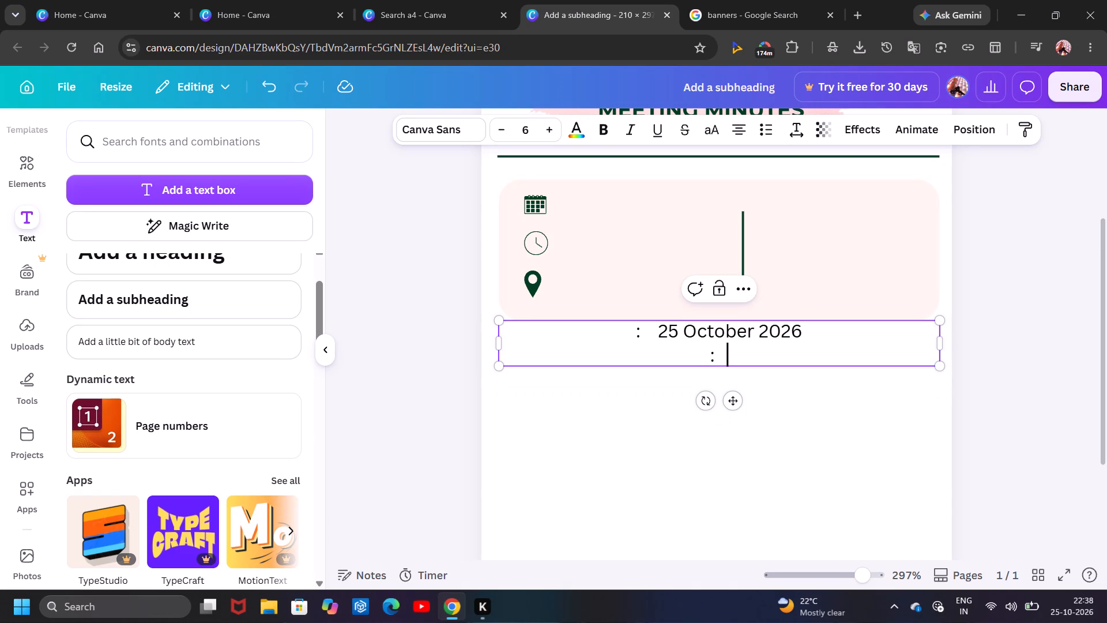
pyautogui.press('space')
pyautogui.press('space')
pyautogui.press('space')
pyautogui.press('space')
pyautogui.press('space')
pyautogui.press('space')
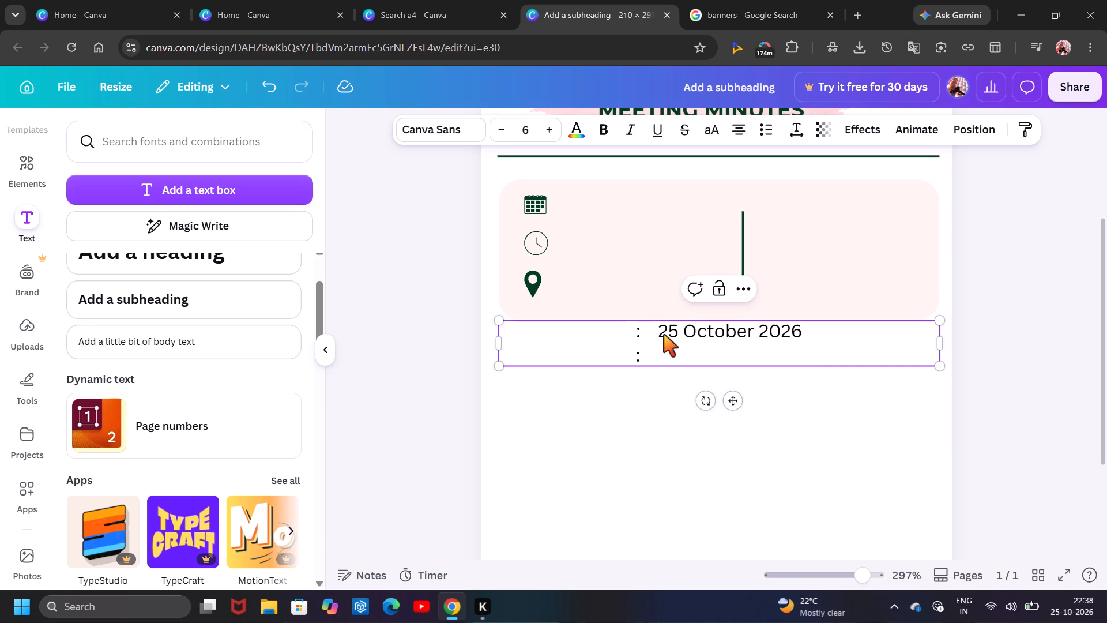
pyautogui.click(666, 348)
pyautogui.press('BackSpace')
pyautogui.press('space')
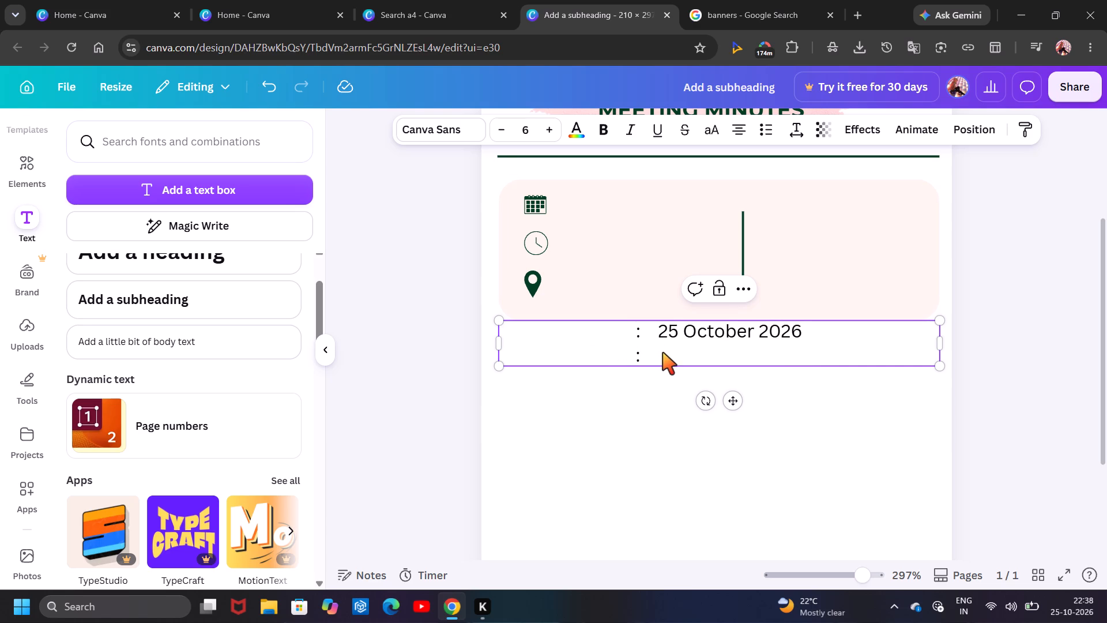
# Enter 11 after the colon on the text box's second line.
pyautogui.click(657, 355)
pyautogui.write('11')
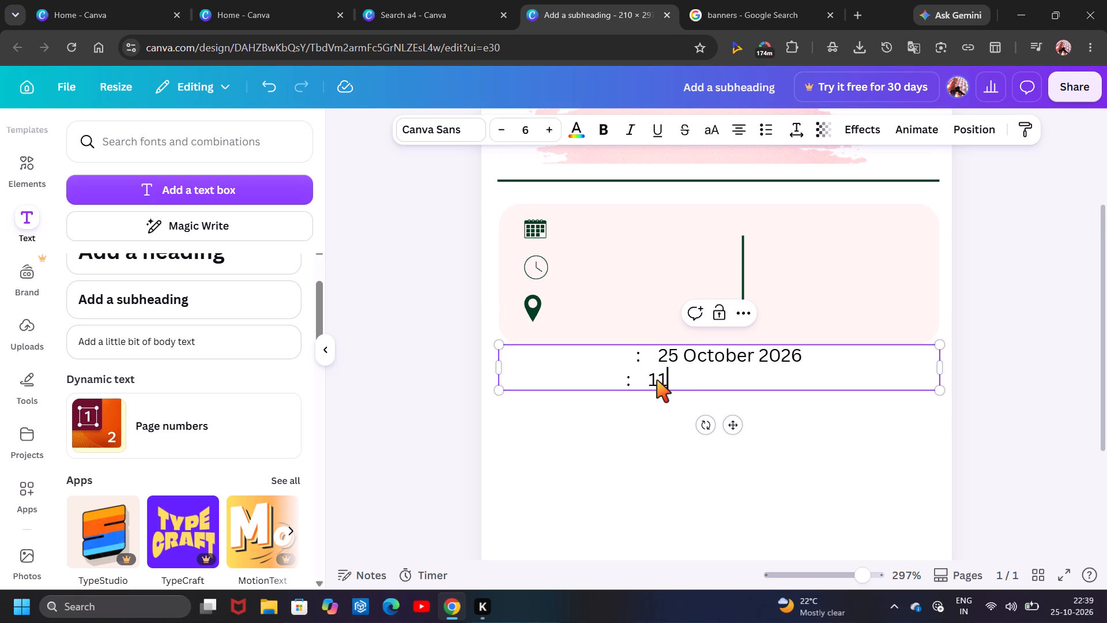
# Add spaces before the 11 and before the second line's colon to line them up with the date line above.
pyautogui.click(650, 380)
pyautogui.press('space')
pyautogui.press('space')
pyautogui.press('space')
pyautogui.click(595, 391)
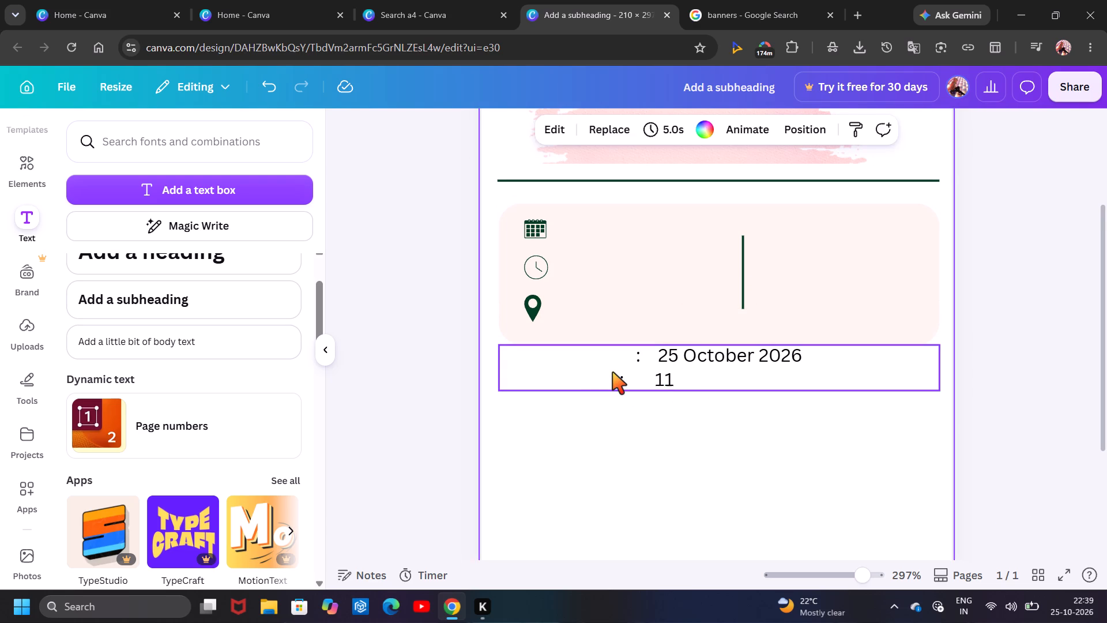
pyautogui.click(612, 372)
pyautogui.click(622, 381)
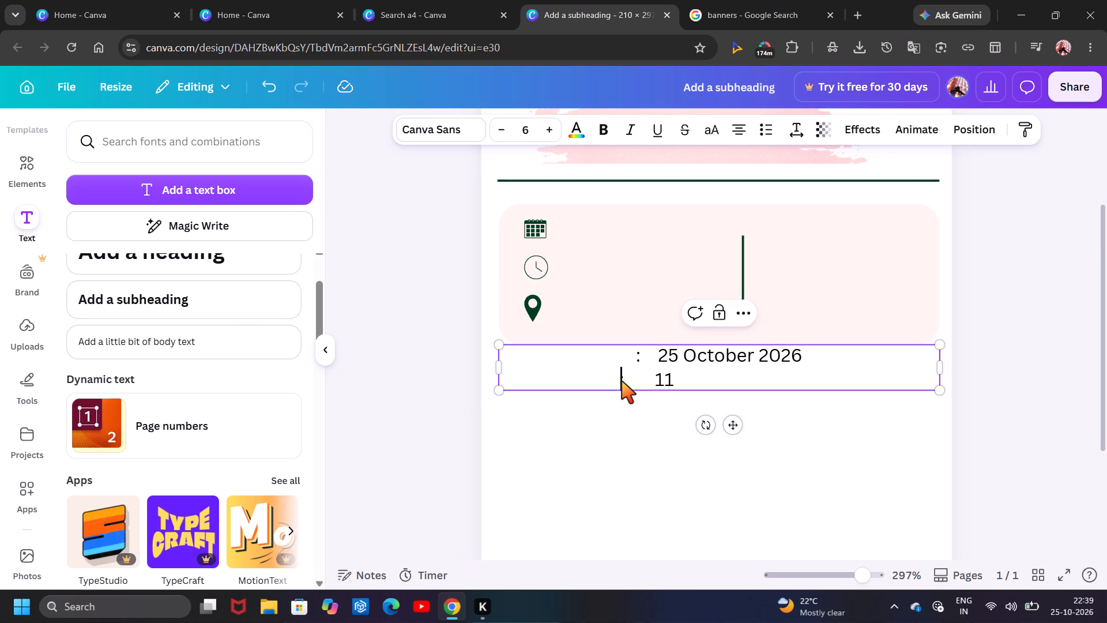
pyautogui.press('space')
pyautogui.press('space')
pyautogui.press('space')
pyautogui.press('space')
pyautogui.press('space')
pyautogui.press('space')
pyautogui.press('space')
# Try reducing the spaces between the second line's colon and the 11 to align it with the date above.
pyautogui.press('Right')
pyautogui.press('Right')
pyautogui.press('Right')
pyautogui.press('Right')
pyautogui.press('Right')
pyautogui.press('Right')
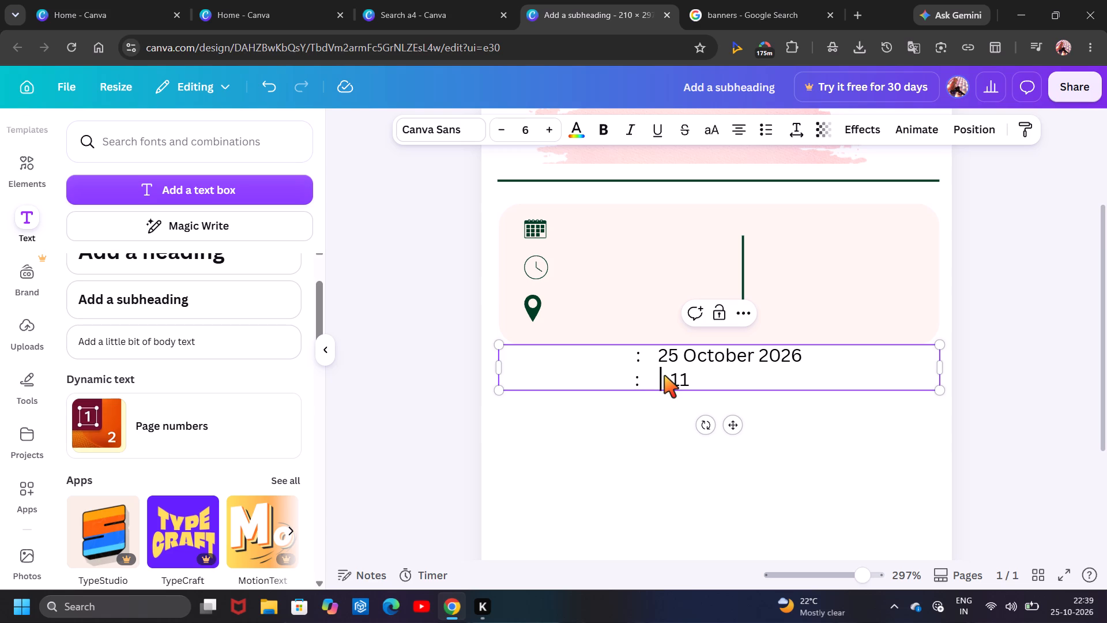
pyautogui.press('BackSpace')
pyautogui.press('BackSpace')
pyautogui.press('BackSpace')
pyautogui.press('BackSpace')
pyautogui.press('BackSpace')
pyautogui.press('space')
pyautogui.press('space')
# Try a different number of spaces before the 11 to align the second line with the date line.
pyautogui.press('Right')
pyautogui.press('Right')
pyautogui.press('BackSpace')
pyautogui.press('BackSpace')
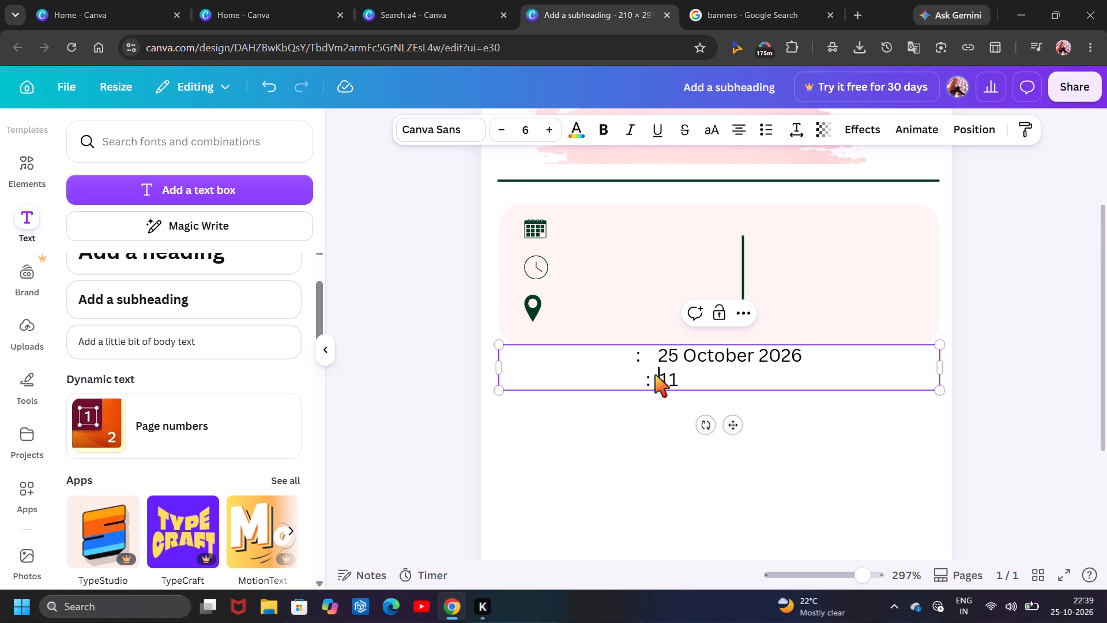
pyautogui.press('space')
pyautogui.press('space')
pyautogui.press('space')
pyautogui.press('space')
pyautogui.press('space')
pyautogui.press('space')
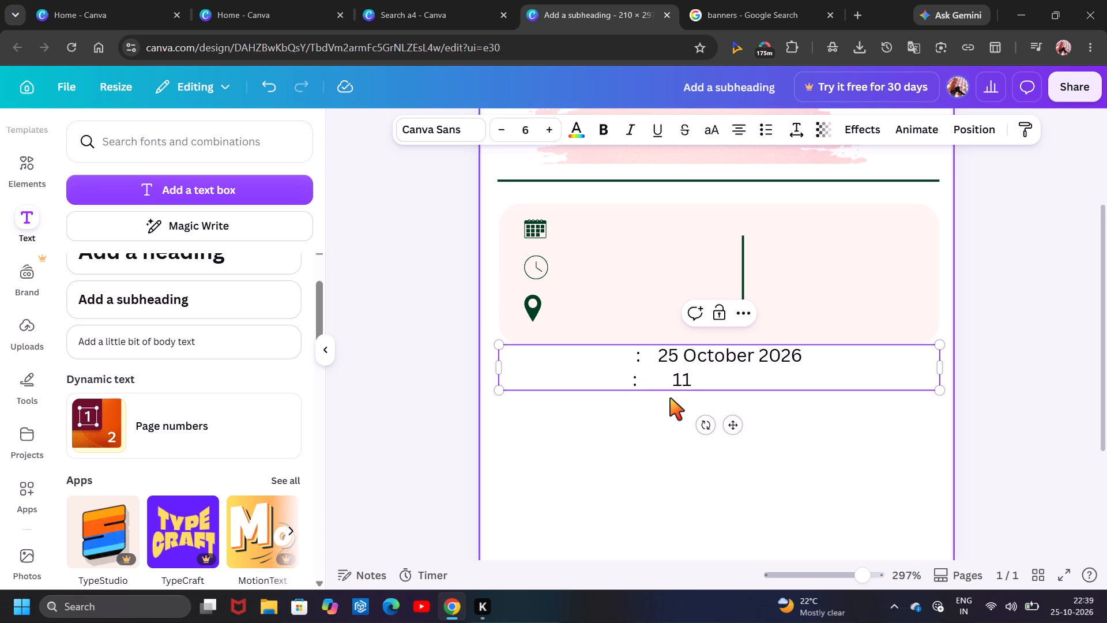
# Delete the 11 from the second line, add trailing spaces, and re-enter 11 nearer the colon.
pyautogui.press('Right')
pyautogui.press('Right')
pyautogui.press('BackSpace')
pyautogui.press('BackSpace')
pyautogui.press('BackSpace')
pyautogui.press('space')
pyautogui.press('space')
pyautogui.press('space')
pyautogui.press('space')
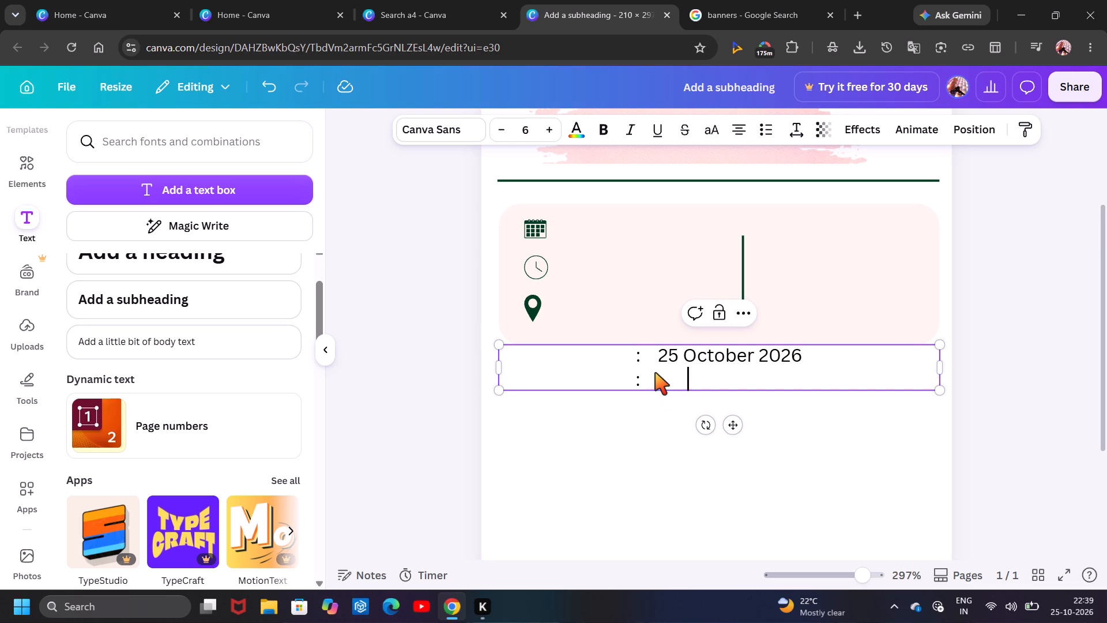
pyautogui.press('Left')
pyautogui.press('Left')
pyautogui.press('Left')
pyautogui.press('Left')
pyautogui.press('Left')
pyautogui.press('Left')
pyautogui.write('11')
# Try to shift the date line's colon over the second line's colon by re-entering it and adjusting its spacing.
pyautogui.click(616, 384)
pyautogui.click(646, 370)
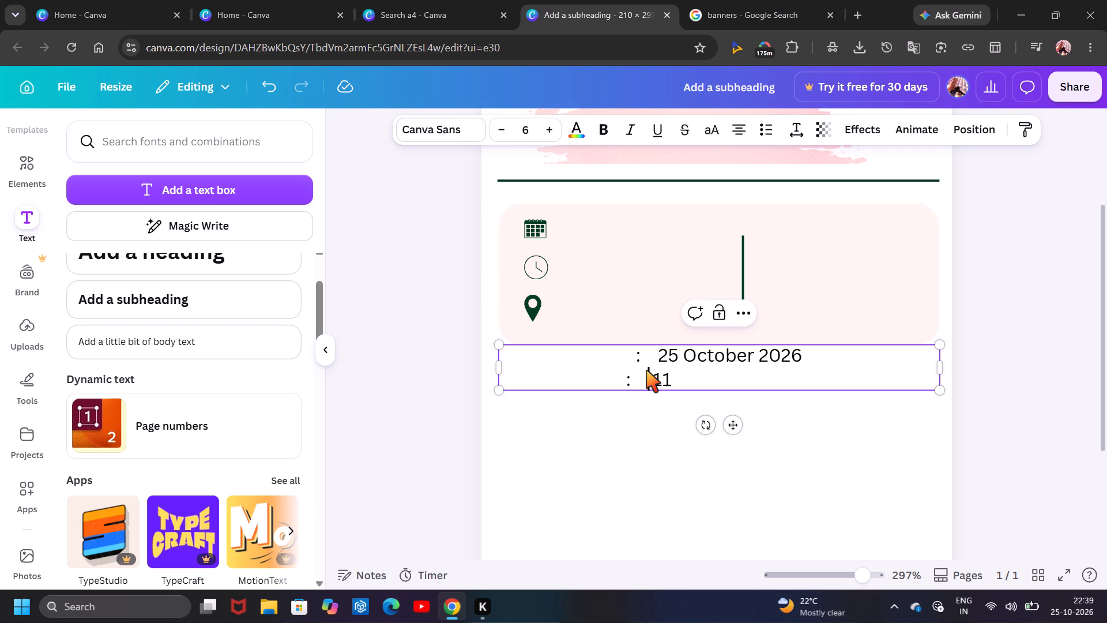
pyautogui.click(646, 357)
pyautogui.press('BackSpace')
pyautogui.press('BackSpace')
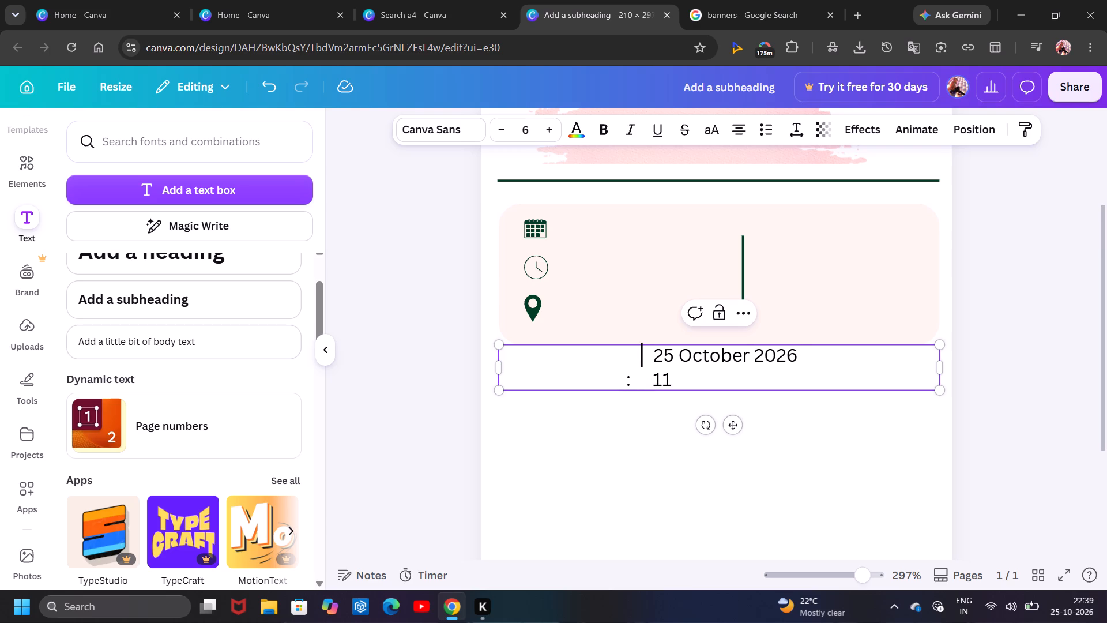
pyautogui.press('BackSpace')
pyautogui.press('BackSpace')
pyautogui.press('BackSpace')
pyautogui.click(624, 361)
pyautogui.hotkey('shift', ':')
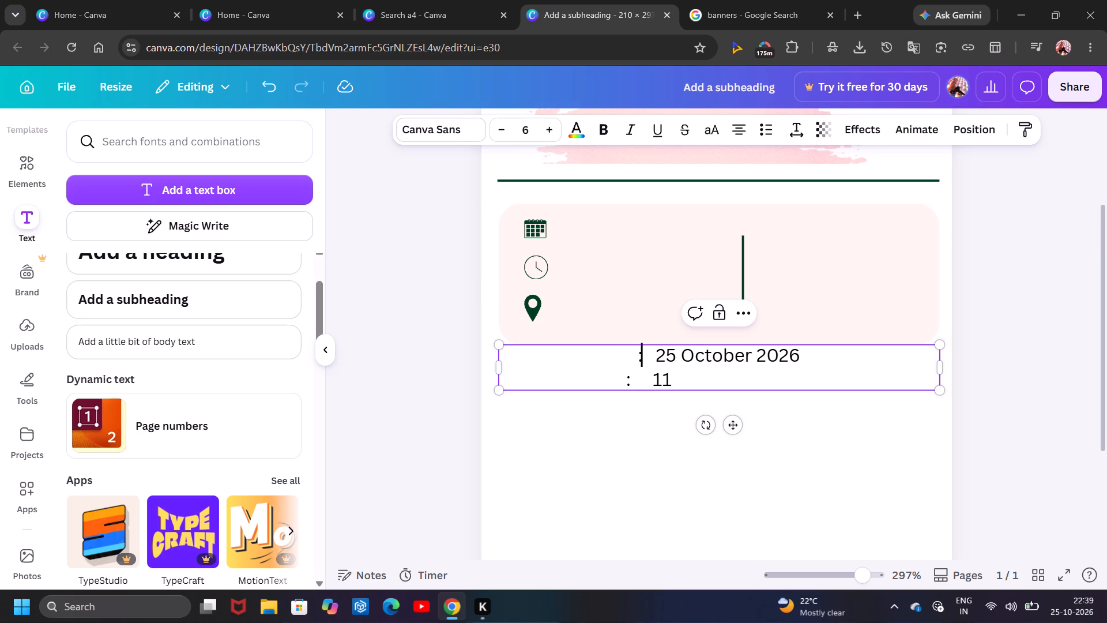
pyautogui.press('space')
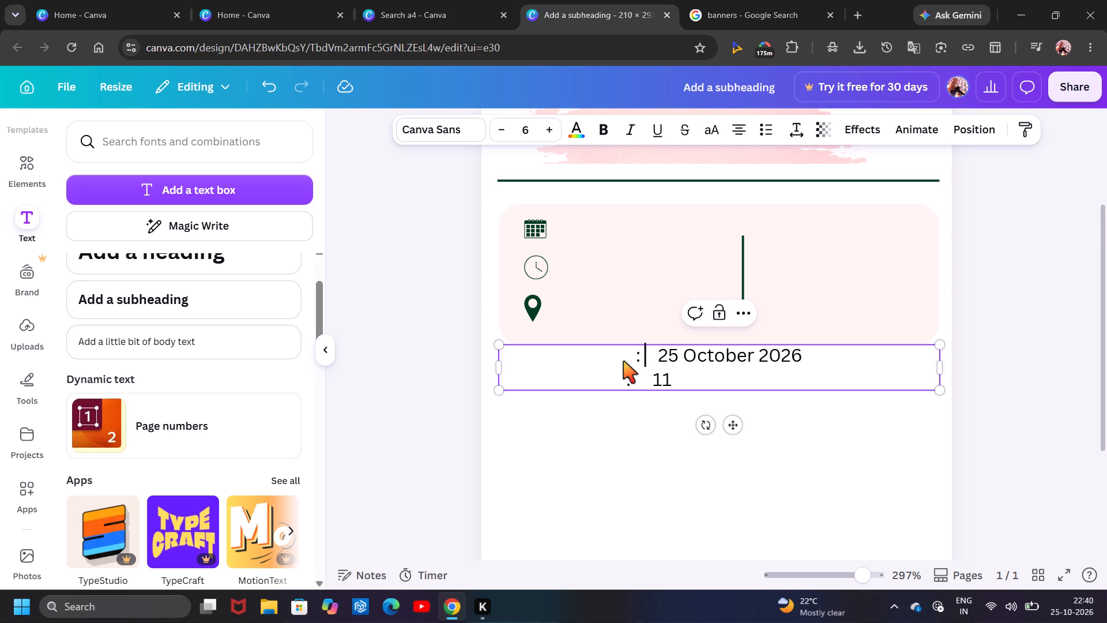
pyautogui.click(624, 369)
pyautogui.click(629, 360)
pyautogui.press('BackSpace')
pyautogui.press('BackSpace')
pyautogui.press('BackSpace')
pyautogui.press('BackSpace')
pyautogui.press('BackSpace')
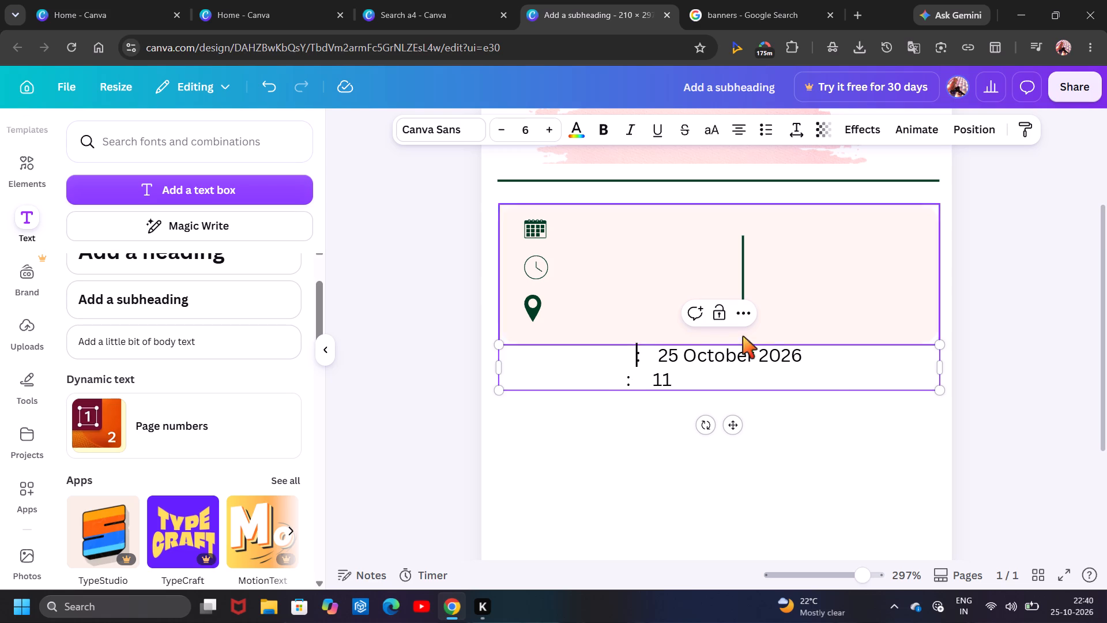
# Delete the colon and the spaces in front of the date on the first line.
pyautogui.click(824, 374)
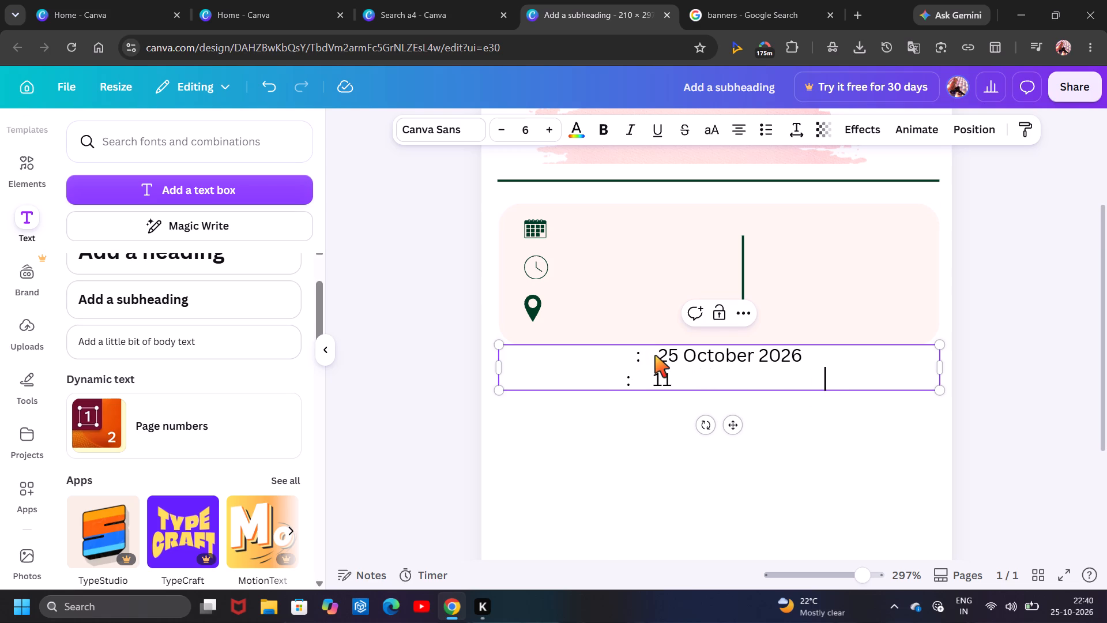
pyautogui.click(655, 355)
pyautogui.press('BackSpace')
pyautogui.press('BackSpace')
pyautogui.press('BackSpace')
pyautogui.press('BackSpace')
pyautogui.press('BackSpace')
pyautogui.press('BackSpace')
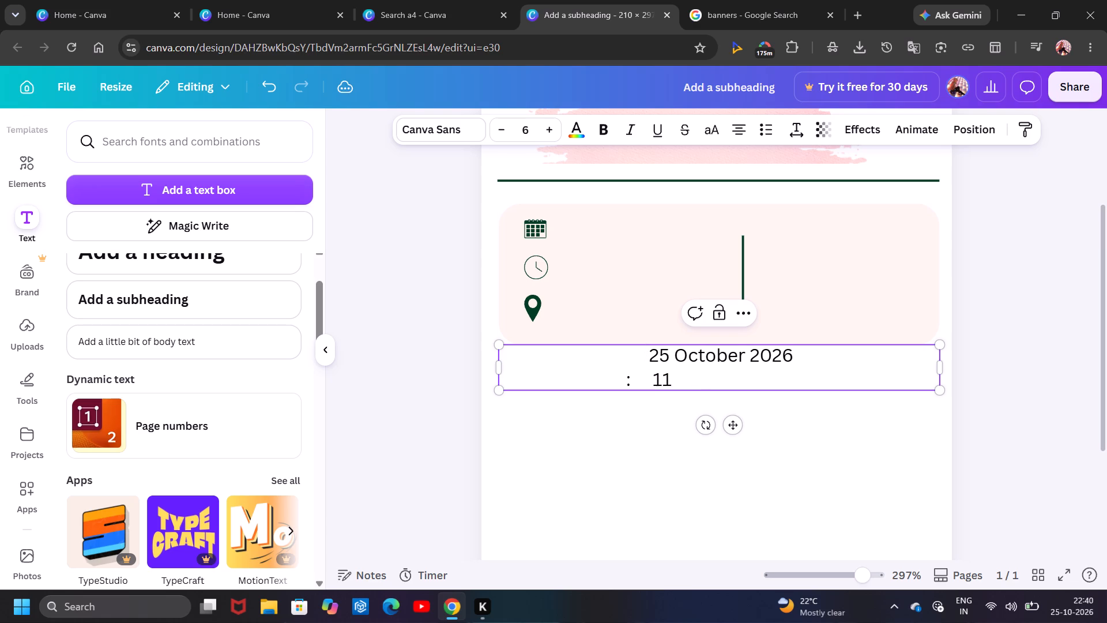
pyautogui.press('BackSpace')
pyautogui.press('BackSpace')
pyautogui.press('BackSpace')
pyautogui.press('BackSpace')
pyautogui.press('BackSpace')
pyautogui.press('BackSpace')
pyautogui.press('BackSpace')
pyautogui.press('BackSpace')
pyautogui.press('BackSpace')
pyautogui.press('BackSpace')
pyautogui.press('BackSpace')
pyautogui.press('BackSpace')
pyautogui.press('BackSpace')
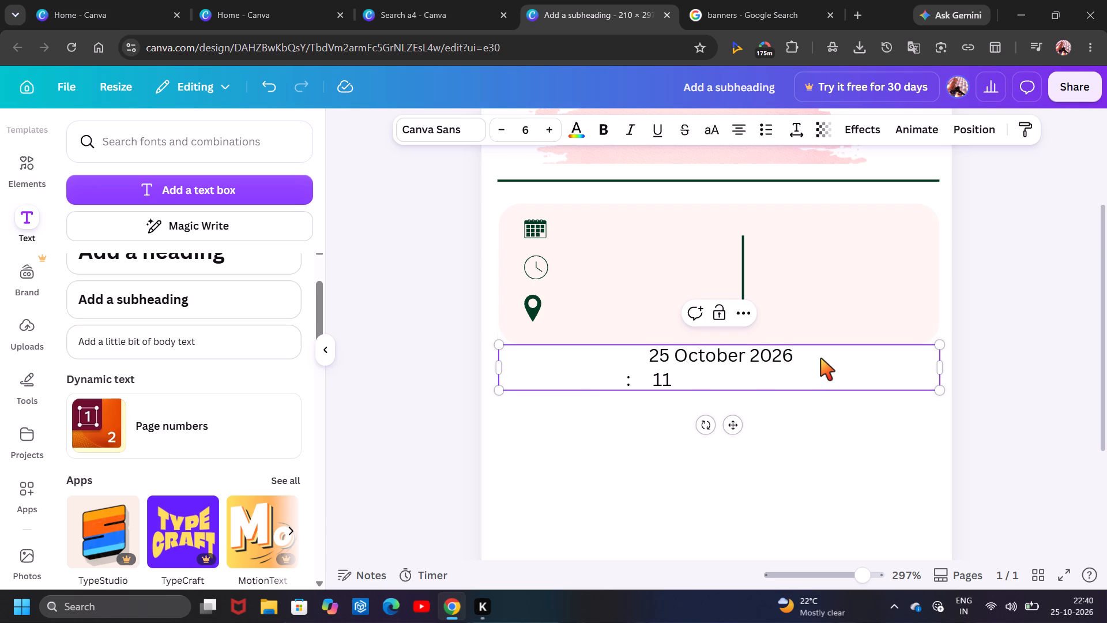
# Delete the date from the first line of the text box.
pyautogui.click(820, 358)
pyautogui.press('BackSpace')
pyautogui.press('BackSpace')
pyautogui.press('BackSpace')
pyautogui.press('BackSpace')
pyautogui.press('BackSpace')
pyautogui.press('BackSpace')
pyautogui.press('BackSpace')
pyautogui.press('BackSpace')
pyautogui.press('BackSpace')
pyautogui.press('BackSpace')
pyautogui.press('BackSpace')
pyautogui.press('BackSpace')
pyautogui.press('BackSpace')
pyautogui.press('BackSpace')
pyautogui.press('BackSpace')
pyautogui.press('BackSpace')
pyautogui.press('BackSpace')
pyautogui.press('BackSpace')
pyautogui.press('BackSpace')
pyautogui.press('BackSpace')
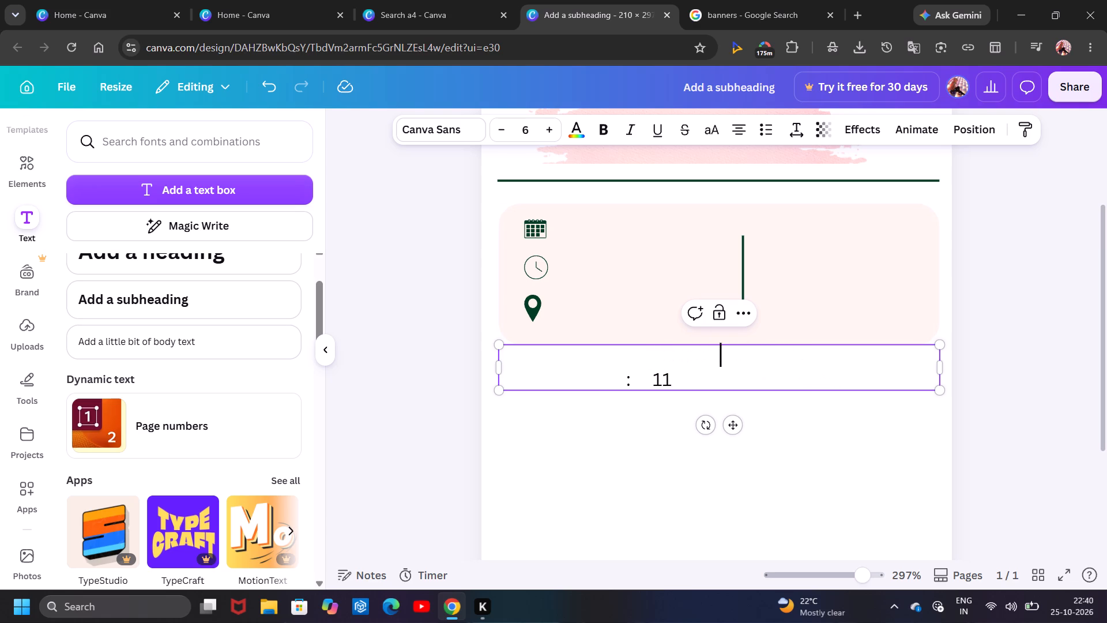
pyautogui.press('BackSpace')
pyautogui.press('BackSpace')
pyautogui.click(719, 365)
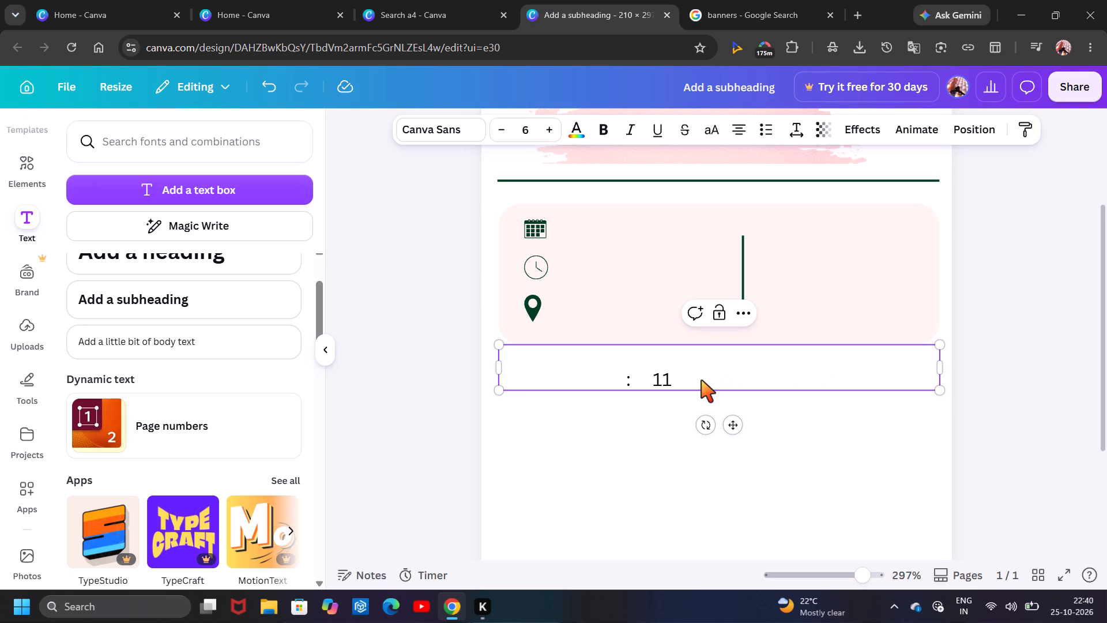
# Delete the second line's colon, 11 and padding so the text box is empty.
pyautogui.click(701, 380)
pyautogui.press('BackSpace')
pyautogui.press('BackSpace')
pyautogui.press('BackSpace')
pyautogui.press('BackSpace')
pyautogui.press('BackSpace')
pyautogui.press('BackSpace')
pyautogui.press('BackSpace')
pyautogui.press('BackSpace')
pyautogui.press('BackSpace')
pyautogui.press('BackSpace')
pyautogui.press('BackSpace')
pyautogui.press('BackSpace')
pyautogui.press('BackSpace')
pyautogui.press('BackSpace')
pyautogui.press('BackSpace')
pyautogui.press('BackSpace')
pyautogui.press('BackSpace')
pyautogui.press('BackSpace')
pyautogui.press('BackSpace')
pyautogui.press('BackSpace')
pyautogui.press('BackSpace')
pyautogui.press('BackSpace')
pyautogui.press('BackSpace')
pyautogui.press('BackSpace')
pyautogui.press('BackSpace')
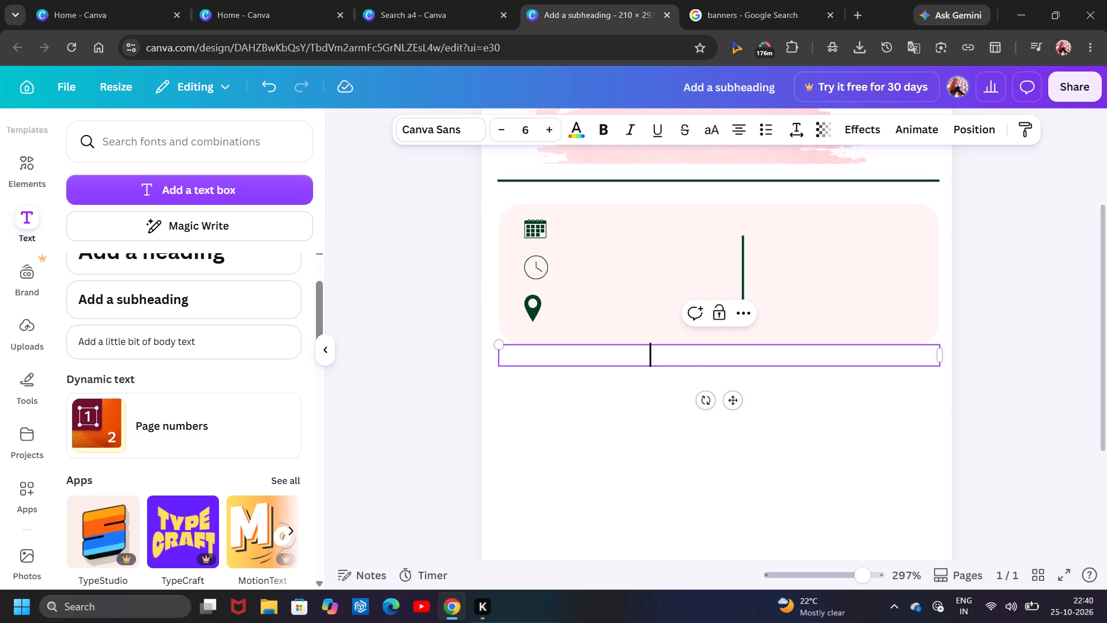
# Enter a colon, three spaces and 25 October 2026 in the emptied text box, and start a second line.
pyautogui.write(':')
pyautogui.press('space')
pyautogui.press('space')
pyautogui.press('space')
pyautogui.write('26')
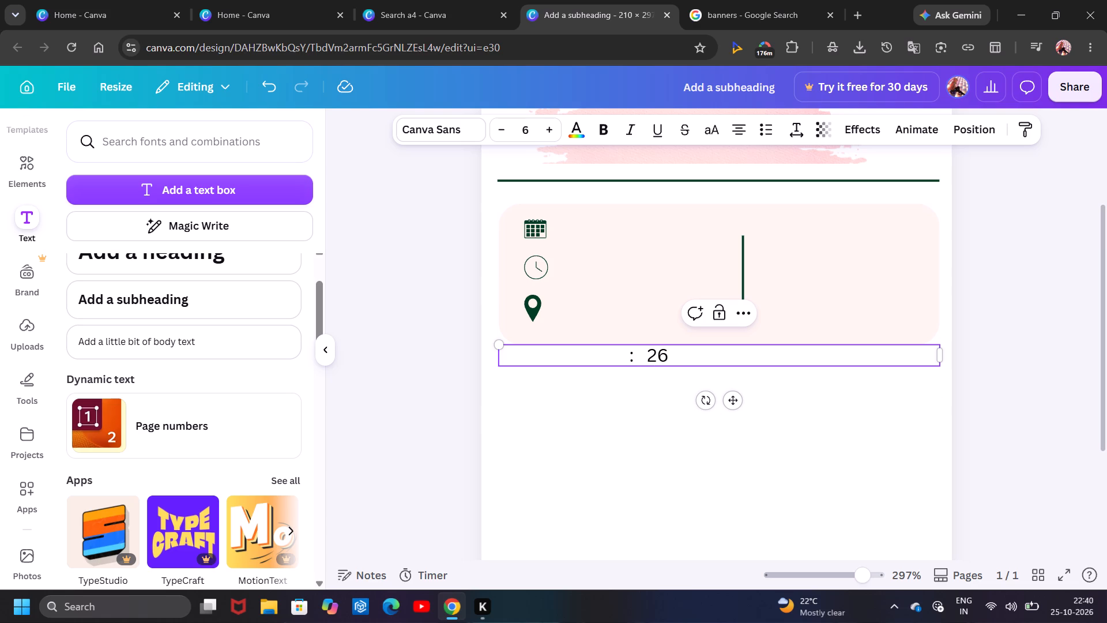
pyautogui.press('BackSpace')
pyautogui.write('5')
pyautogui.press('space')
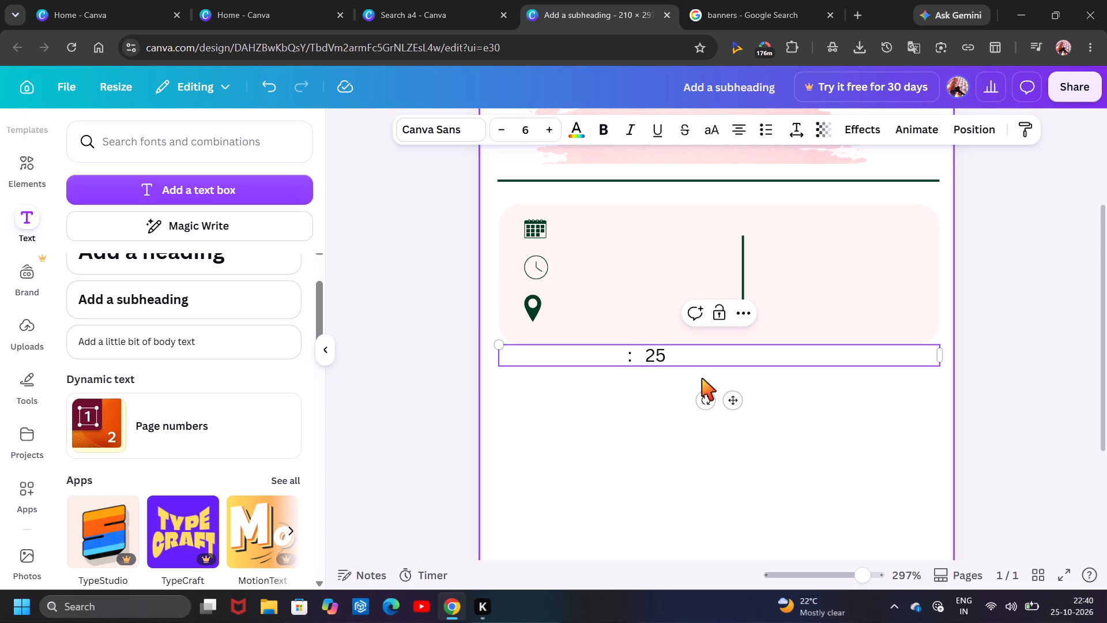
pyautogui.write('Octov')
pyautogui.press('BackSpace')
pyautogui.write('ber')
pyautogui.press('space')
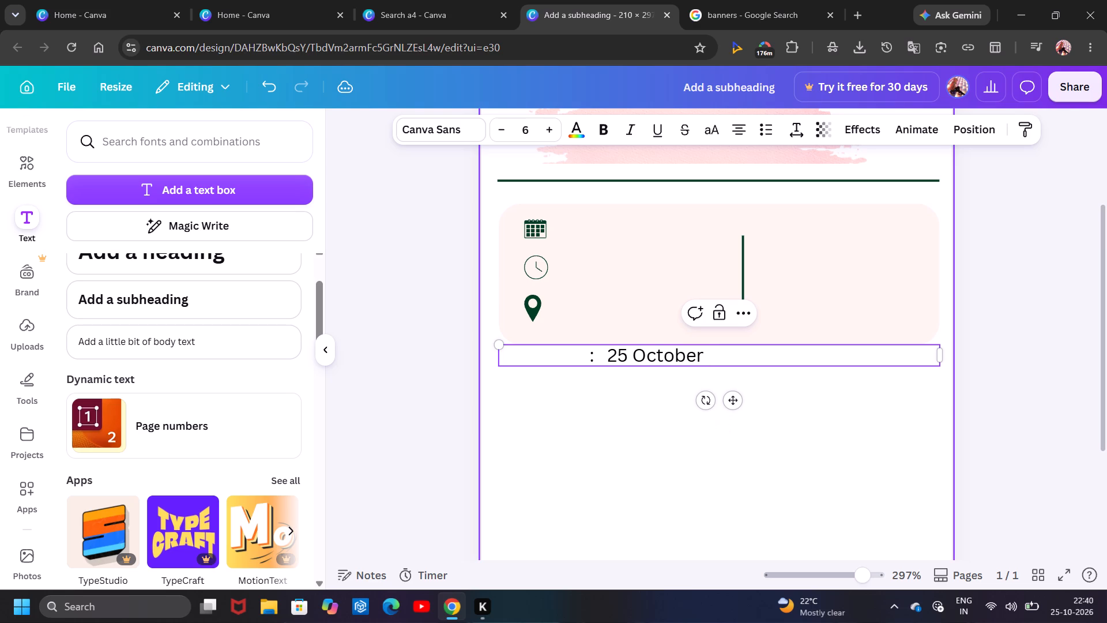
pyautogui.write('2026')
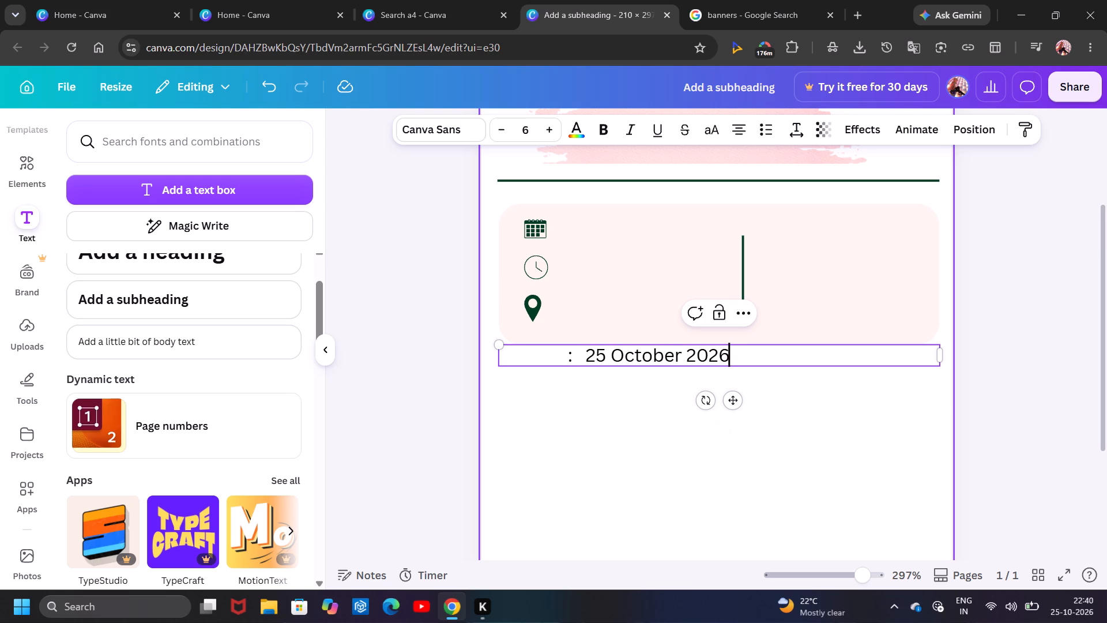
pyautogui.press('Return')
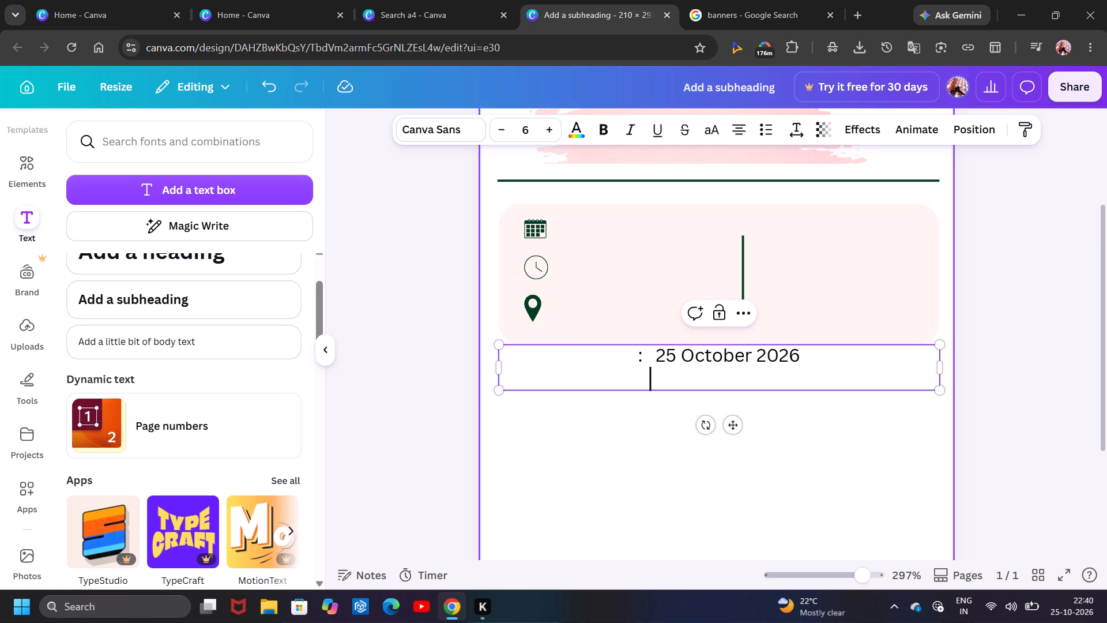
# Retype the final 6 of 25 October 2026 and start a fresh second line below the date.
pyautogui.press('Left')
pyautogui.press('Left')
pyautogui.press('Return')
pyautogui.press('BackSpace')
pyautogui.press('BackSpace')
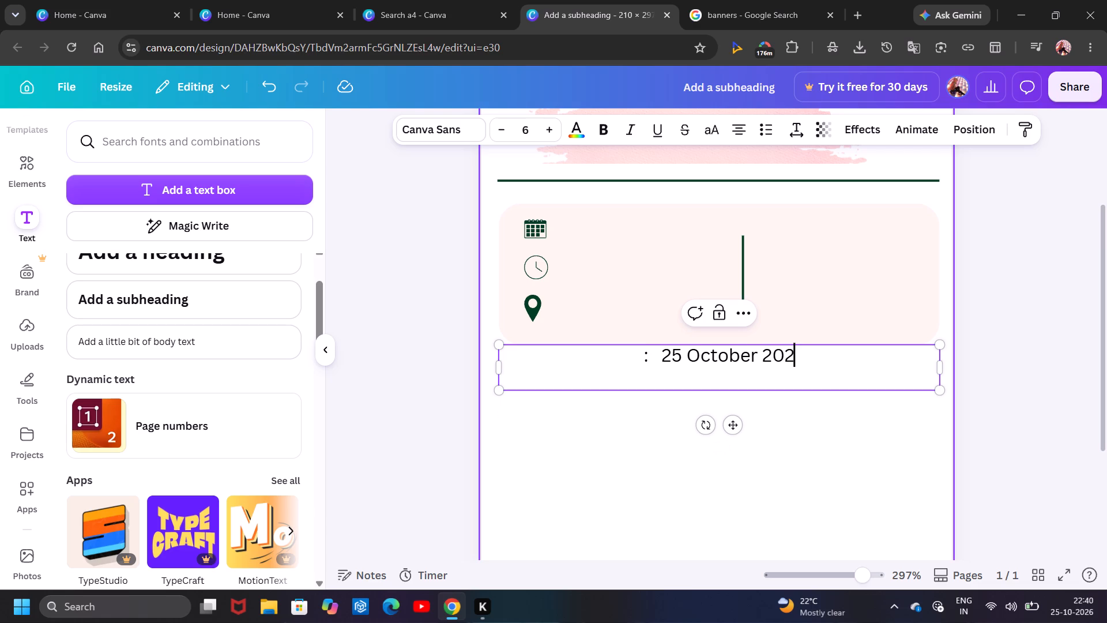
pyautogui.press('6')
pyautogui.press('Return')
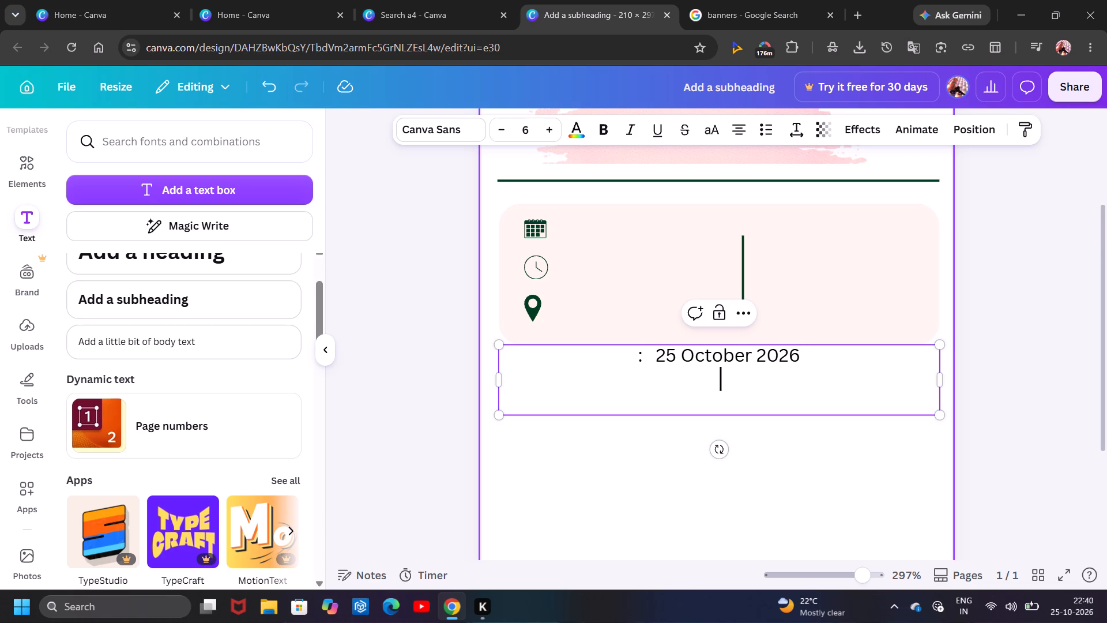
# Enter a colon, three spaces and 11:00 AM - 12:00 on the second line of the text box.
pyautogui.write(':')
pyautogui.press('space')
pyautogui.press('space')
pyautogui.press('space')
pyautogui.write('11')
pyautogui.hotkey('shift', ':')
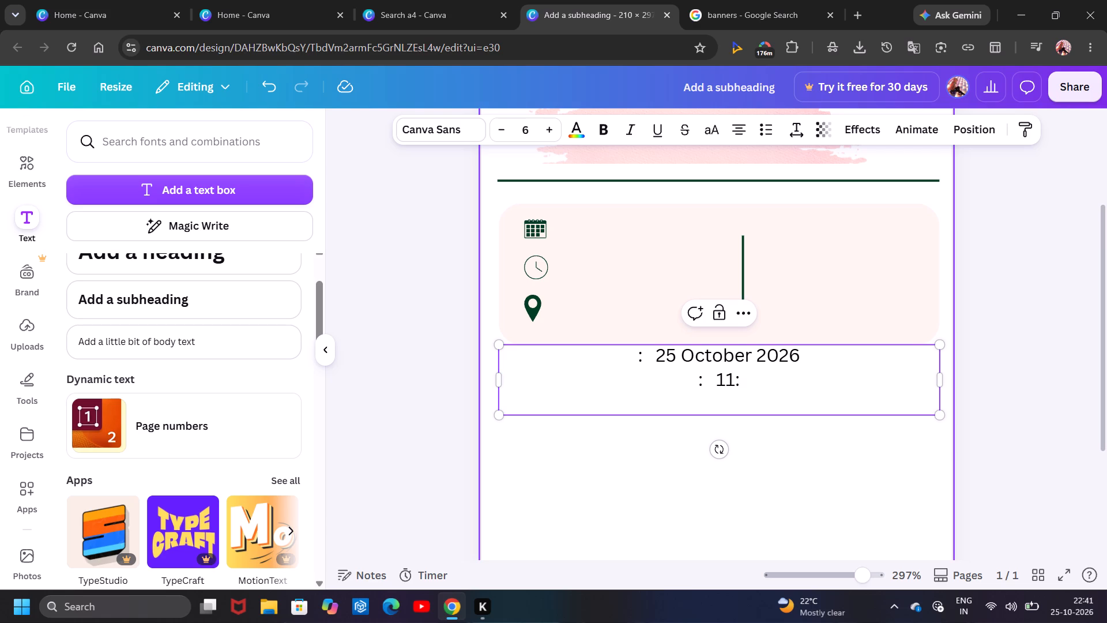
pyautogui.write('00')
pyautogui.press('space')
pyautogui.write('AM')
pyautogui.press('space')
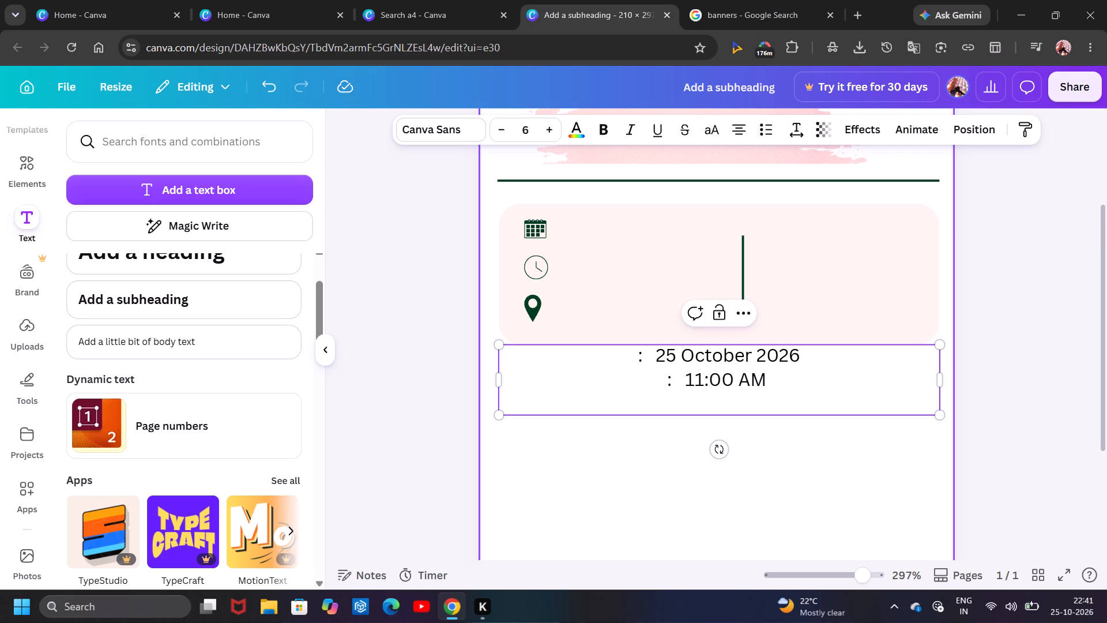
pyautogui.write('-')
pyautogui.press('space')
pyautogui.write('12')
pyautogui.write(':00')
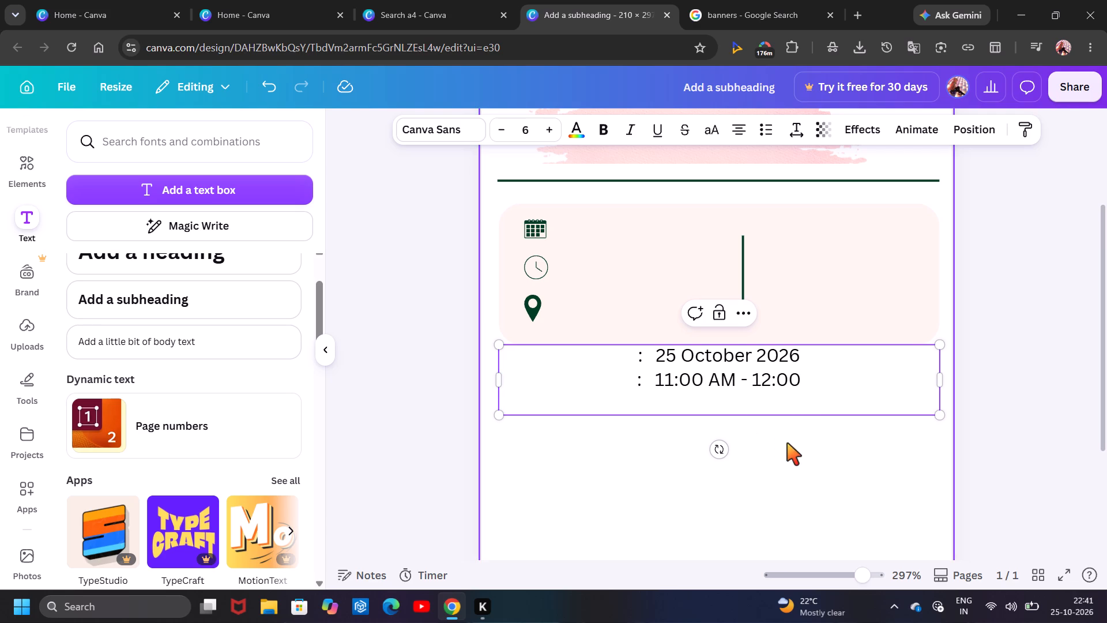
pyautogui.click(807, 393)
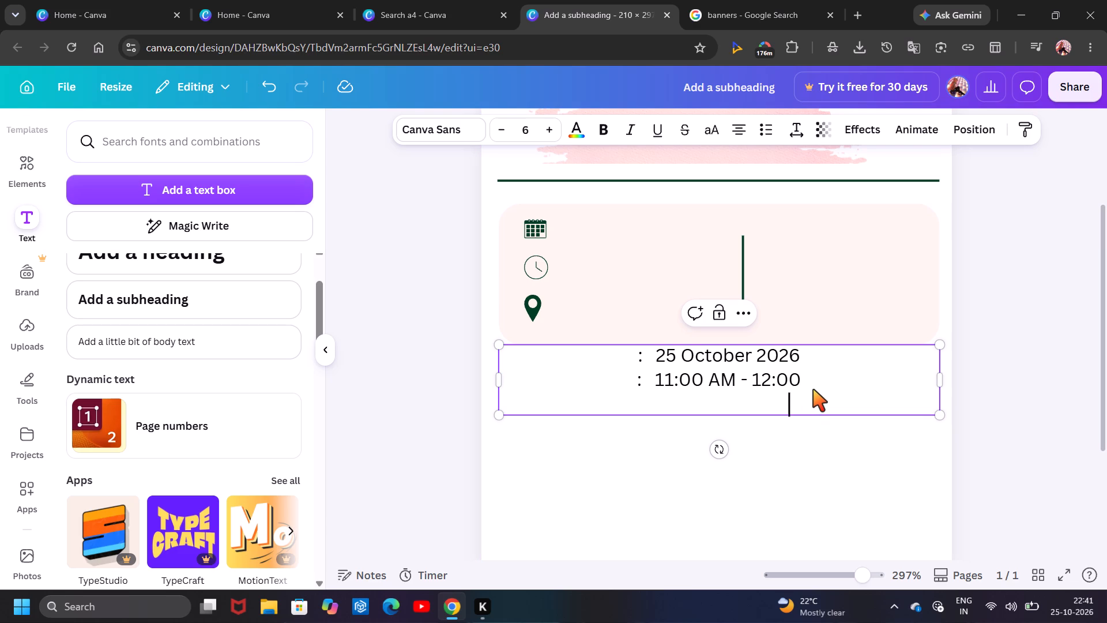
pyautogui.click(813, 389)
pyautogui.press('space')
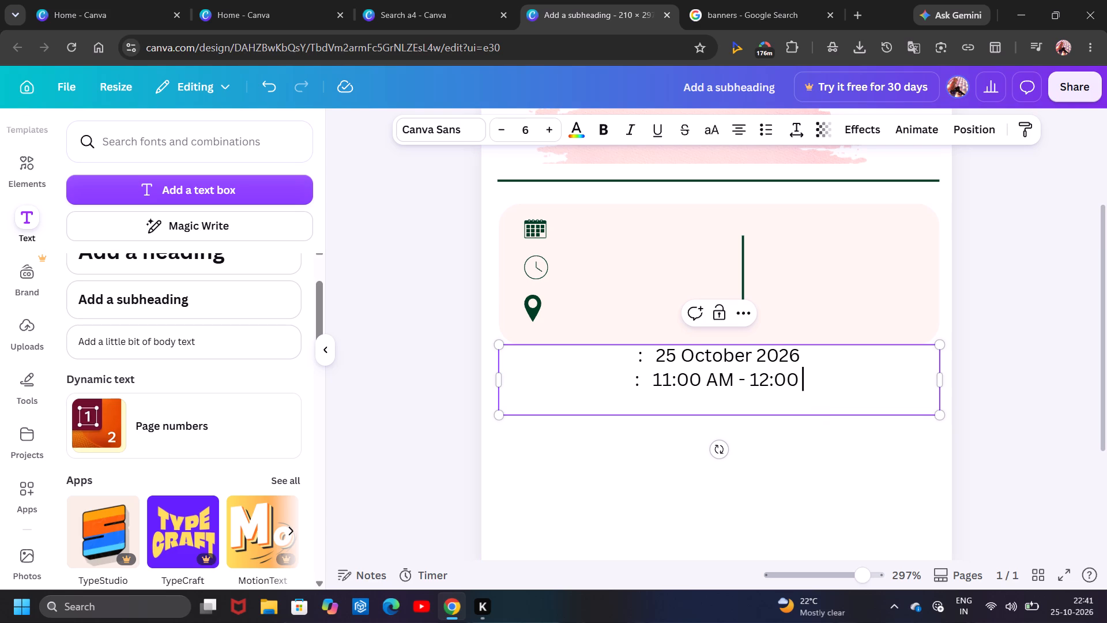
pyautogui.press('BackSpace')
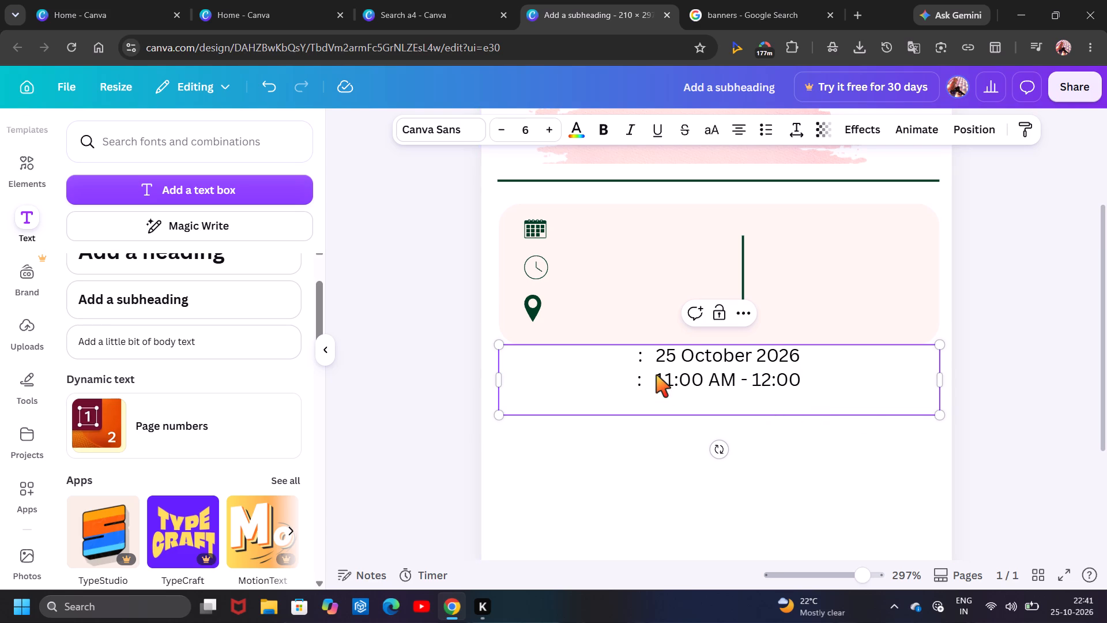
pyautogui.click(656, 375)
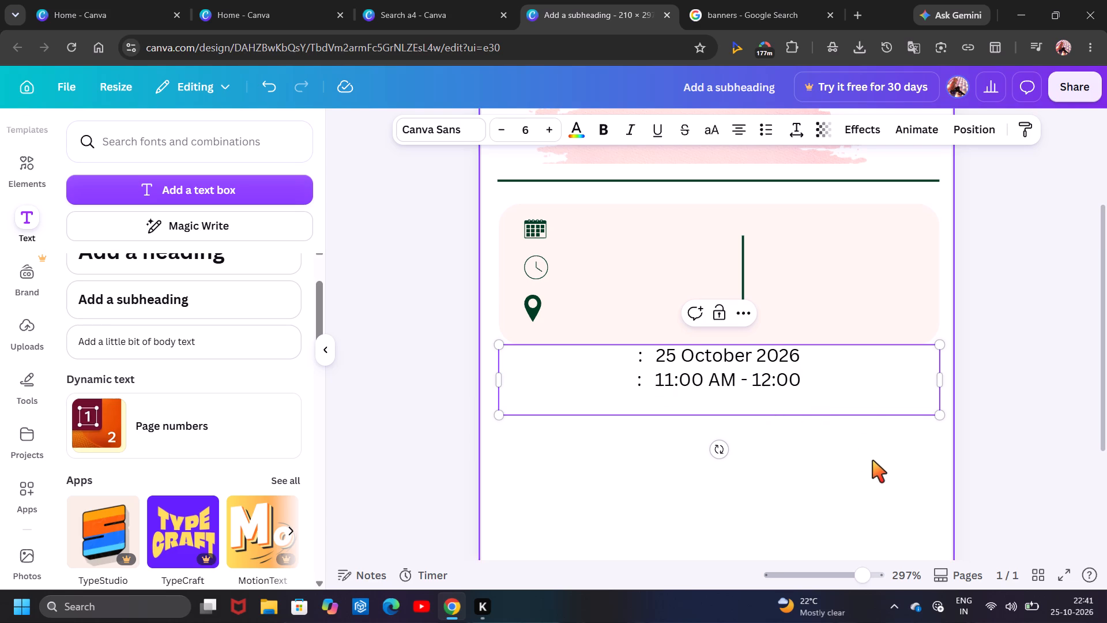
# Start a third line below the time with a colon followed by three spaces.
pyautogui.click(853, 397)
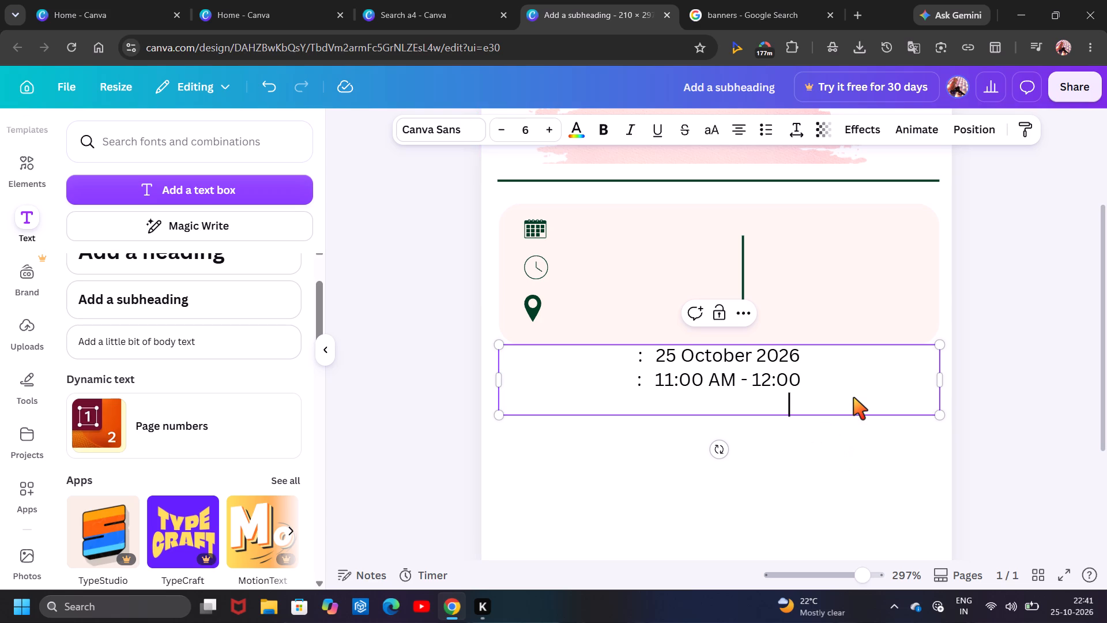
pyautogui.click(830, 383)
pyautogui.press('Return')
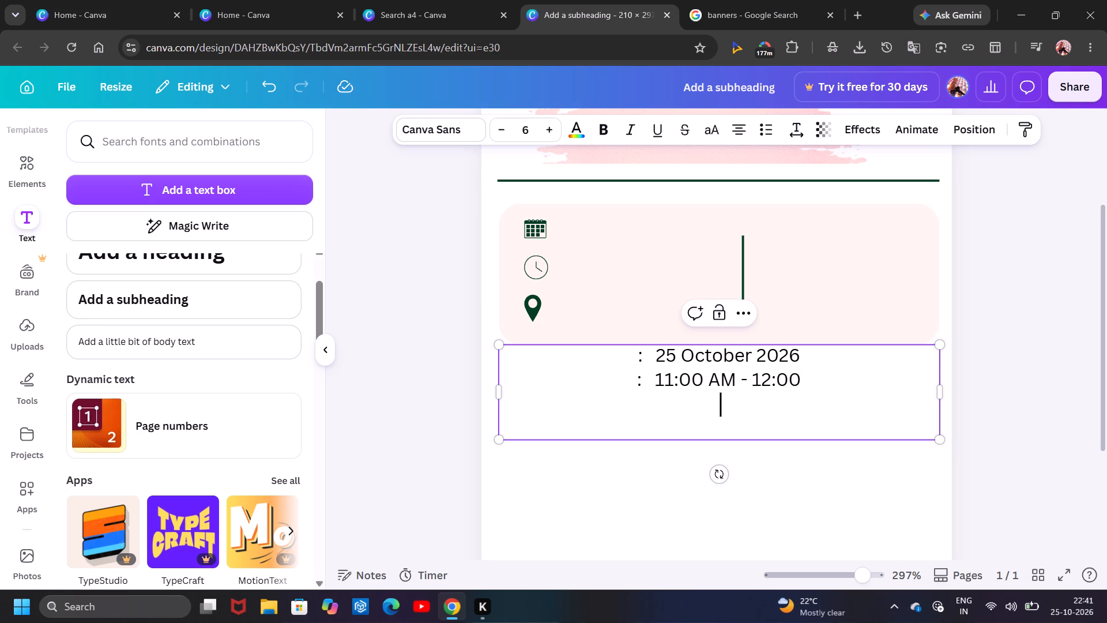
pyautogui.hotkey('shift', ':')
pyautogui.press('space')
pyautogui.press('space')
pyautogui.press('space')
# Enter Conference Room after the colon on the third line, correcting the capitalisation.
pyautogui.write('cON')
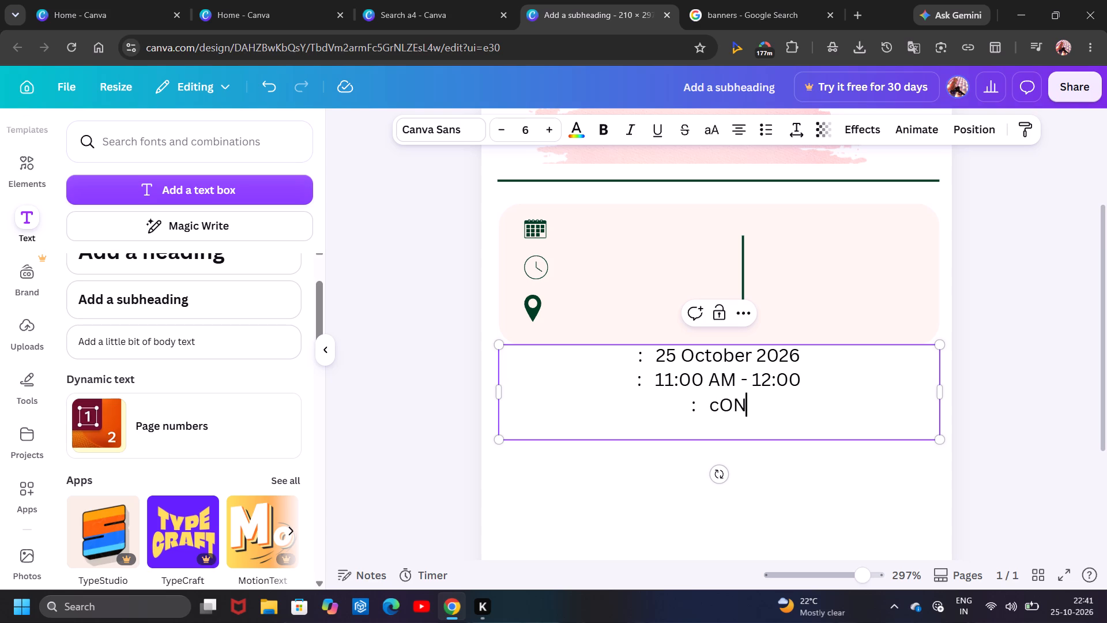
pyautogui.press('BackSpace')
pyautogui.press('BackSpace')
pyautogui.press('BackSpace')
pyautogui.press('c')
pyautogui.write('onferen')
pyautogui.write('ce')
pyautogui.press('space')
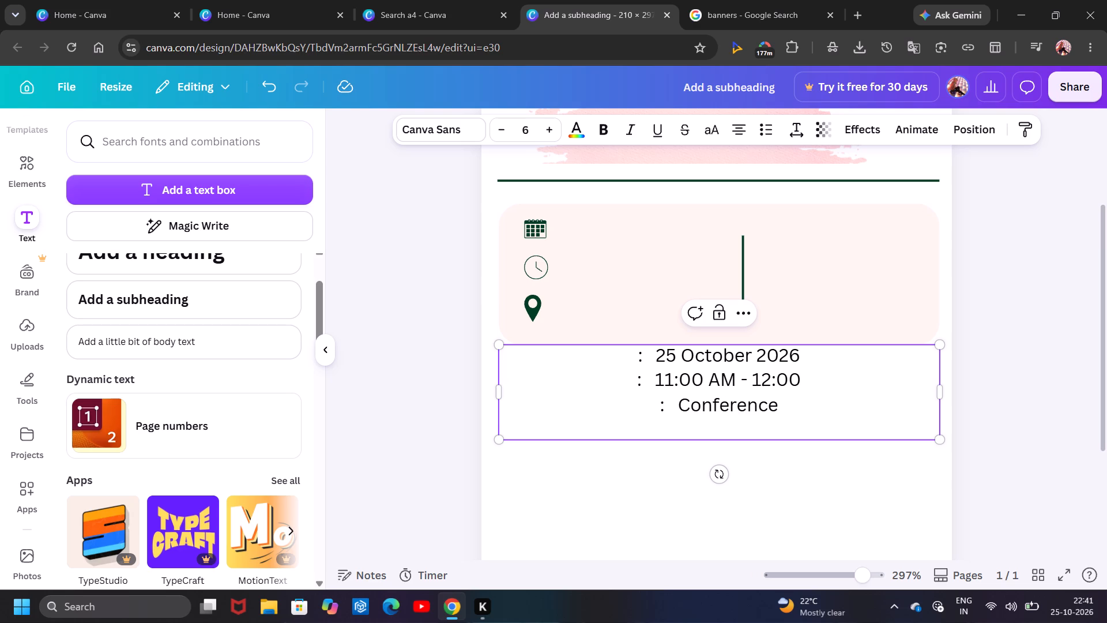
pyautogui.write('Room')
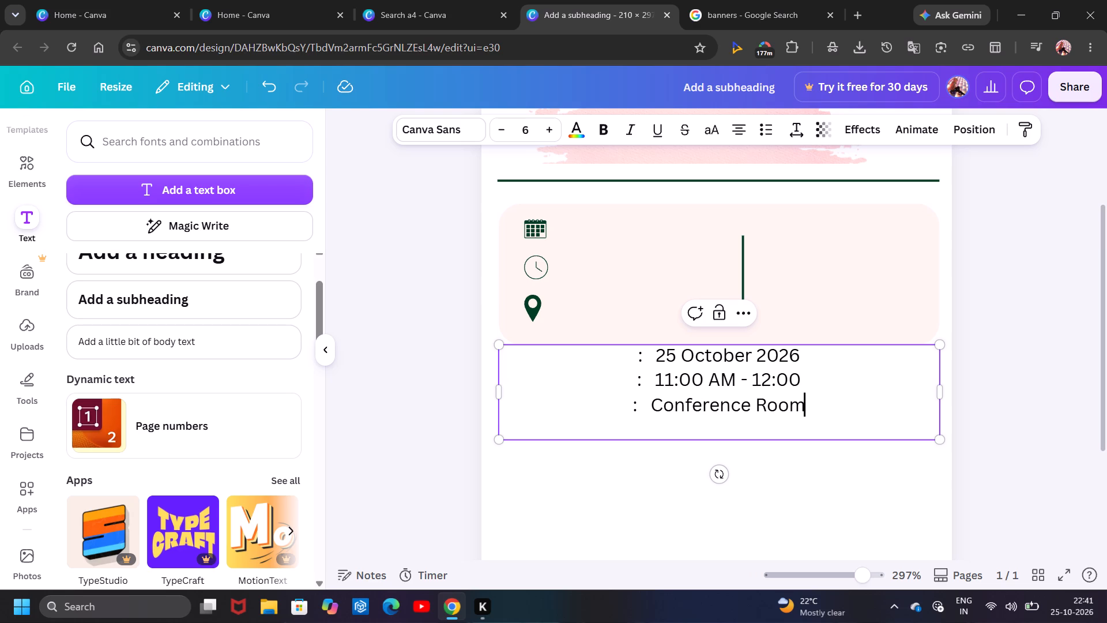
pyautogui.press('BackSpace')
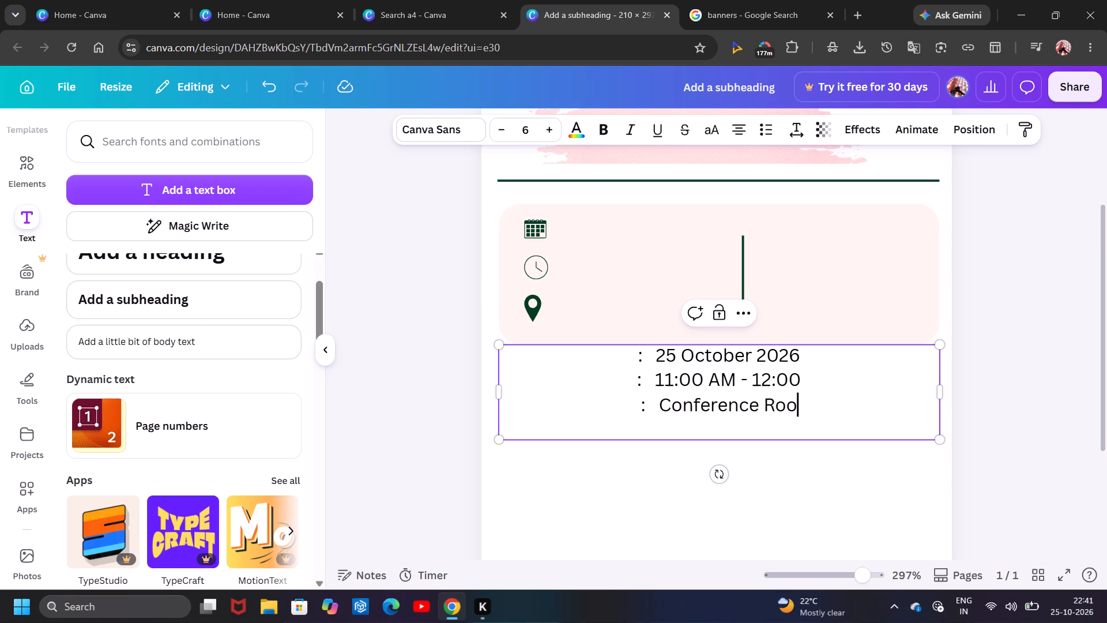
pyautogui.press('BackSpace')
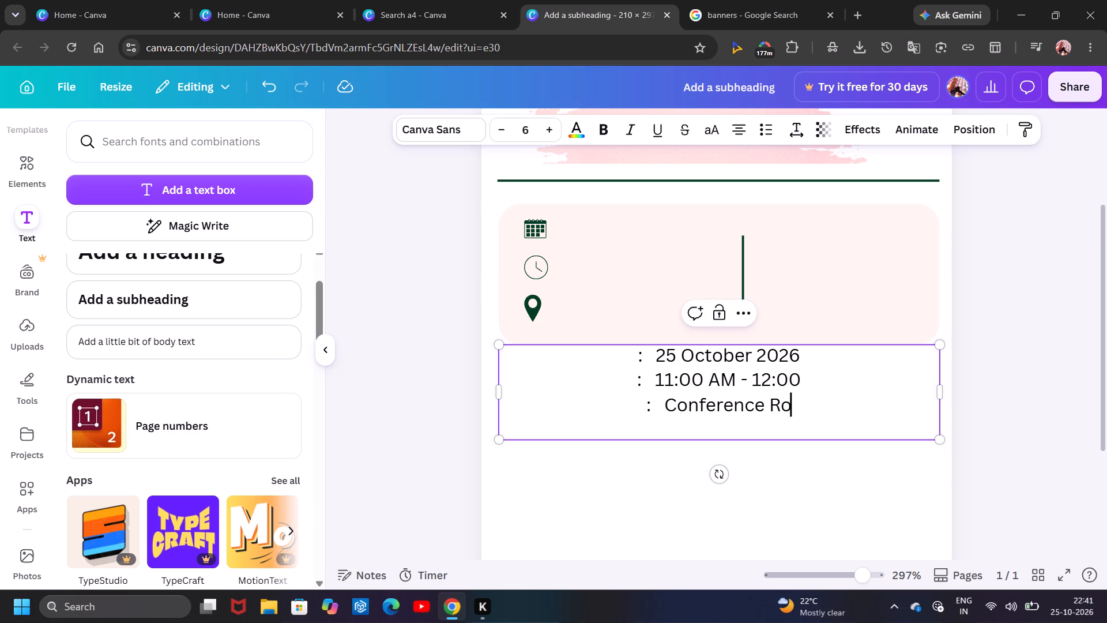
pyautogui.press('o')
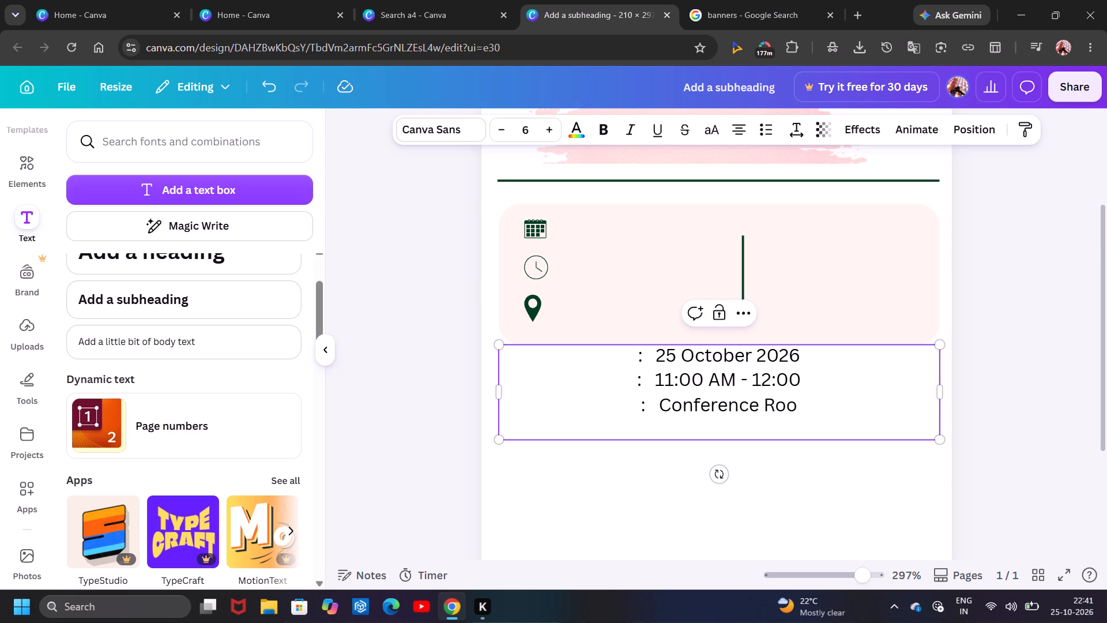
pyautogui.press('m')
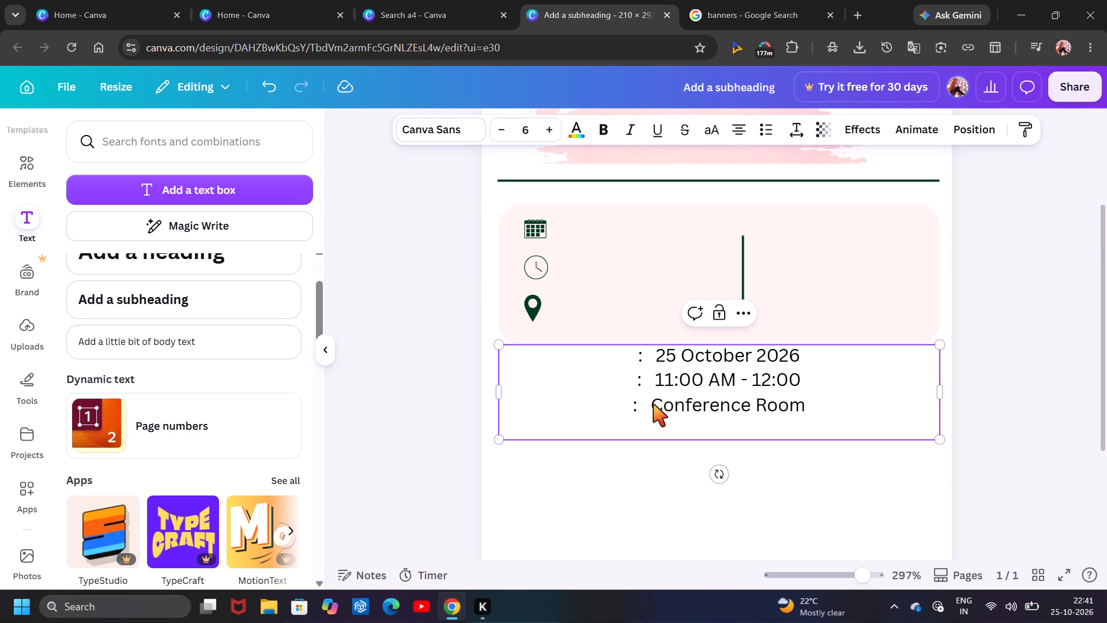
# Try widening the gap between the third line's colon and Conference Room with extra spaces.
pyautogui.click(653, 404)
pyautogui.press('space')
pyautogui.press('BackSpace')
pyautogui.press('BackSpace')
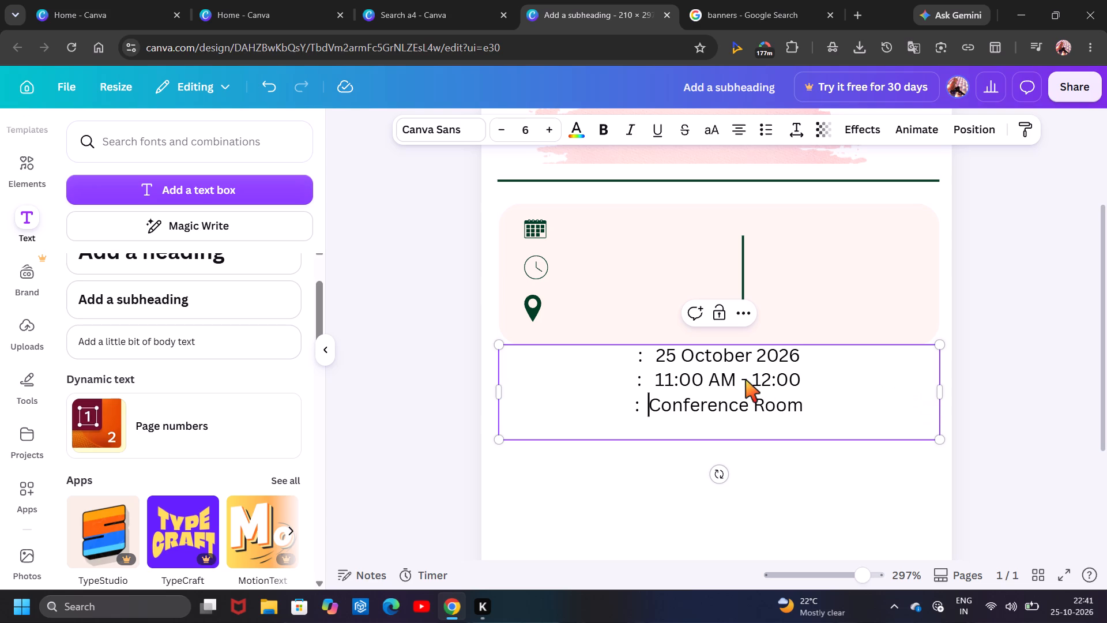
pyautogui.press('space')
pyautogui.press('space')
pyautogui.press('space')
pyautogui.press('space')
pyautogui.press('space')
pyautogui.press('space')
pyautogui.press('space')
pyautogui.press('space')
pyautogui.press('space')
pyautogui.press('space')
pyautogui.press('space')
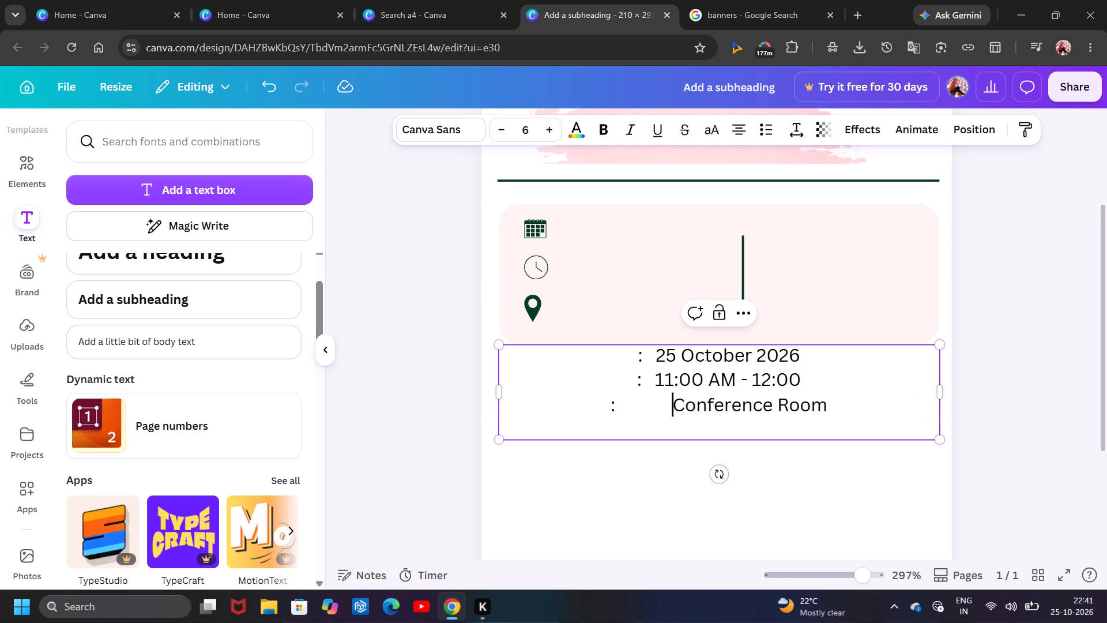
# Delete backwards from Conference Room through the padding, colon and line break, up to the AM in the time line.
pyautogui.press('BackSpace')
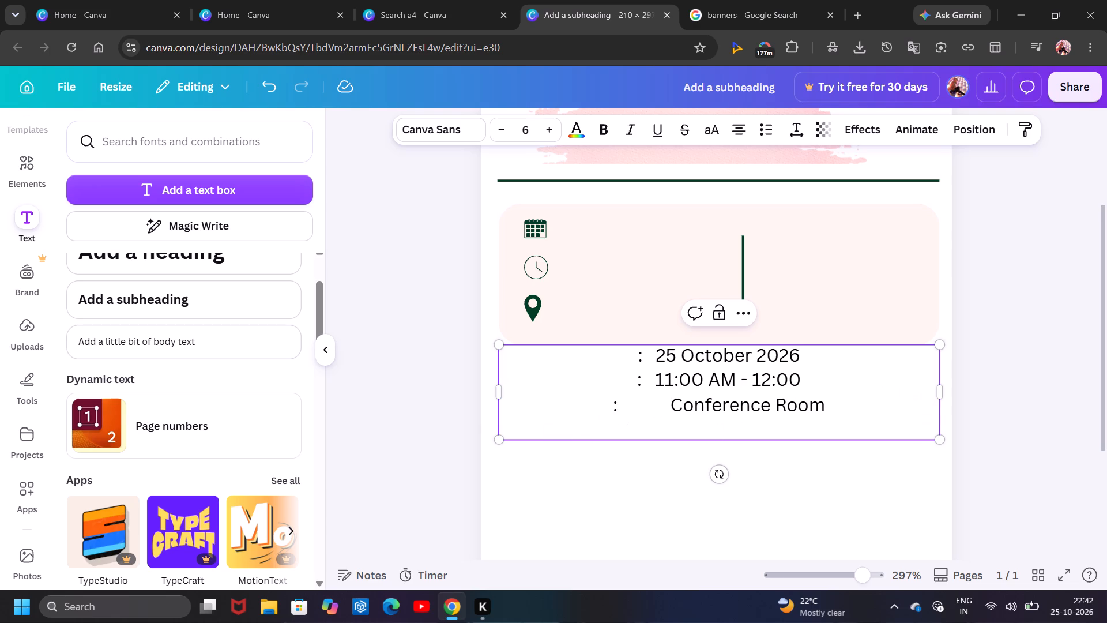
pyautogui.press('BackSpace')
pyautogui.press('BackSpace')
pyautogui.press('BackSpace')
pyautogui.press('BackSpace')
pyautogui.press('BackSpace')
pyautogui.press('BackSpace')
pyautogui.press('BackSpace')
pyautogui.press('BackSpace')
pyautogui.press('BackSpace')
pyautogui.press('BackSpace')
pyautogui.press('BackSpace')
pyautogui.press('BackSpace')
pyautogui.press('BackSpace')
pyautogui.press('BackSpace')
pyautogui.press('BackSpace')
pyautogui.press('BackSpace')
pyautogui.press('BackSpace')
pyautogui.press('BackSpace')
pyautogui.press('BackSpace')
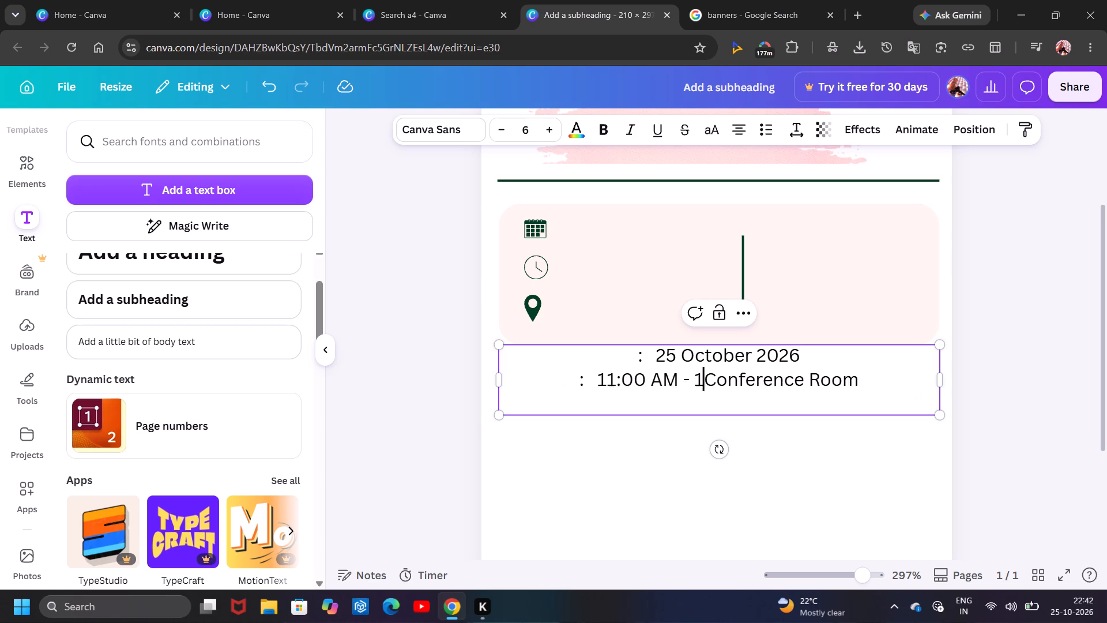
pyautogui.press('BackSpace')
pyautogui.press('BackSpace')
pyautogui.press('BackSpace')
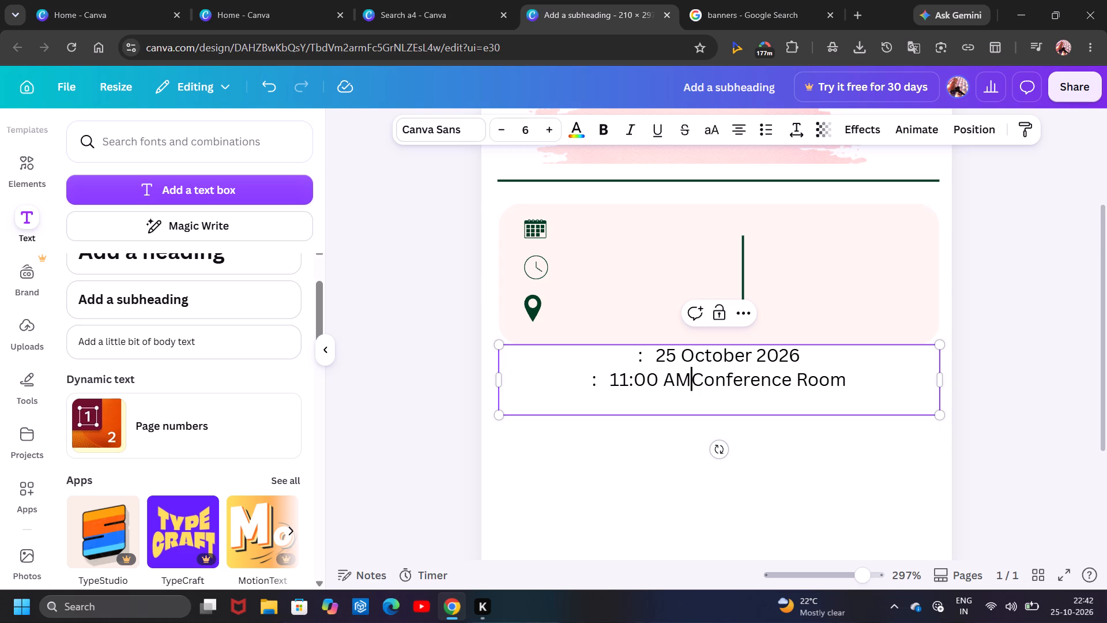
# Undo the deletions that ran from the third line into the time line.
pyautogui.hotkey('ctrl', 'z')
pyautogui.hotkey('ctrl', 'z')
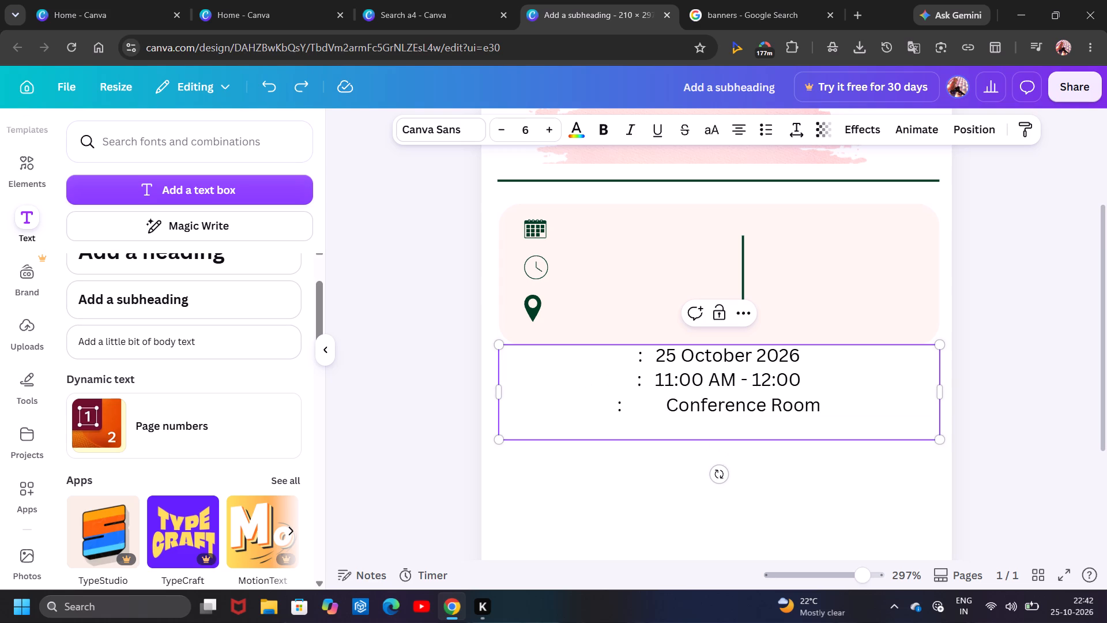
# Delete all the spaces between the third line's colon and Conference Room.
pyautogui.press('BackSpace')
pyautogui.press('BackSpace')
pyautogui.press('BackSpace')
pyautogui.press('BackSpace')
pyautogui.press('BackSpace')
pyautogui.press('BackSpace')
pyautogui.press('BackSpace')
pyautogui.press('BackSpace')
pyautogui.press('BackSpace')
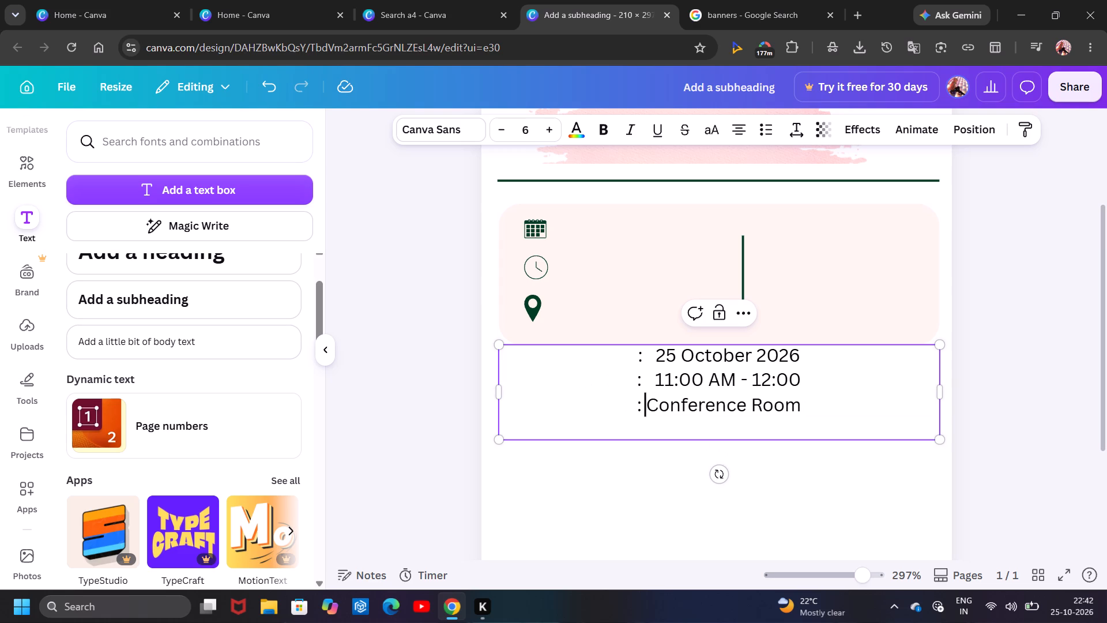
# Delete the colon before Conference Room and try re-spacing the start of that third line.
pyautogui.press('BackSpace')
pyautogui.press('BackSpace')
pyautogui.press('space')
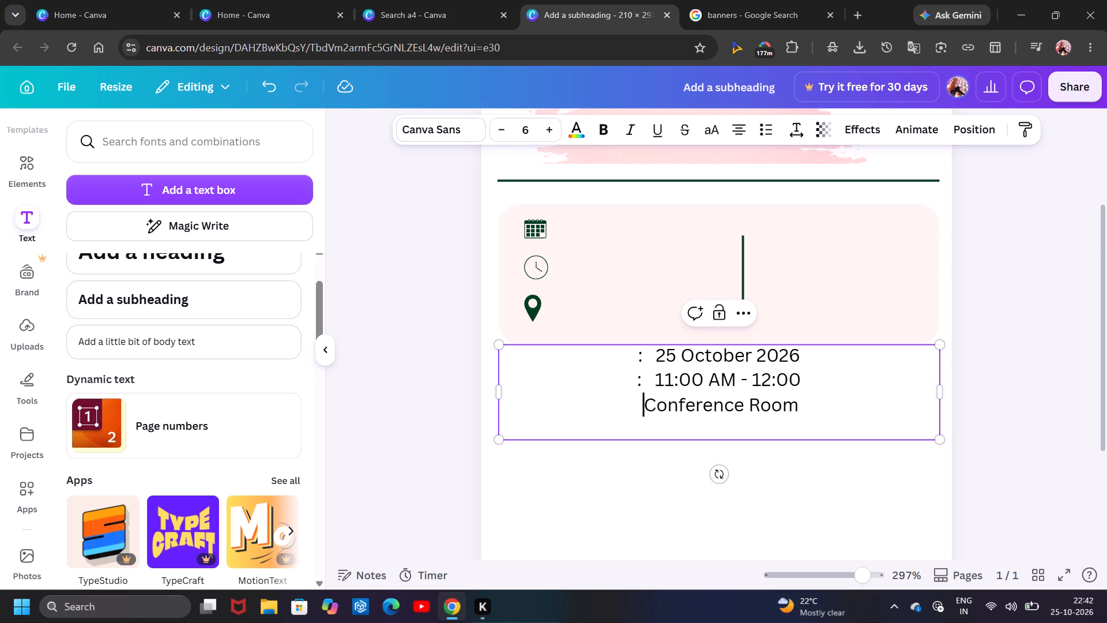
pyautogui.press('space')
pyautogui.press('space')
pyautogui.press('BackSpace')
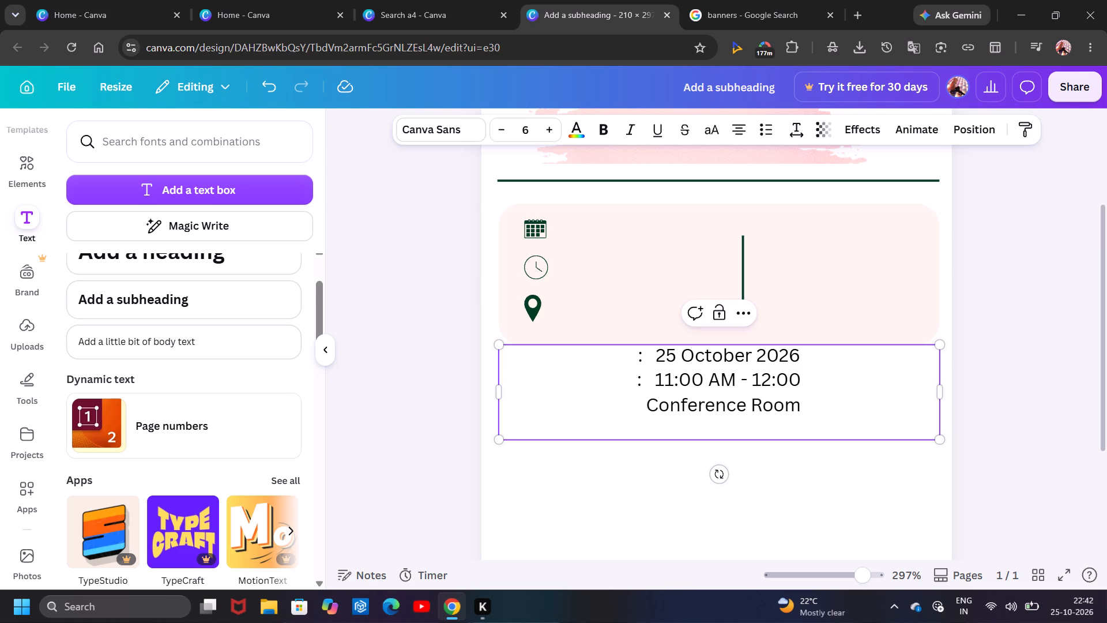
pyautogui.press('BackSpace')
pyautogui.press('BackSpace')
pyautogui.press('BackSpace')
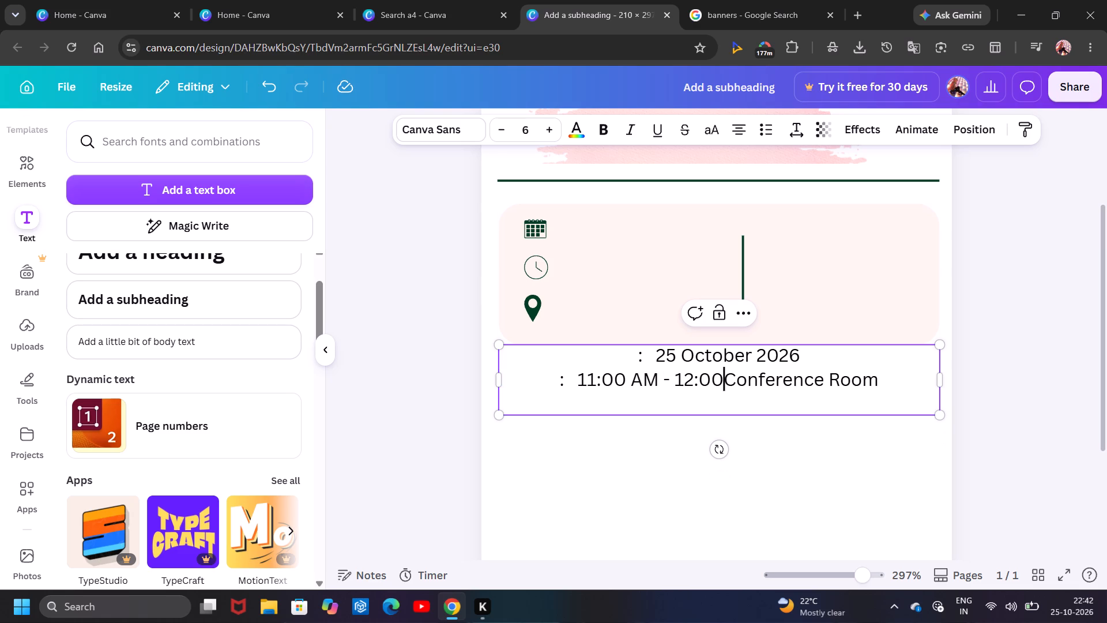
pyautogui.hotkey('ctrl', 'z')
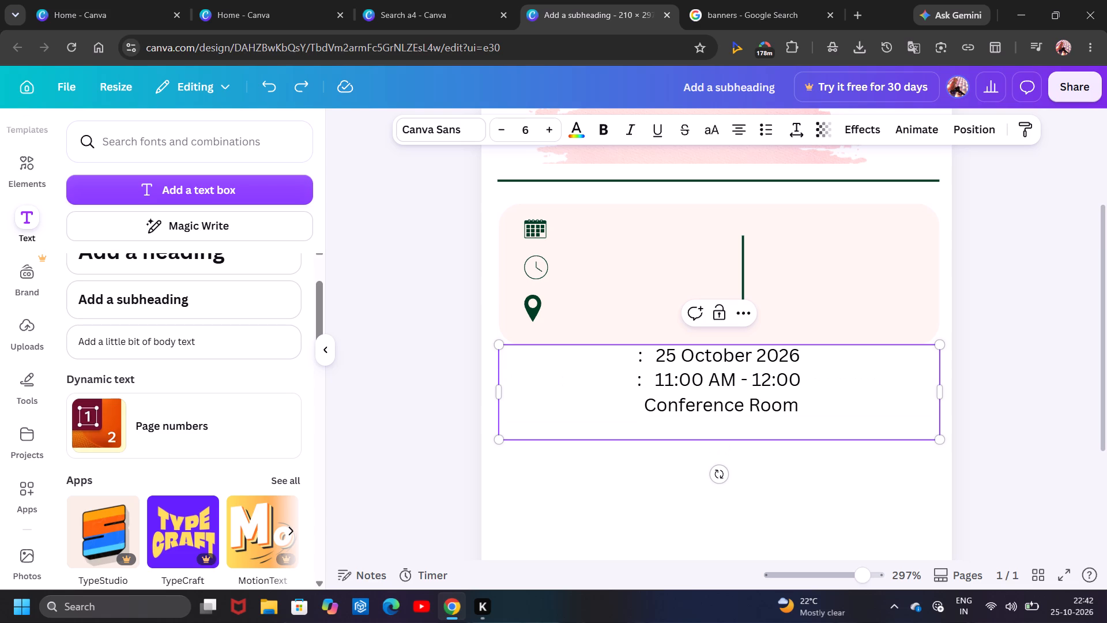
# Delete the date and time lines that precede Conference Room in the text box.
pyautogui.press('BackSpace')
pyautogui.press('BackSpace')
pyautogui.press('BackSpace')
pyautogui.press('BackSpace')
pyautogui.press('BackSpace')
pyautogui.press('BackSpace')
pyautogui.press('BackSpace')
pyautogui.press('BackSpace')
pyautogui.press('BackSpace')
pyautogui.press('BackSpace')
pyautogui.press('BackSpace')
pyautogui.press('BackSpace')
pyautogui.press('BackSpace')
pyautogui.press('BackSpace')
pyautogui.press('BackSpace')
pyautogui.press('BackSpace')
pyautogui.press('BackSpace')
pyautogui.press('BackSpace')
pyautogui.press('BackSpace')
pyautogui.press('BackSpace')
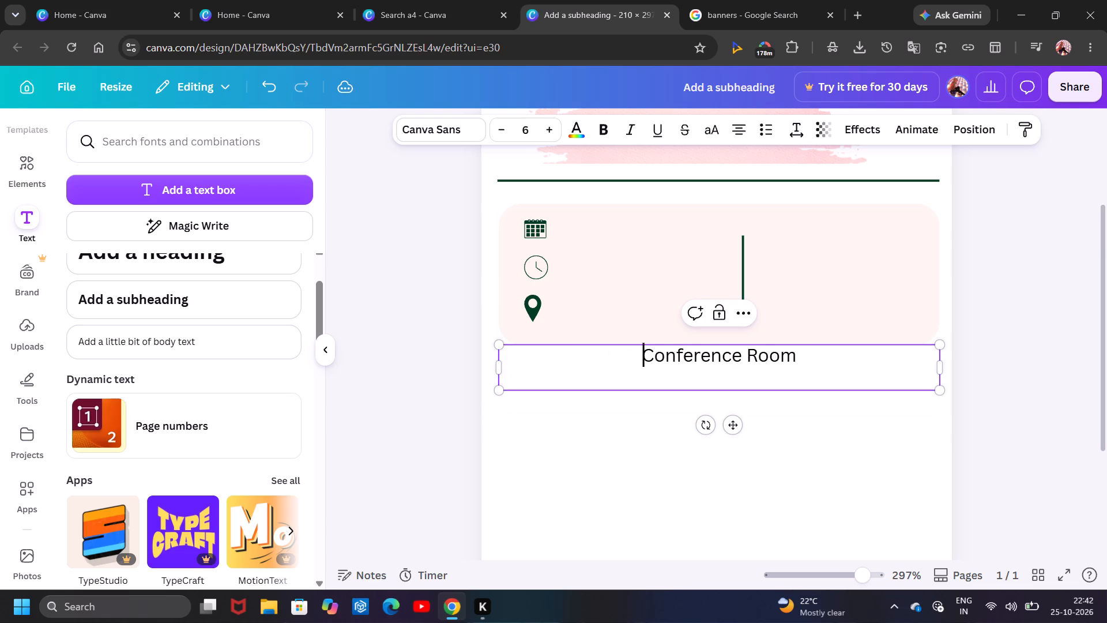
# Delete Conference Room and the trailing blank line so the text box is empty.
pyautogui.press('Right')
pyautogui.press('Right')
pyautogui.press('Right')
pyautogui.press('Right')
pyautogui.press('Right')
pyautogui.press('Right')
pyautogui.press('Right')
pyautogui.press('Right')
pyautogui.press('Right')
pyautogui.press('Right')
pyautogui.press('Right')
pyautogui.press('Right')
pyautogui.press('Right')
pyautogui.press('Right')
pyautogui.press('Right')
pyautogui.press('Right')
pyautogui.press('Right')
pyautogui.press('Right')
pyautogui.press('Right')
pyautogui.press('Right')
pyautogui.press('BackSpace')
pyautogui.press('BackSpace')
pyautogui.press('BackSpace')
pyautogui.press('BackSpace')
pyautogui.press('BackSpace')
pyautogui.press('BackSpace')
pyautogui.press('BackSpace')
pyautogui.press('BackSpace')
pyautogui.press('BackSpace')
pyautogui.press('BackSpace')
pyautogui.press('BackSpace')
pyautogui.press('BackSpace')
pyautogui.press('BackSpace')
pyautogui.press('BackSpace')
pyautogui.press('BackSpace')
pyautogui.press('BackSpace')
pyautogui.press('BackSpace')
pyautogui.press('BackSpace')
pyautogui.press('BackSpace')
pyautogui.press('BackSpace')
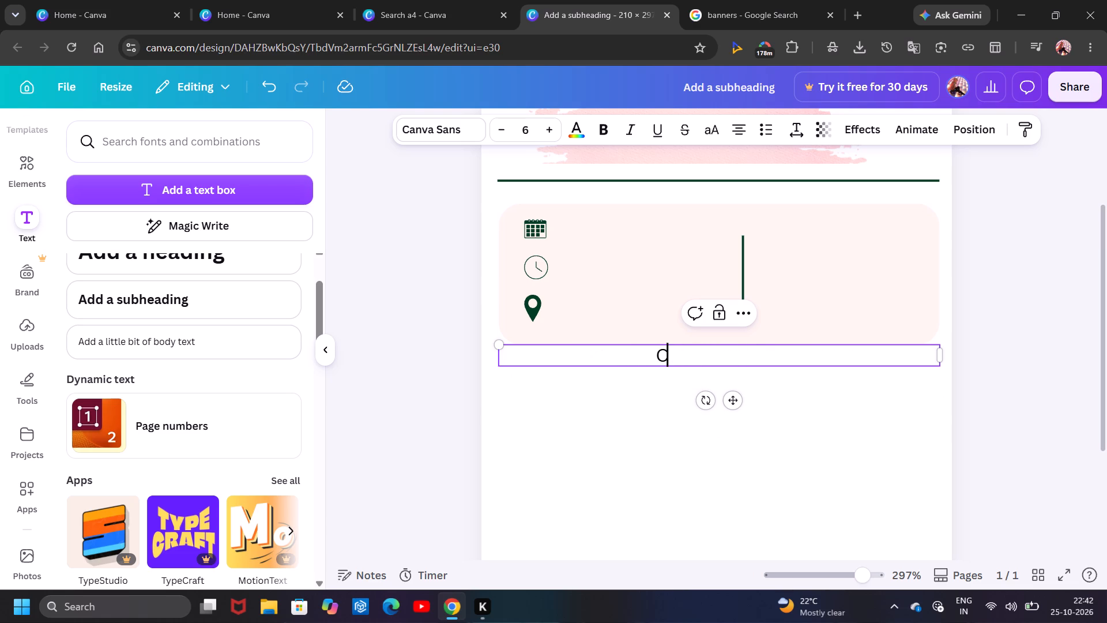
pyautogui.press('BackSpace')
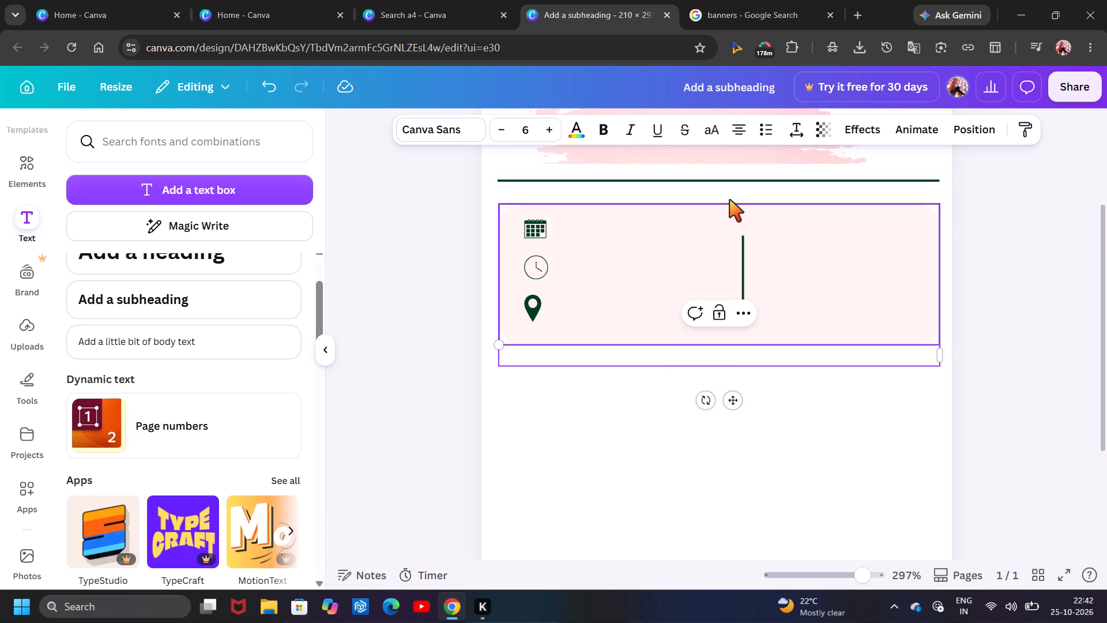
# Change the empty text box's alignment from centred to left.
pyautogui.click(736, 117)
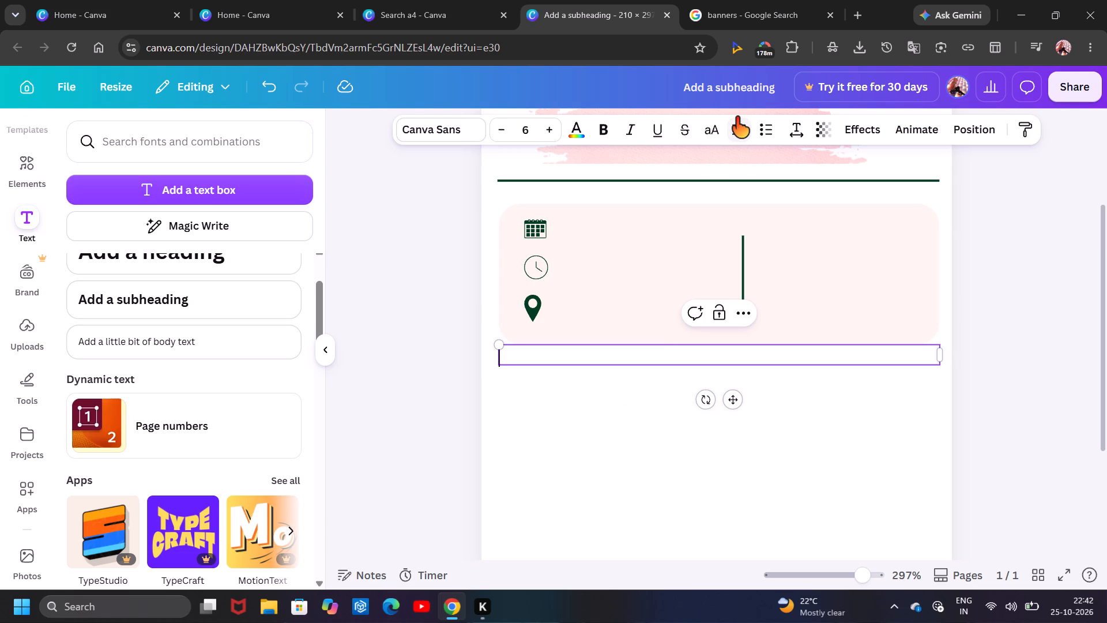
# Enter the first line as "Meeting Date : 25 October 2026", with several spaces on both sides of the colon.
pyautogui.hotkey('shift', 'm')
pyautogui.write('eeting')
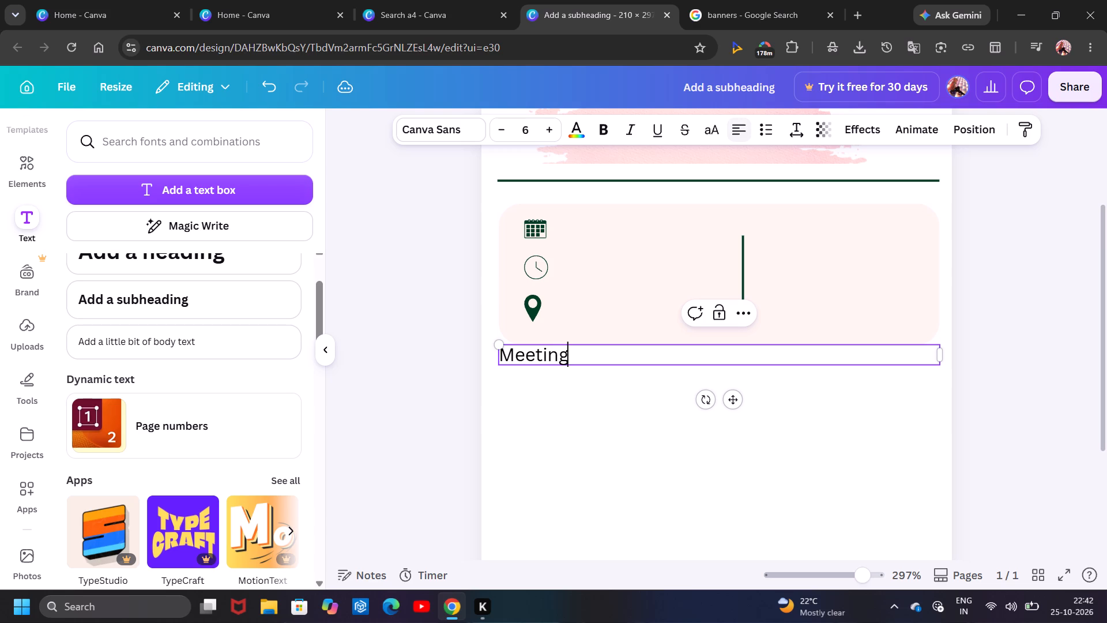
pyautogui.press('space')
pyautogui.write('Da')
pyautogui.write('te')
pyautogui.press('space')
pyautogui.press('space')
pyautogui.press('space')
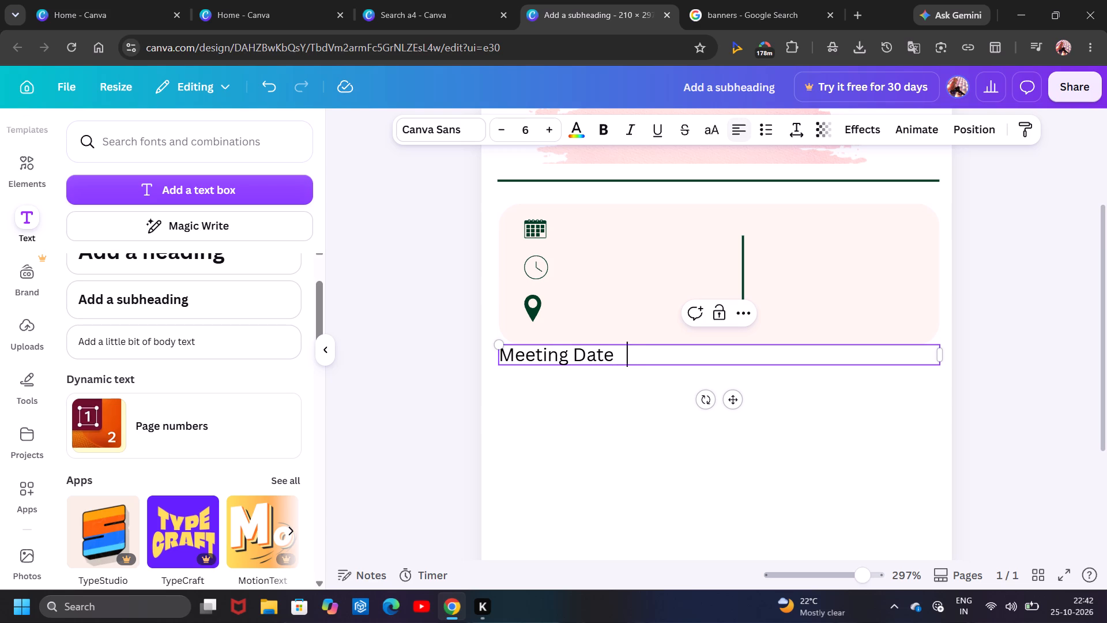
pyautogui.press('space')
pyautogui.press('space')
pyautogui.write(':')
pyautogui.press('space')
pyautogui.press('space')
pyautogui.press('space')
pyautogui.press('space')
pyautogui.write('25')
pyautogui.press('space')
pyautogui.hotkey('shift', 'o')
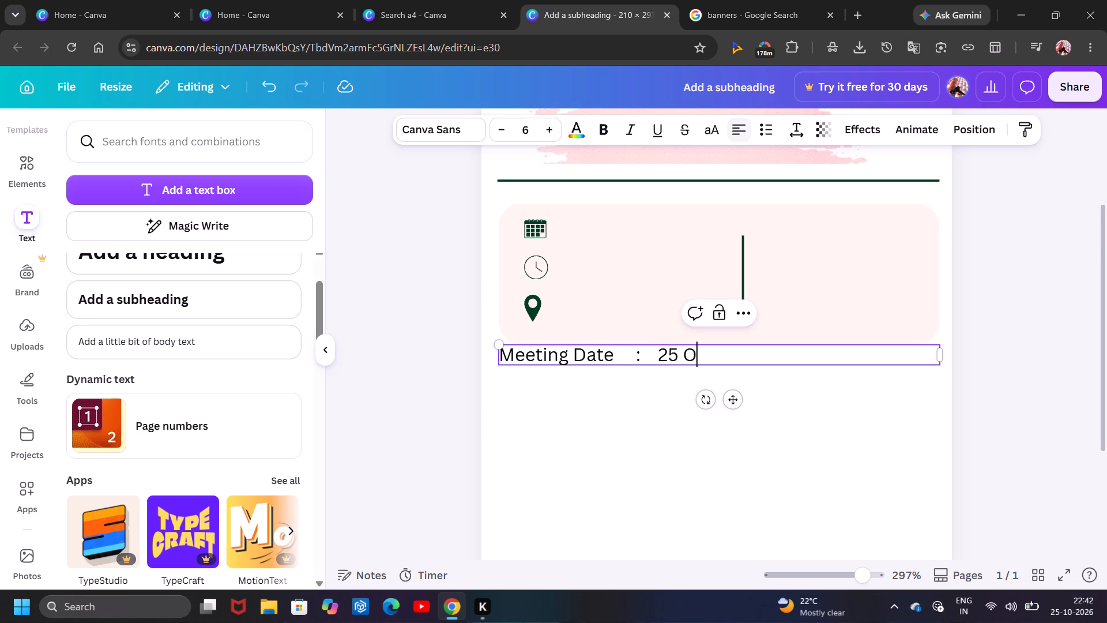
pyautogui.write('ctober')
pyautogui.press('space')
pyautogui.write('2026')
pyautogui.press('space')
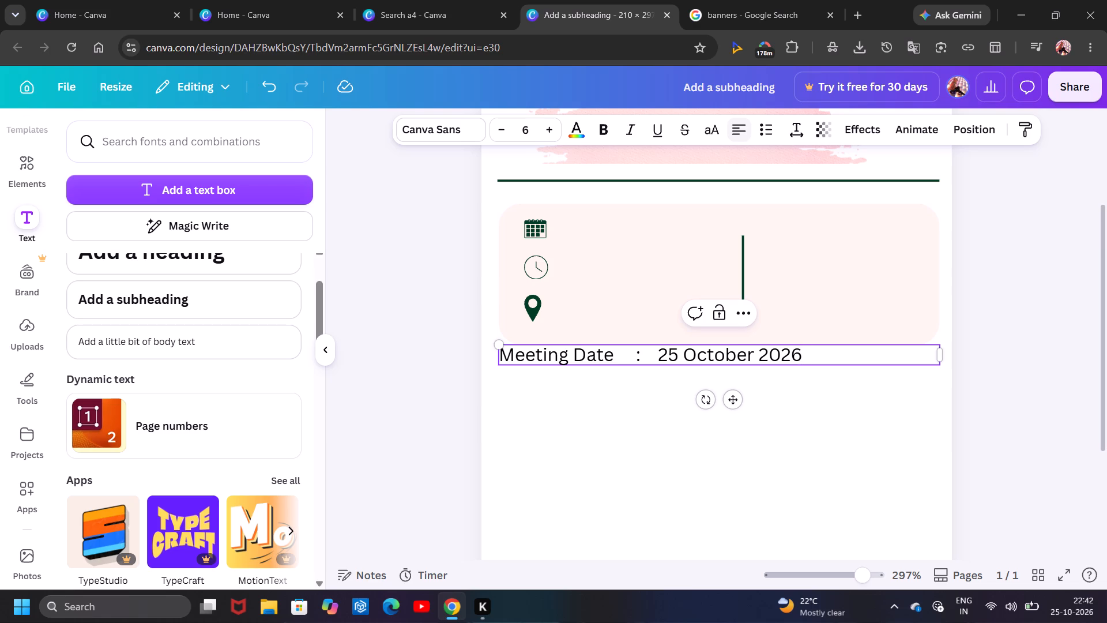
# Add a second line reading "Time : 11:00 AM -12:00 PM", spaced so its colon sits under the date line's colon.
pyautogui.press('Return')
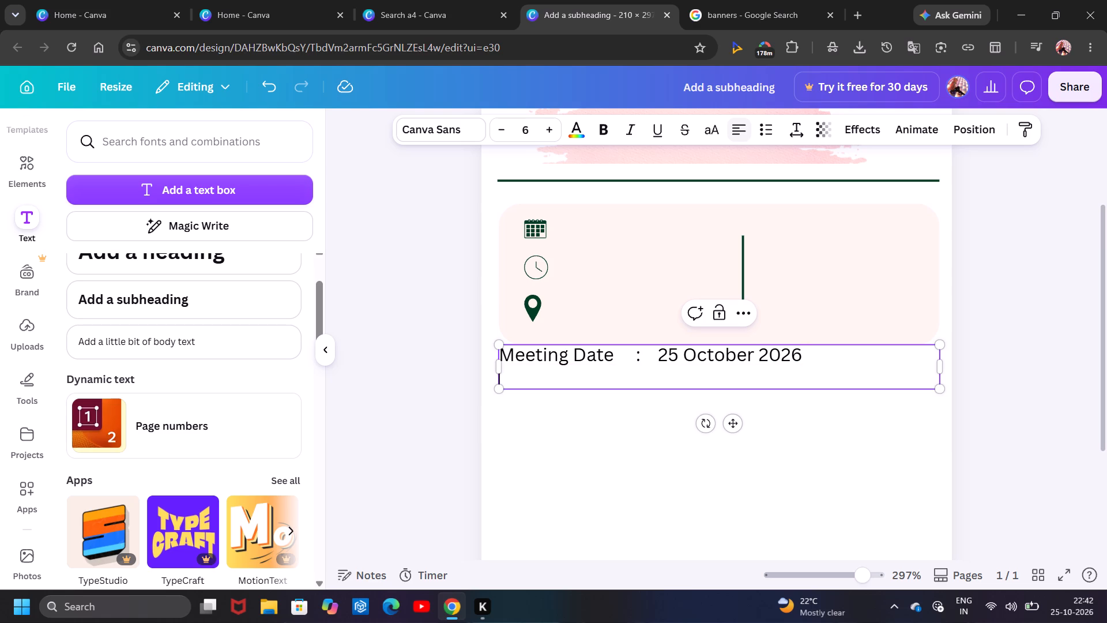
pyautogui.write('Tim')
pyautogui.write('e')
pyautogui.press('space')
pyautogui.press('space')
pyautogui.press('space')
pyautogui.press('space')
pyautogui.press('space')
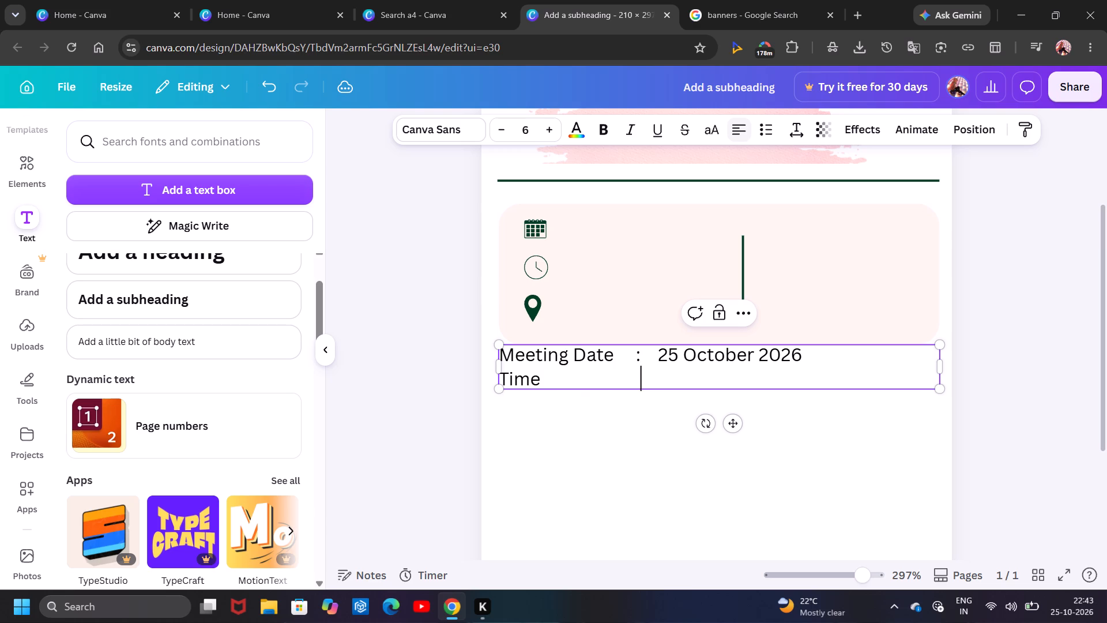
pyautogui.press('BackSpace')
pyautogui.write(':')
pyautogui.press('space')
pyautogui.press('space')
pyautogui.press('space')
pyautogui.press('space')
pyautogui.write('110')
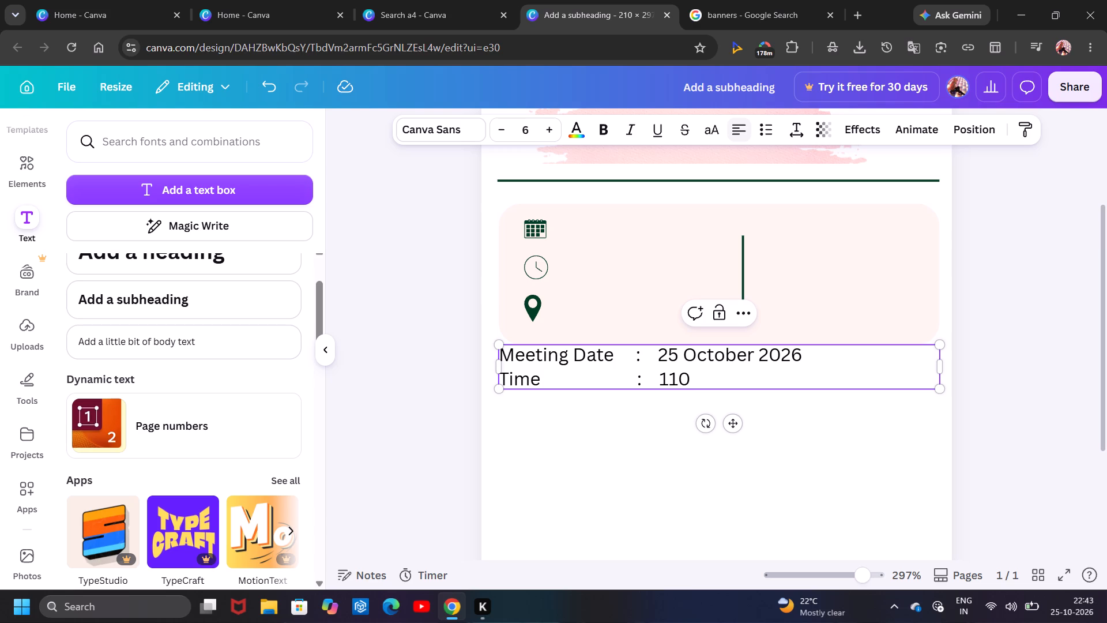
pyautogui.press('BackSpace')
pyautogui.hotkey('shift', ':')
pyautogui.write('00')
pyautogui.press('space')
pyautogui.write('AM')
pyautogui.press('space')
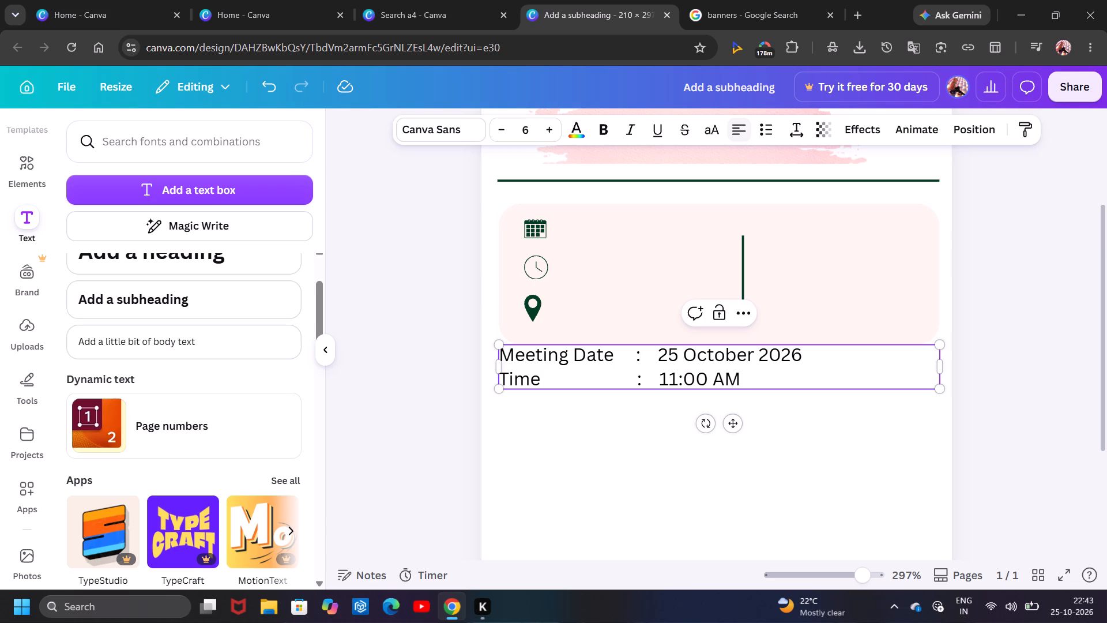
pyautogui.press('-')
pyautogui.write('12')
pyautogui.write(':00')
pyautogui.press('space')
pyautogui.write('PM')
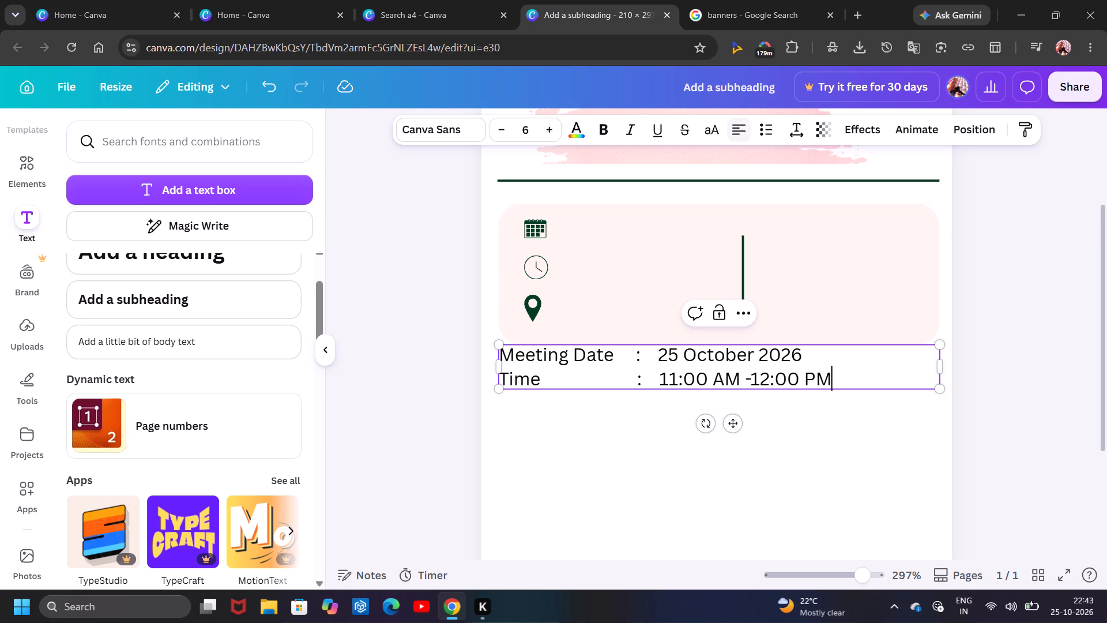
# Add a third line reading "Location" followed by several spaces and a colon.
pyautogui.press('Return')
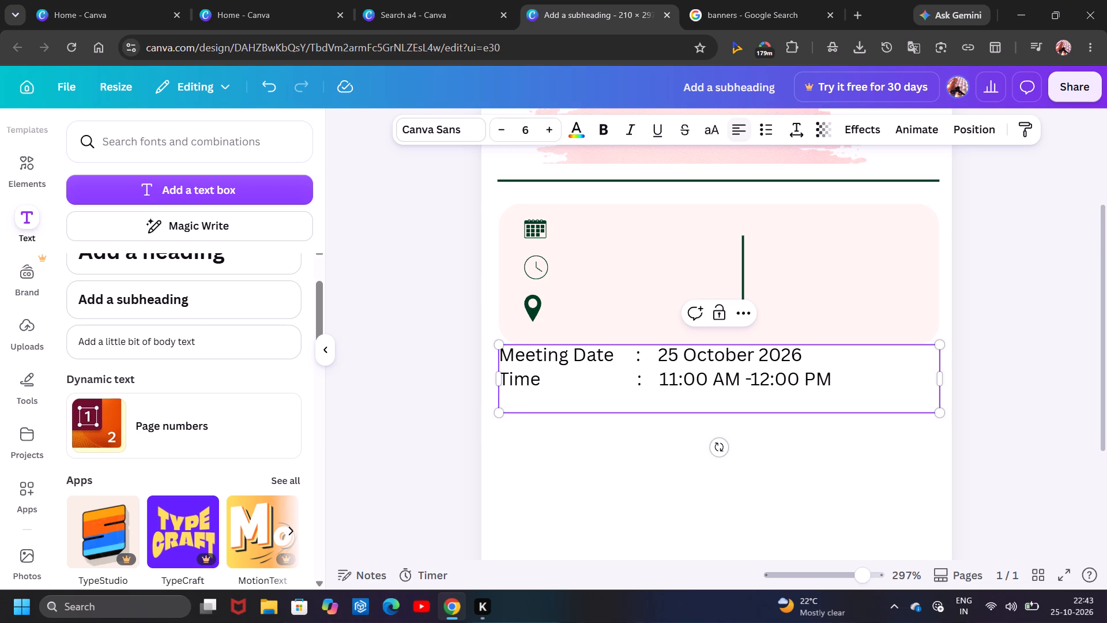
pyautogui.write('LO')
pyautogui.press('BackSpace')
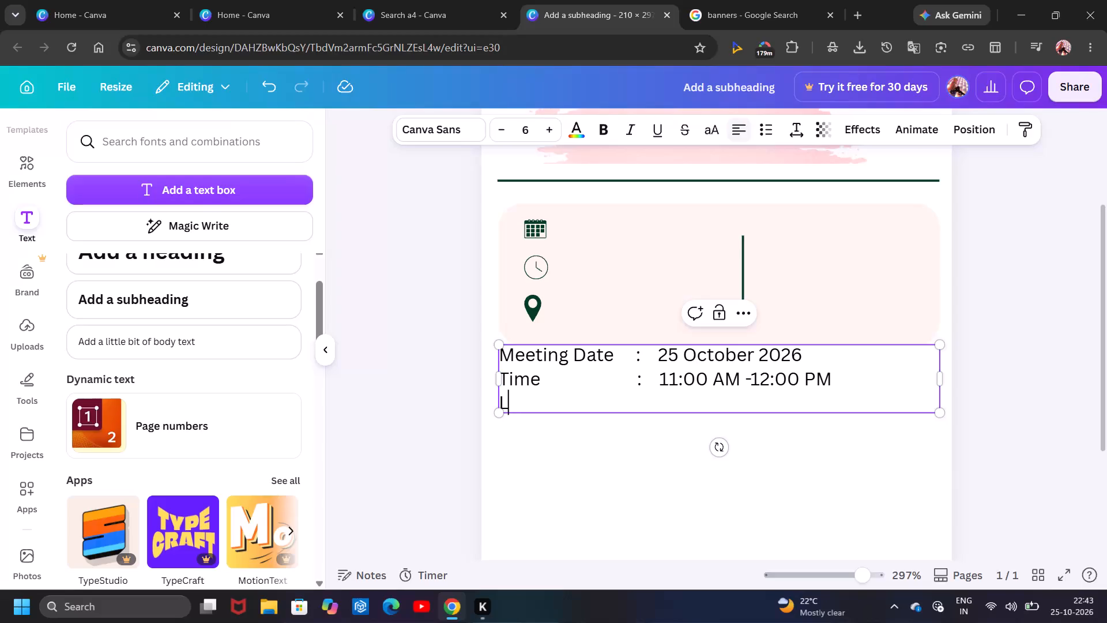
pyautogui.write('ocation')
pyautogui.press('space')
pyautogui.press('space')
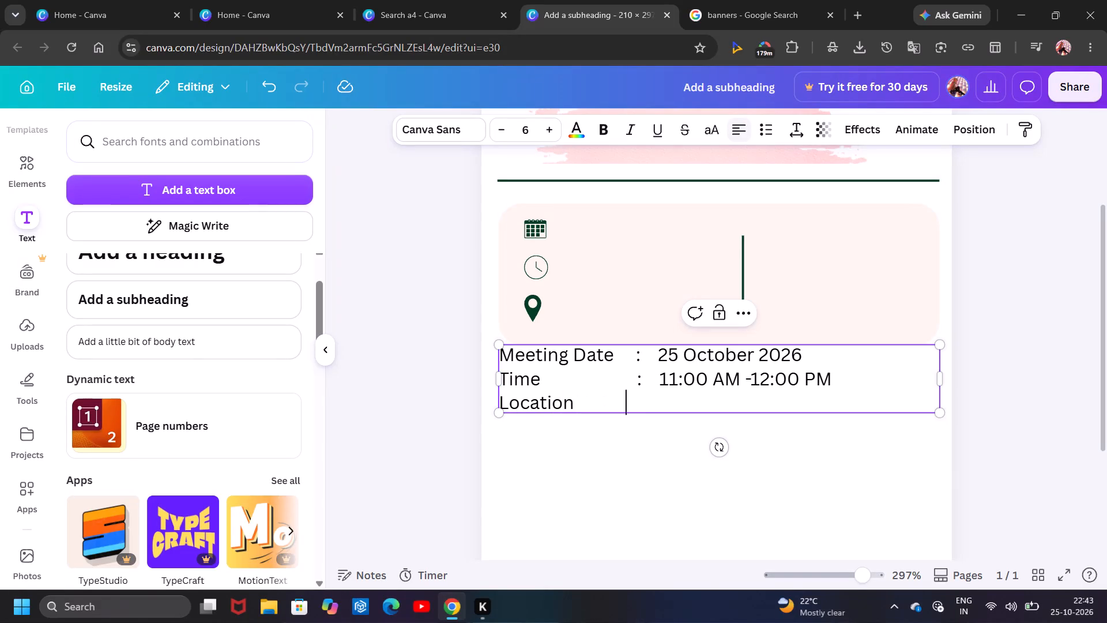
pyautogui.press('space')
pyautogui.press('space')
pyautogui.press('space')
pyautogui.write(':')
# Adjust the spaces before the Location line's colon so it sits under the Time line's colon, leaving a space after it.
pyautogui.press('space')
pyautogui.press('BackSpace')
pyautogui.press('BackSpace')
pyautogui.press('BackSpace')
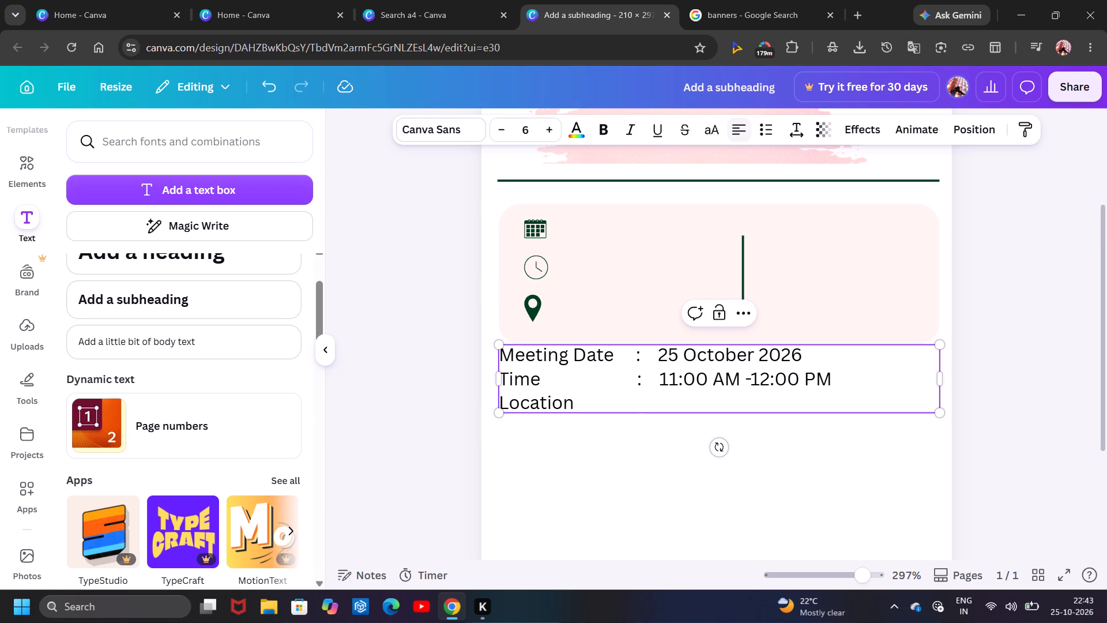
pyautogui.press('space')
pyautogui.write(':')
pyautogui.press('space')
pyautogui.press('BackSpace')
pyautogui.press('BackSpace')
pyautogui.press('BackSpace')
pyautogui.press('space')
pyautogui.write(':')
pyautogui.press('space')
pyautogui.press('Left')
pyautogui.press('Left')
pyautogui.press('BackSpace')
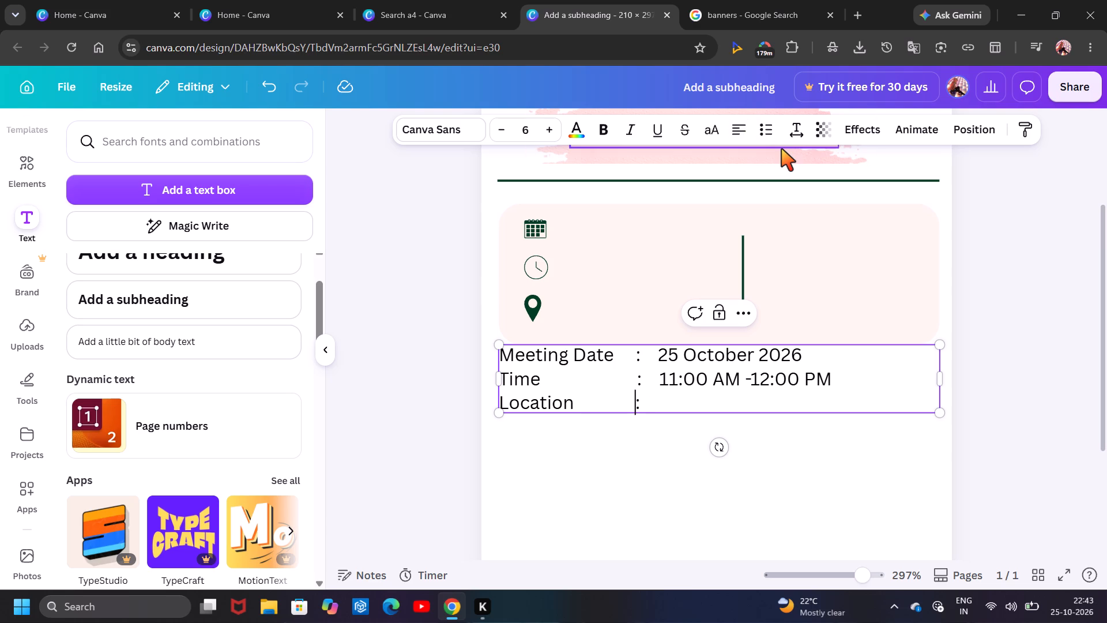
pyautogui.press('space')
pyautogui.press('BackSpace')
pyautogui.click(887, 455)
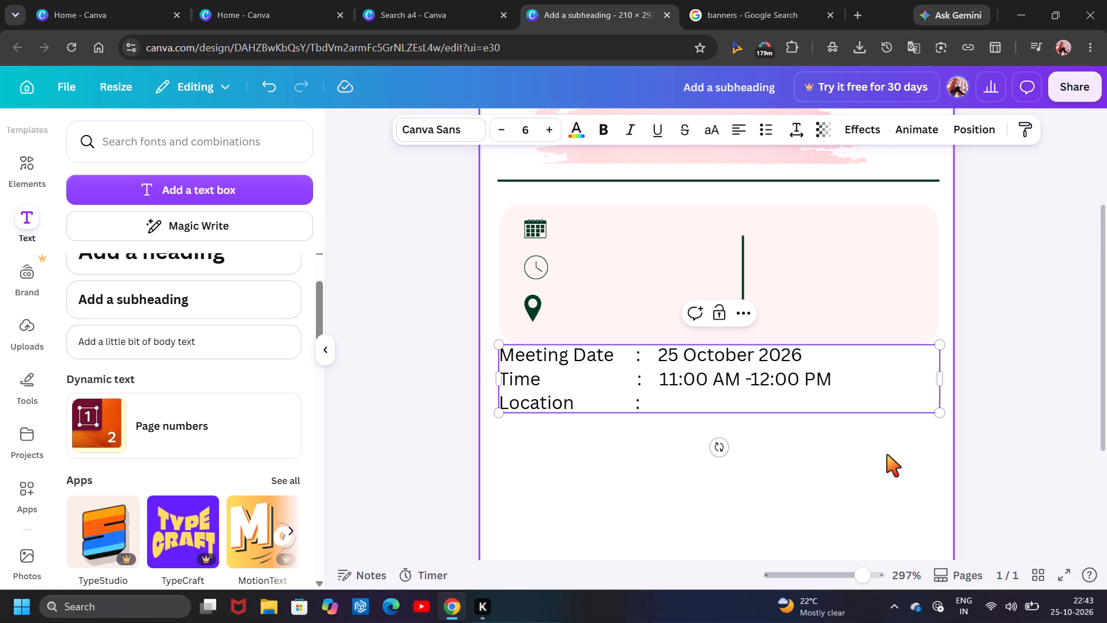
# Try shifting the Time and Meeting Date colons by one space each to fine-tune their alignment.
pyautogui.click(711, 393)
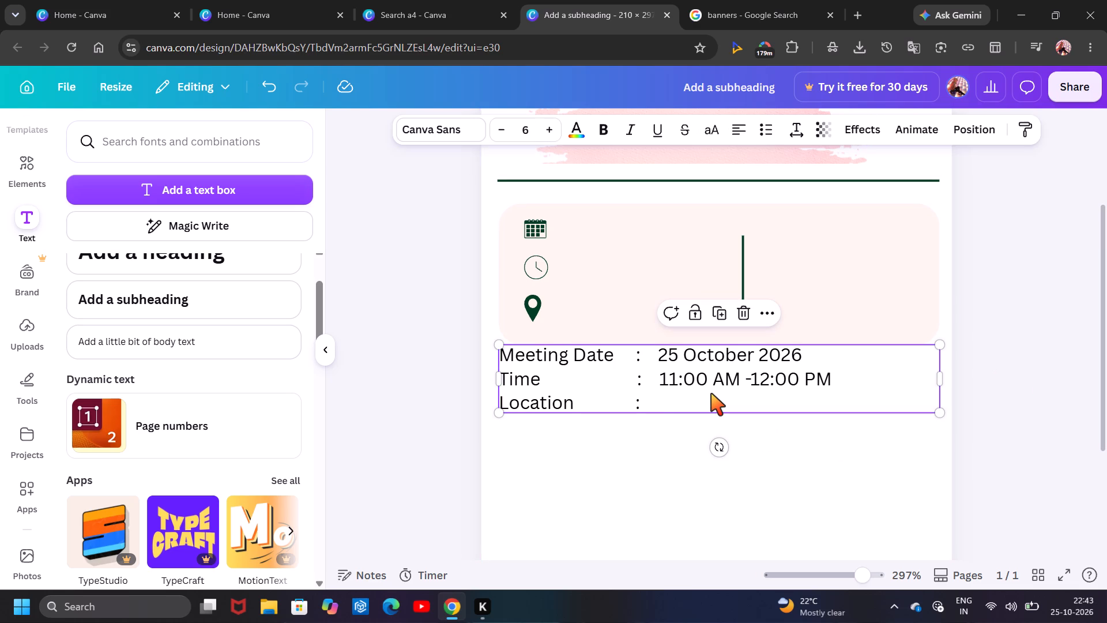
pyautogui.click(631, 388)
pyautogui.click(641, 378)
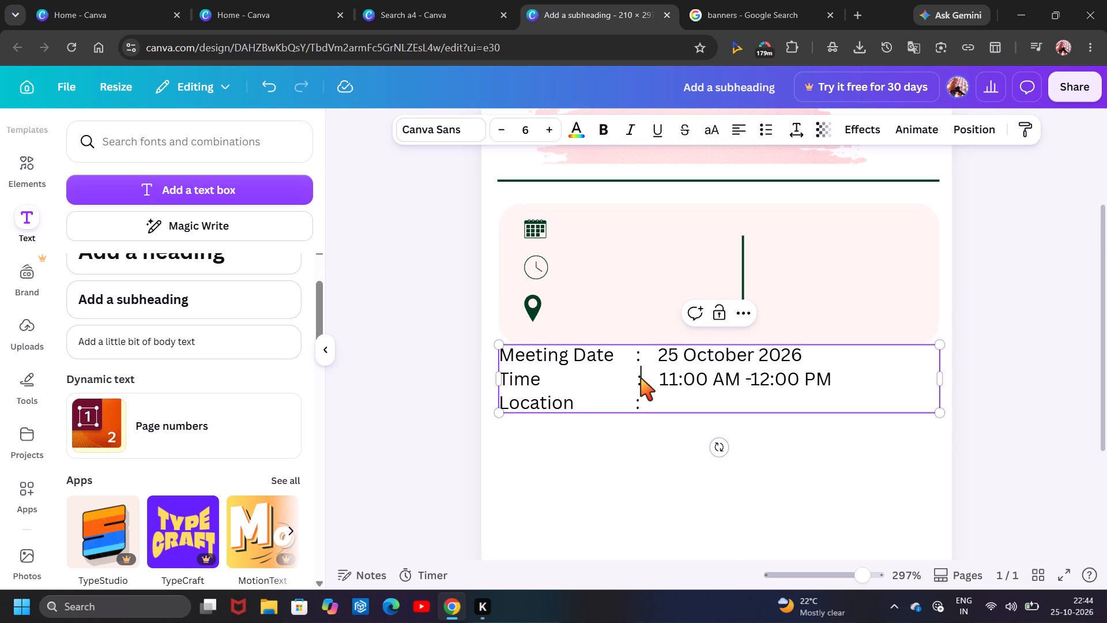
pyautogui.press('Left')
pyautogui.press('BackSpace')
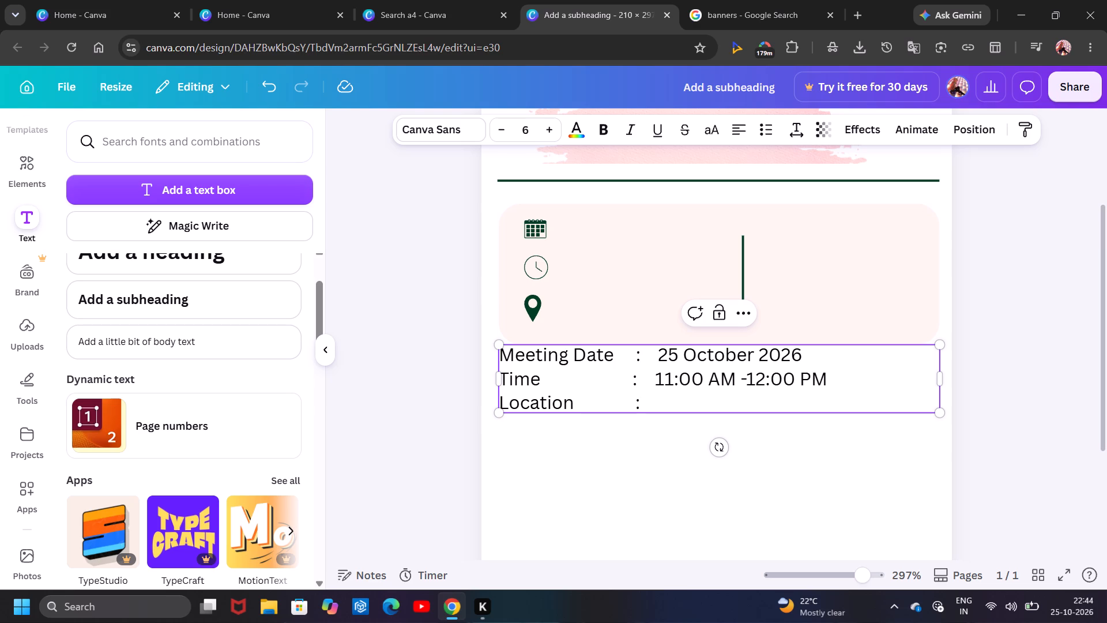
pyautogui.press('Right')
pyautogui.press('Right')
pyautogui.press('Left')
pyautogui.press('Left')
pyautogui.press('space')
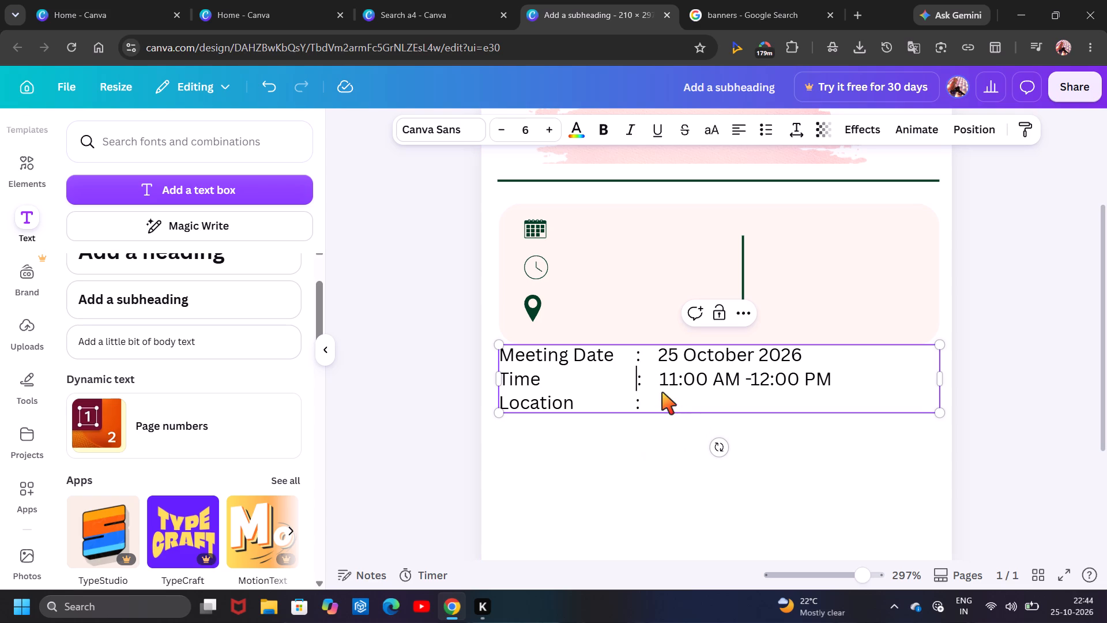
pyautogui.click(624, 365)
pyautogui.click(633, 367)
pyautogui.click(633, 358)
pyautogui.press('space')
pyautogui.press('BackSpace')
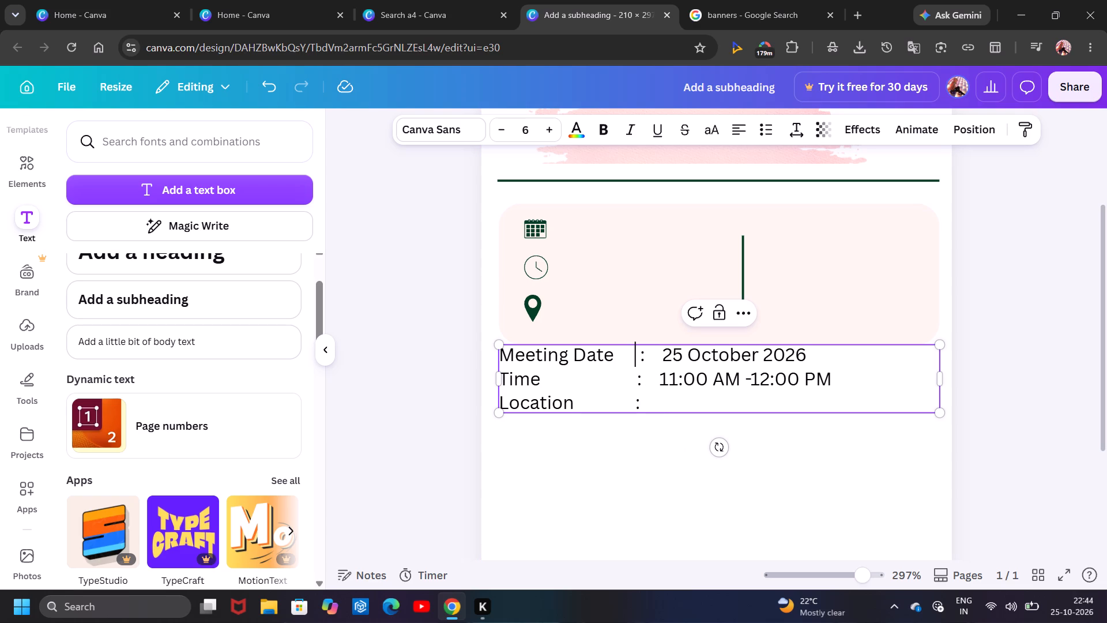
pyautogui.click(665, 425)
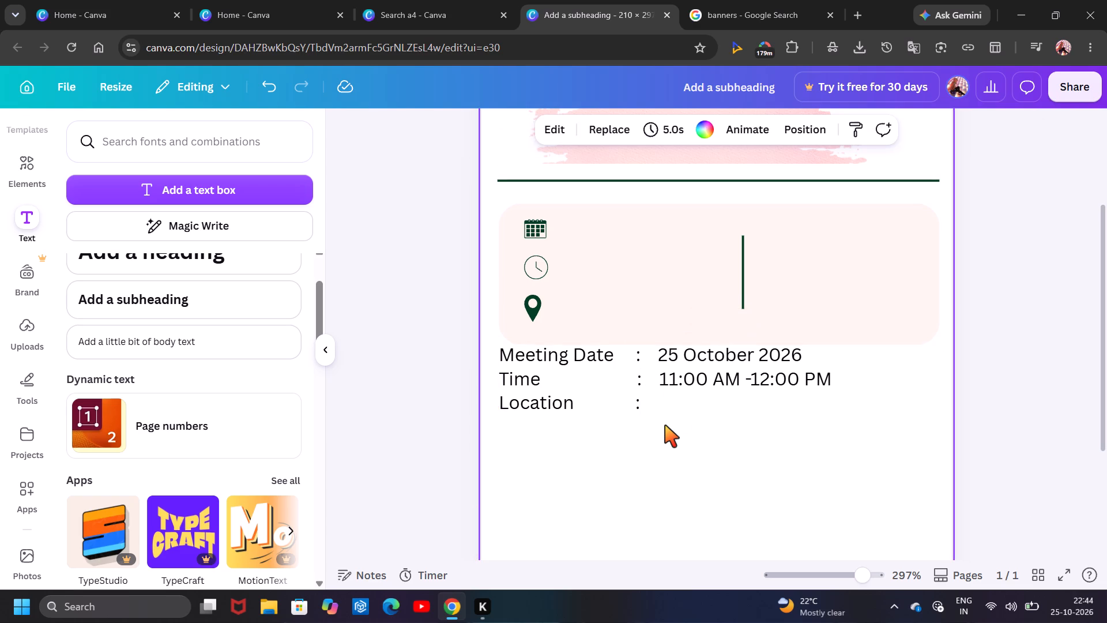
# Complete the Location line with "Conference Room", spaced after the colon to start near the date and time values.
pyautogui.click(659, 399)
pyautogui.click(651, 405)
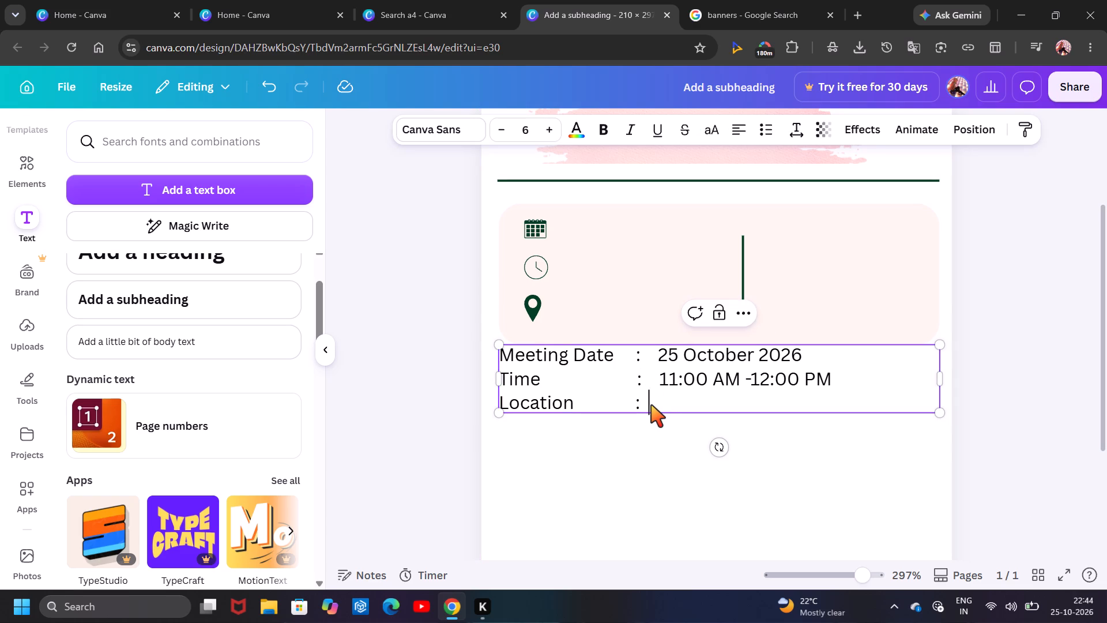
pyautogui.press('space')
pyautogui.press('space')
pyautogui.press('space')
pyautogui.write('Con')
pyautogui.write('ference')
pyautogui.press('space')
pyautogui.write('Room')
pyautogui.press('space')
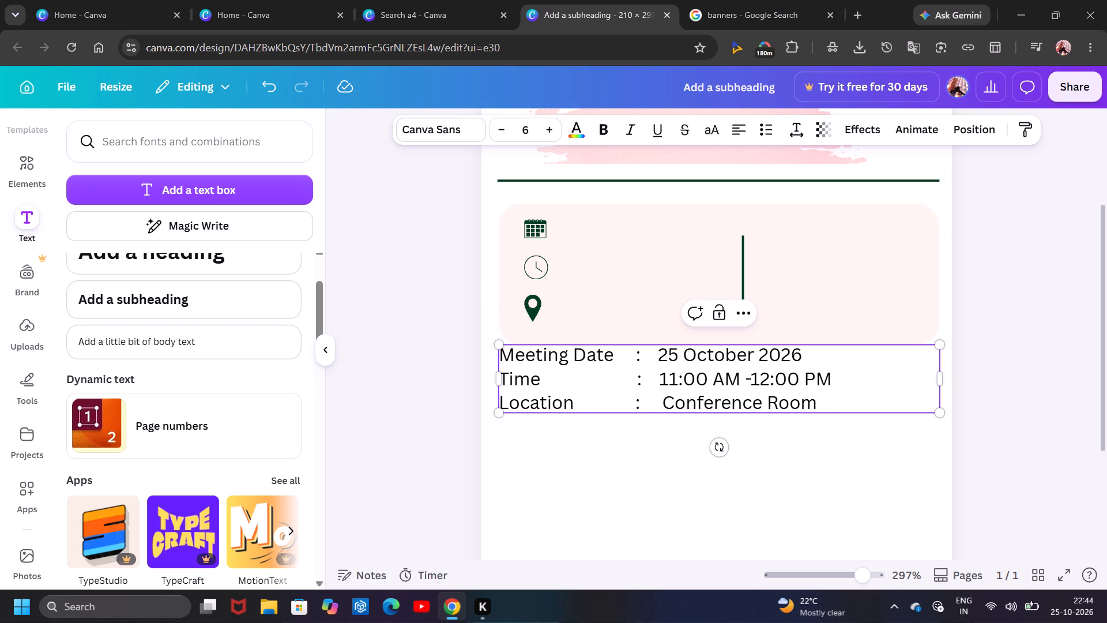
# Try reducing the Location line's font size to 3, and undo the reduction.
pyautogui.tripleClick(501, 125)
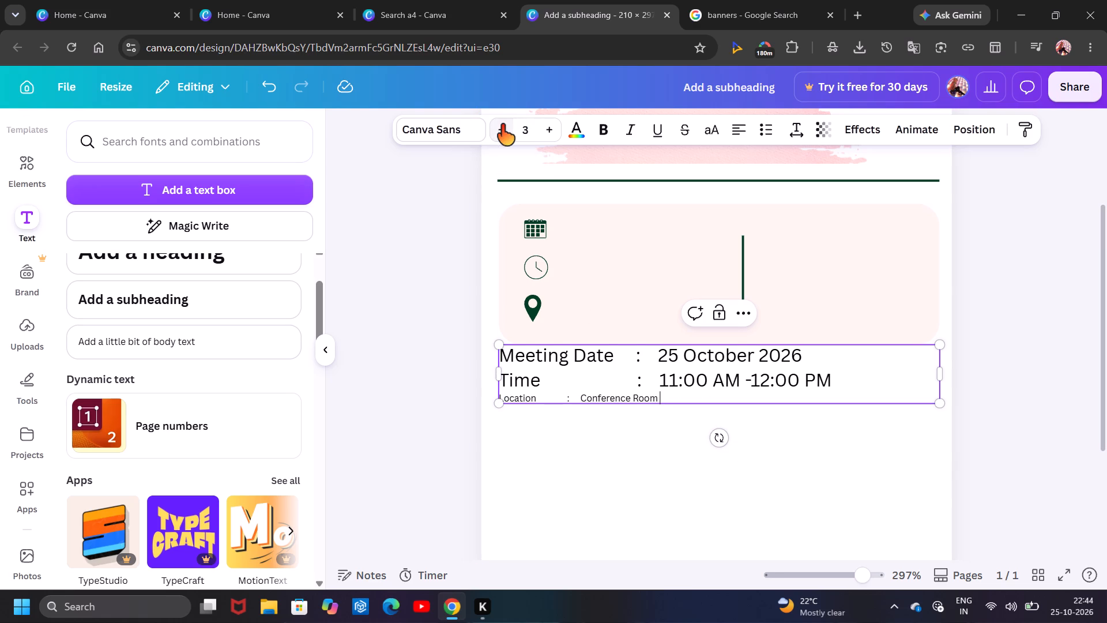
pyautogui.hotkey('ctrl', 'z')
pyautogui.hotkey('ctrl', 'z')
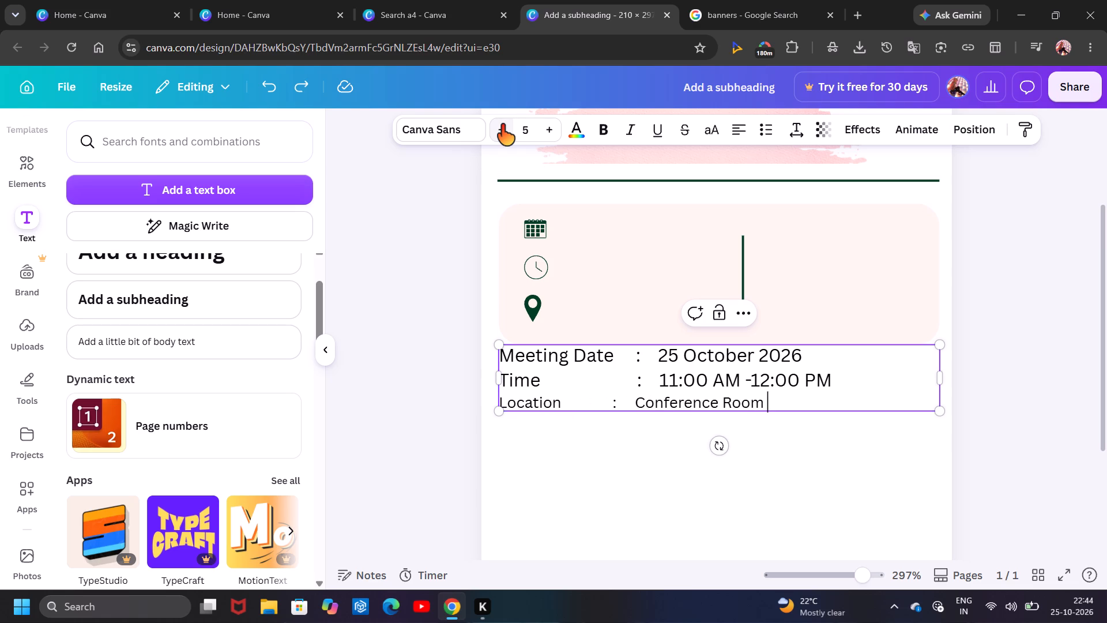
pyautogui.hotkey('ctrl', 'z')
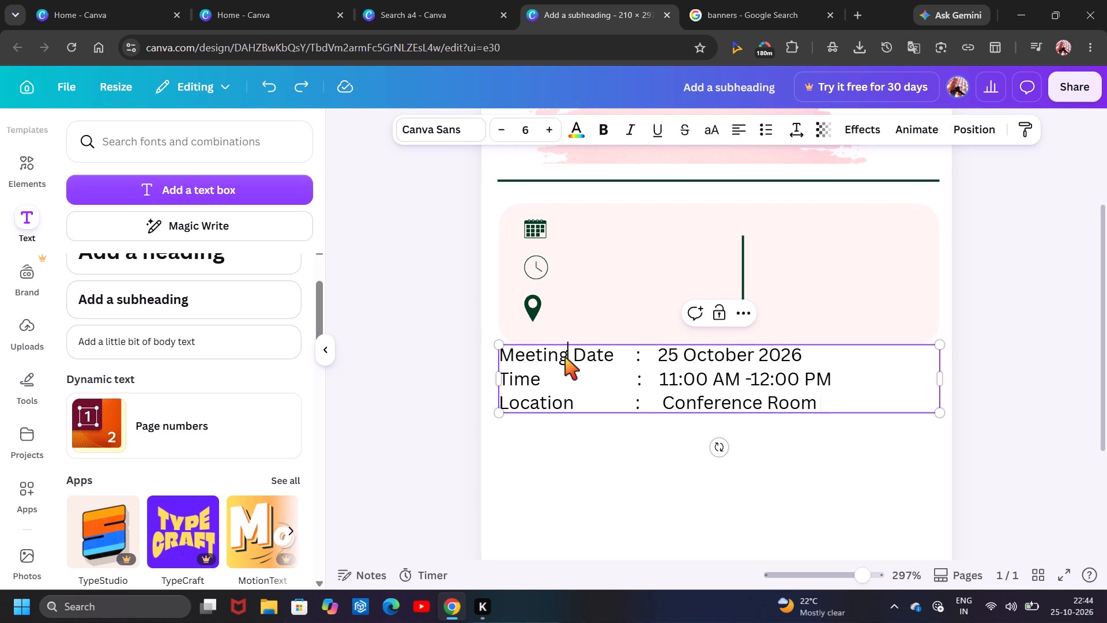
# Set the font size of all three meeting detail lines to 4.
pyautogui.tripleClick(565, 358)
pyautogui.click(565, 358)
pyautogui.moveTo(565, 358); pyautogui.dragTo(829, 431)
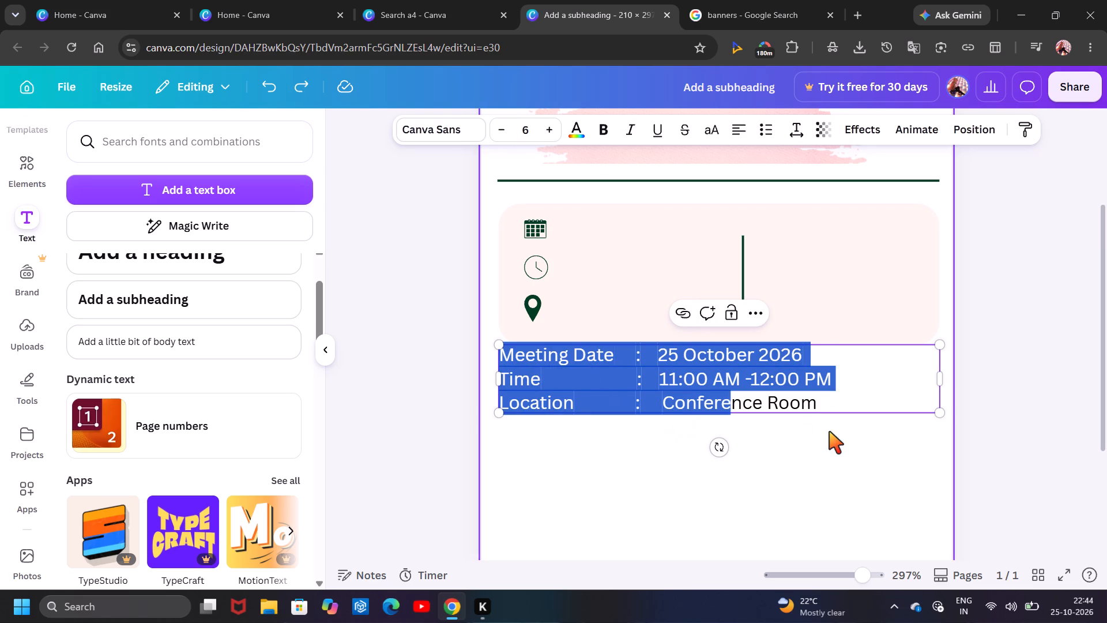
pyautogui.moveTo(829, 431); pyautogui.dragTo(940, 399)
pyautogui.click(513, 126)
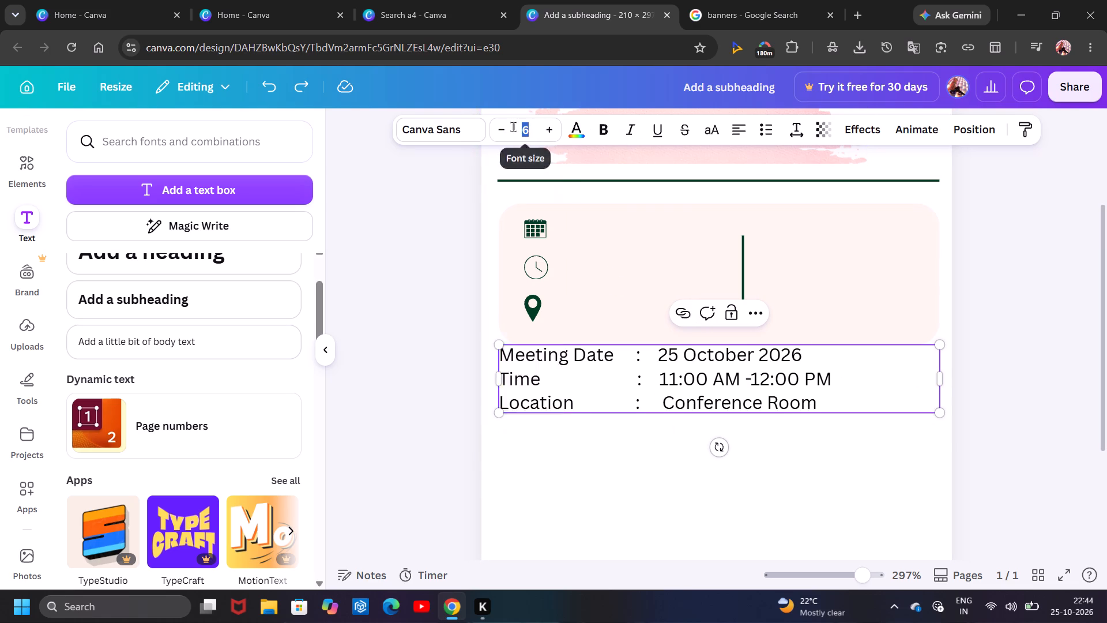
pyautogui.click(499, 129)
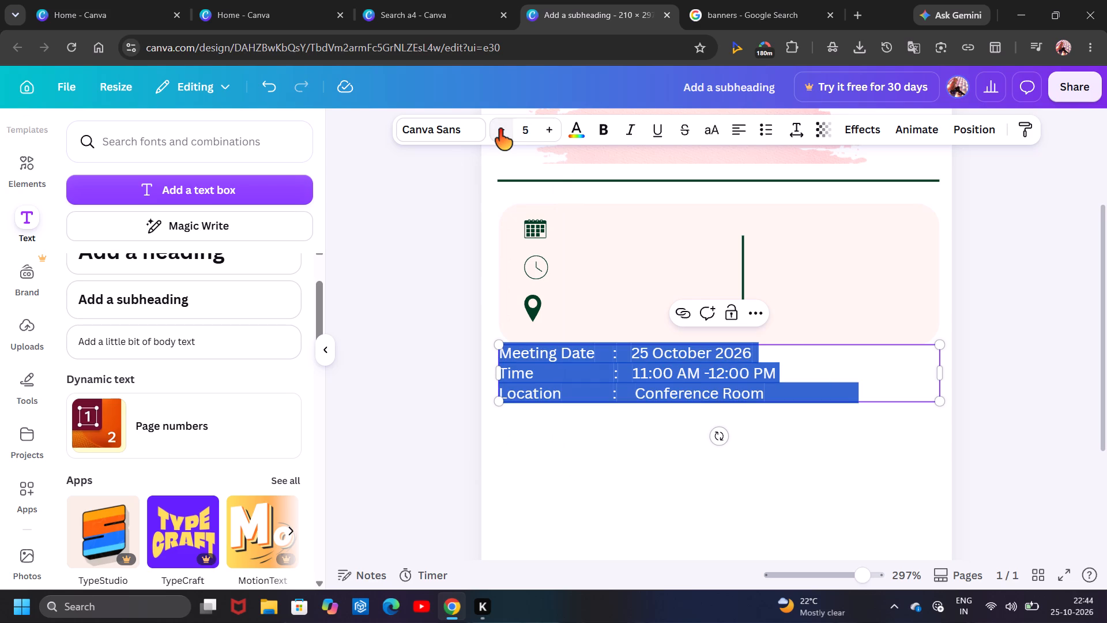
pyautogui.click(499, 129)
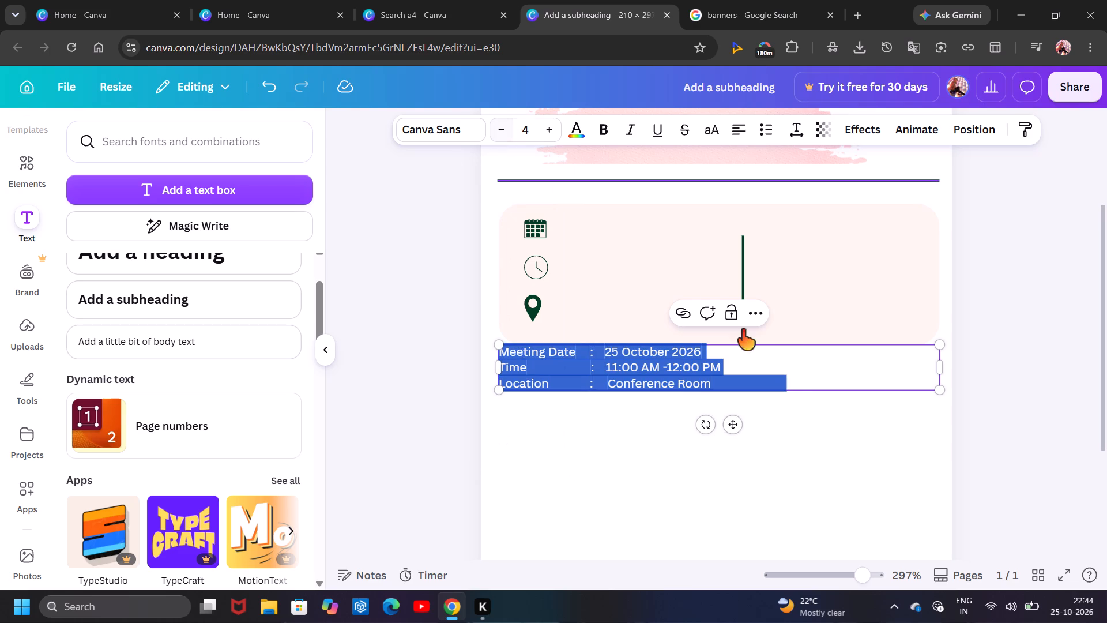
# Move the meeting details text box into the pale box, starting just beside the calendar and clock icons.
pyautogui.moveTo(733, 425); pyautogui.dragTo(773, 341)
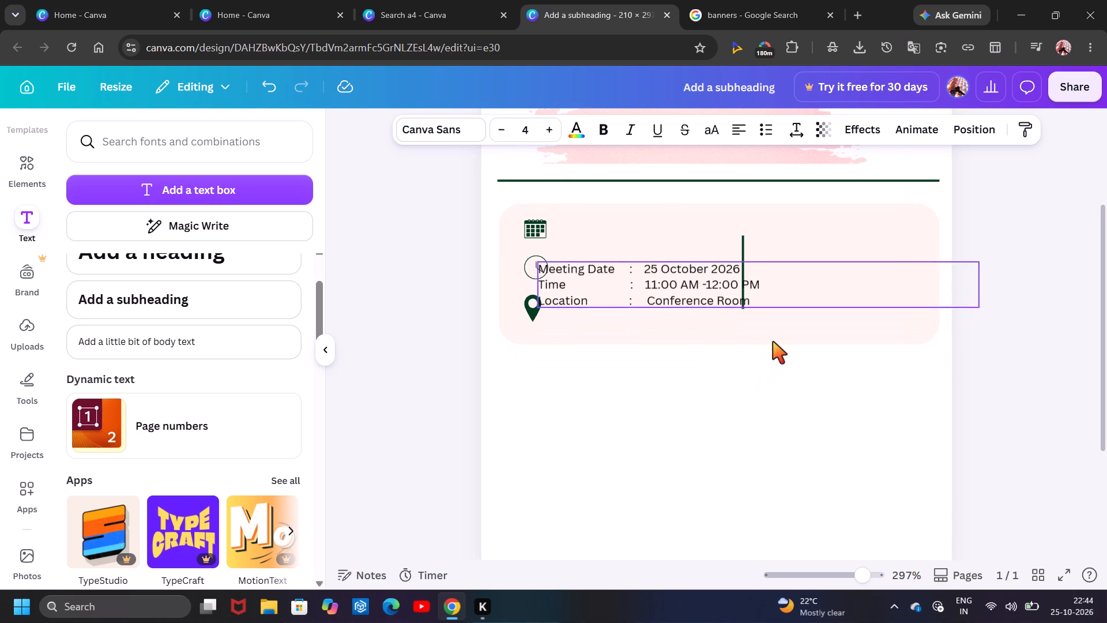
pyautogui.moveTo(773, 341); pyautogui.dragTo(784, 307)
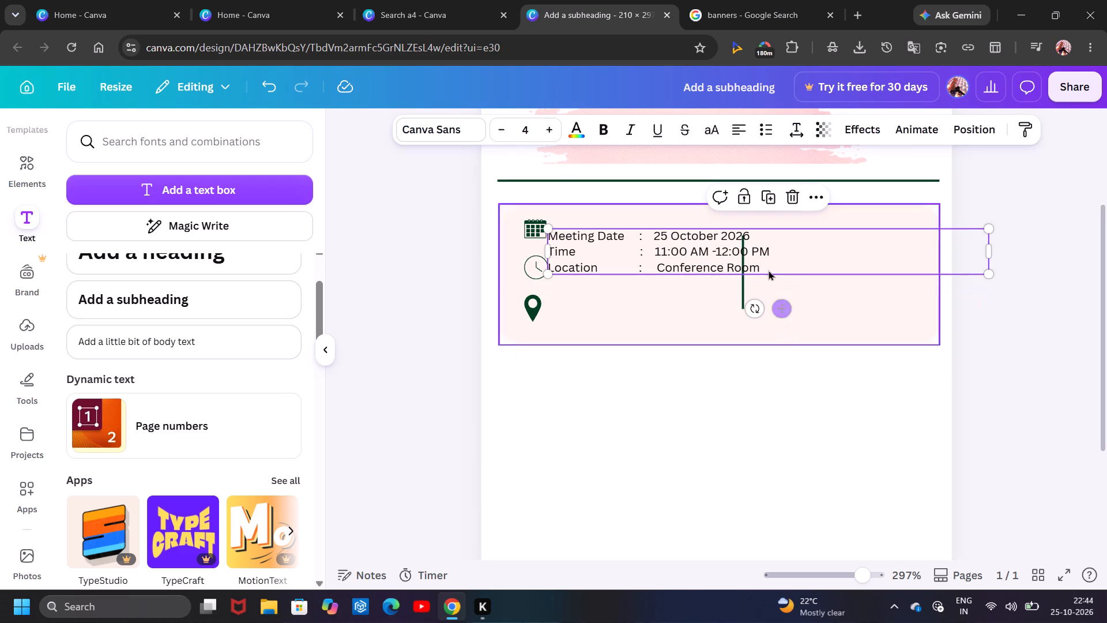
# Scale the meeting details text box down proportionally to a font size of 3.1.
pyautogui.moveTo(988, 279); pyautogui.dragTo(889, 314)
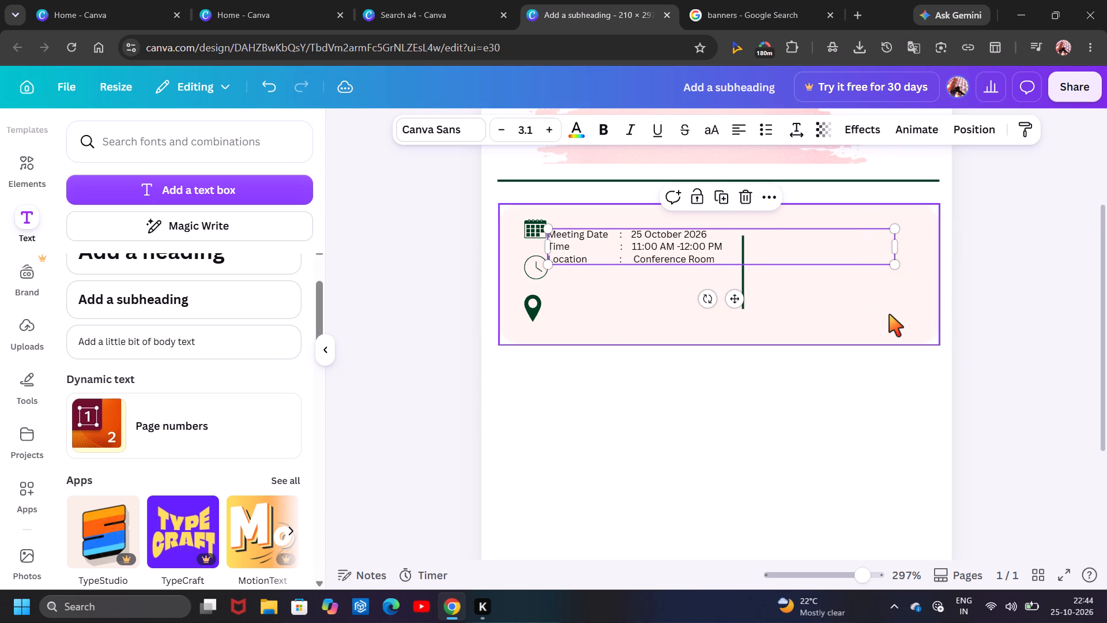
# Undo the last scaling of the meeting details text box, and scale it down proportionally to a font size of 3.5.
pyautogui.hotkey('ctrl', 'z')
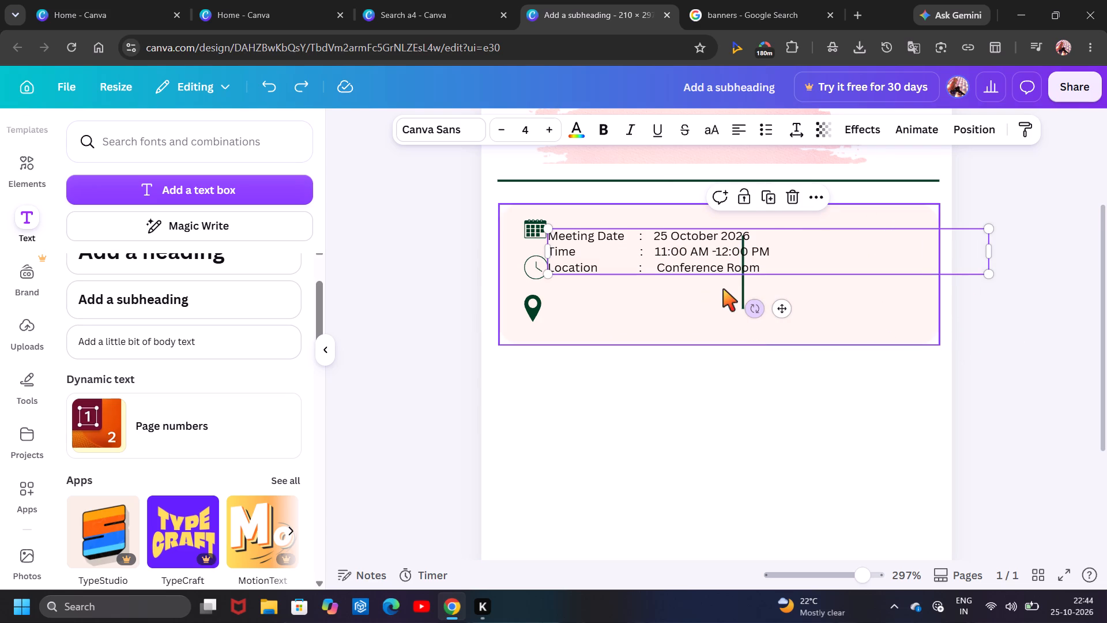
pyautogui.click(765, 273)
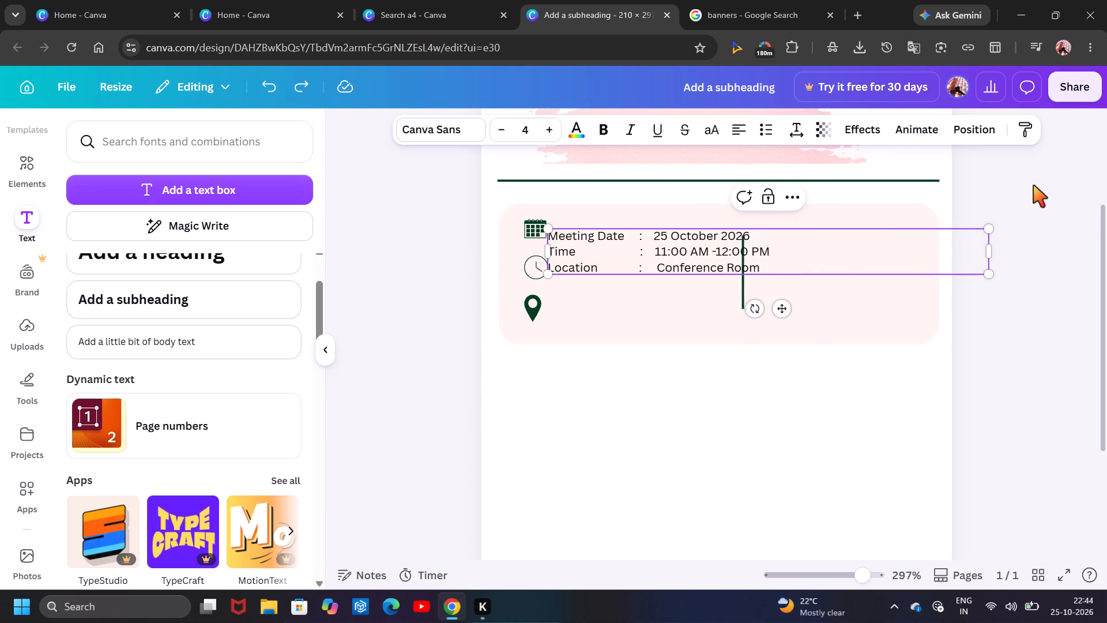
pyautogui.click(982, 231)
pyautogui.click(985, 230)
pyautogui.moveTo(985, 230); pyautogui.dragTo(981, 231)
pyautogui.moveTo(981, 231); pyautogui.dragTo(928, 237)
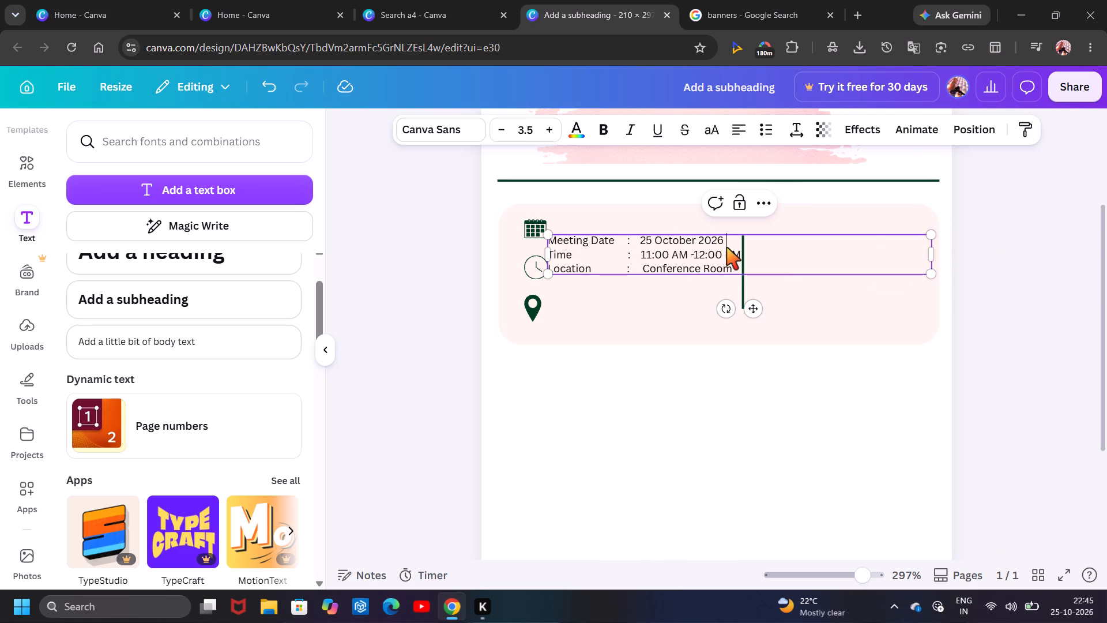
# Move the meeting details text box up so the Meeting Date line sits level with the calendar icon.
pyautogui.moveTo(726, 247); pyautogui.dragTo(733, 231)
pyautogui.click(805, 224)
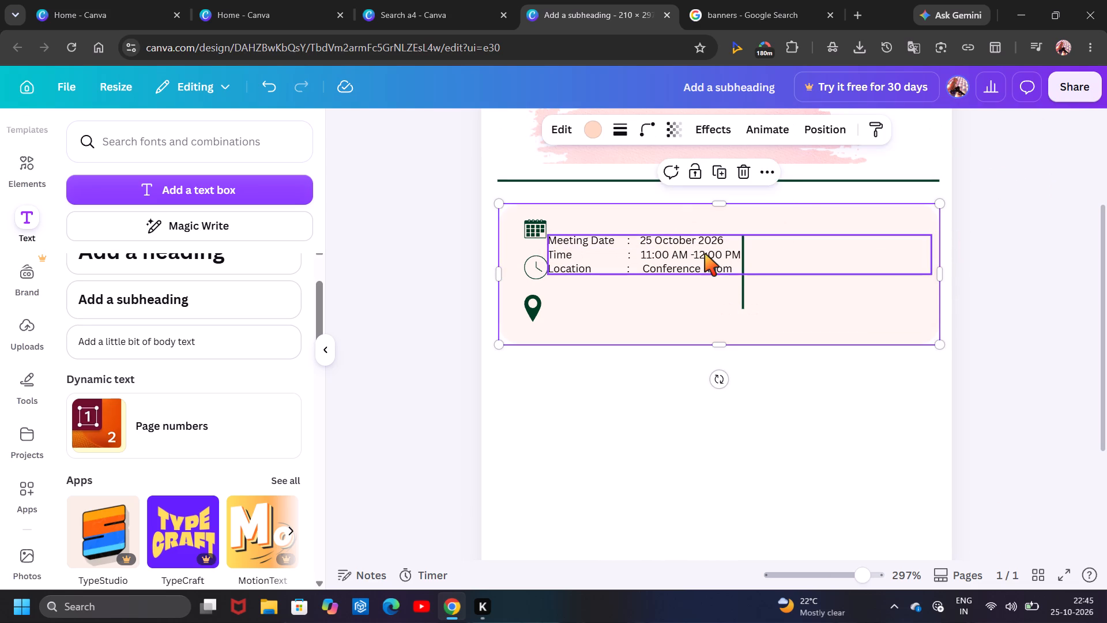
pyautogui.click(705, 254)
pyautogui.moveTo(705, 254); pyautogui.dragTo(710, 240)
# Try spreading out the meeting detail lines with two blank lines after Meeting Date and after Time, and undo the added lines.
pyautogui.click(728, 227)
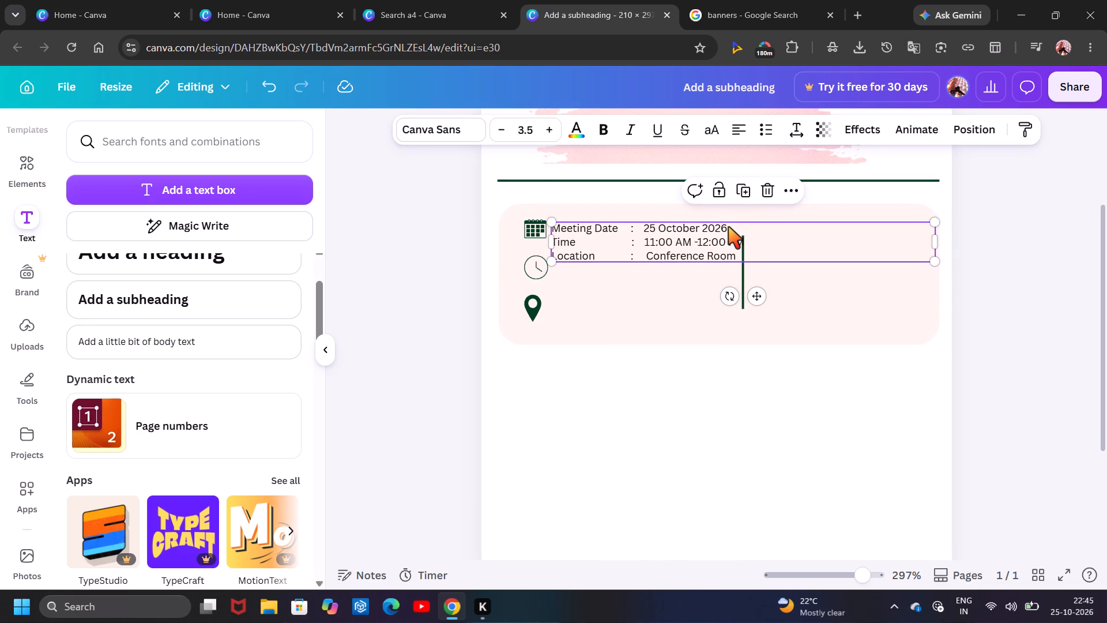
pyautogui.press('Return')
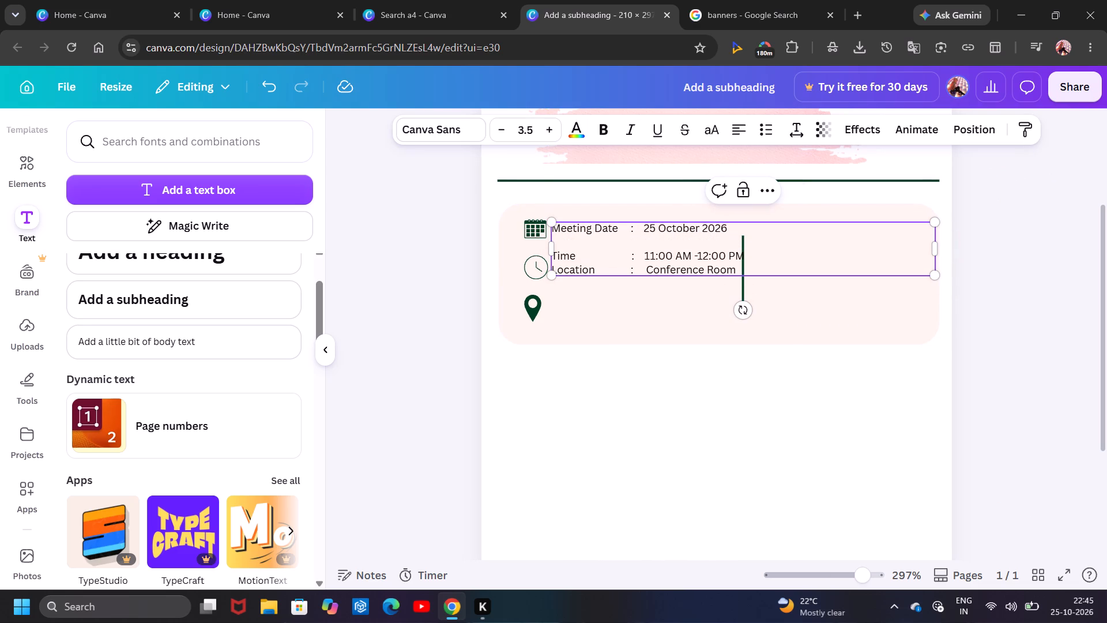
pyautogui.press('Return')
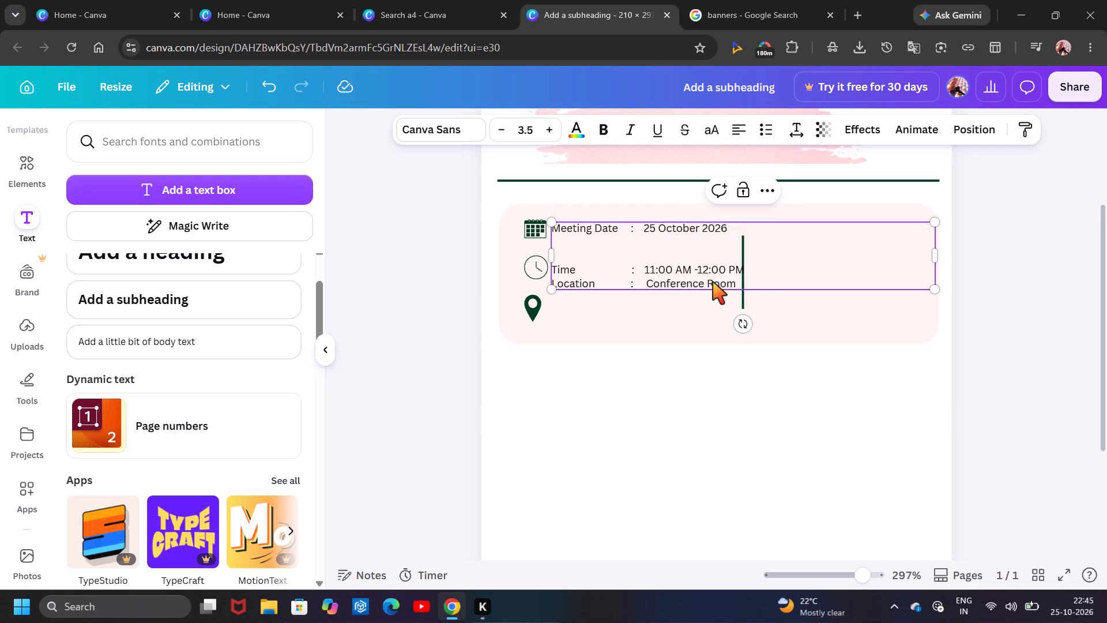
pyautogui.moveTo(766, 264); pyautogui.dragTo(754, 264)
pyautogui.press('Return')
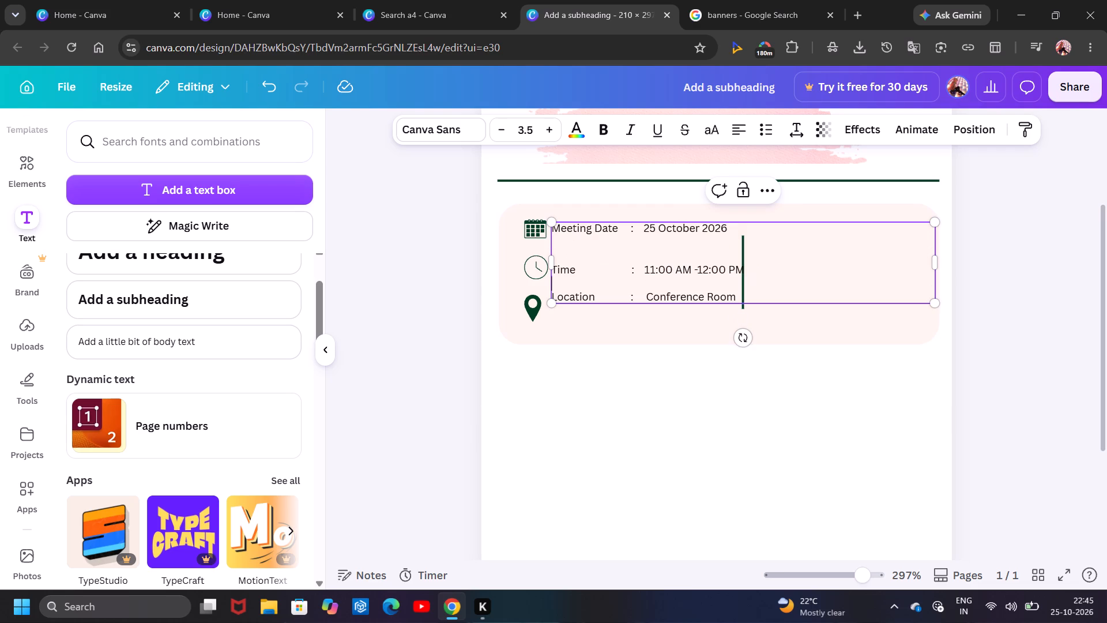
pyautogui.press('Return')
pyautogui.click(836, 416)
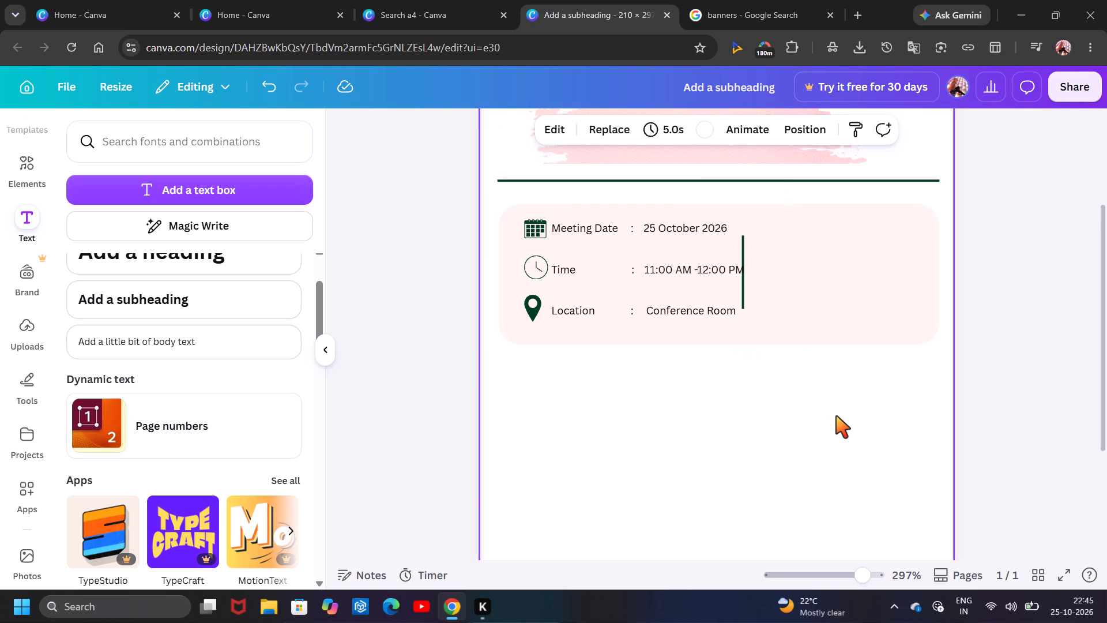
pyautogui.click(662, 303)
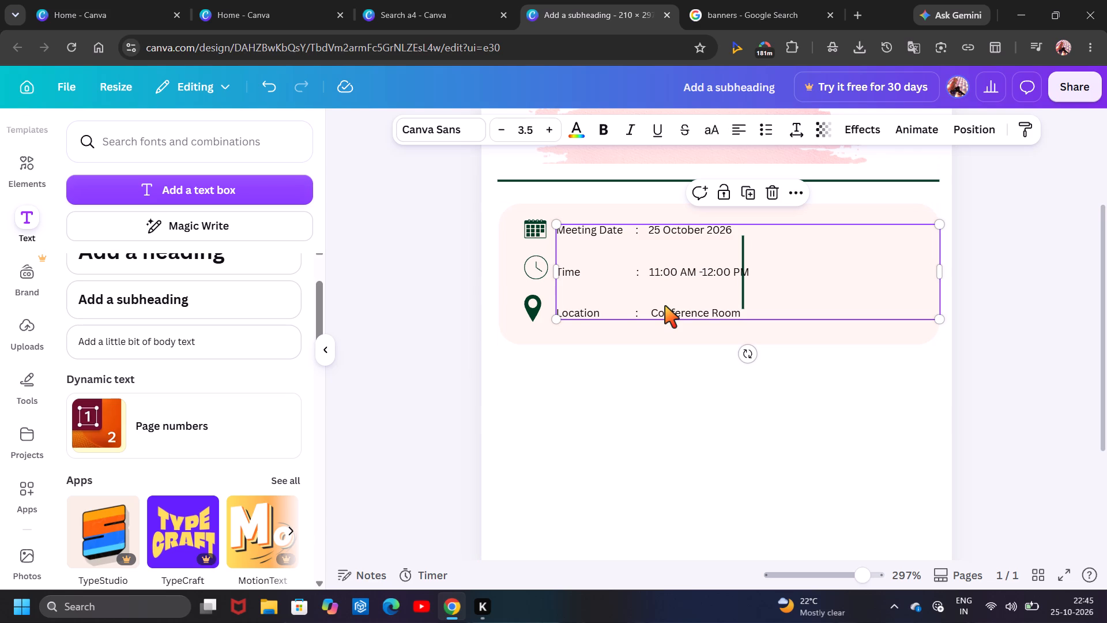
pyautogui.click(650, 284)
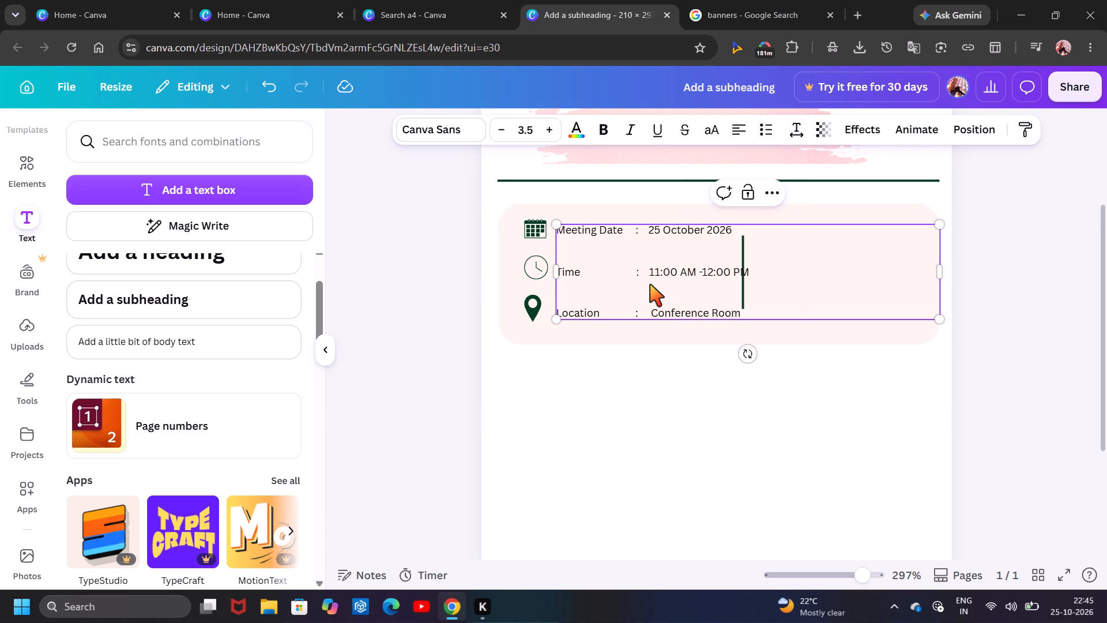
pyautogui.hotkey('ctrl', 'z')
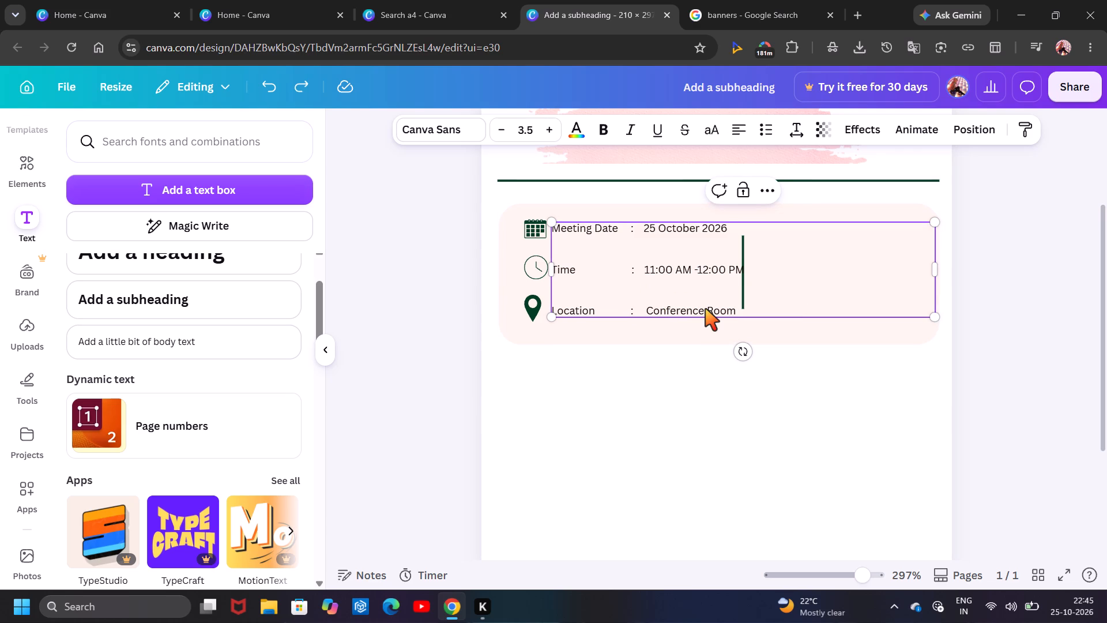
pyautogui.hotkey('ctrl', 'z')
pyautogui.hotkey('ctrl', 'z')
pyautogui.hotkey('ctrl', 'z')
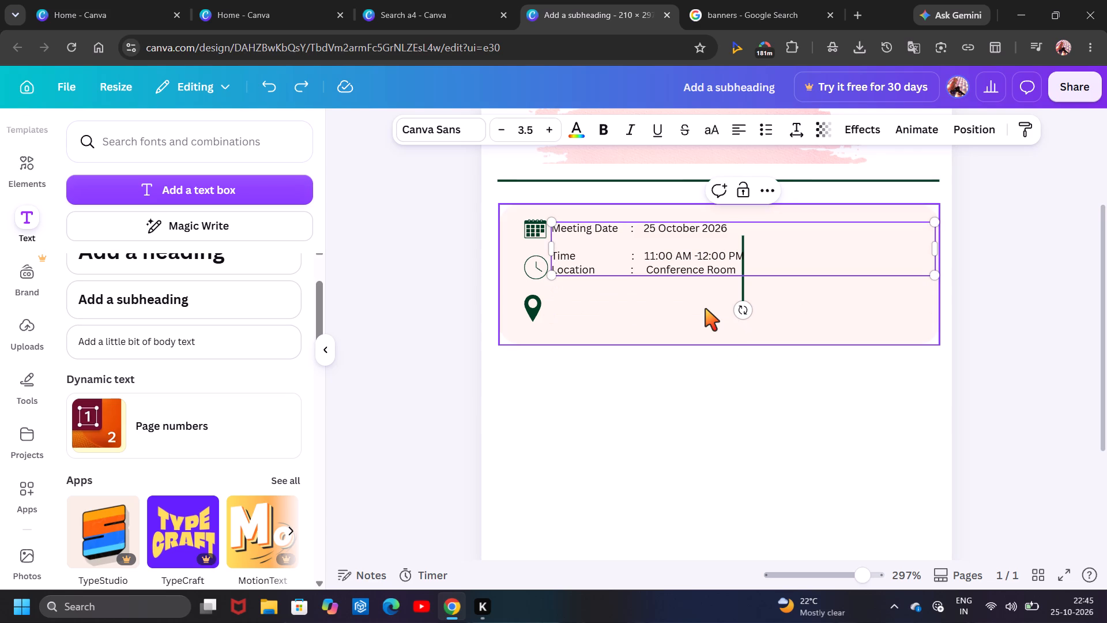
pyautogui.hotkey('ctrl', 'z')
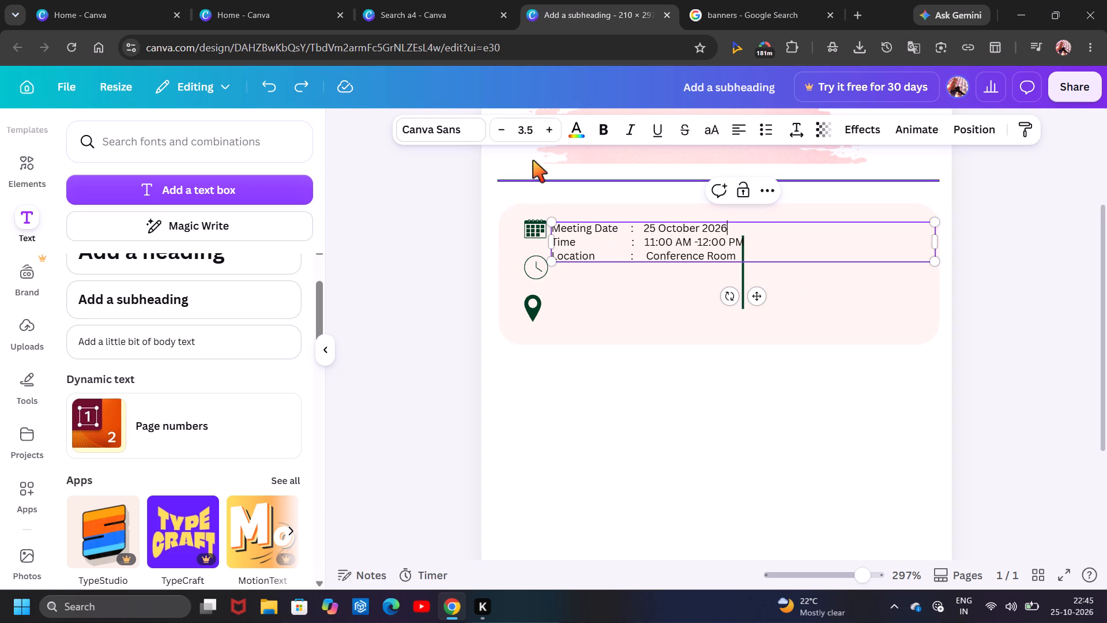
# Reduce the font size of all three meeting detail lines to 2.5.
pyautogui.click(501, 137)
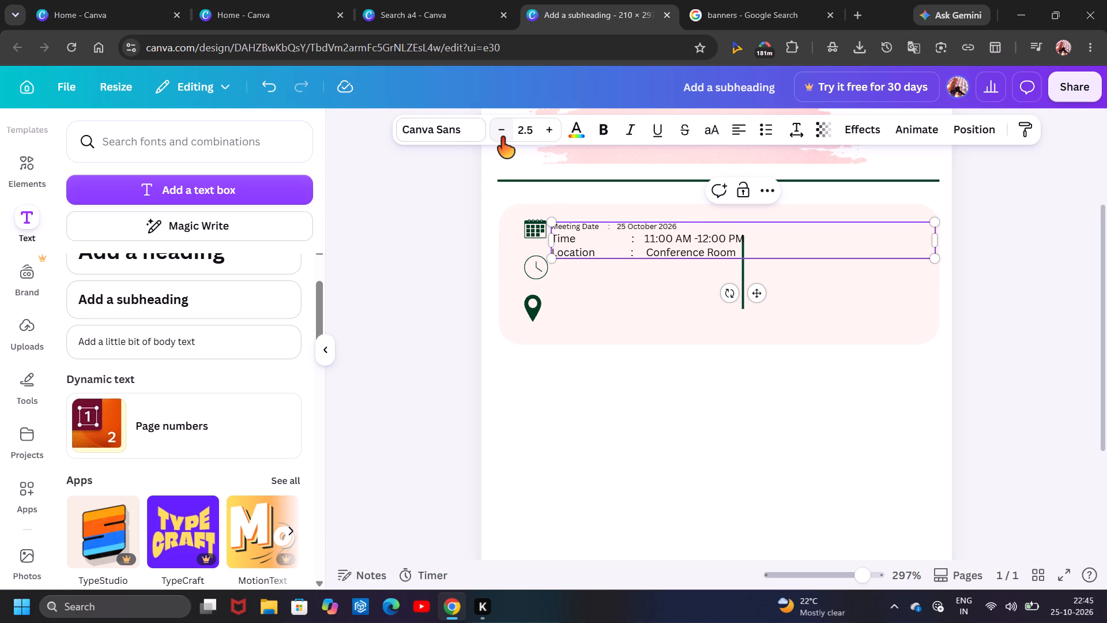
pyautogui.hotkey('ctrl', 'z')
pyautogui.tripleClick(589, 219)
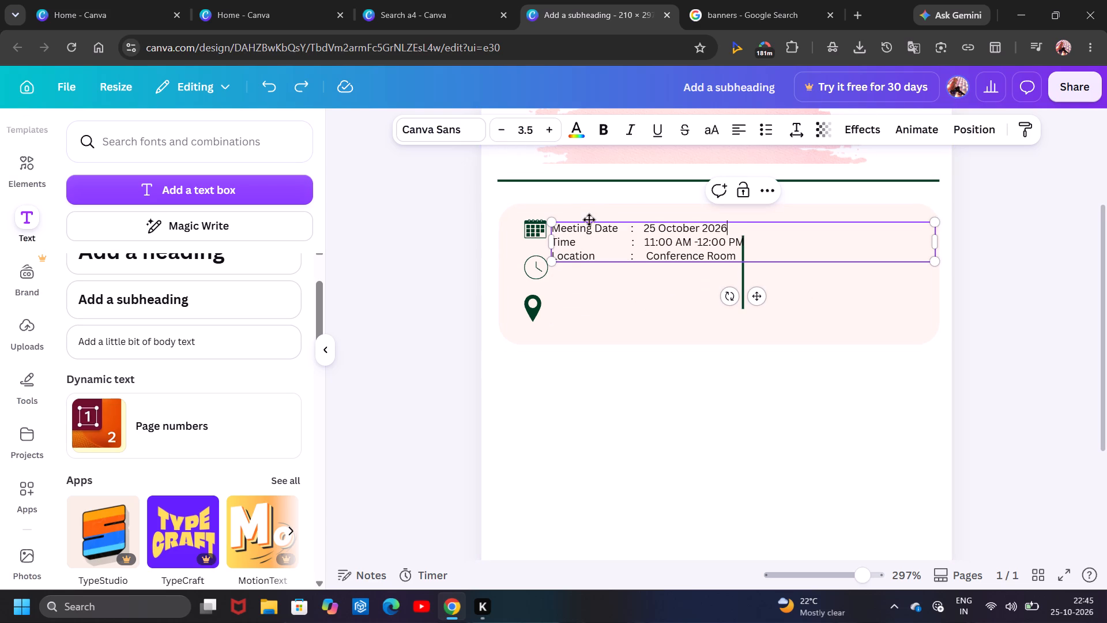
pyautogui.tripleClick(595, 230)
pyautogui.moveTo(595, 230); pyautogui.dragTo(647, 256)
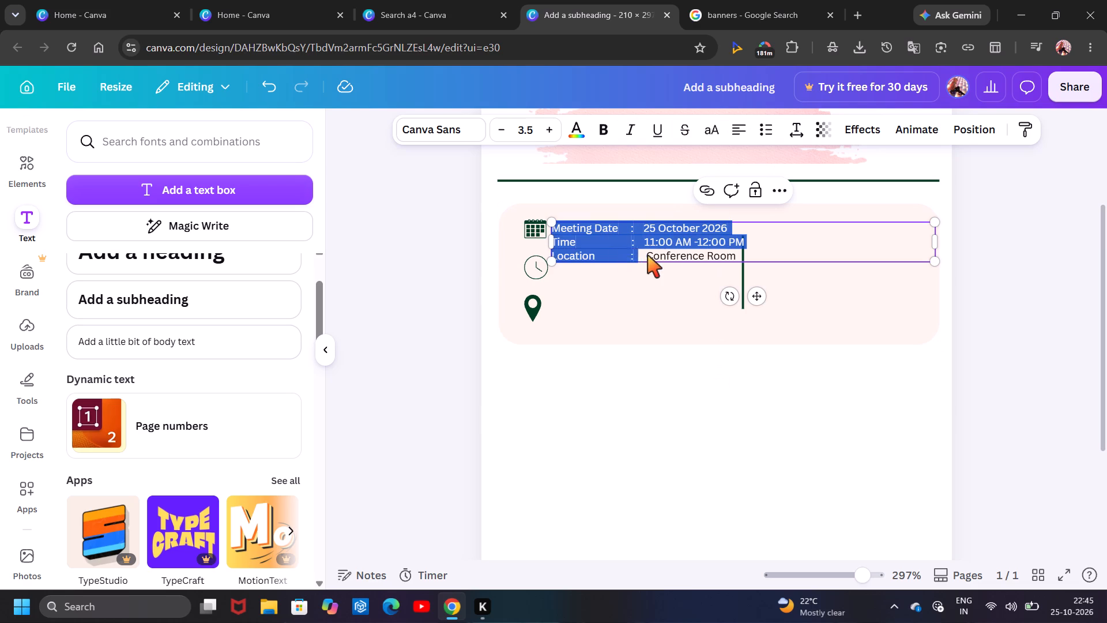
pyautogui.moveTo(647, 256); pyautogui.dragTo(729, 284)
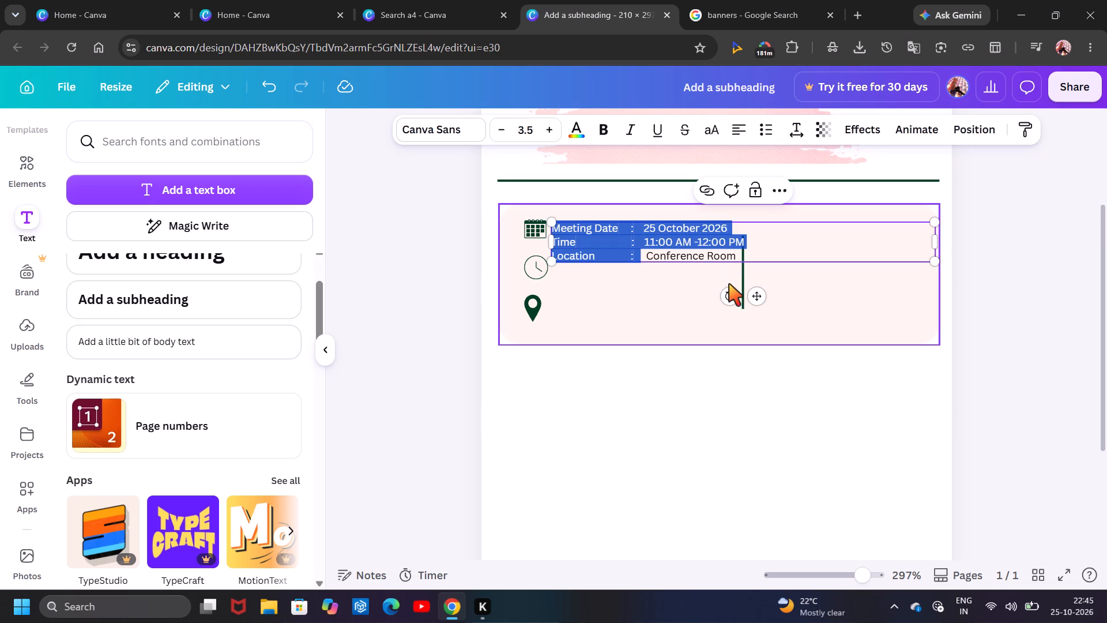
pyautogui.moveTo(729, 284); pyautogui.dragTo(843, 474)
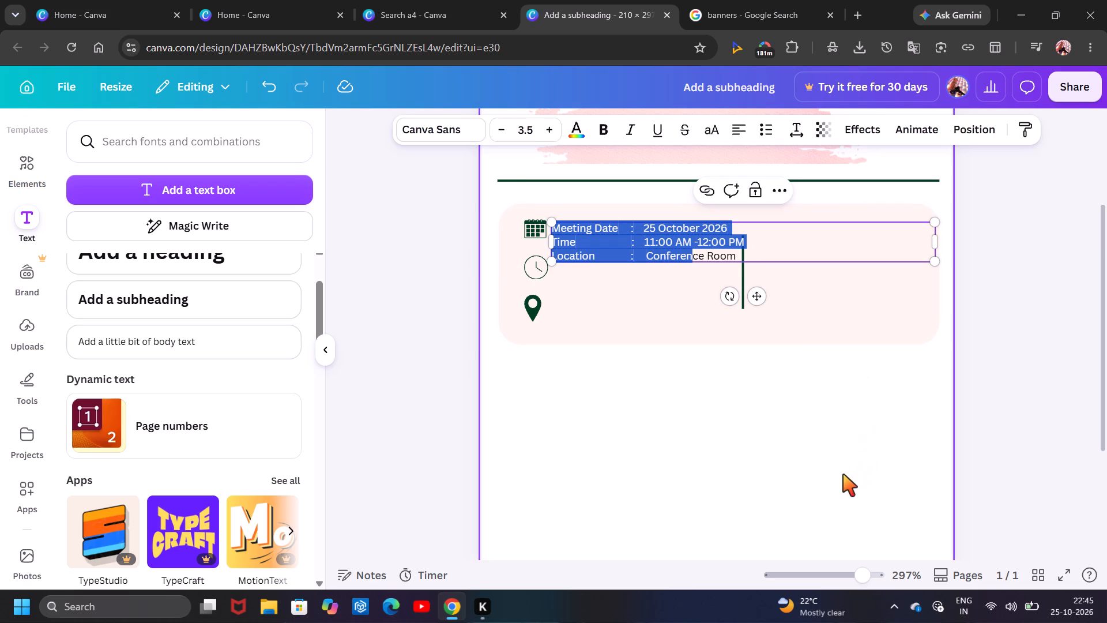
pyautogui.moveTo(843, 474); pyautogui.dragTo(952, 310)
pyautogui.hscroll(1, 872, 410)
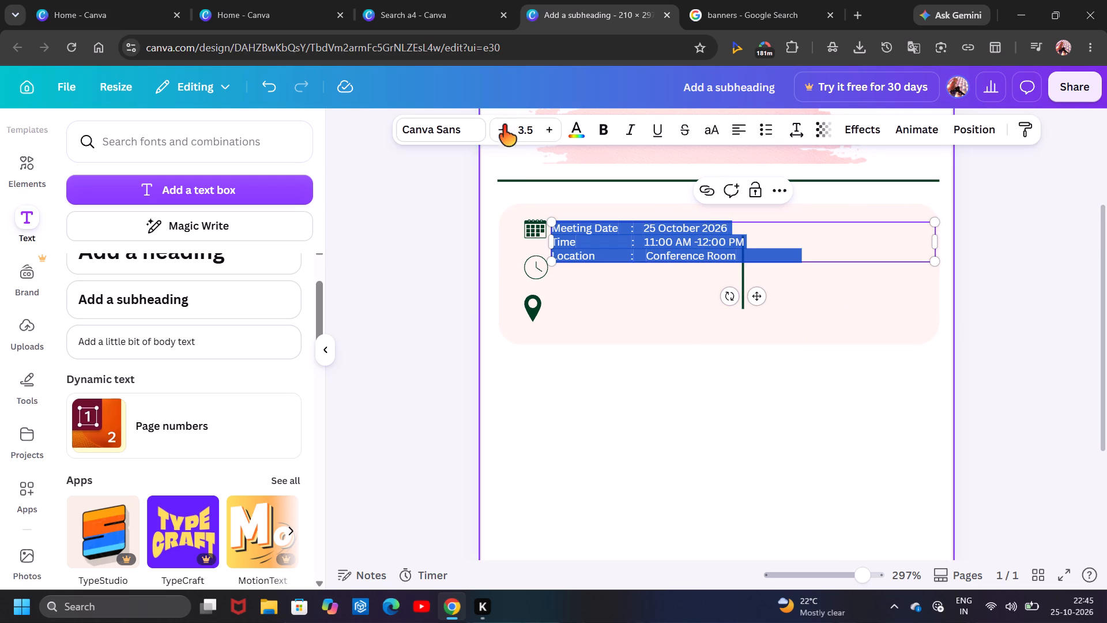
pyautogui.click(500, 133)
pyautogui.click(771, 388)
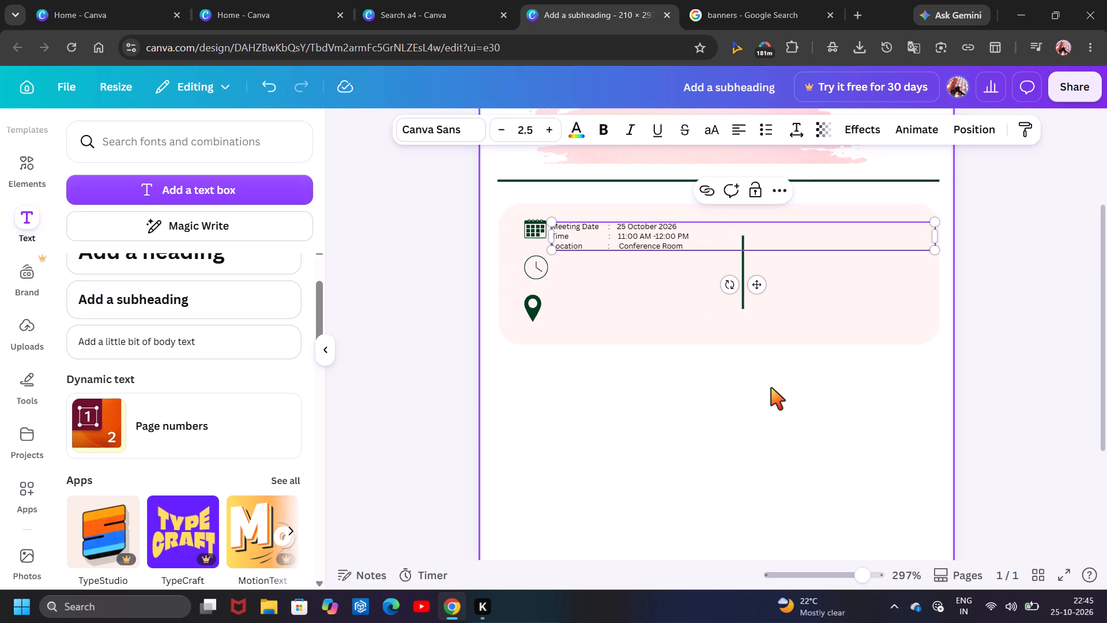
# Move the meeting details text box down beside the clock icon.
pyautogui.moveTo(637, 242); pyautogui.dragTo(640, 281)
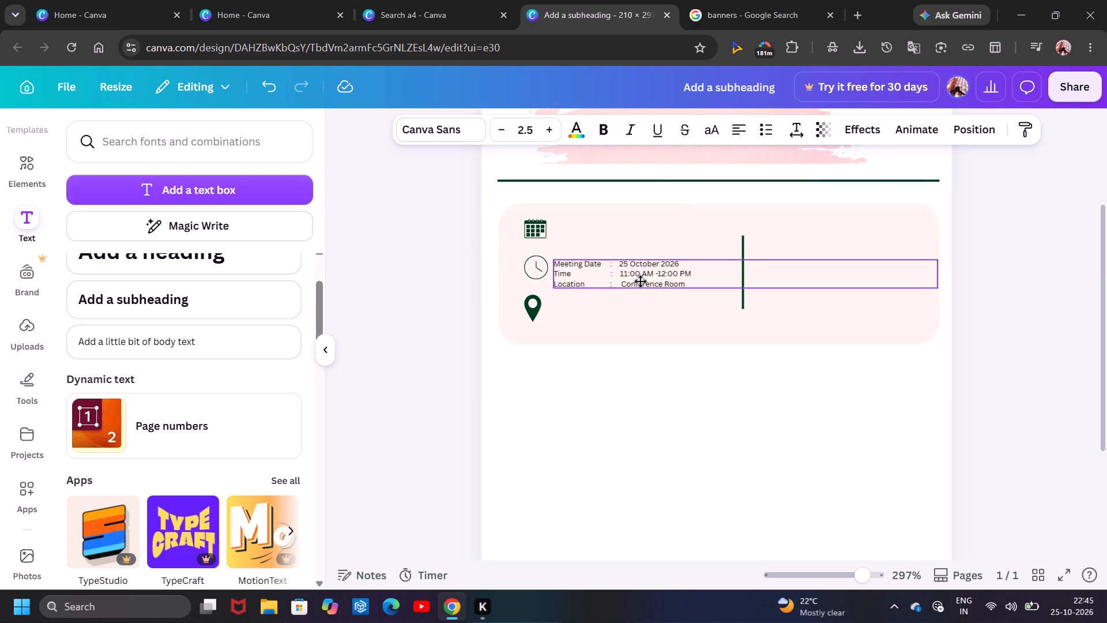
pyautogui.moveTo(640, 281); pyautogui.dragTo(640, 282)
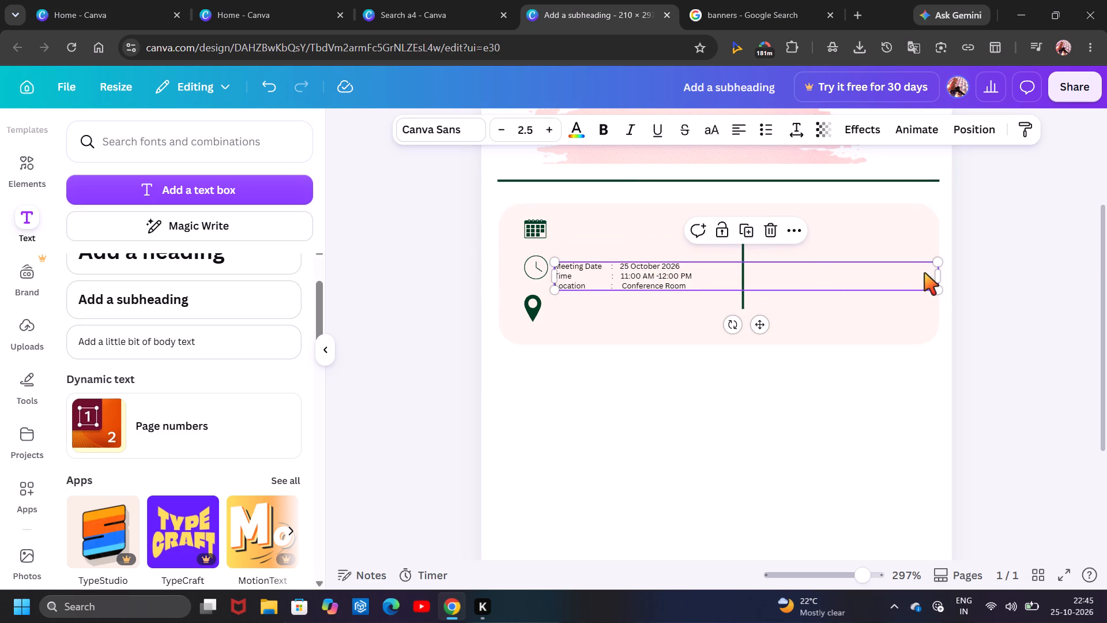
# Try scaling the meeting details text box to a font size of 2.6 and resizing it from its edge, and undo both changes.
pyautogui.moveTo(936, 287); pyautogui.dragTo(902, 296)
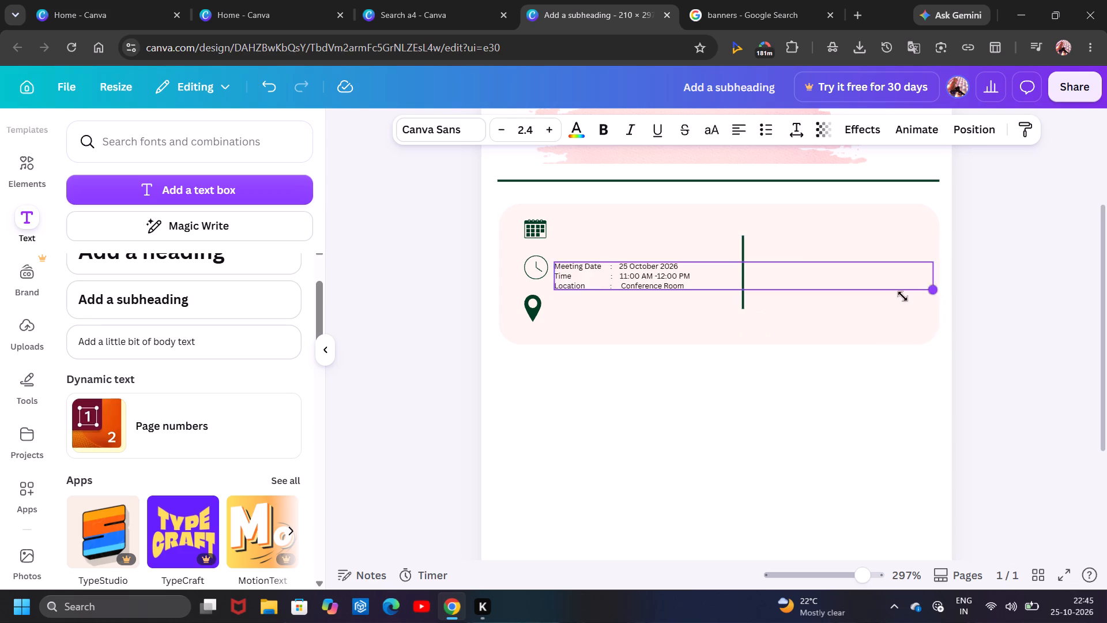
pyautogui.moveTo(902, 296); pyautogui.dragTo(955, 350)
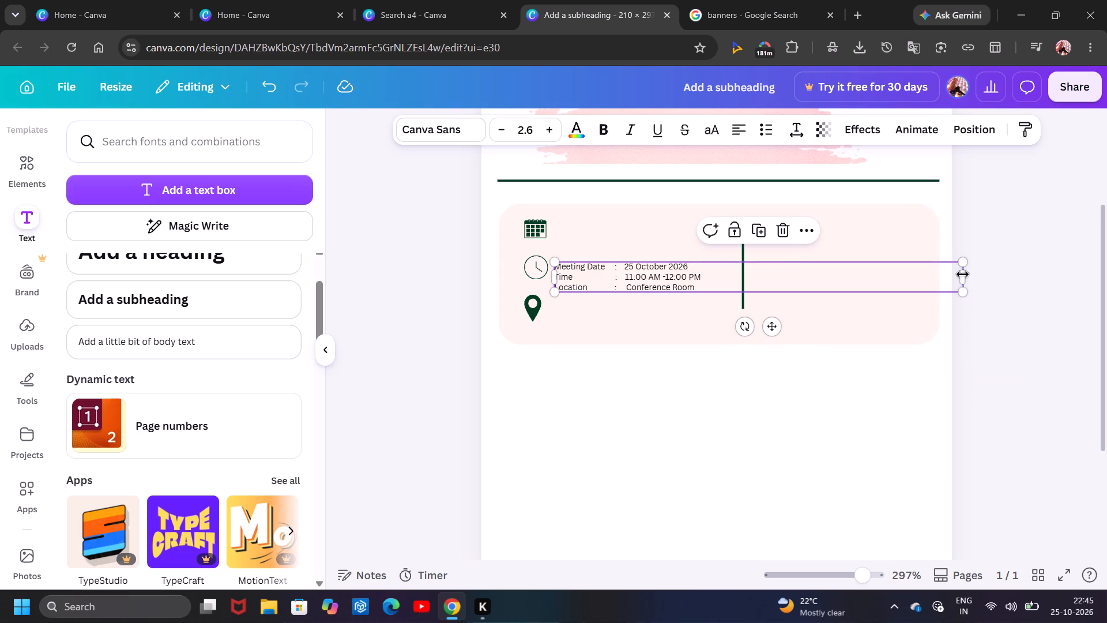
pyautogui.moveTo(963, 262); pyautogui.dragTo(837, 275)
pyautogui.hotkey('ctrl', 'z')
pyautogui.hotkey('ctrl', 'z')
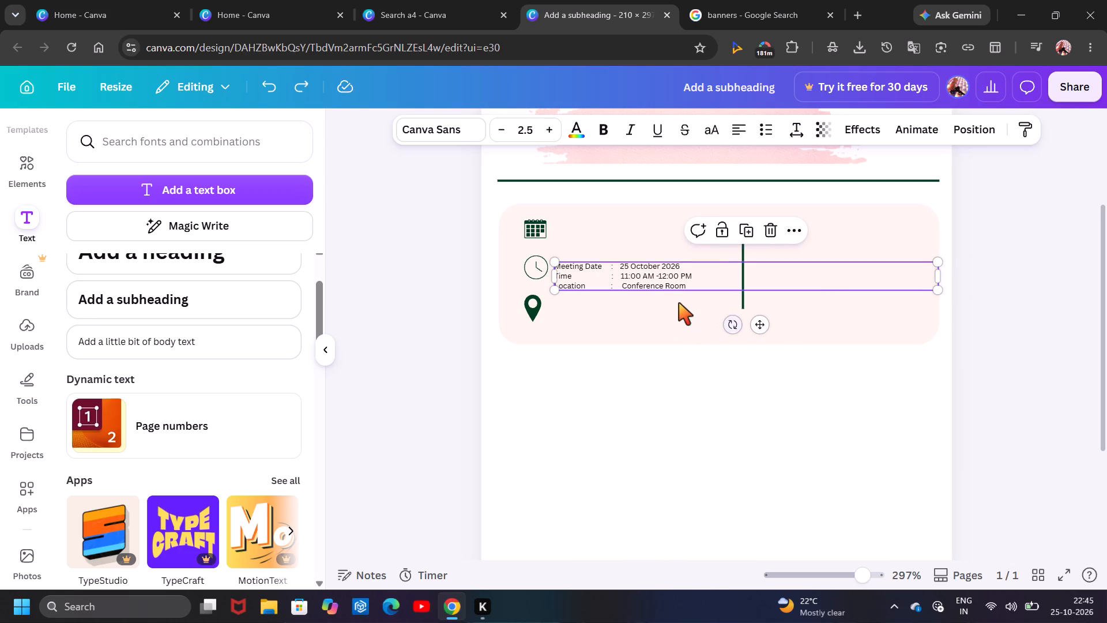
# Move the meeting details text box up so the Meeting Date line sits beside the calendar icon.
pyautogui.moveTo(626, 272); pyautogui.dragTo(633, 235)
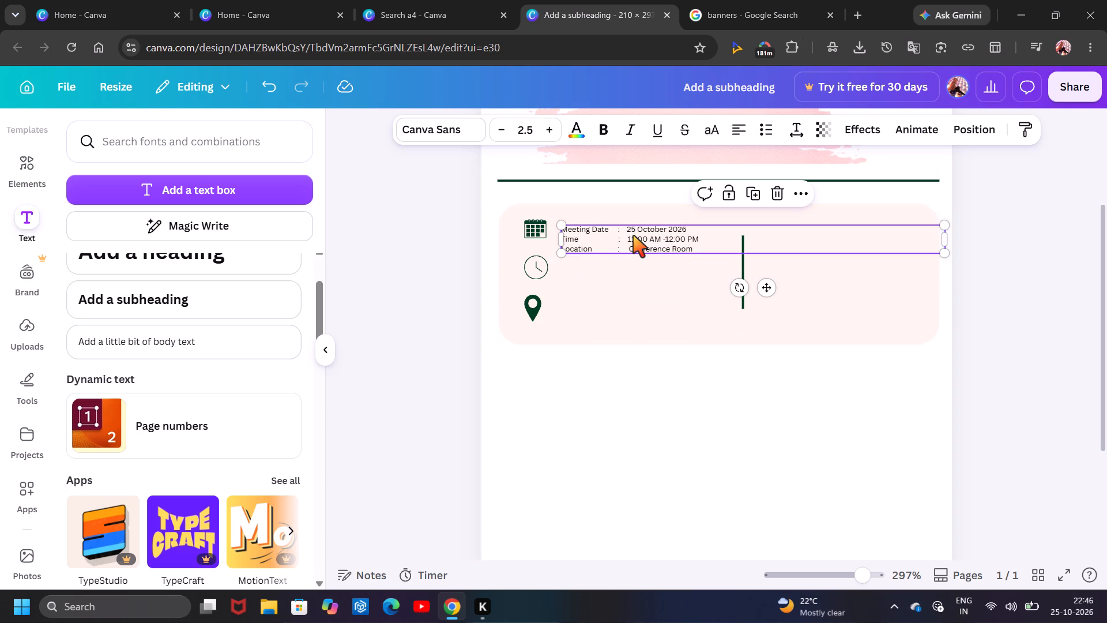
# Set the line spacing of the meeting details text to 2.5.
pyautogui.click(795, 126)
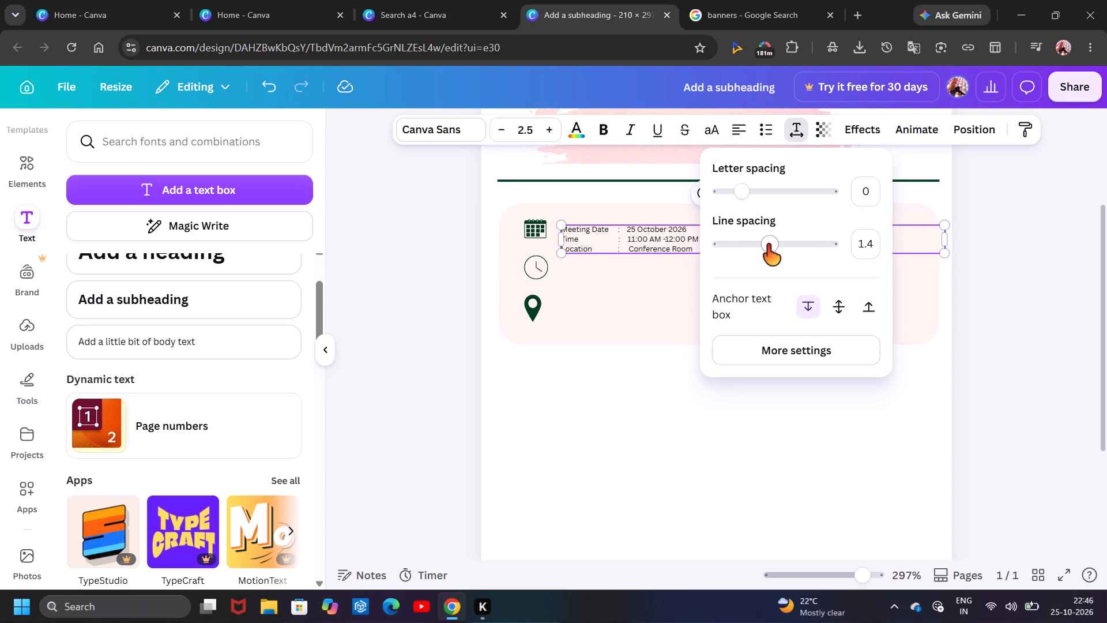
pyautogui.moveTo(768, 246); pyautogui.dragTo(849, 278)
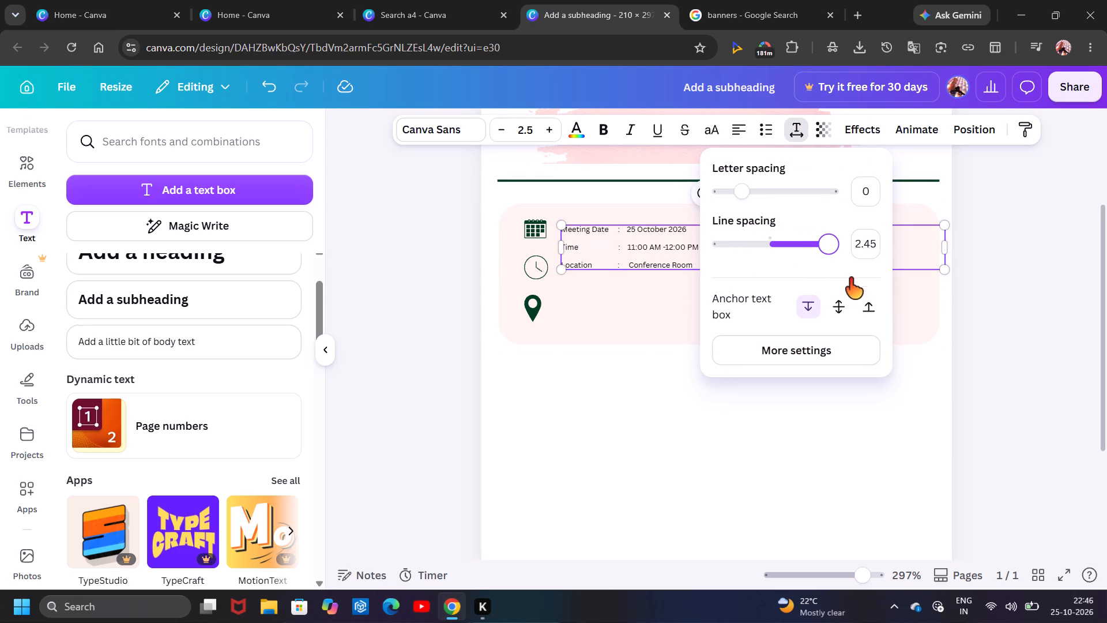
pyautogui.moveTo(849, 278); pyautogui.dragTo(853, 269)
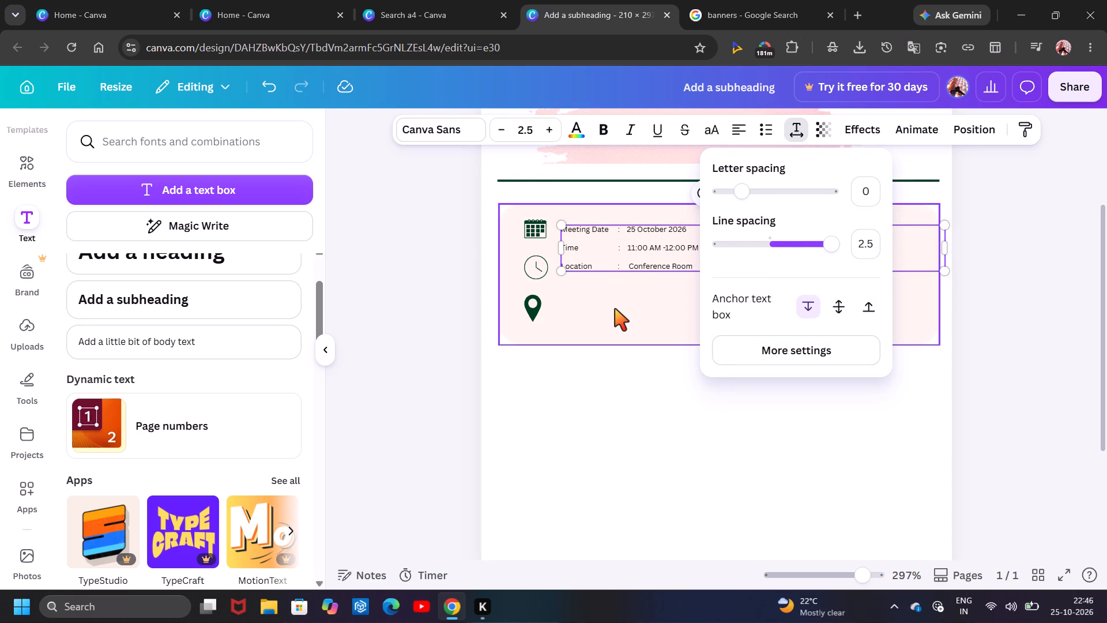
pyautogui.moveTo(615, 309); pyautogui.dragTo(665, 236)
pyautogui.hotkey('ctrl', 'z')
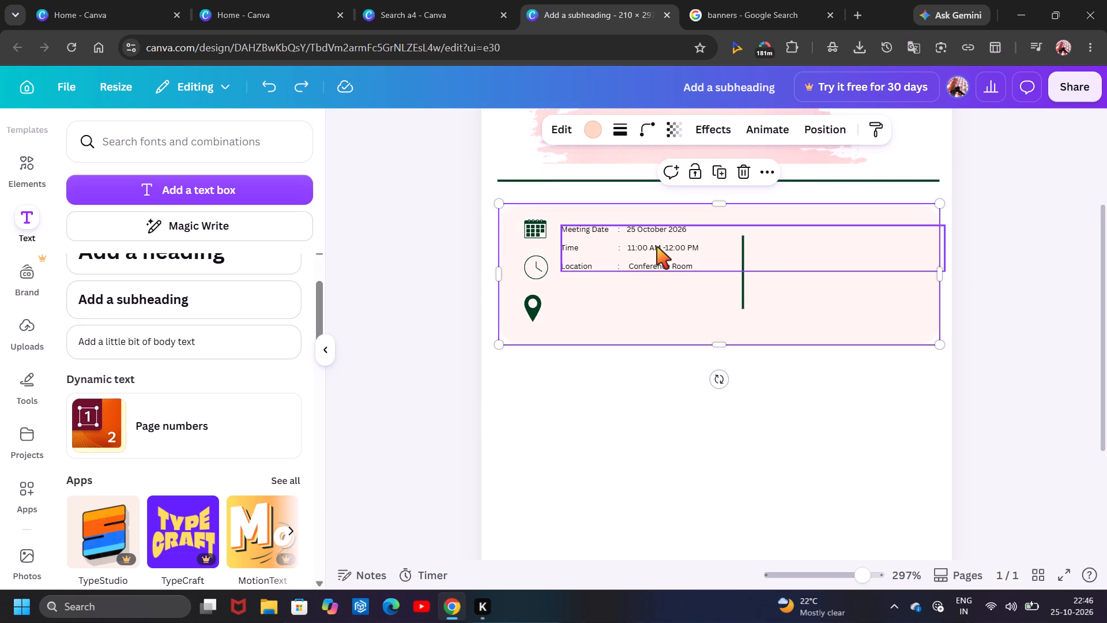
# Shift the meeting details text box slightly closer to the icons and slightly lower in the pale box.
pyautogui.click(657, 247)
pyautogui.moveTo(657, 247); pyautogui.dragTo(653, 246)
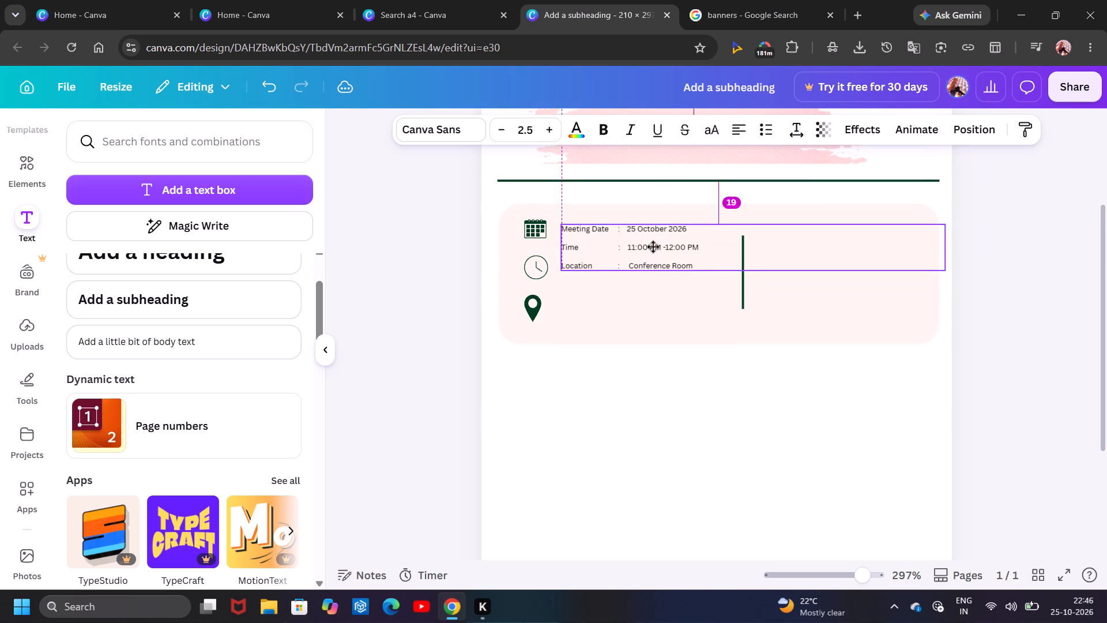
pyautogui.moveTo(653, 246); pyautogui.dragTo(650, 249)
pyautogui.click(650, 249)
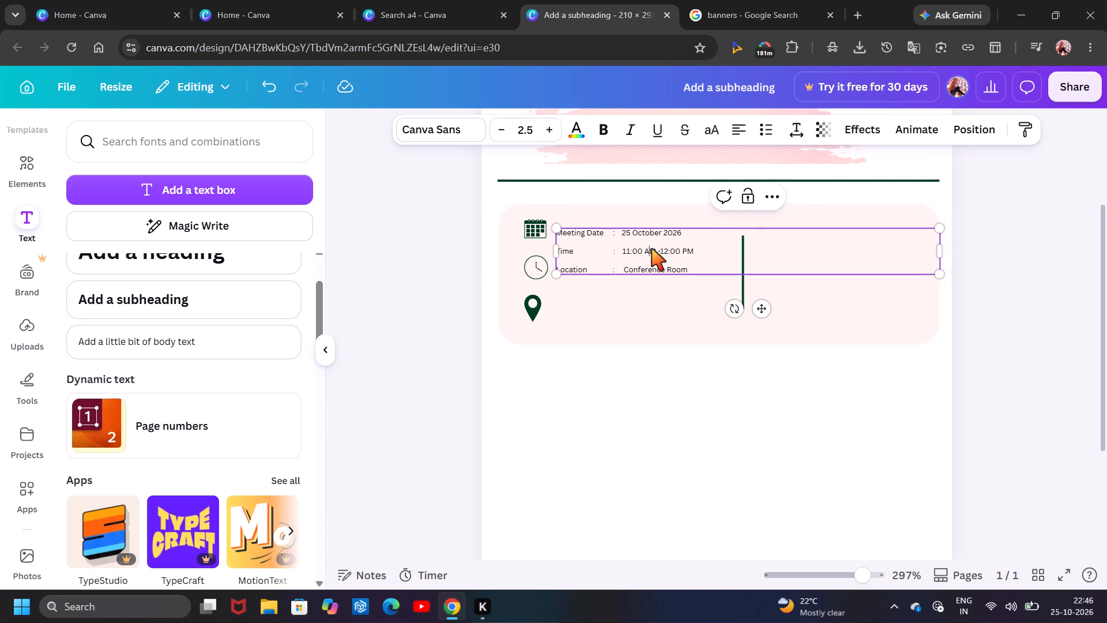
# Insert a blank line after the Meeting Date line and after the Time line in the meeting details text.
pyautogui.click(712, 247)
pyautogui.click(696, 232)
pyautogui.press('Return')
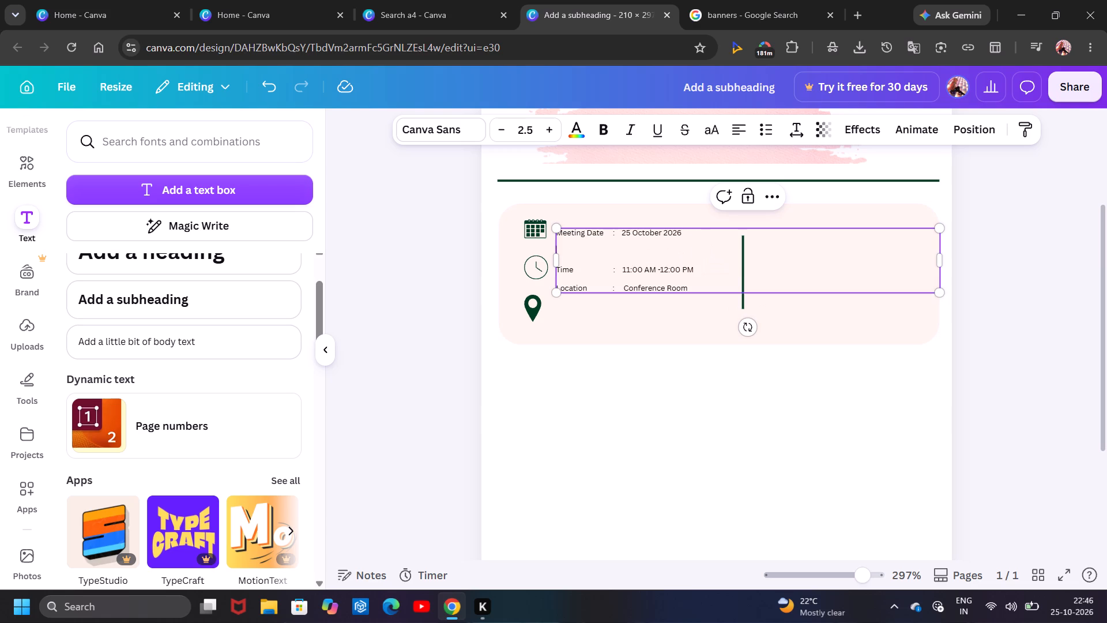
pyautogui.click(697, 284)
pyautogui.press('Return')
pyautogui.press('BackSpace')
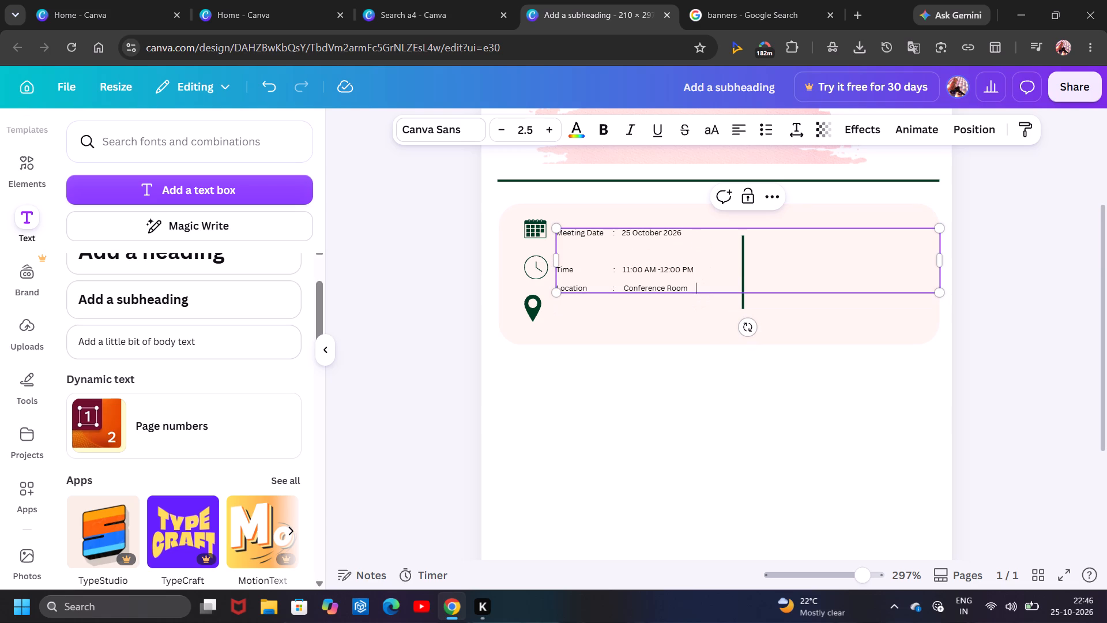
pyautogui.click(696, 279)
pyautogui.click(702, 270)
pyautogui.press('Return')
pyautogui.click(663, 358)
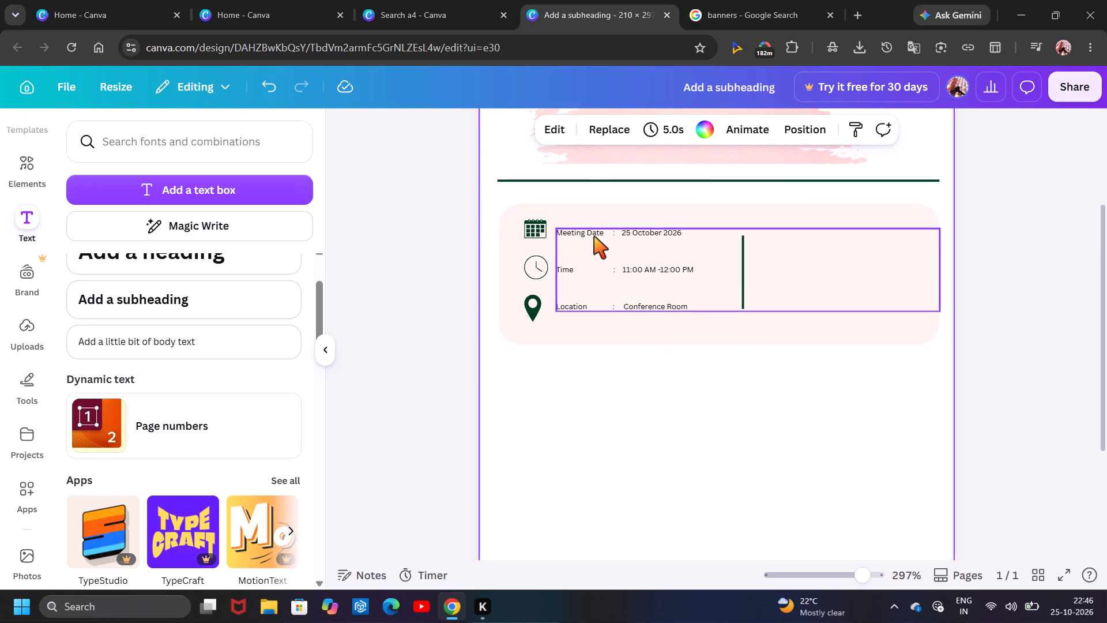
# Shift the calendar icon slightly sideways so it is centred above the location pin icon.
pyautogui.click(534, 231)
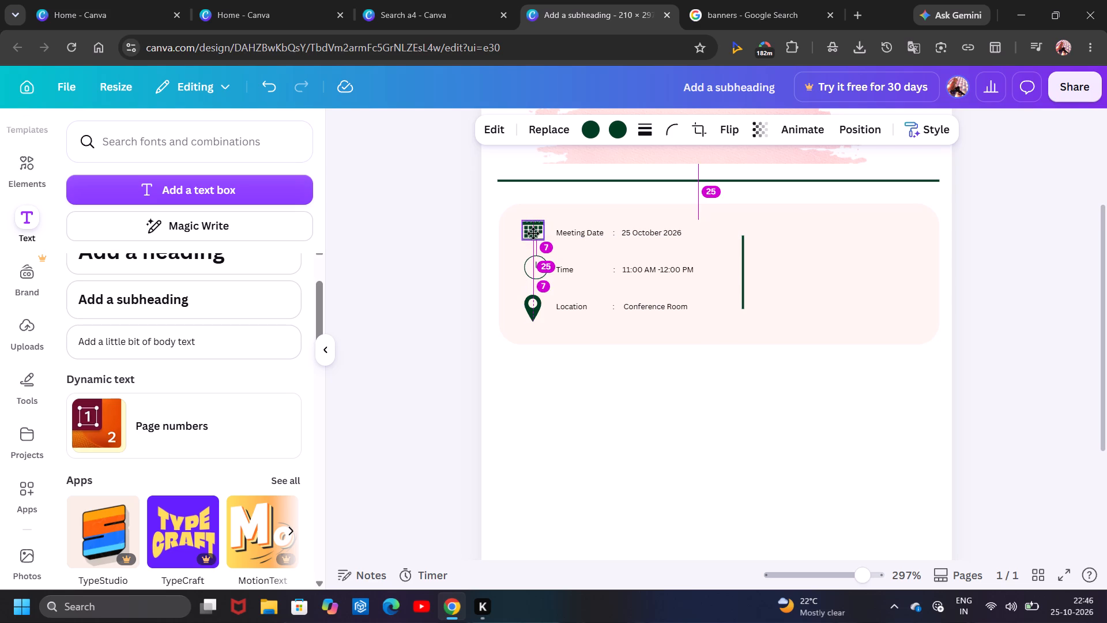
pyautogui.click(705, 383)
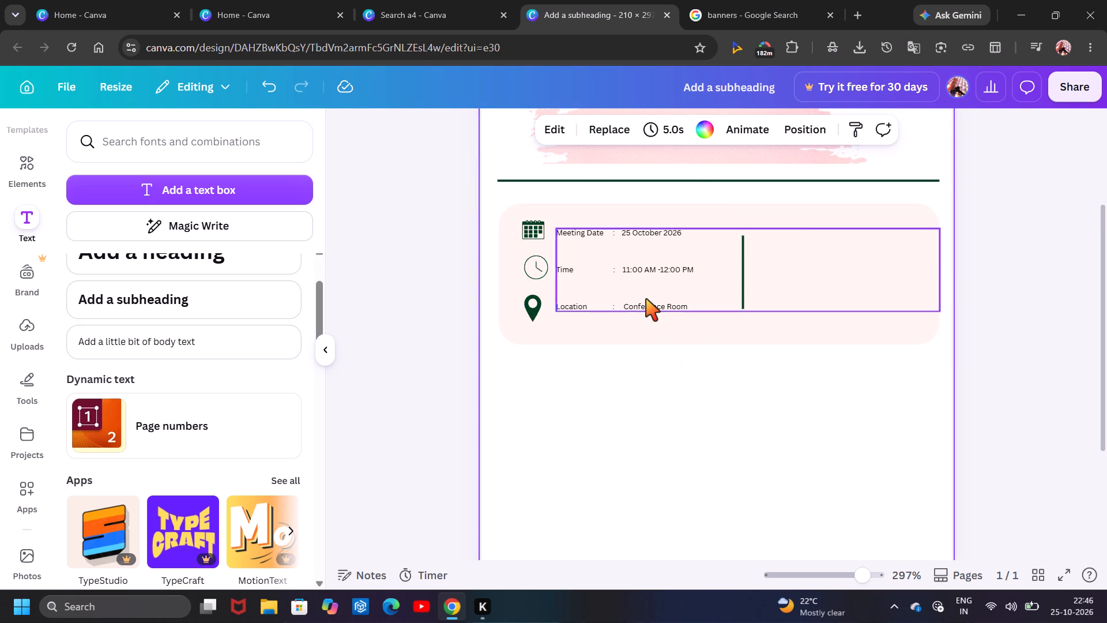
# Move the meeting details text box slightly up so its lines sit level with the calendar, clock and pin icons.
pyautogui.click(646, 299)
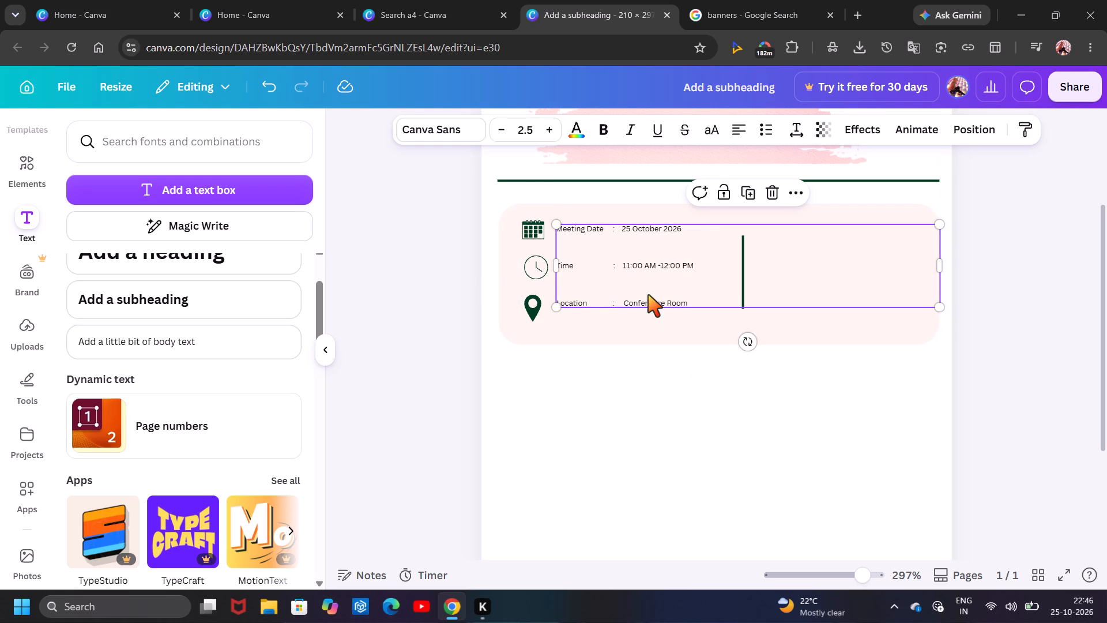
pyautogui.click(646, 350)
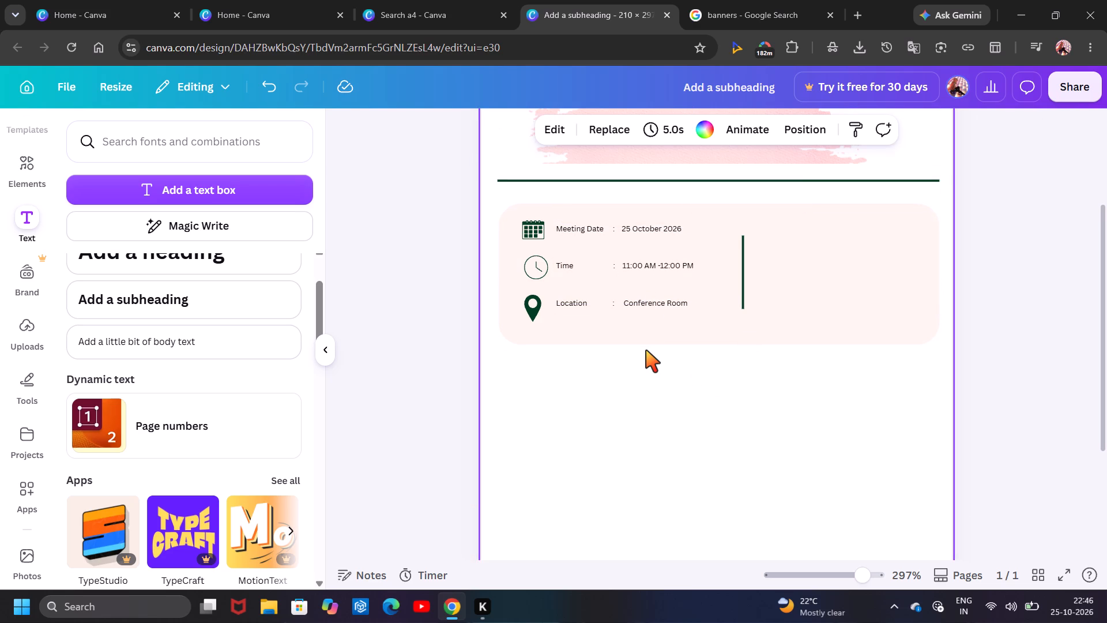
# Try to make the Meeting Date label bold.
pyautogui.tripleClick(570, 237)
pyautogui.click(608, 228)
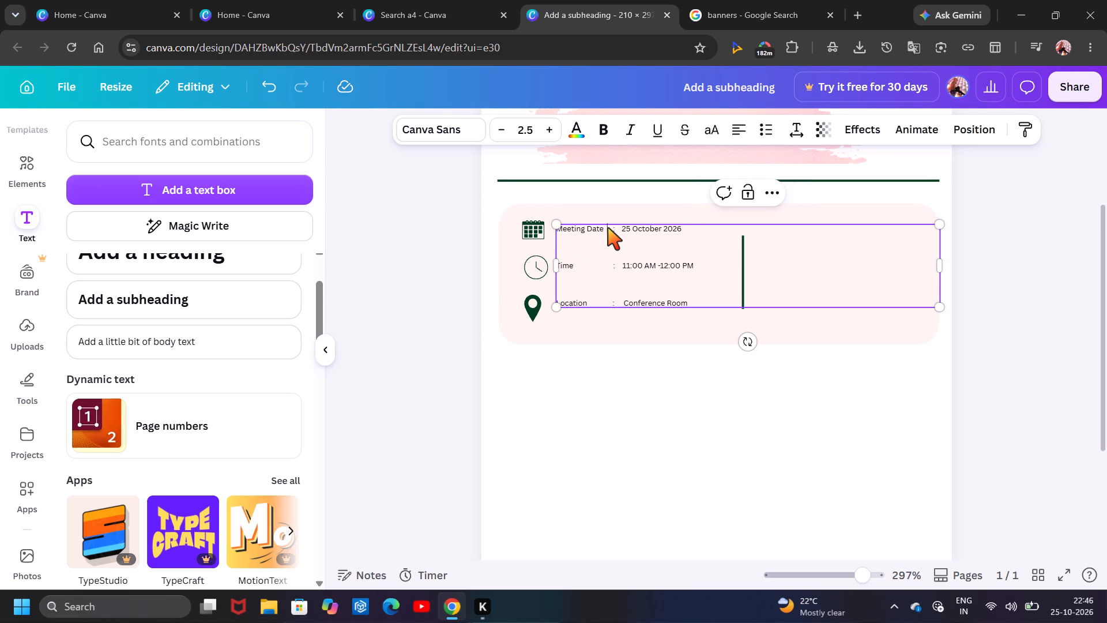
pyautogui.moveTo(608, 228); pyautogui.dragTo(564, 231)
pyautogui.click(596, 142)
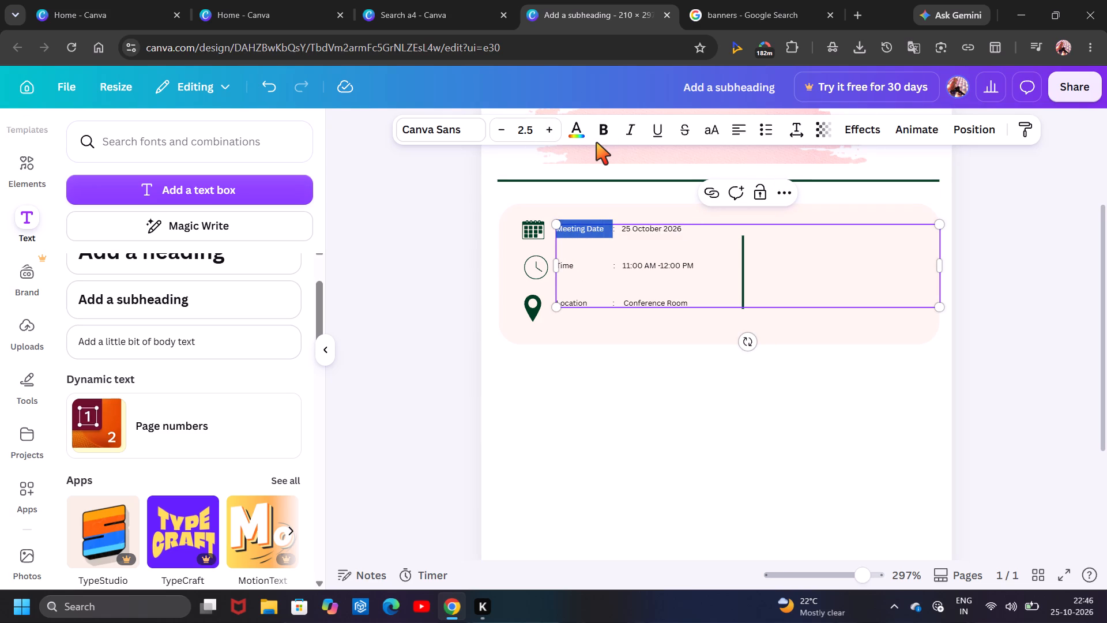
# Make the Time label in the meeting details text bold.
pyautogui.click(579, 271)
pyautogui.moveTo(579, 271); pyautogui.dragTo(537, 279)
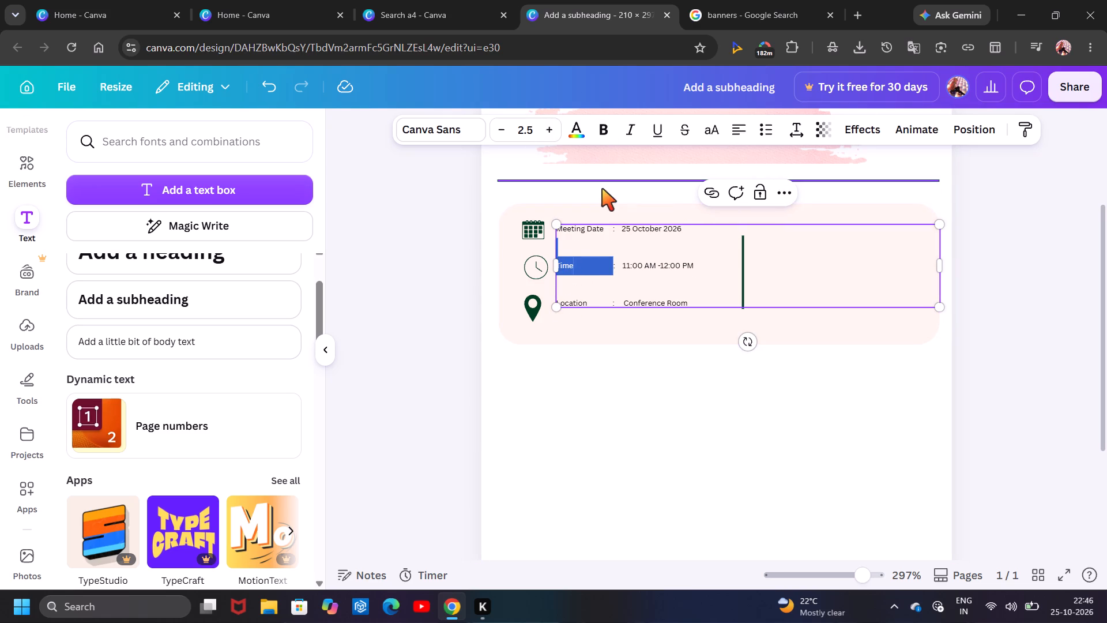
pyautogui.click(595, 125)
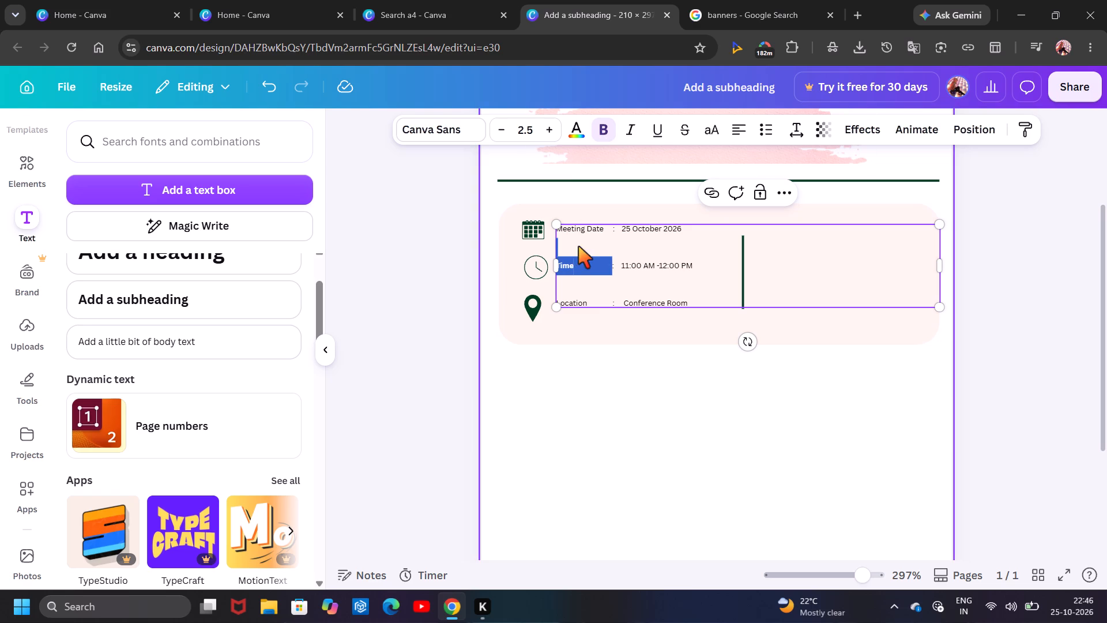
# Make the Meeting Date label bold, leaving its date value in regular weight.
pyautogui.doubleClick(586, 228)
pyautogui.moveTo(589, 226); pyautogui.dragTo(599, 232)
pyautogui.doubleClick(599, 232)
pyautogui.moveTo(599, 232); pyautogui.dragTo(590, 232)
pyautogui.doubleClick(590, 232)
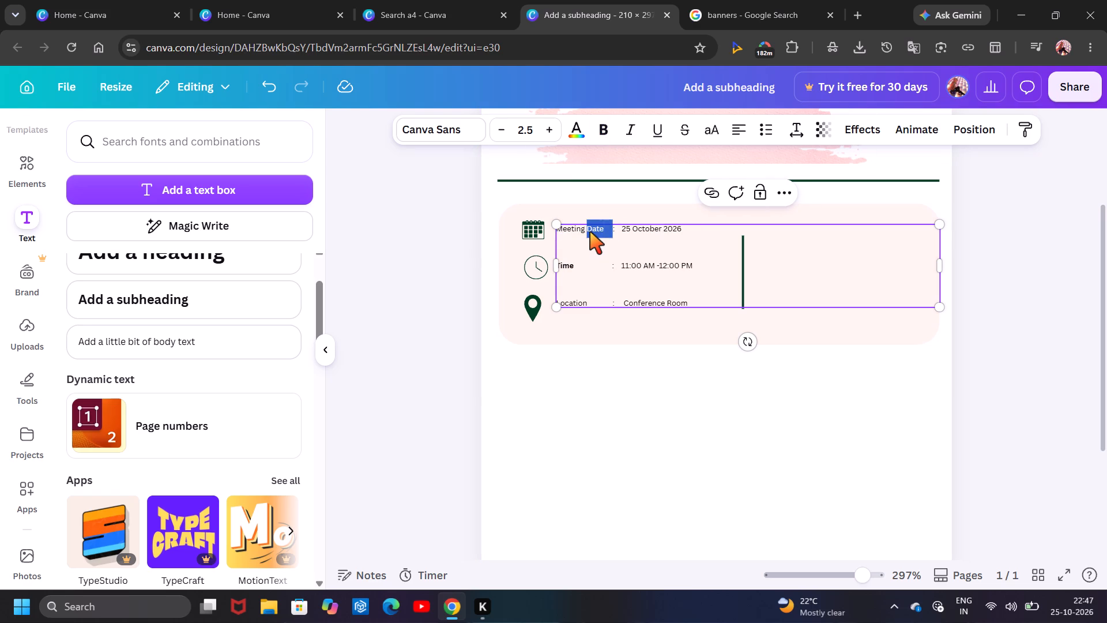
pyautogui.moveTo(603, 234); pyautogui.dragTo(563, 236)
pyautogui.click(594, 258)
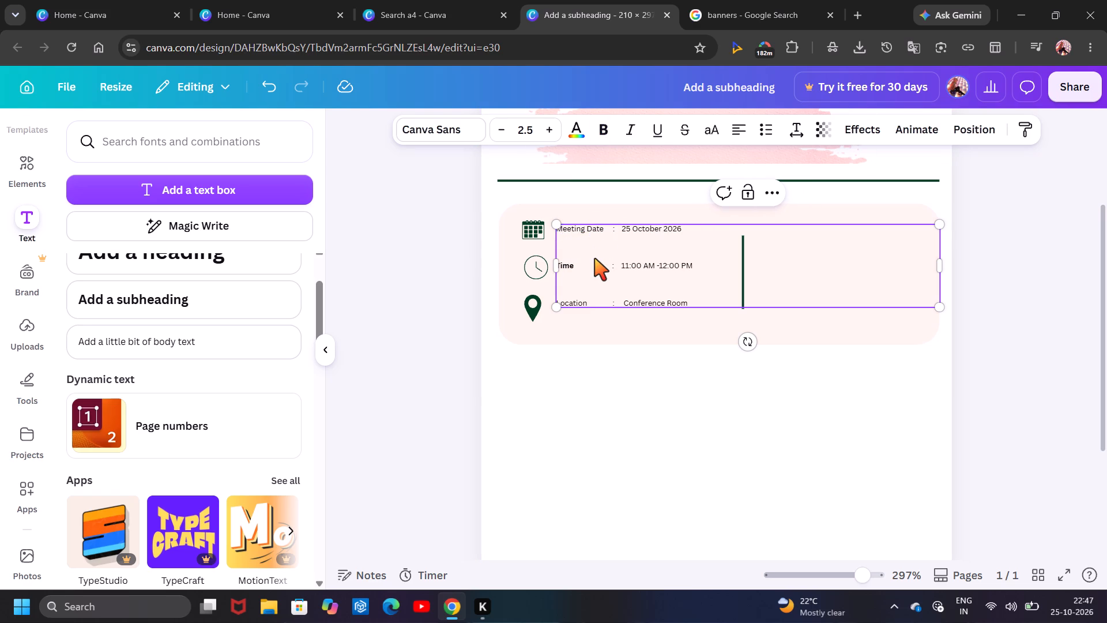
pyautogui.click(601, 230)
pyautogui.moveTo(601, 230); pyautogui.dragTo(560, 234)
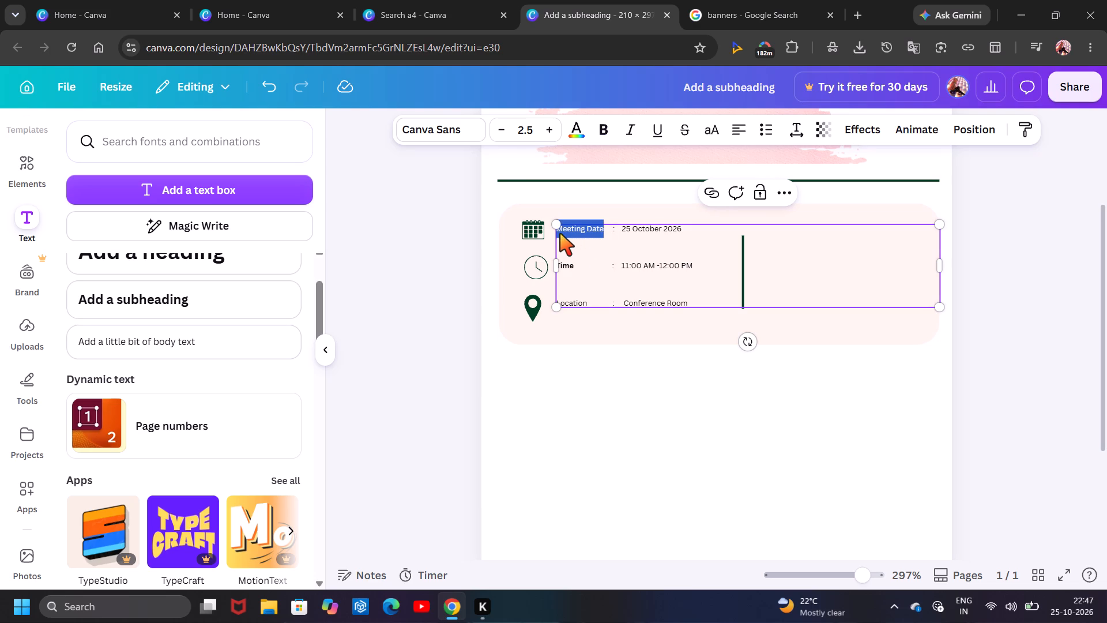
pyautogui.click(600, 126)
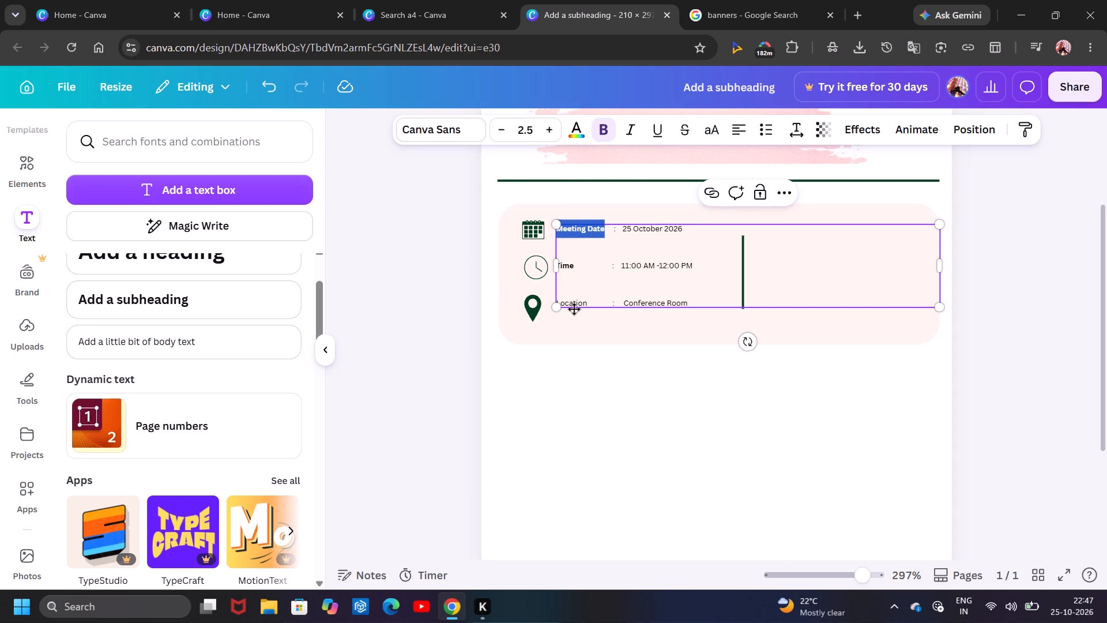
# Make the Location label in the meeting details text bold.
pyautogui.click(581, 306)
pyautogui.doubleClick(596, 310)
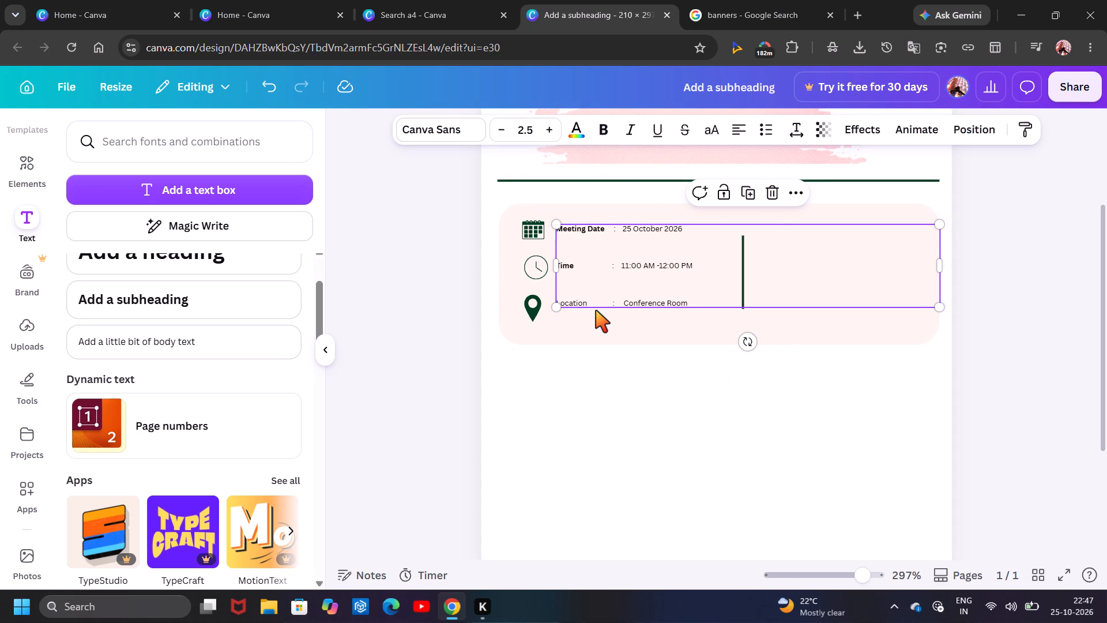
pyautogui.click(595, 306)
pyautogui.moveTo(595, 306); pyautogui.dragTo(556, 309)
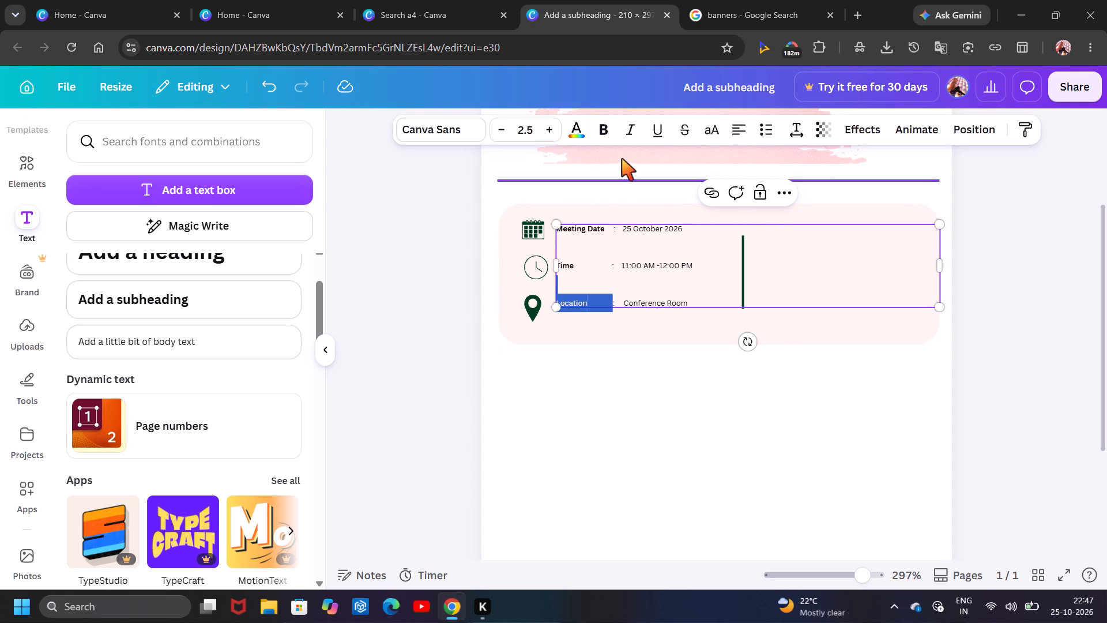
pyautogui.click(597, 123)
pyautogui.click(586, 397)
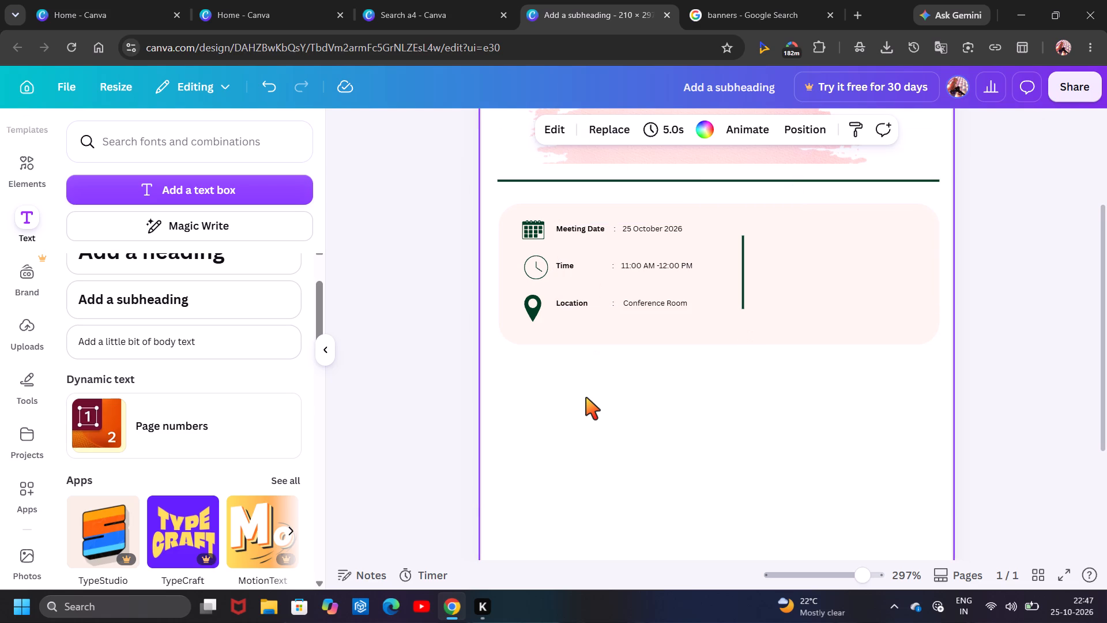
# Recolour all three lines of the meeting details text to the design's dark green.
pyautogui.tripleClick(584, 224)
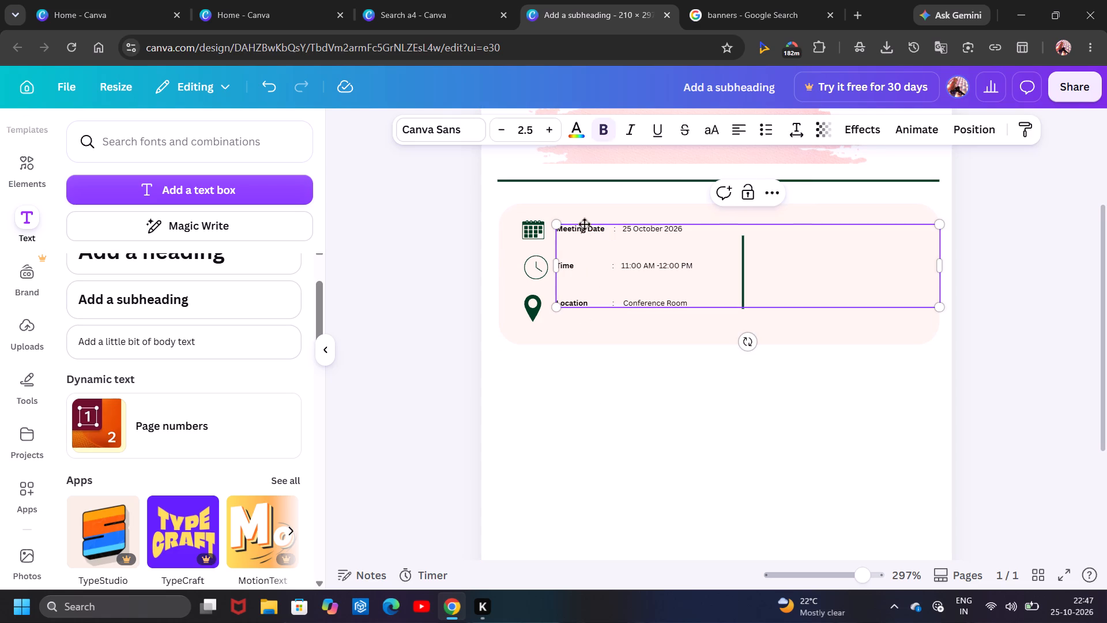
pyautogui.doubleClick(584, 224)
pyautogui.tripleClick(580, 234)
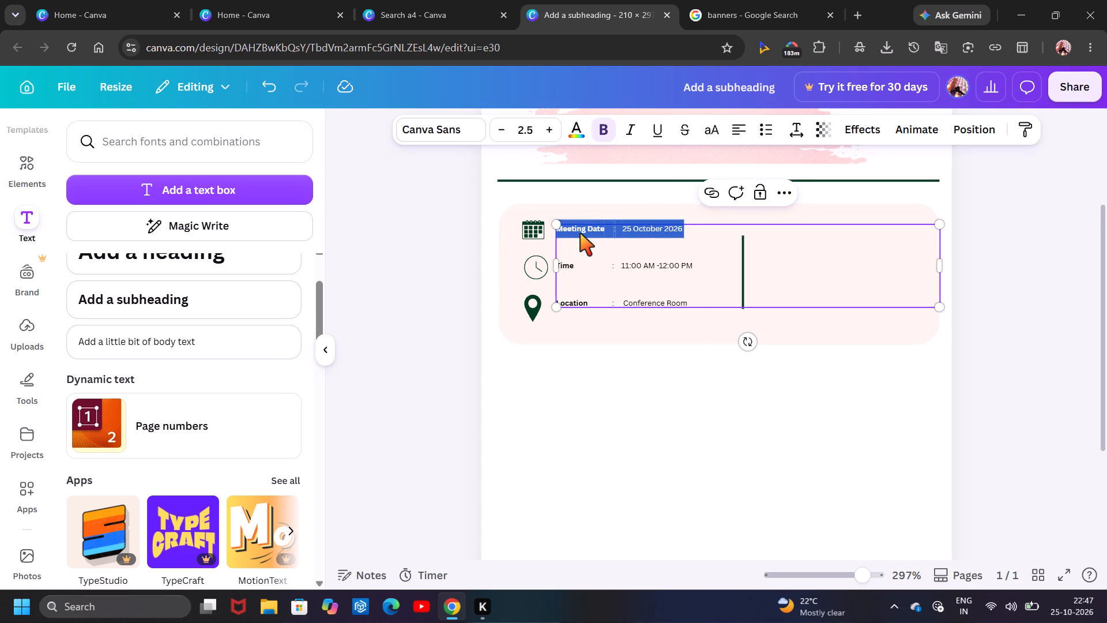
pyautogui.click(580, 234)
pyautogui.click(584, 234)
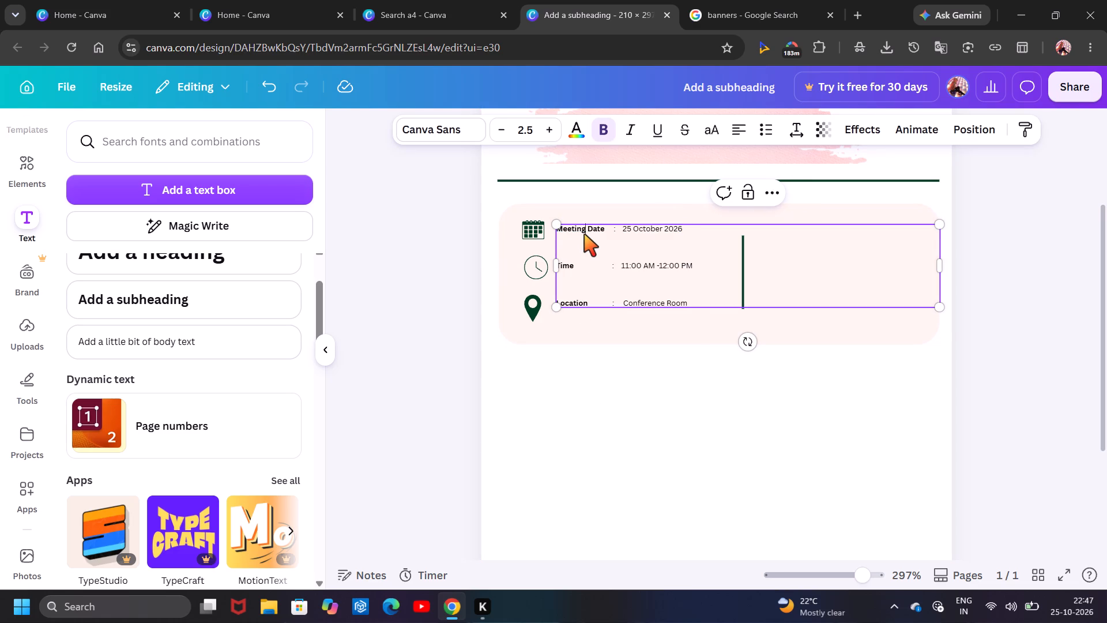
pyautogui.moveTo(584, 234); pyautogui.dragTo(605, 239)
pyautogui.moveTo(605, 239); pyautogui.dragTo(689, 321)
pyautogui.tripleClick(613, 252)
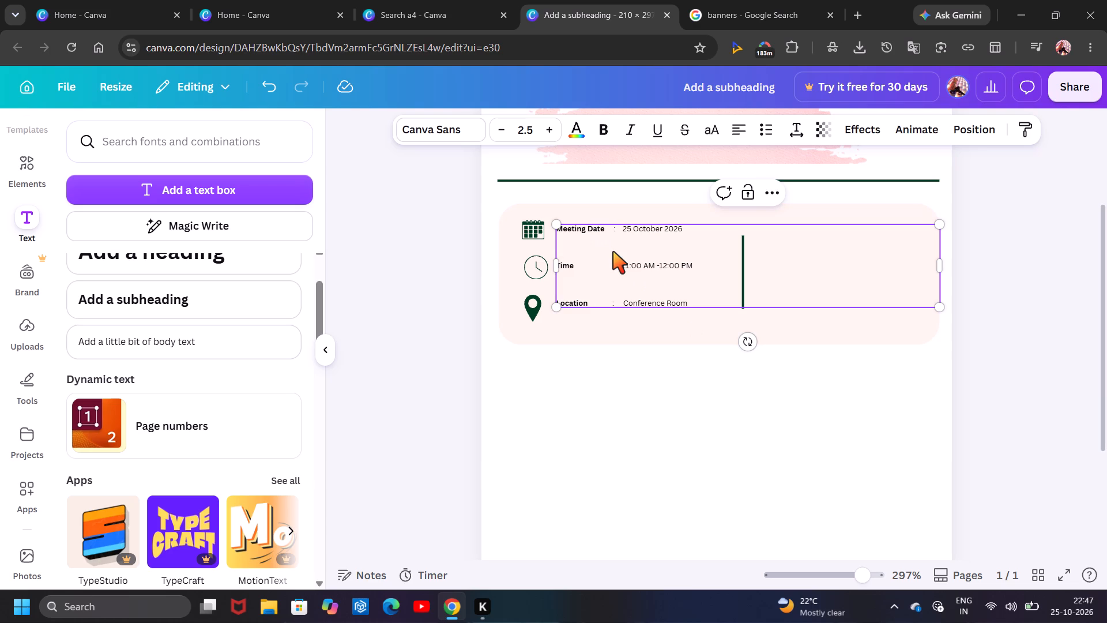
pyautogui.moveTo(613, 252); pyautogui.dragTo(565, 224)
pyautogui.click(565, 224)
pyautogui.moveTo(565, 224); pyautogui.dragTo(690, 349)
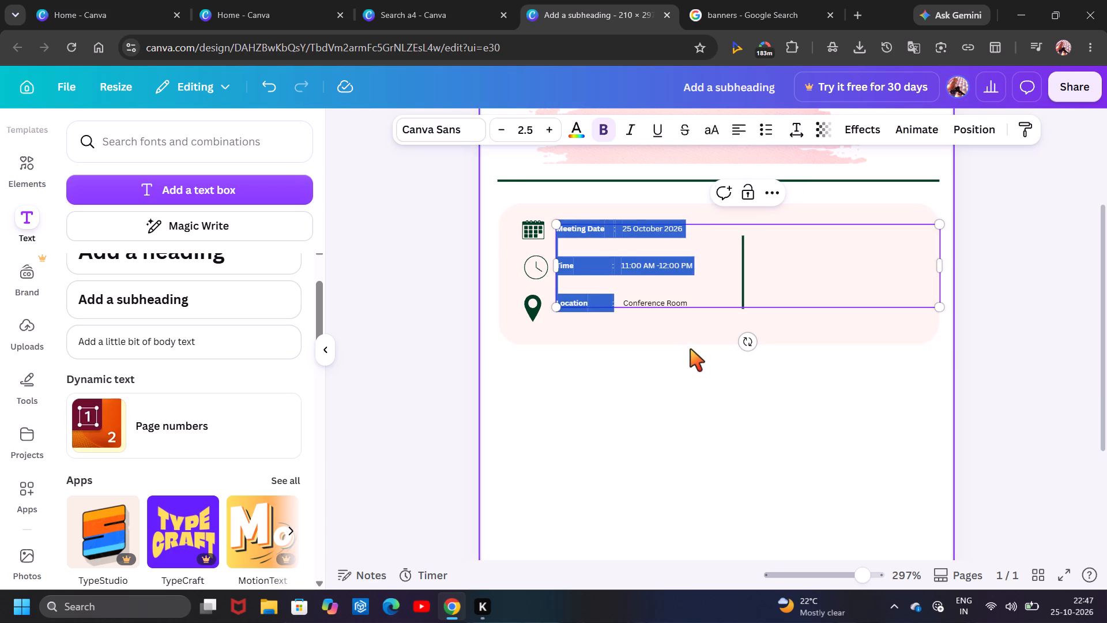
pyautogui.moveTo(690, 349); pyautogui.dragTo(758, 301)
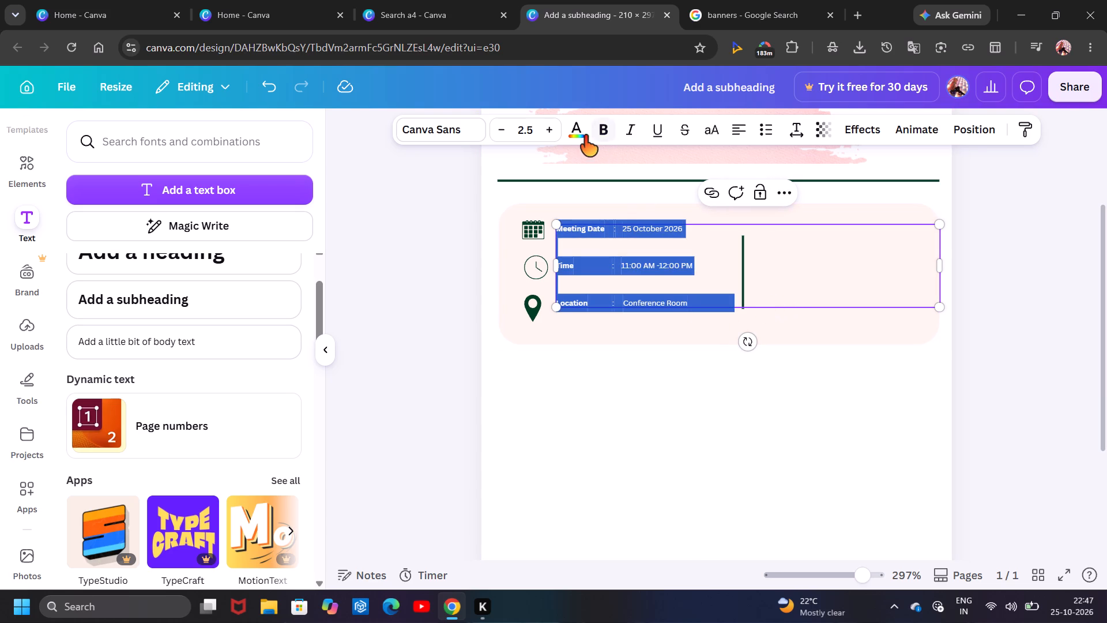
pyautogui.click(583, 134)
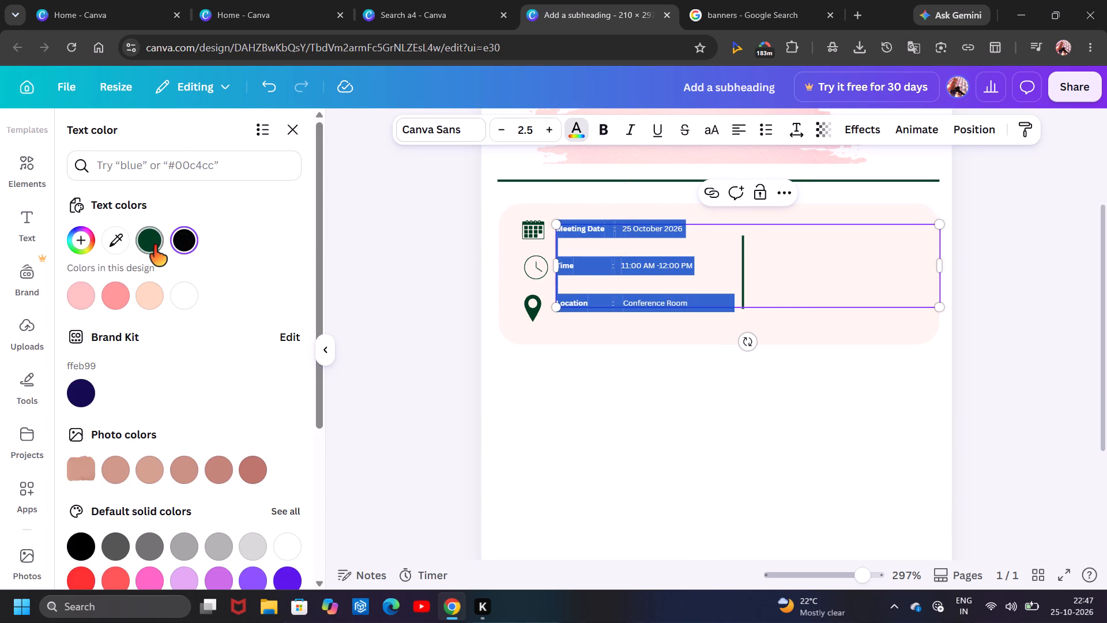
pyautogui.click(153, 245)
pyautogui.click(690, 497)
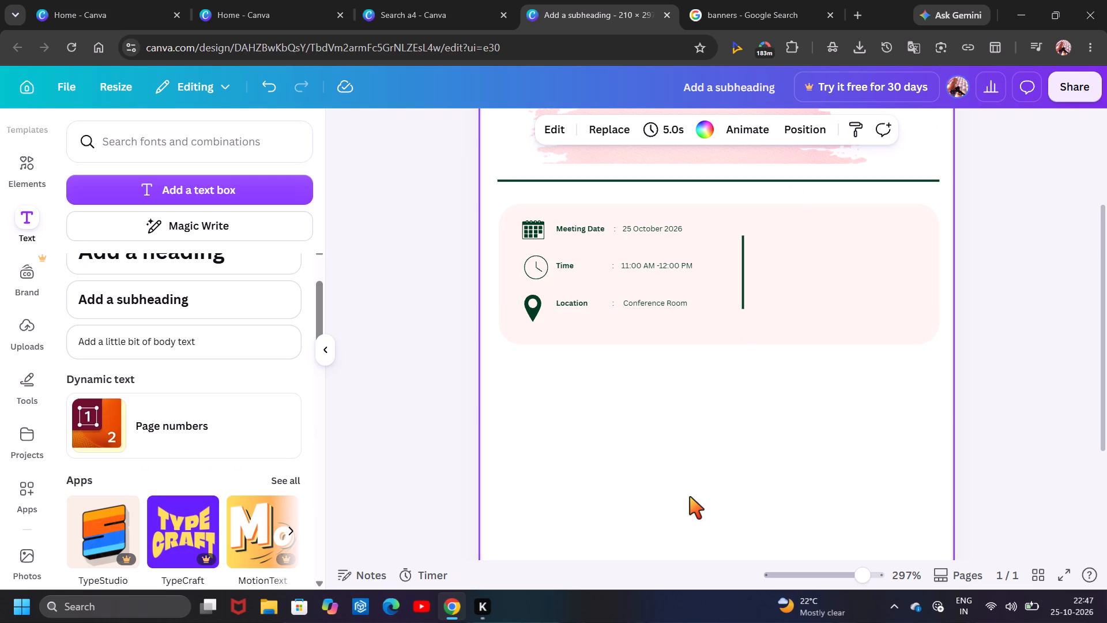
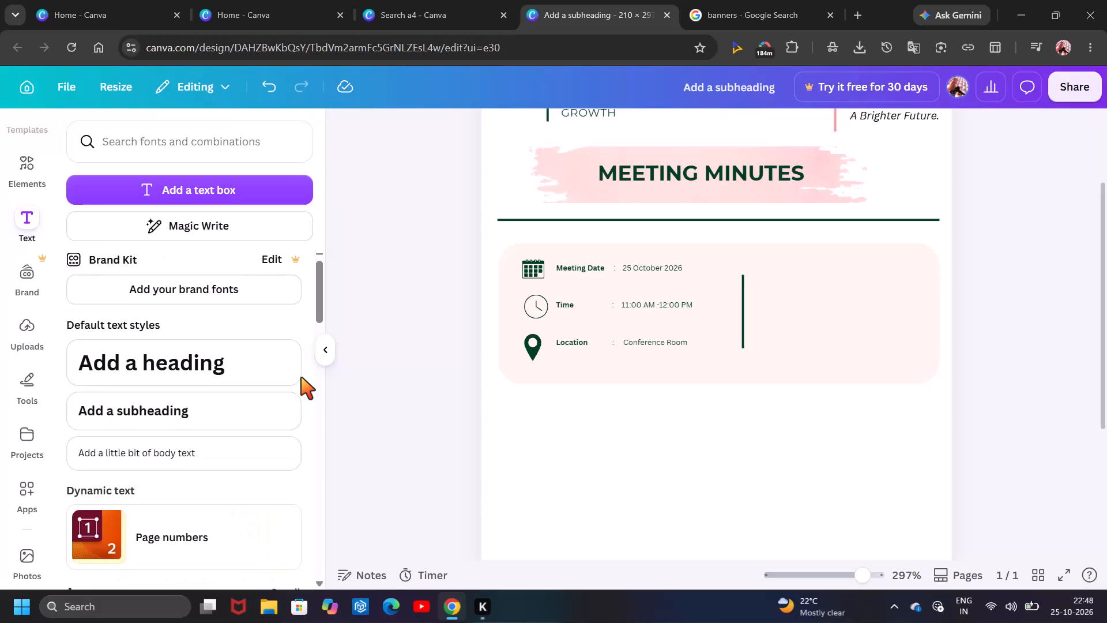
# Add a body text box to the page and replace its placeholder text with "Prepare".
pyautogui.scroll(1, 301, 377)
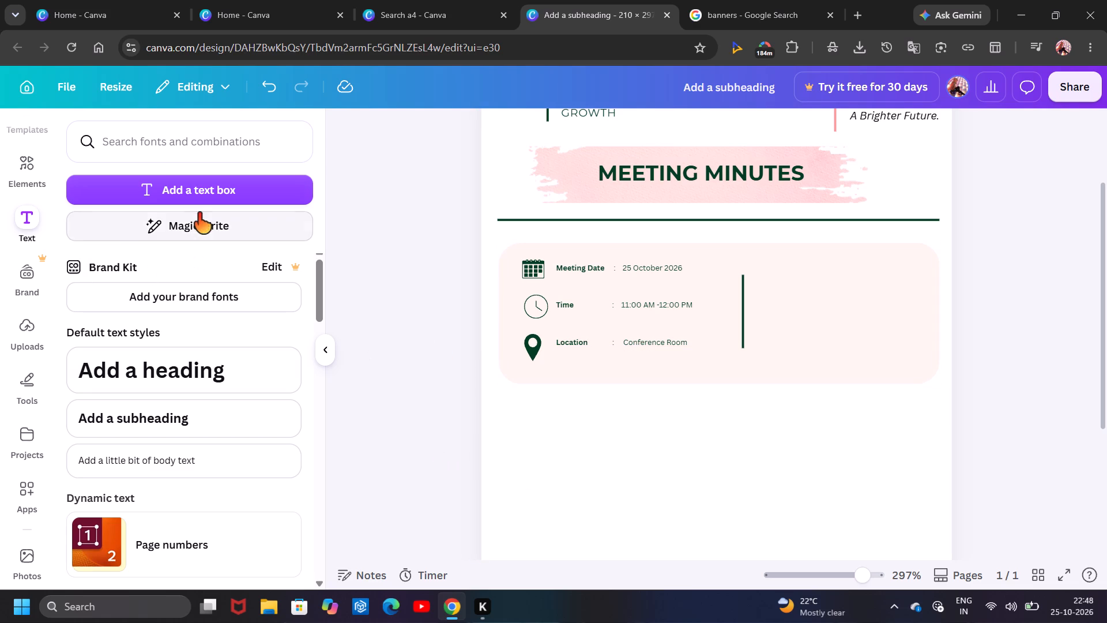
pyautogui.scroll(-1, 216, 316)
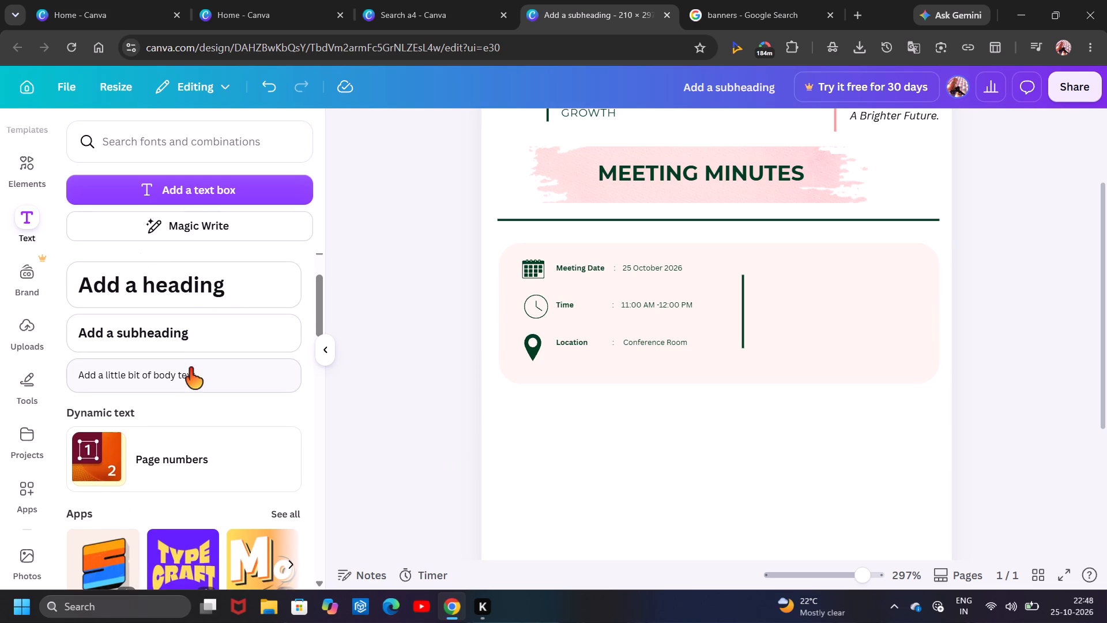
pyautogui.click(190, 374)
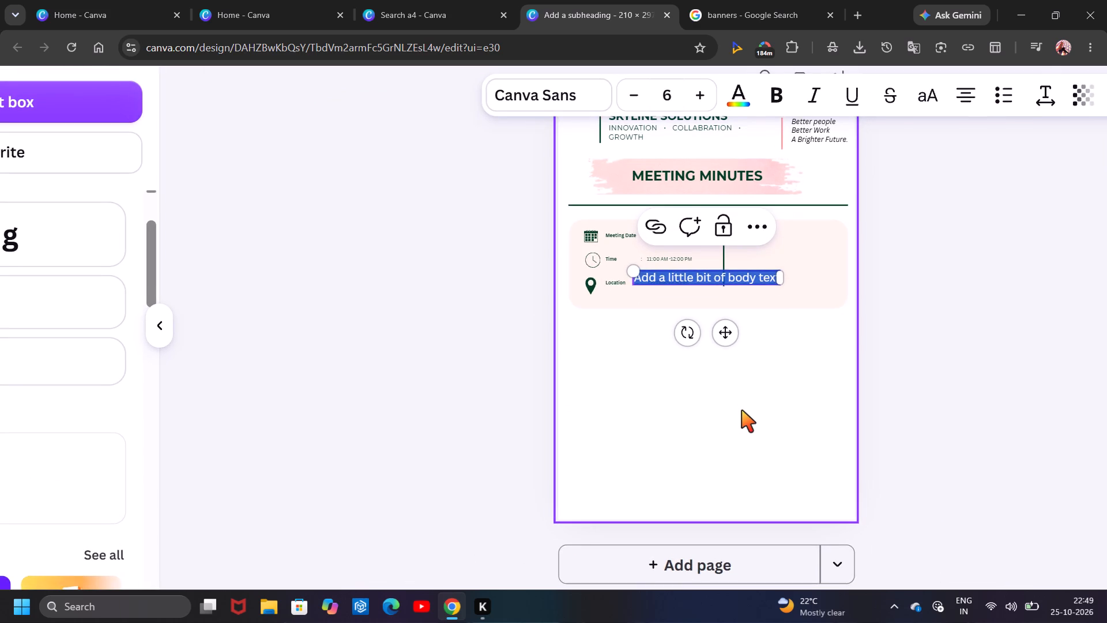
pyautogui.scroll(2, 741, 410)
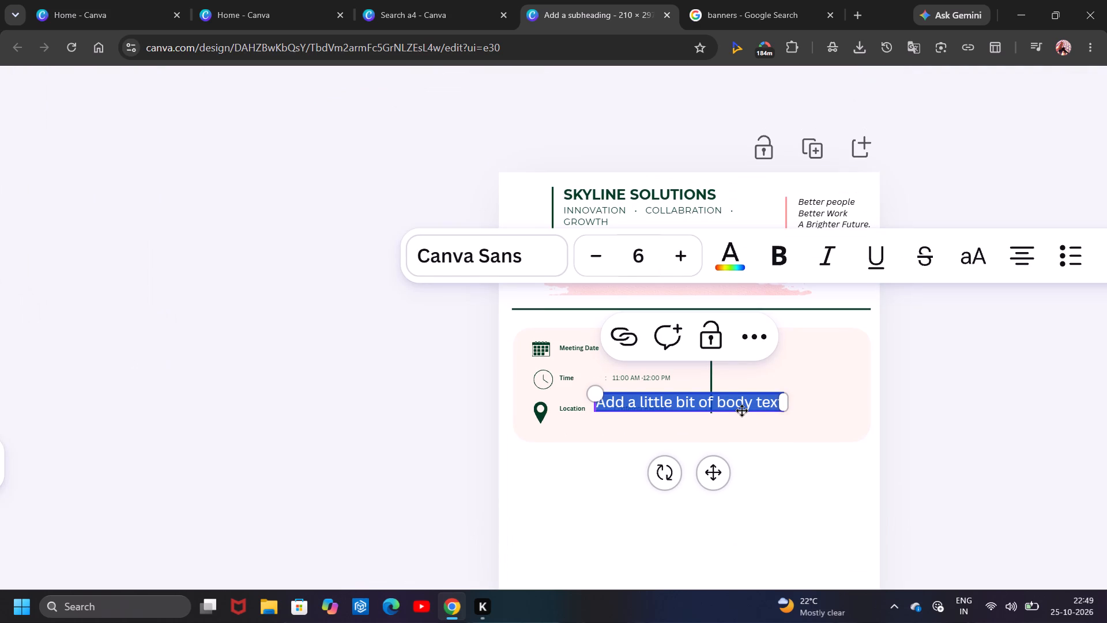
pyautogui.press('BackSpace')
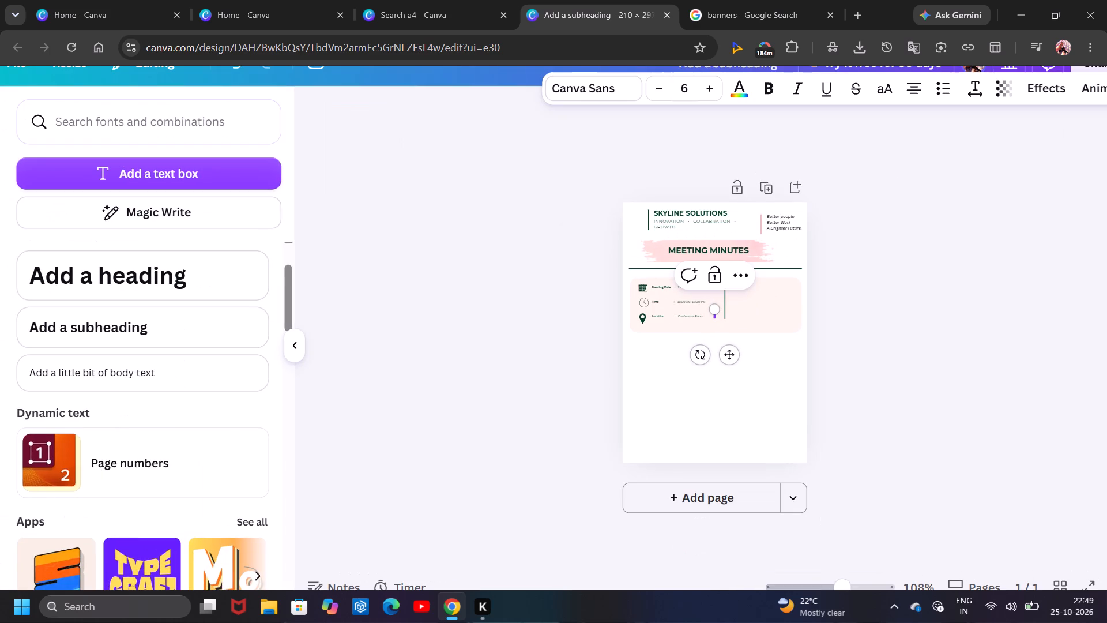
pyautogui.scroll(1, 741, 410)
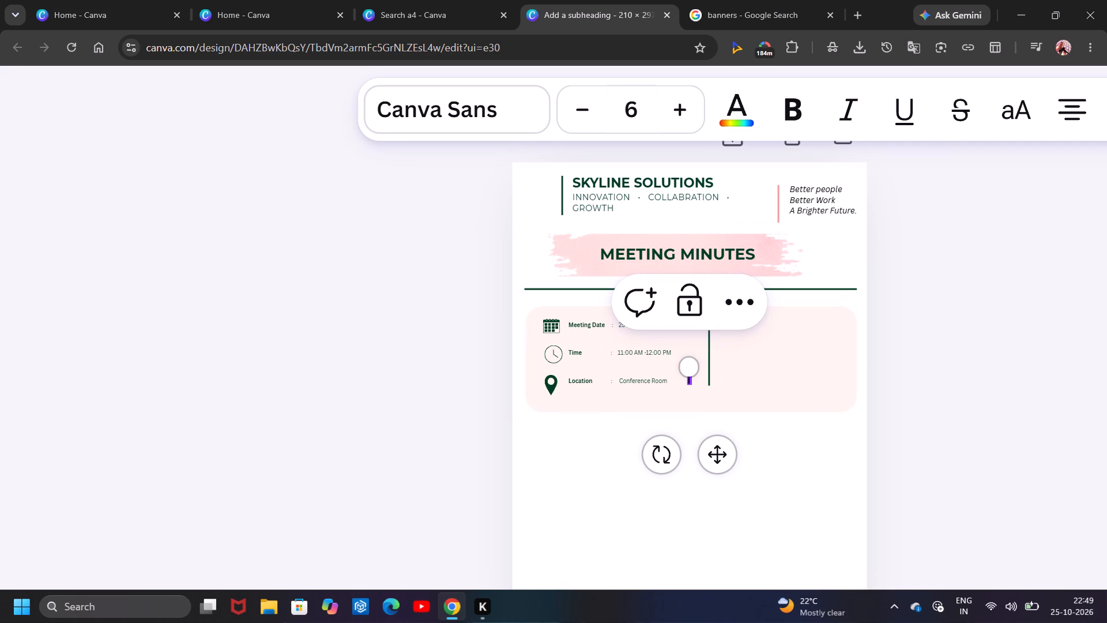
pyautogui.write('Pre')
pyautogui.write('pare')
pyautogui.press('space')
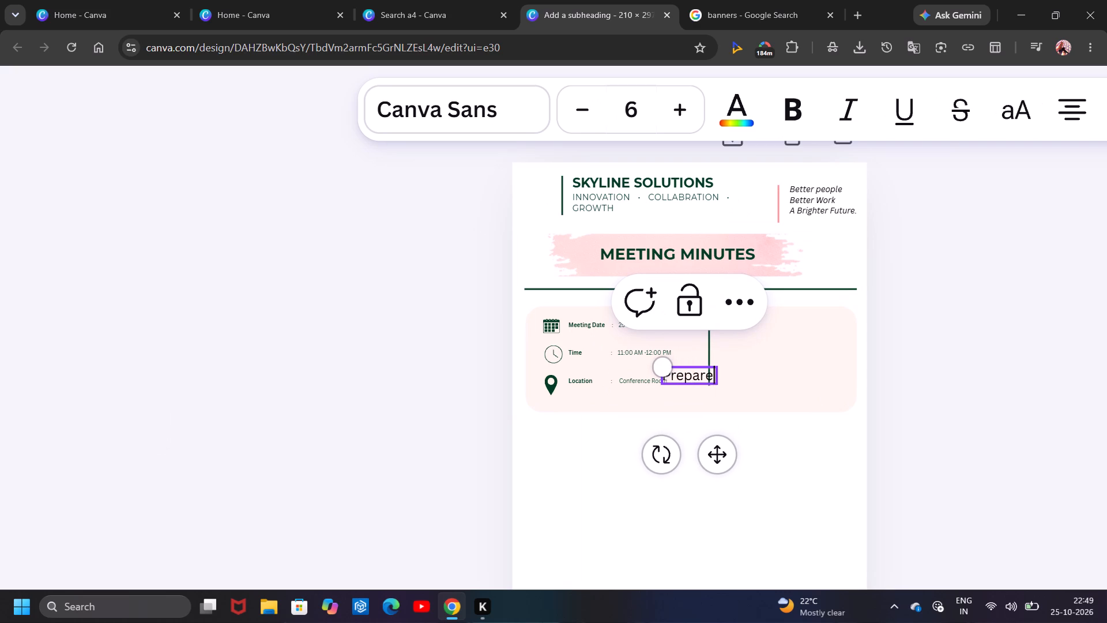
# Move the new text box off the meeting details panel into the blank area just below it.
pyautogui.click(709, 468)
pyautogui.moveTo(709, 468); pyautogui.dragTo(622, 541)
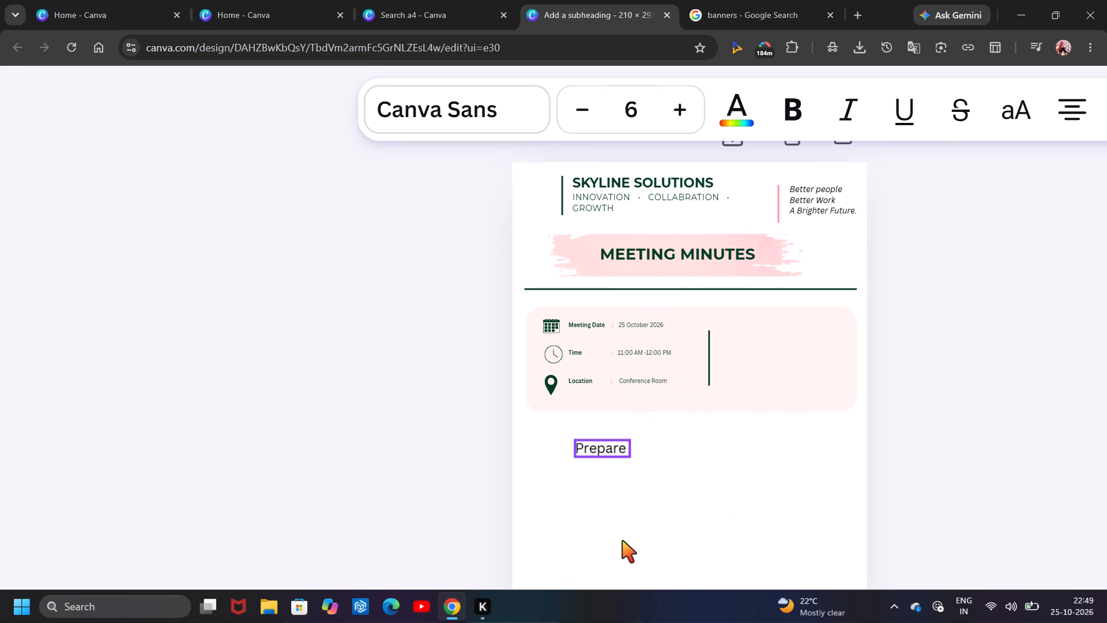
pyautogui.moveTo(622, 541); pyautogui.dragTo(622, 541)
# Complete the line as "Prepared by :" with spacing around the colon, followed by the preparer's name.
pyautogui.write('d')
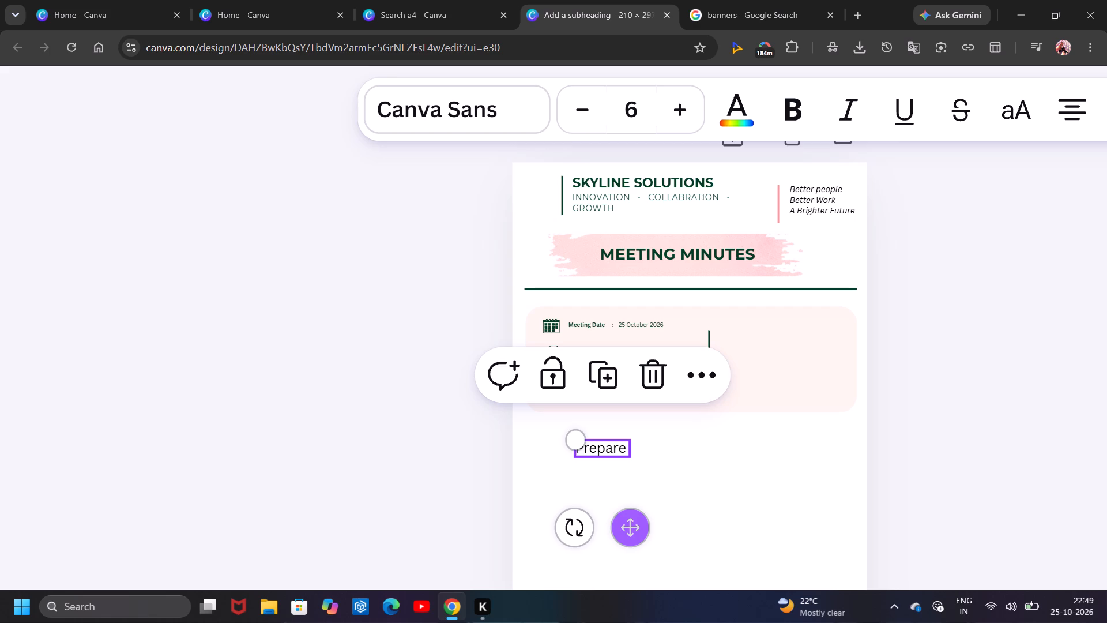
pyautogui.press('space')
pyautogui.click(625, 443)
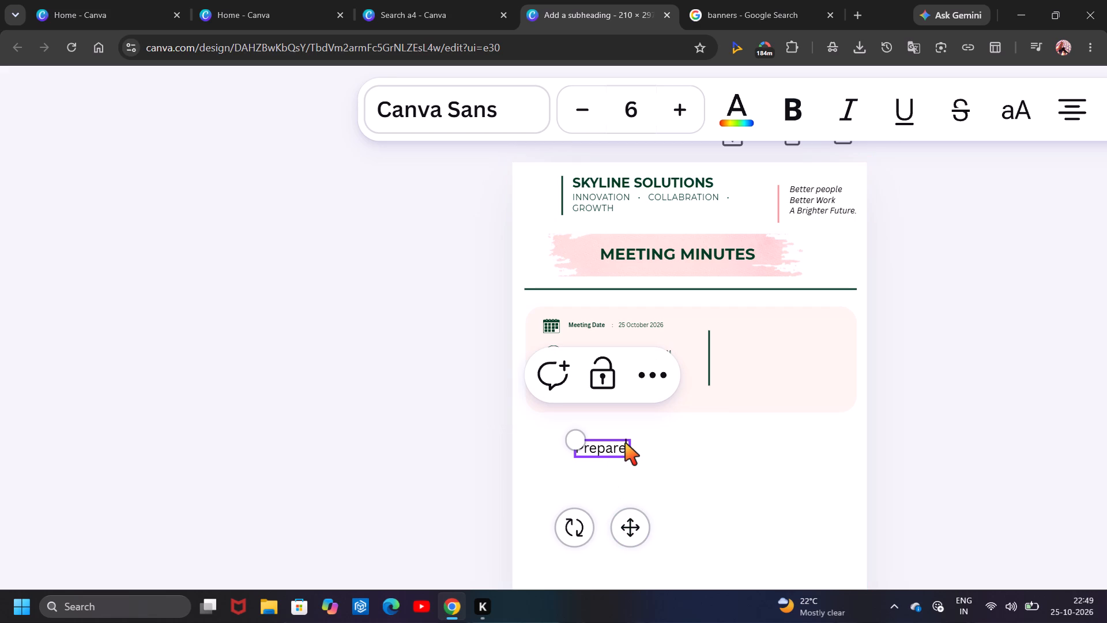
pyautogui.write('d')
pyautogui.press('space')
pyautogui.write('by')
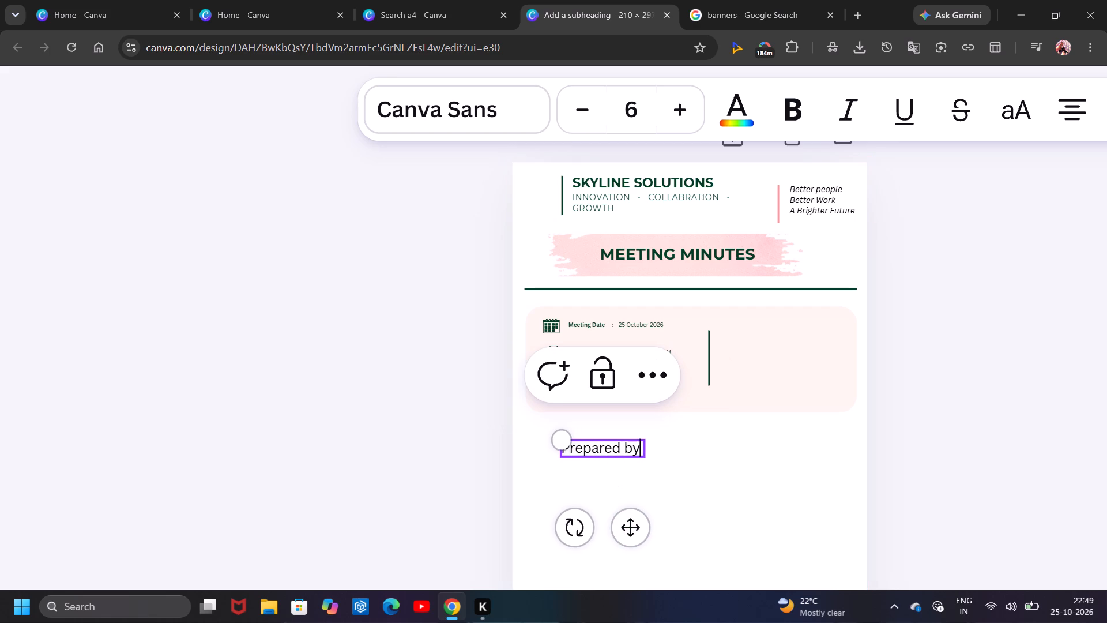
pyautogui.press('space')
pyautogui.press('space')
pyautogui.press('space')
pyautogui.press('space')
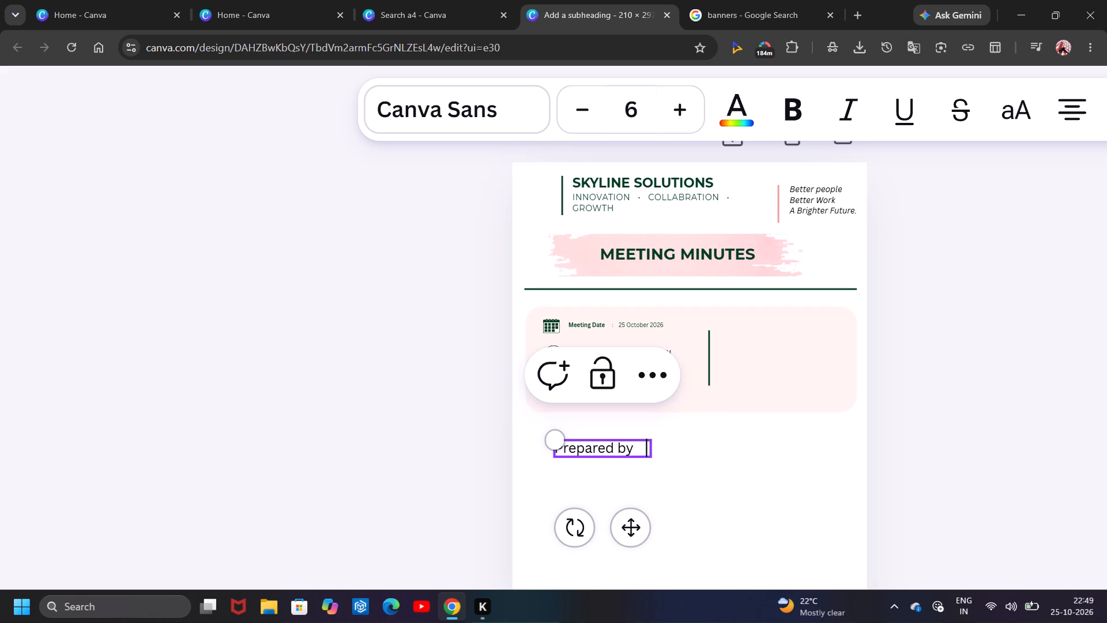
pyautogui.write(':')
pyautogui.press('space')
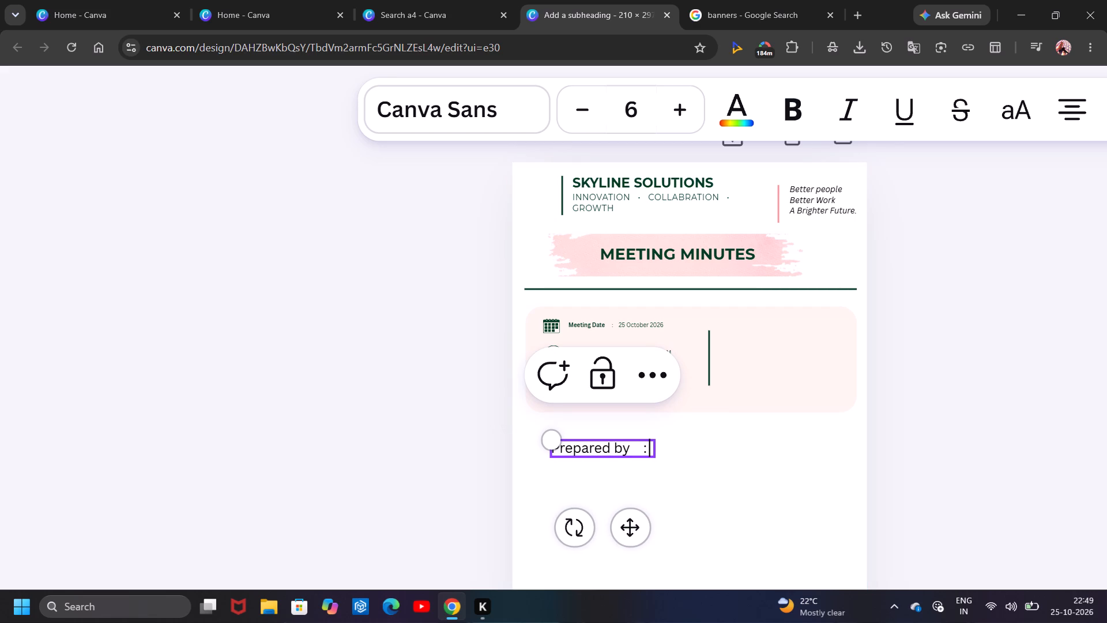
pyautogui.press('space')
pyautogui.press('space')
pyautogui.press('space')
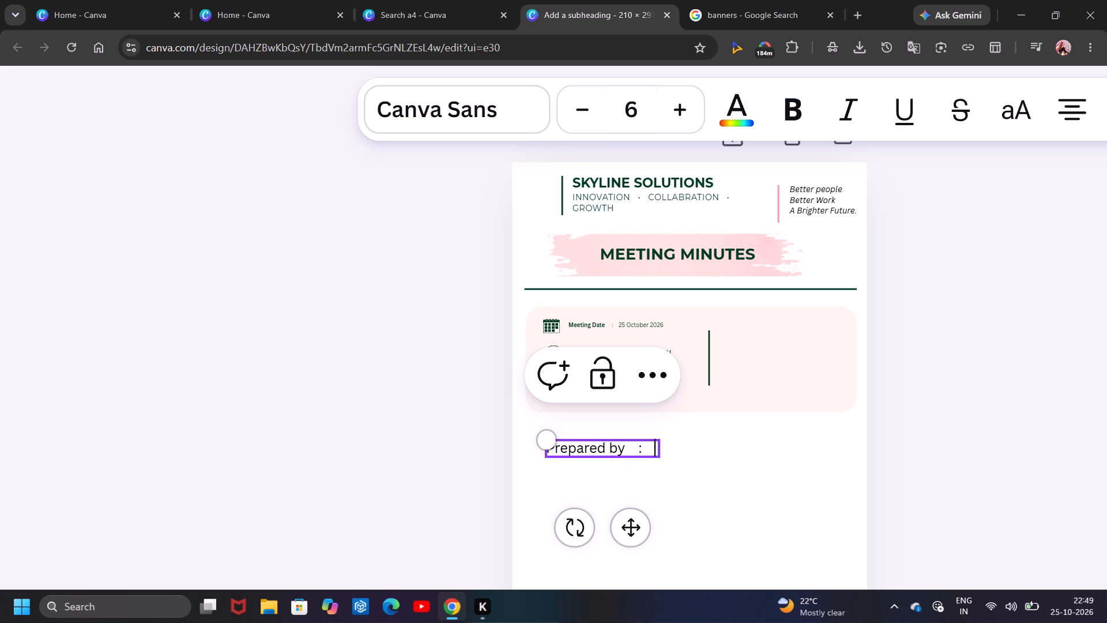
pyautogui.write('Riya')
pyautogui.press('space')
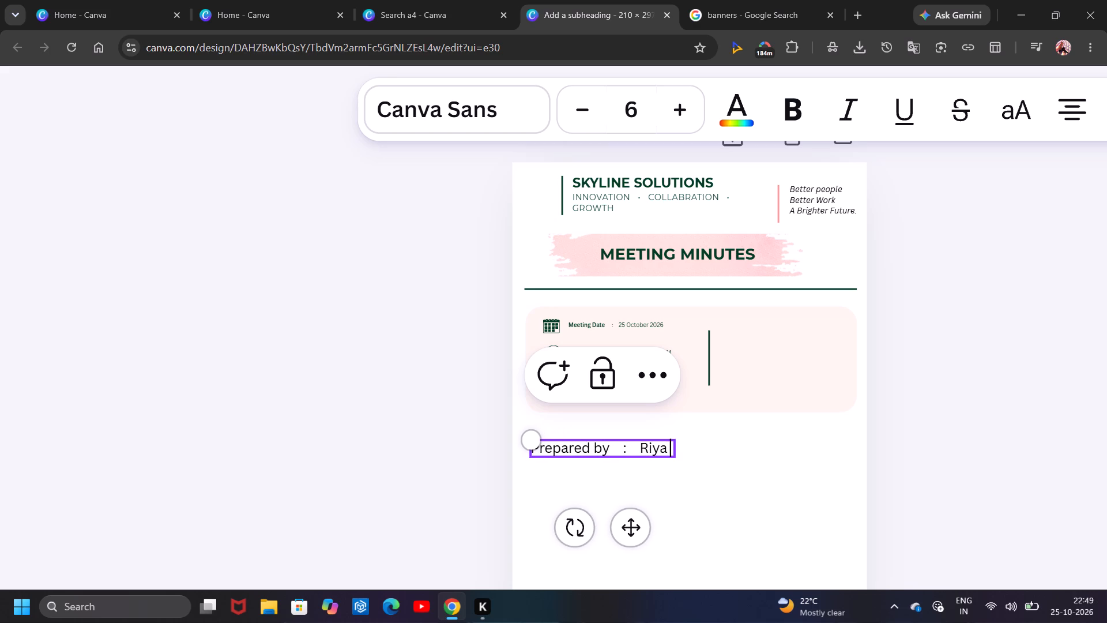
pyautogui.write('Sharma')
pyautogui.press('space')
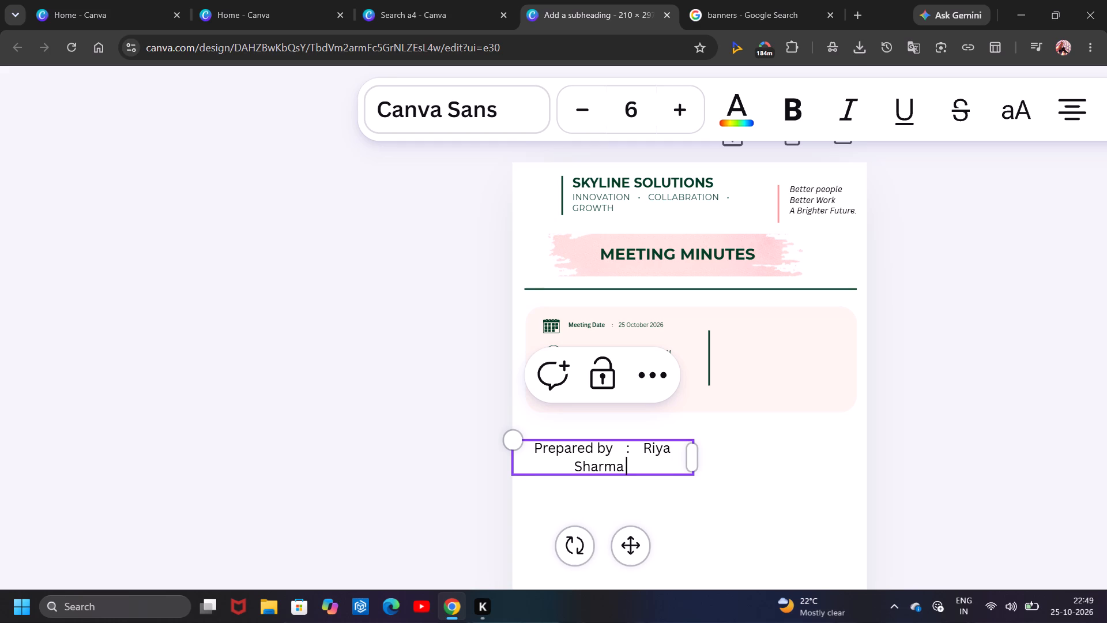
# Add a new line reading "Department : HR Department" beneath the Prepared by entry.
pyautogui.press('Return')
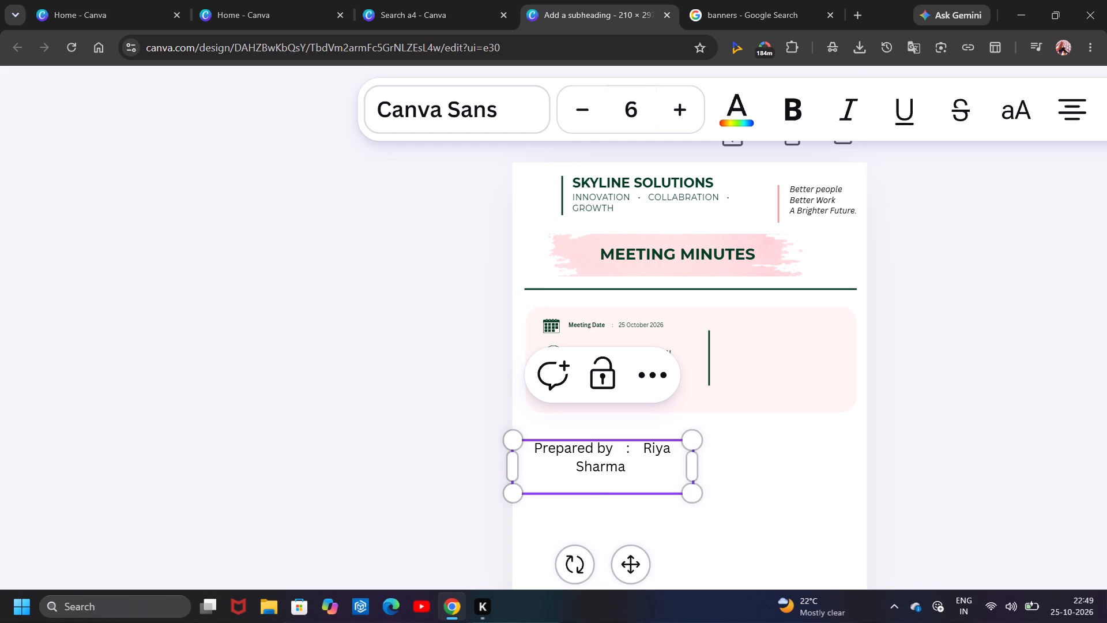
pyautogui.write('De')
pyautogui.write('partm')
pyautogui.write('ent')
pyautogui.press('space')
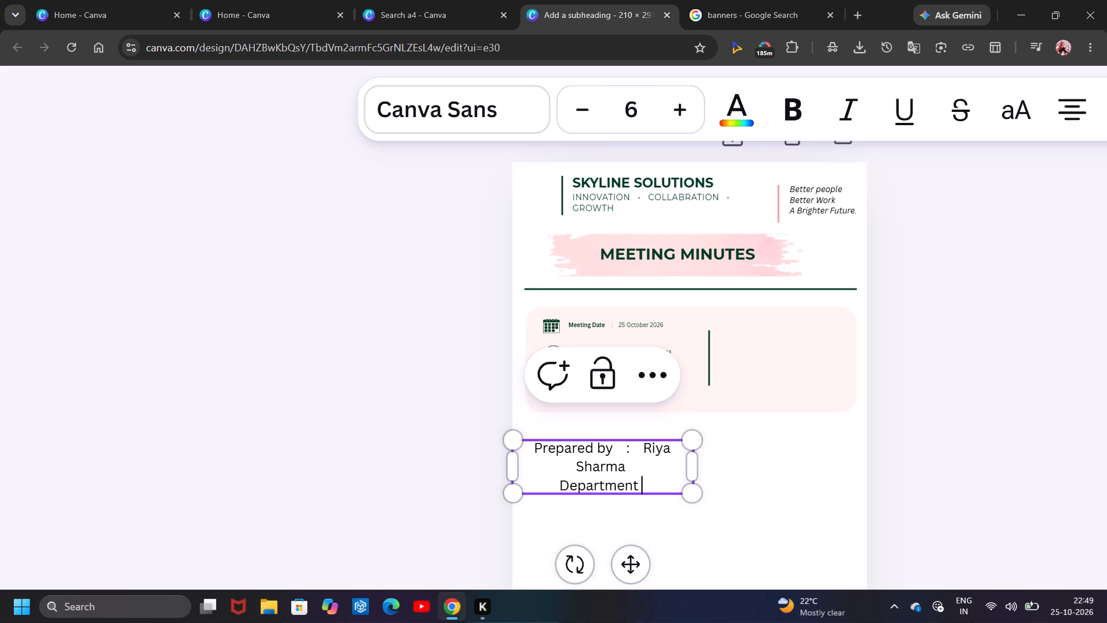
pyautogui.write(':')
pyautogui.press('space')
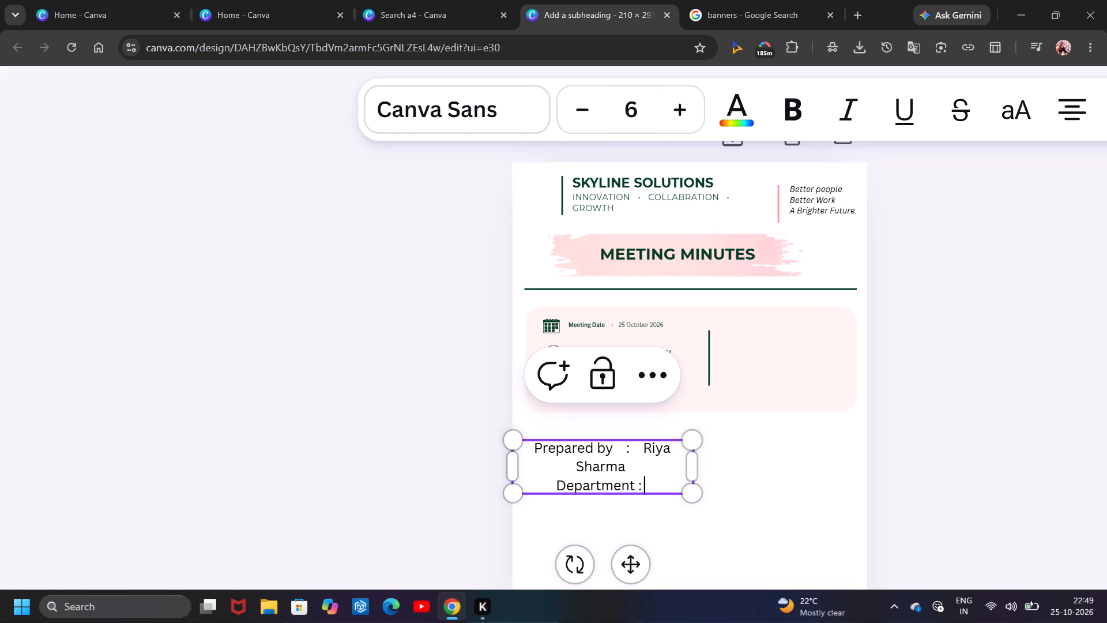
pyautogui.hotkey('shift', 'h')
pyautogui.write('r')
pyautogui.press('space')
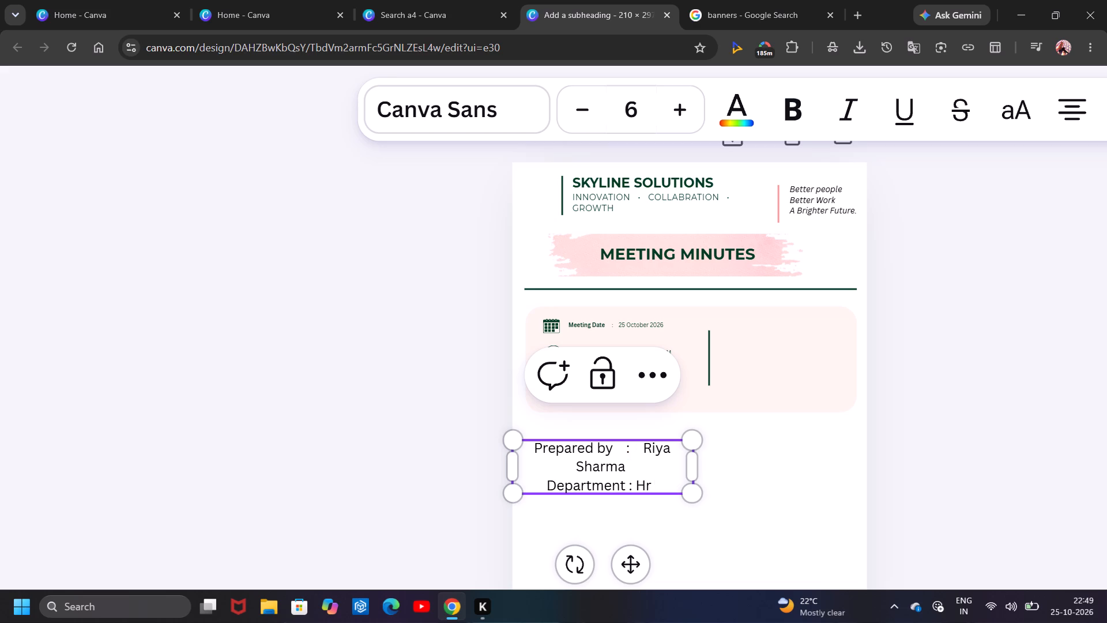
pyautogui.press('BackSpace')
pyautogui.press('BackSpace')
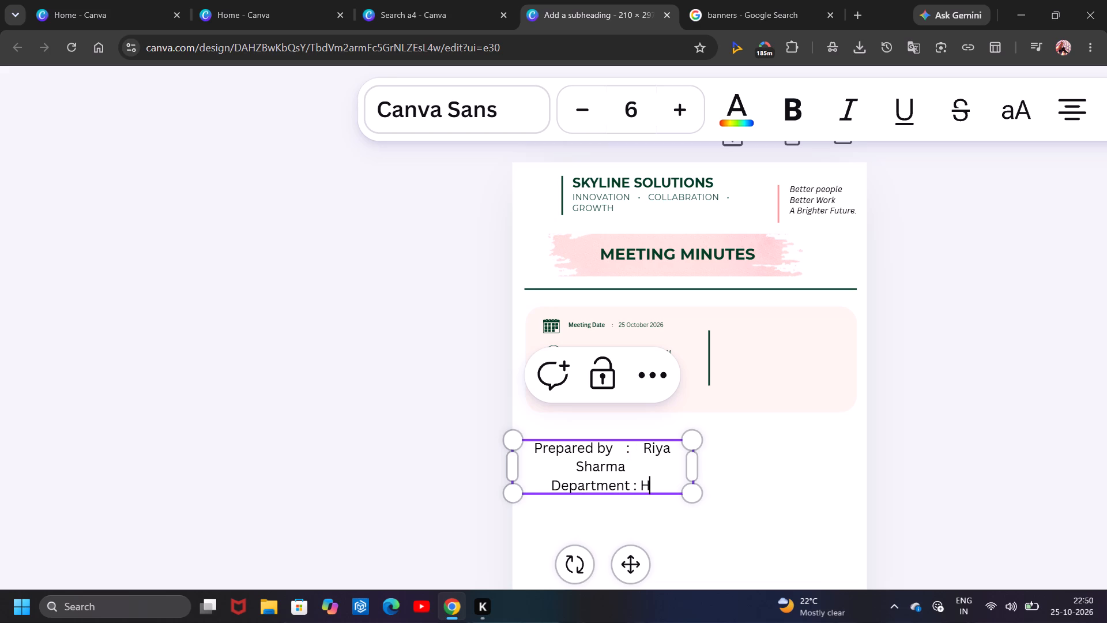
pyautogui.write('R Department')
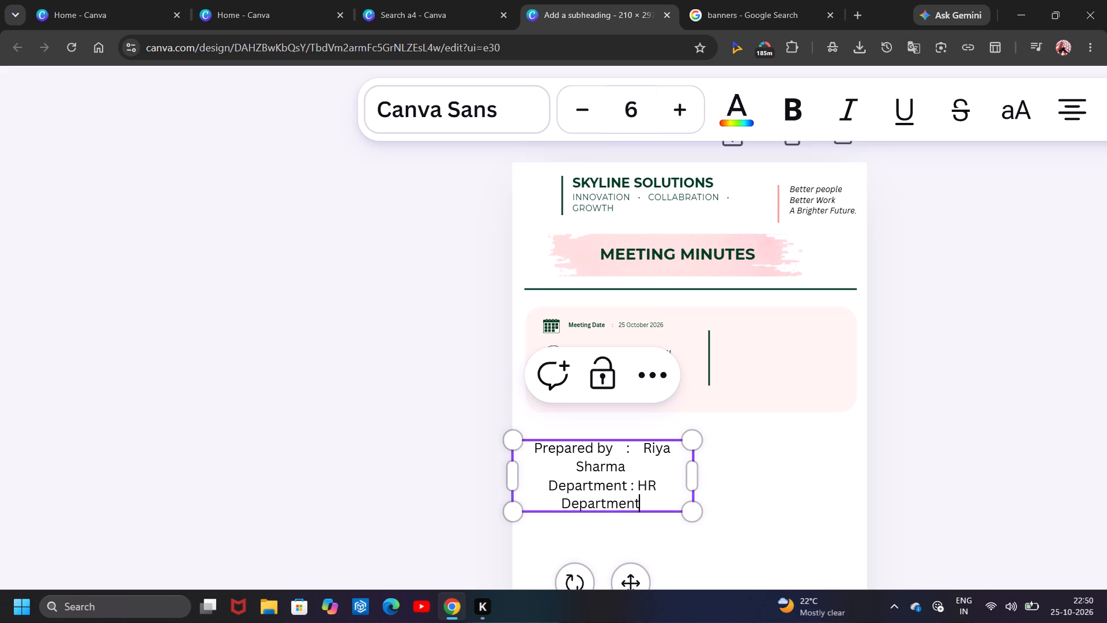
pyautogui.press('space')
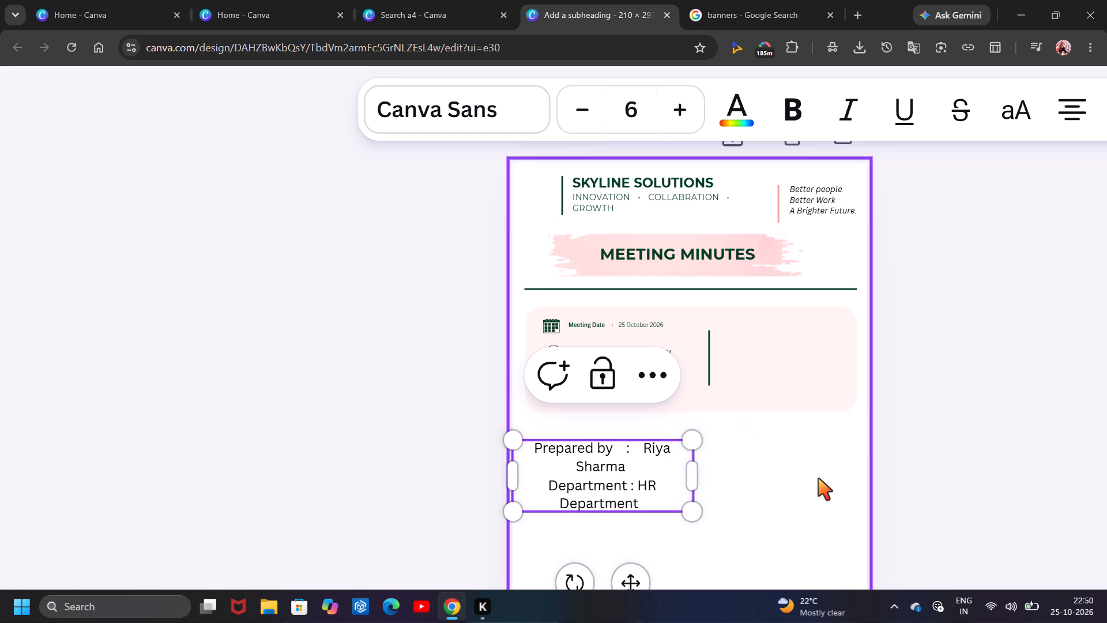
pyautogui.click(818, 478)
# Widen the text box so the Prepared by and Department entries each fit on a single line.
pyautogui.click(621, 471)
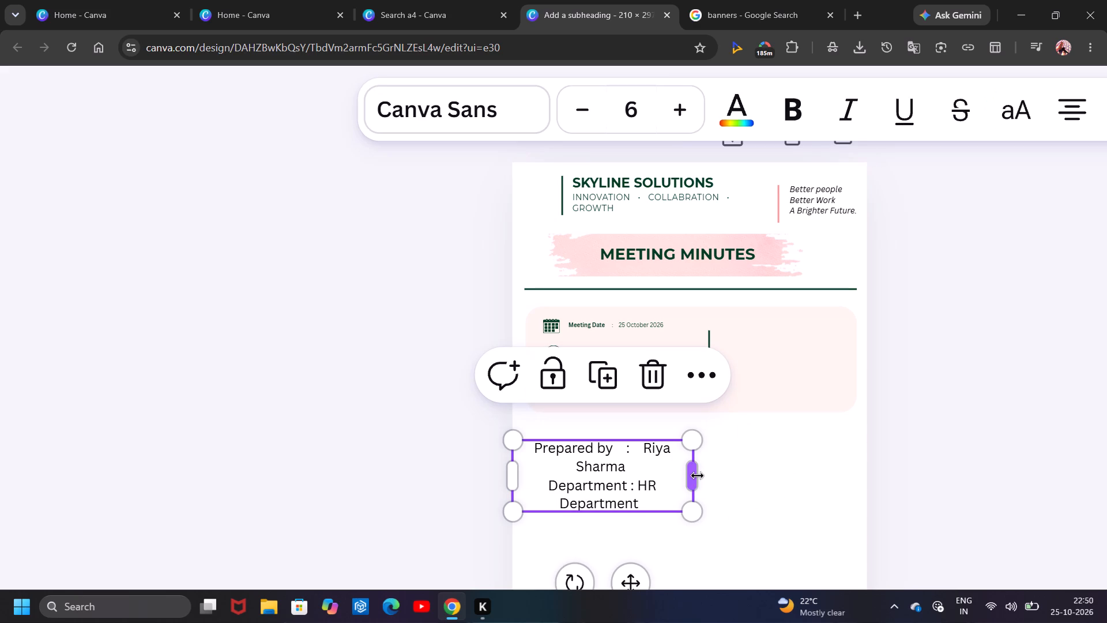
pyautogui.moveTo(697, 475); pyautogui.dragTo(761, 464)
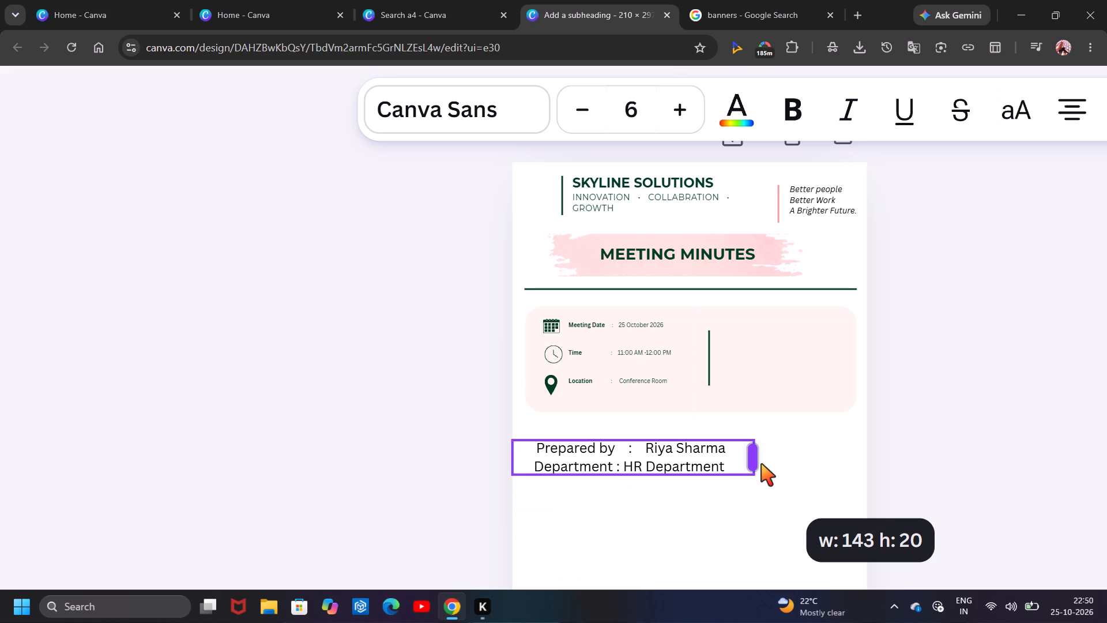
pyautogui.moveTo(761, 464); pyautogui.dragTo(773, 460)
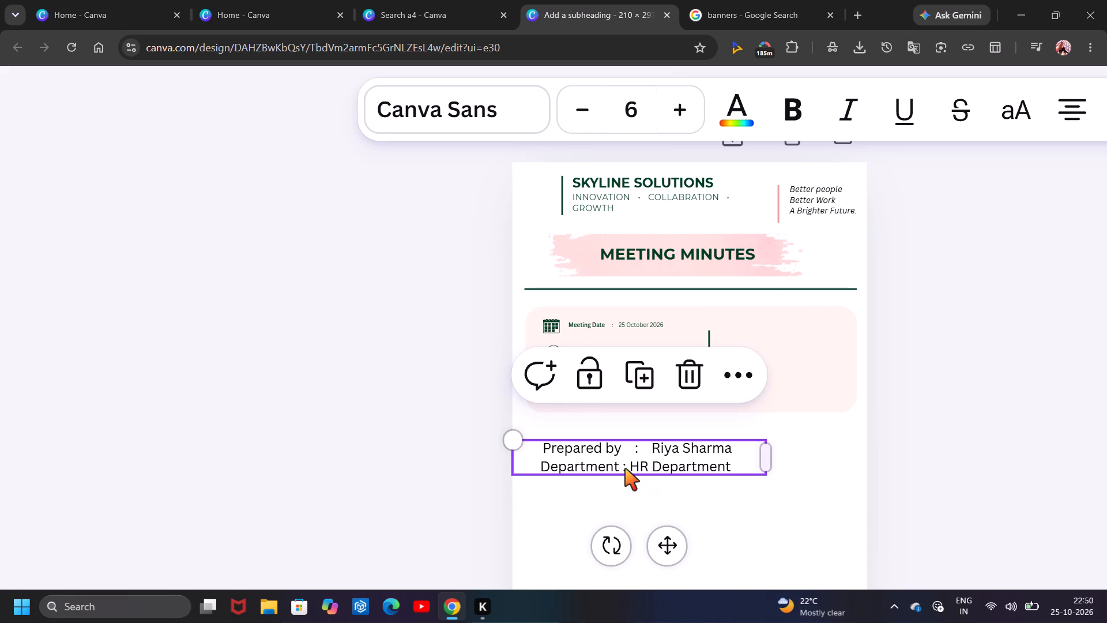
# Add spaces in the Department line so its label and colon align with the Prepared by line above.
pyautogui.click(623, 468)
pyautogui.press('space')
pyautogui.press('space')
pyautogui.press('space')
pyautogui.press('space')
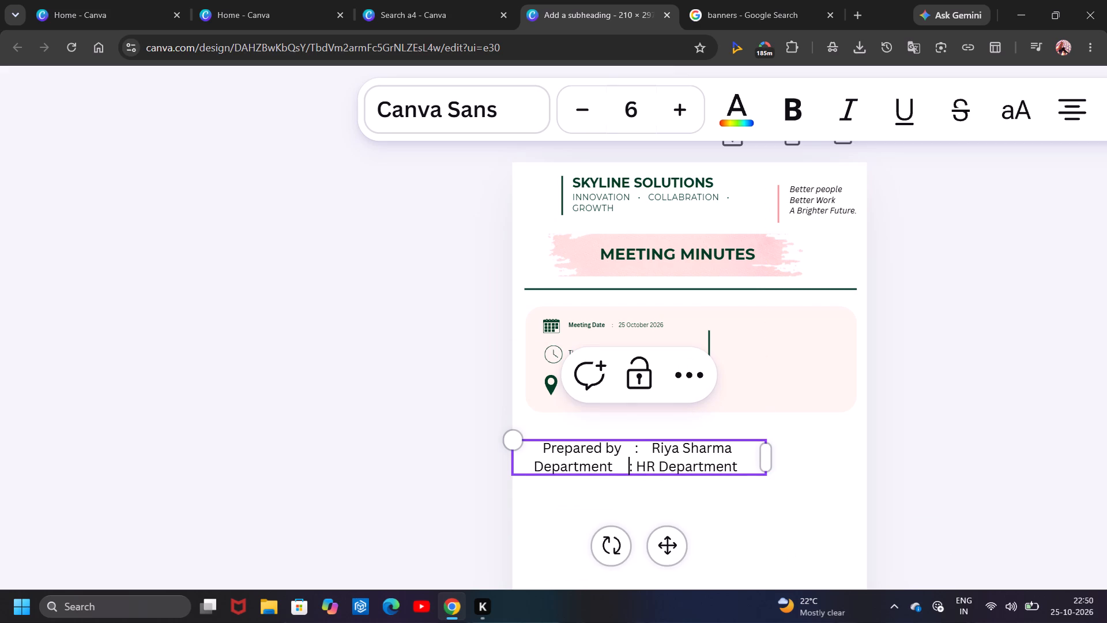
pyautogui.press('space')
pyautogui.press('space')
pyautogui.press('space')
pyautogui.press('space')
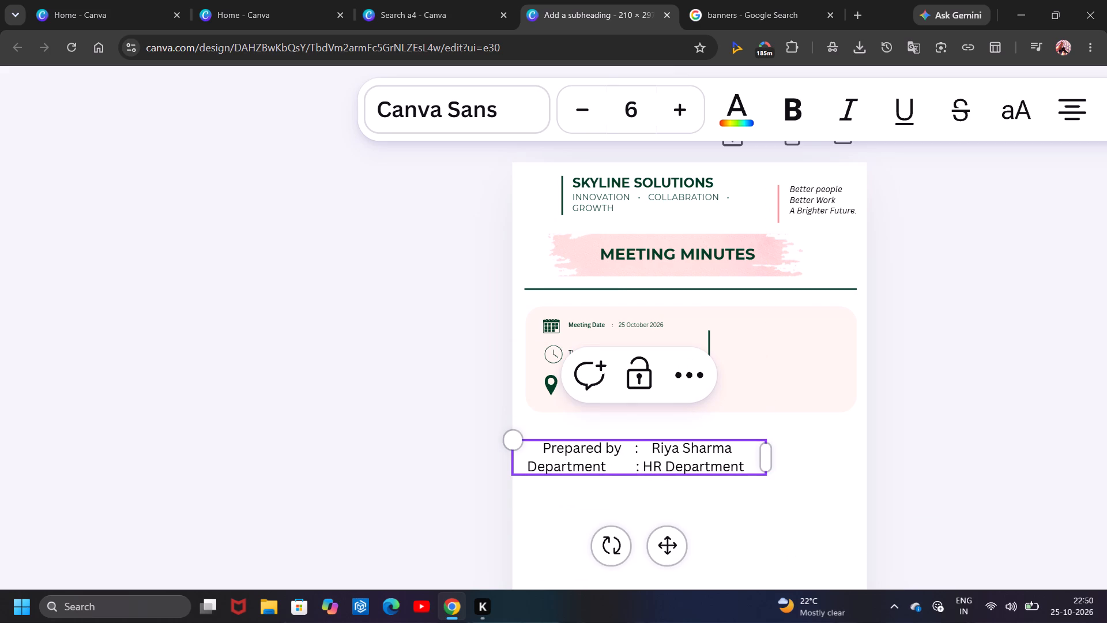
pyautogui.click(528, 466)
pyautogui.press('space')
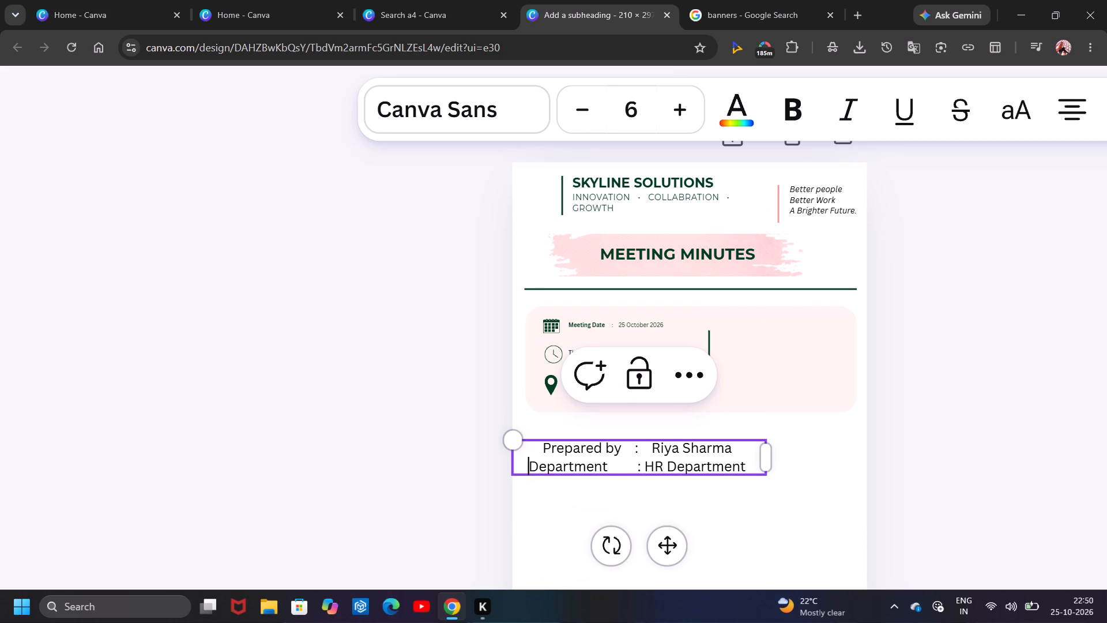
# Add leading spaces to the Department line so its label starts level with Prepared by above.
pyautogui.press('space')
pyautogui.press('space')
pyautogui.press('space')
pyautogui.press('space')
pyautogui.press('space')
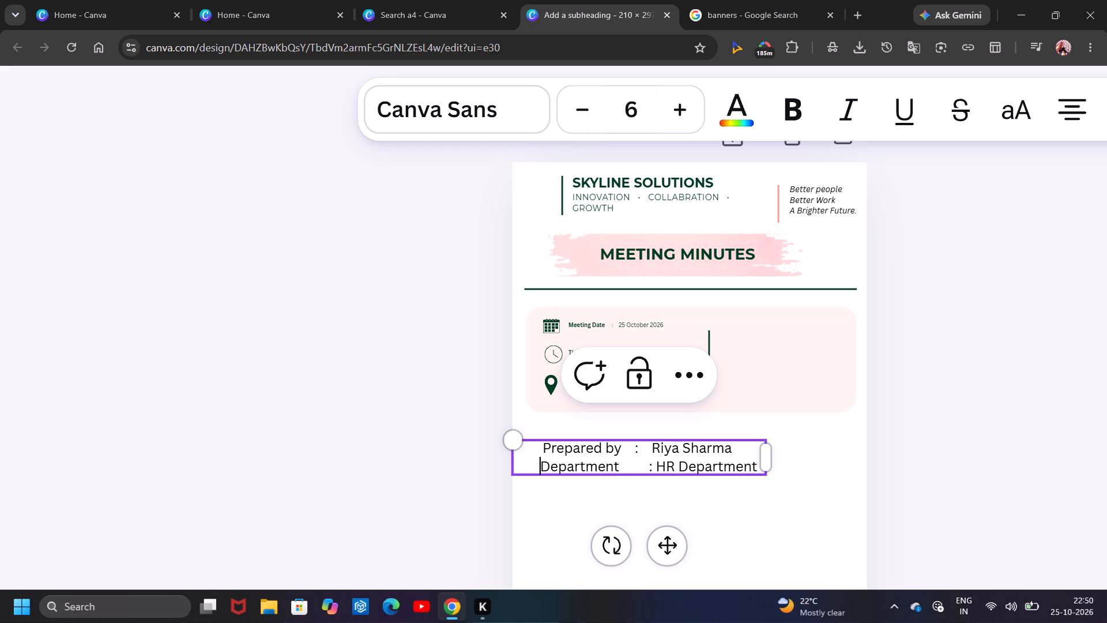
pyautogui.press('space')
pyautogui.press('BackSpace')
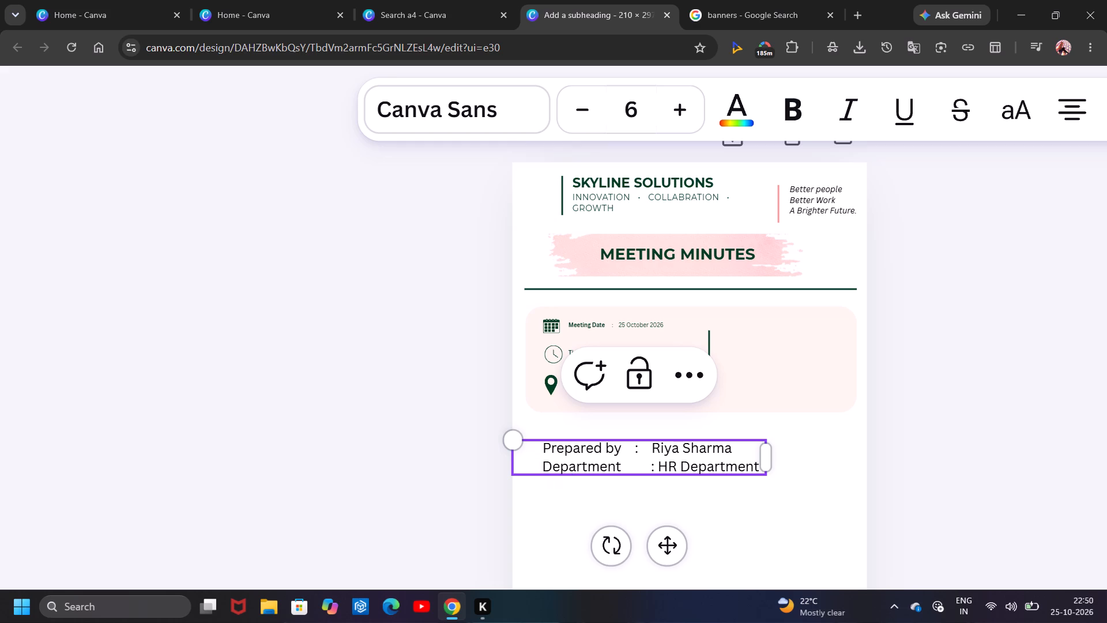
# Delete the whole Department line from the text box below the pink details panel, leaving only the Prepared by line.
pyautogui.click(652, 470)
pyautogui.press('Right')
pyautogui.press('BackSpace')
pyautogui.press('BackSpace')
pyautogui.press('BackSpace')
pyautogui.press('BackSpace')
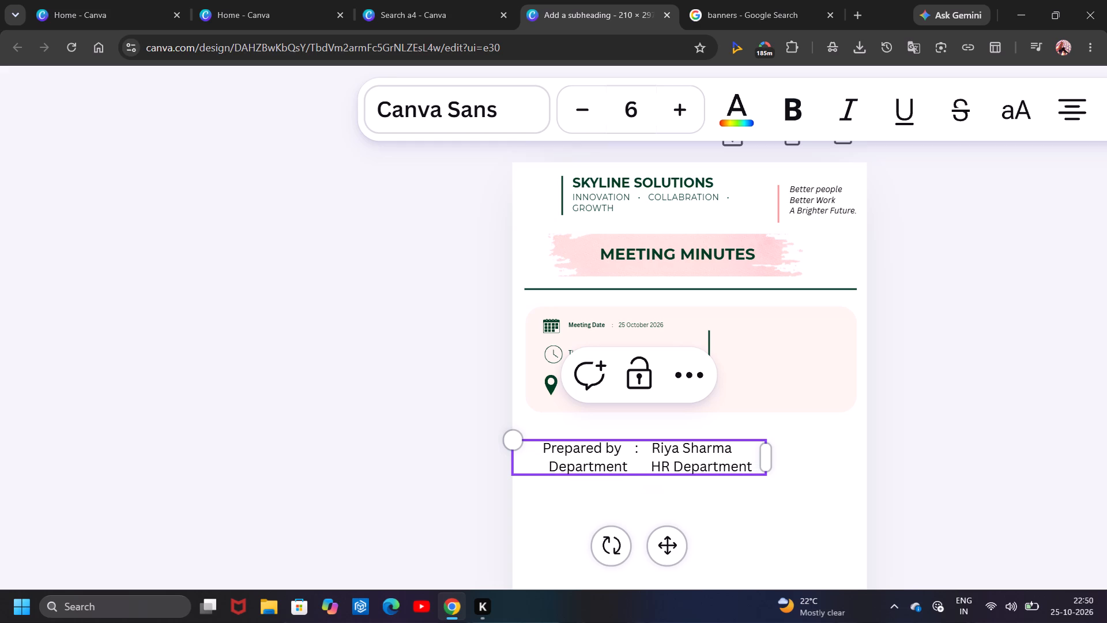
pyautogui.press('BackSpace')
pyautogui.press('BackSpace')
pyautogui.press('BackSpace')
pyautogui.press('BackSpace')
pyautogui.press('BackSpace')
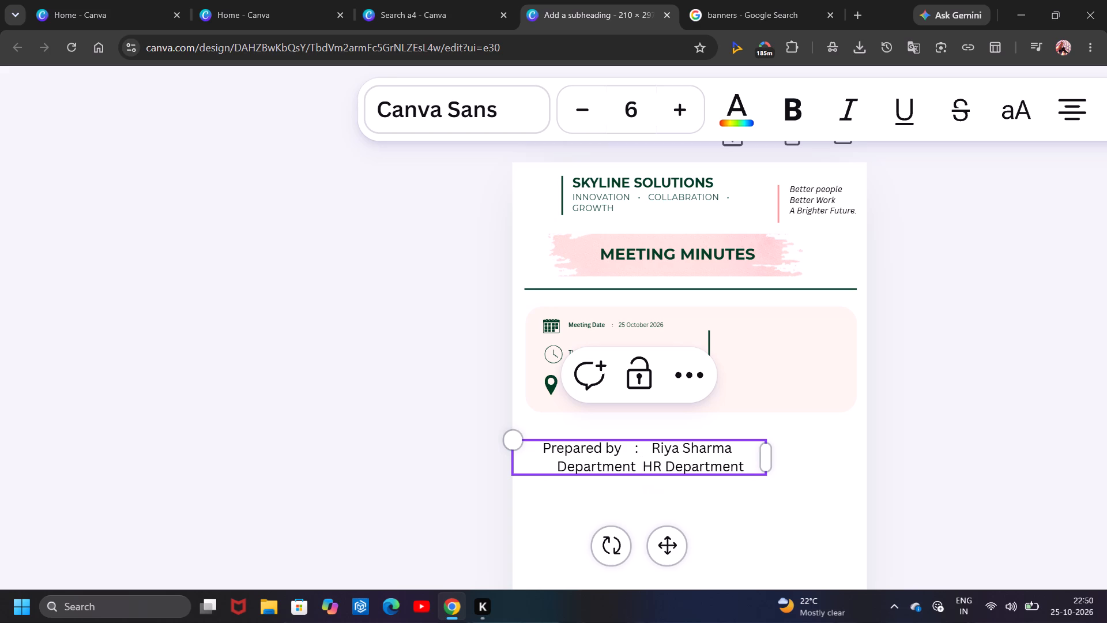
pyautogui.press('BackSpace')
pyautogui.press('BackSpace')
pyautogui.press('BackSpace')
pyautogui.press('BackSpace')
pyautogui.press('BackSpace')
pyautogui.press('BackSpace')
pyautogui.press('BackSpace')
pyautogui.press('BackSpace')
pyautogui.press('BackSpace')
pyautogui.press('BackSpace')
pyautogui.press('BackSpace')
pyautogui.press('BackSpace')
pyautogui.press('BackSpace')
pyautogui.press('BackSpace')
pyautogui.press('BackSpace')
pyautogui.press('BackSpace')
pyautogui.press('BackSpace')
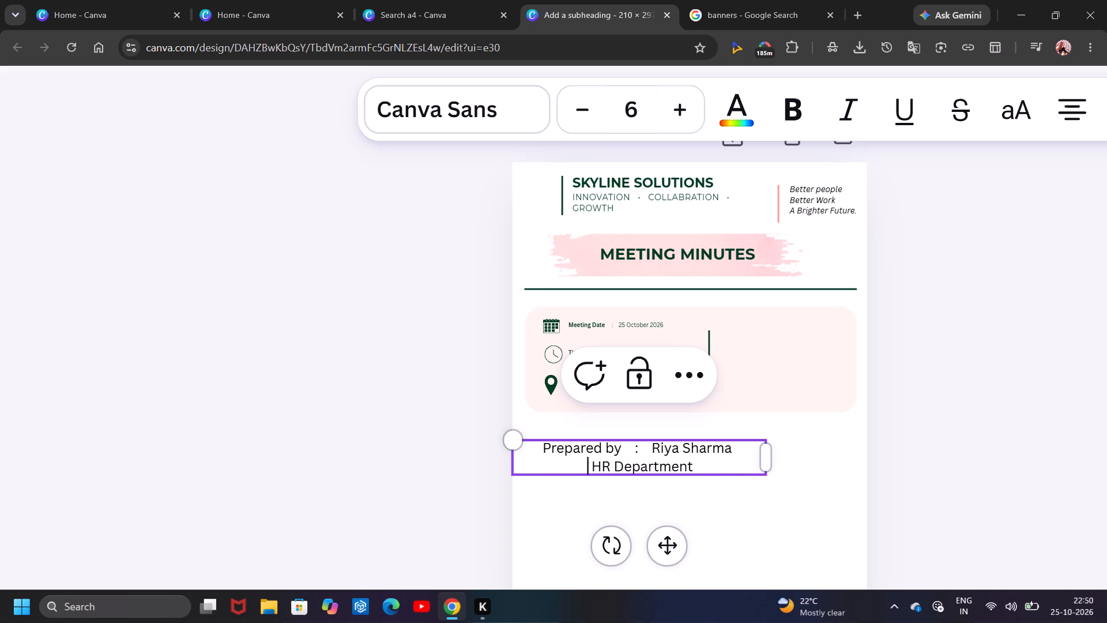
pyautogui.press('BackSpace')
pyautogui.click(686, 468)
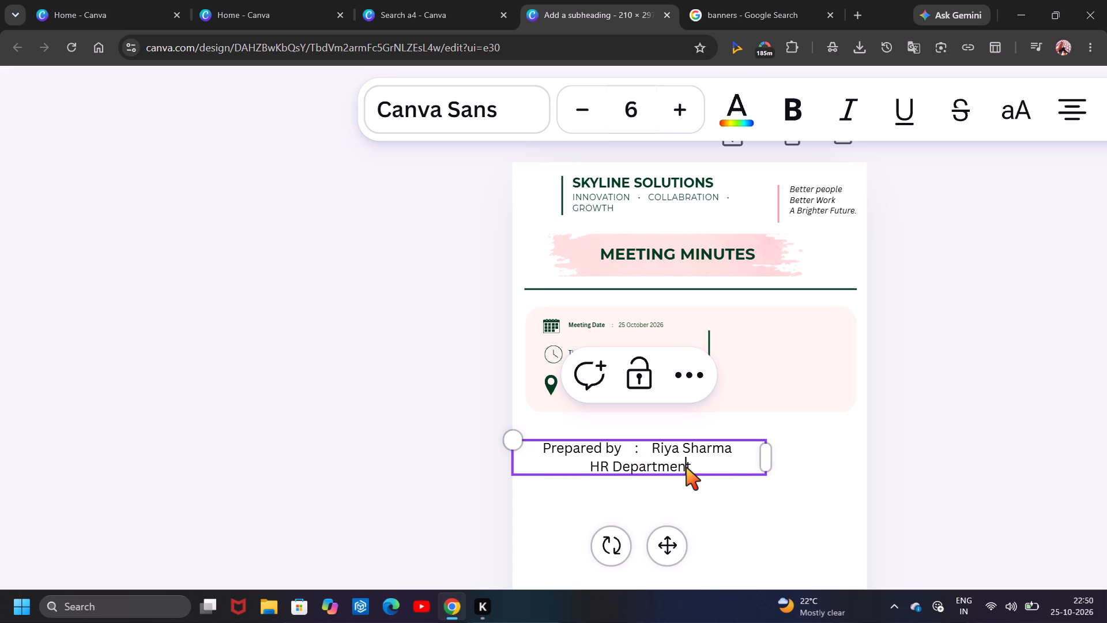
pyautogui.click(695, 468)
pyautogui.press('BackSpace')
pyautogui.press('BackSpace')
pyautogui.press('BackSpace')
pyautogui.press('BackSpace')
pyautogui.press('BackSpace')
pyautogui.press('BackSpace')
pyautogui.press('BackSpace')
pyautogui.press('BackSpace')
pyautogui.press('BackSpace')
pyautogui.press('BackSpace')
pyautogui.press('BackSpace')
pyautogui.press('BackSpace')
pyautogui.press('BackSpace')
pyautogui.press('BackSpace')
pyautogui.press('BackSpace')
pyautogui.press('BackSpace')
pyautogui.press('BackSpace')
pyautogui.press('BackSpace')
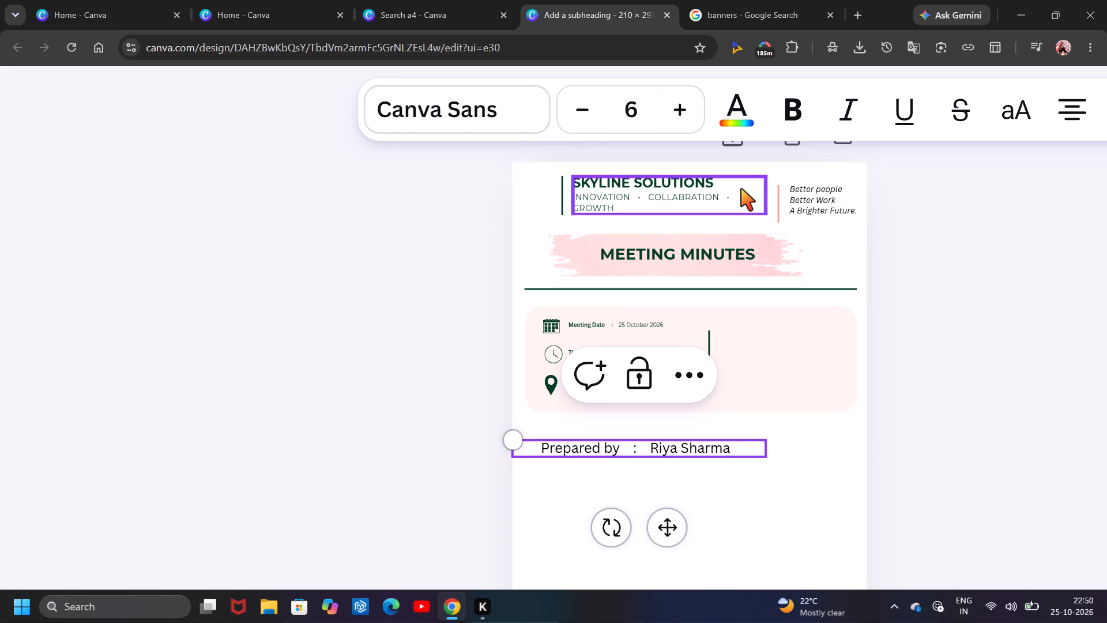
# Left-align the Prepared by text.
pyautogui.click(1080, 118)
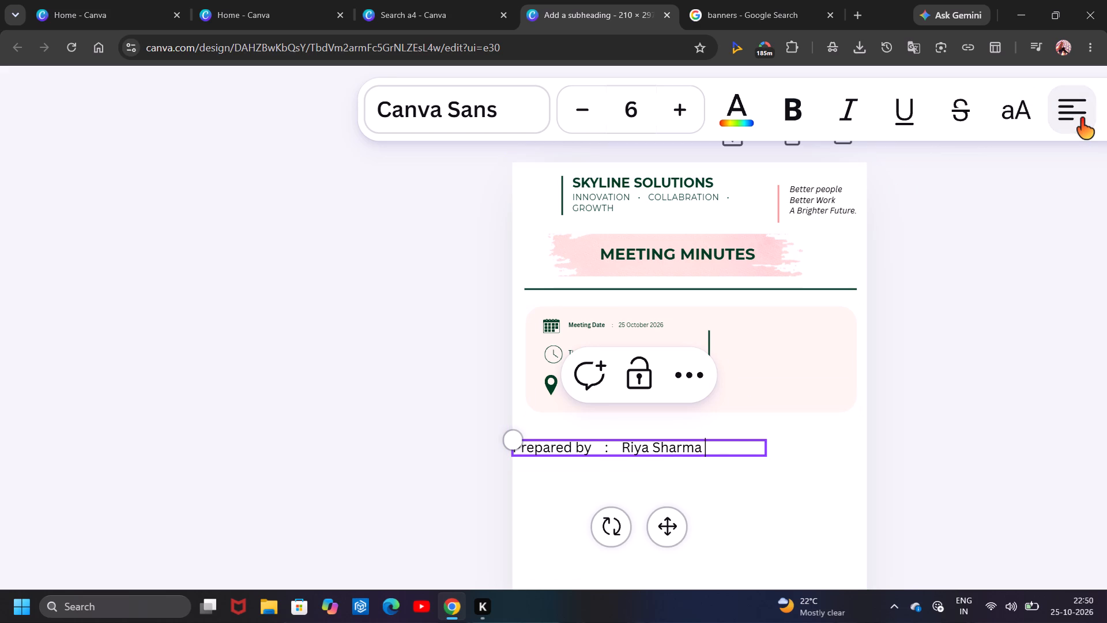
# Add a second line reading Department : HR Department, spaced so its colon and value align with the Prepared by line.
pyautogui.press('Return')
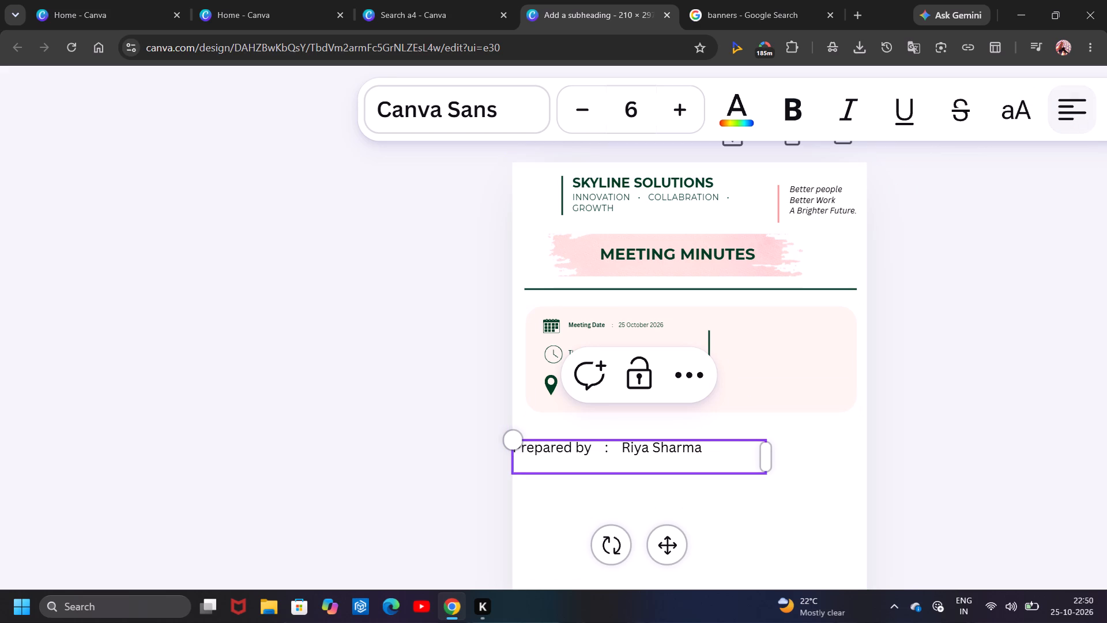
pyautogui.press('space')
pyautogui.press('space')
pyautogui.press('BackSpace')
pyautogui.press('BackSpace')
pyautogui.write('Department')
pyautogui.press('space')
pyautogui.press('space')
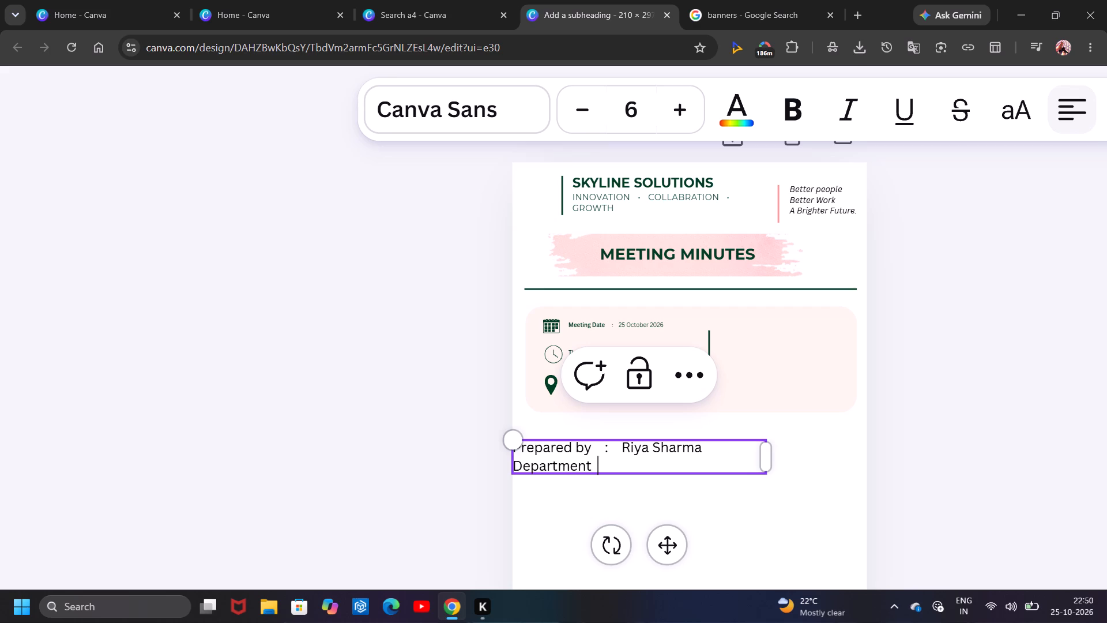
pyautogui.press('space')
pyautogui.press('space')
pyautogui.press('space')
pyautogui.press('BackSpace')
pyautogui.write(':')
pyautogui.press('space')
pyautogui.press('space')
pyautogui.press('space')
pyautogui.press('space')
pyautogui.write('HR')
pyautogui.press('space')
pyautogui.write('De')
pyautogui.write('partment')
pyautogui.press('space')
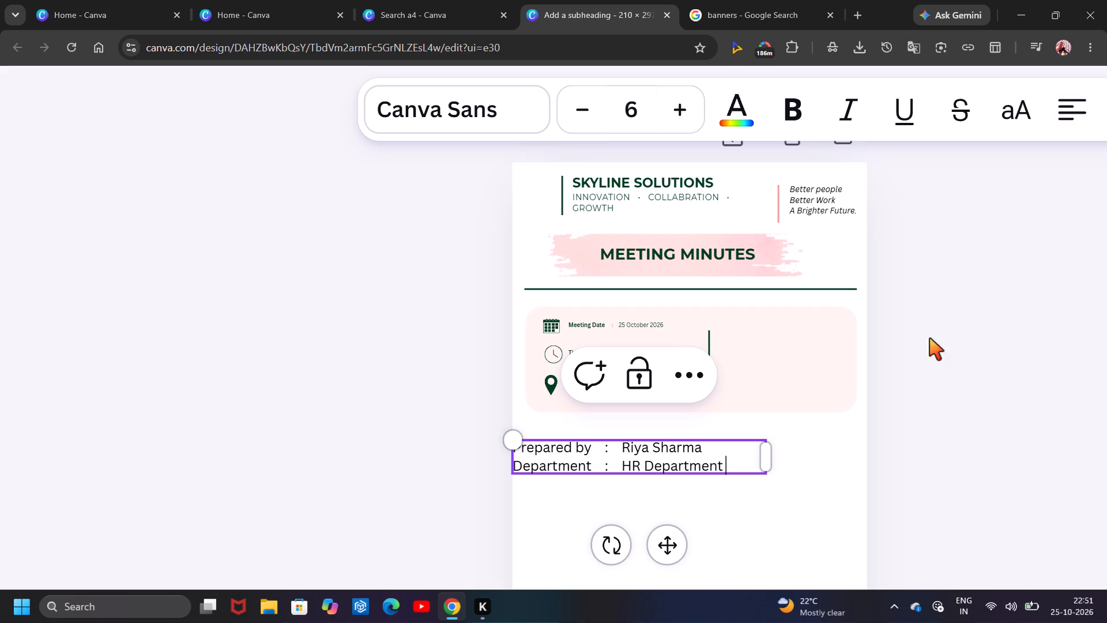
# Move the Prepared by text box slightly right and up so it sits within the page just below the details panel.
pyautogui.moveTo(675, 545); pyautogui.dragTo(711, 540)
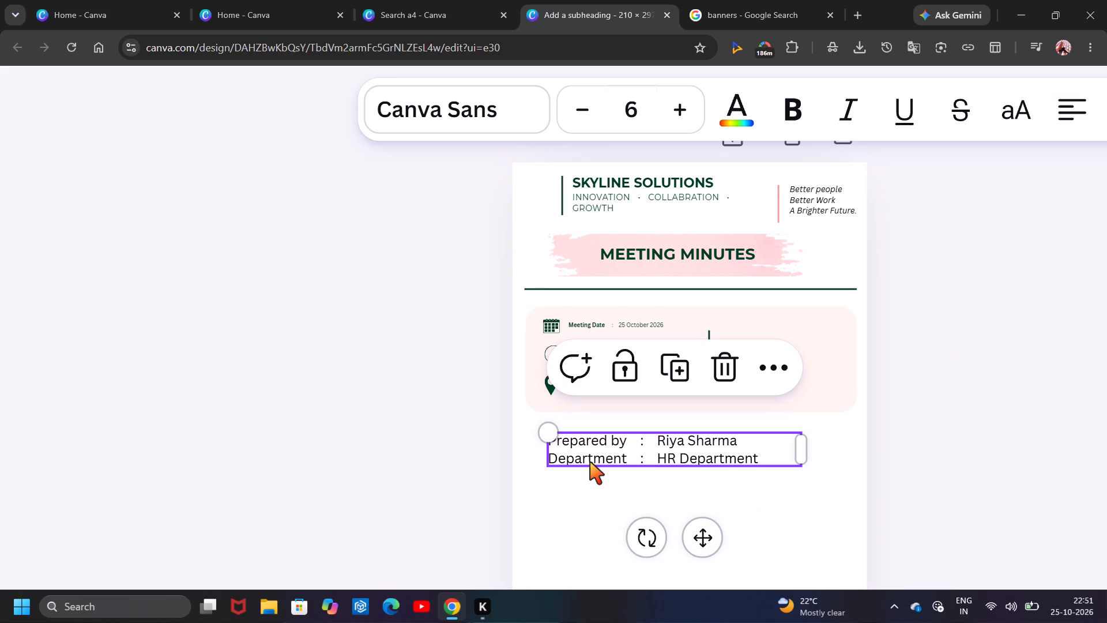
pyautogui.click(574, 448)
pyautogui.click(566, 443)
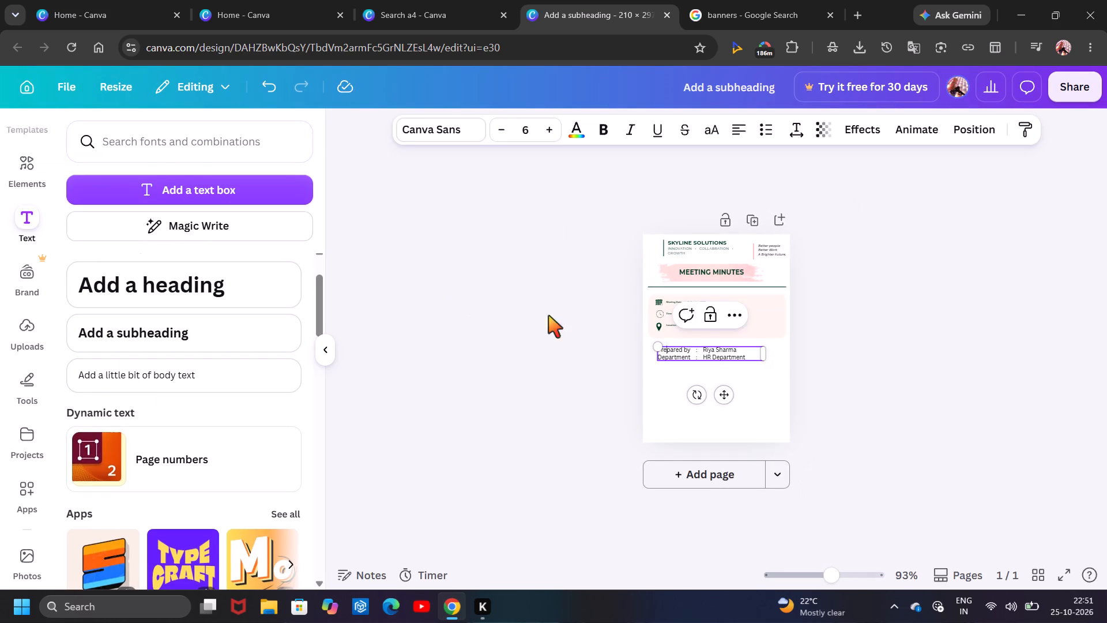
pyautogui.click(712, 399)
# Select all three lines of the meeting details text, from Meeting Date through Location.
pyautogui.doubleClick(695, 301)
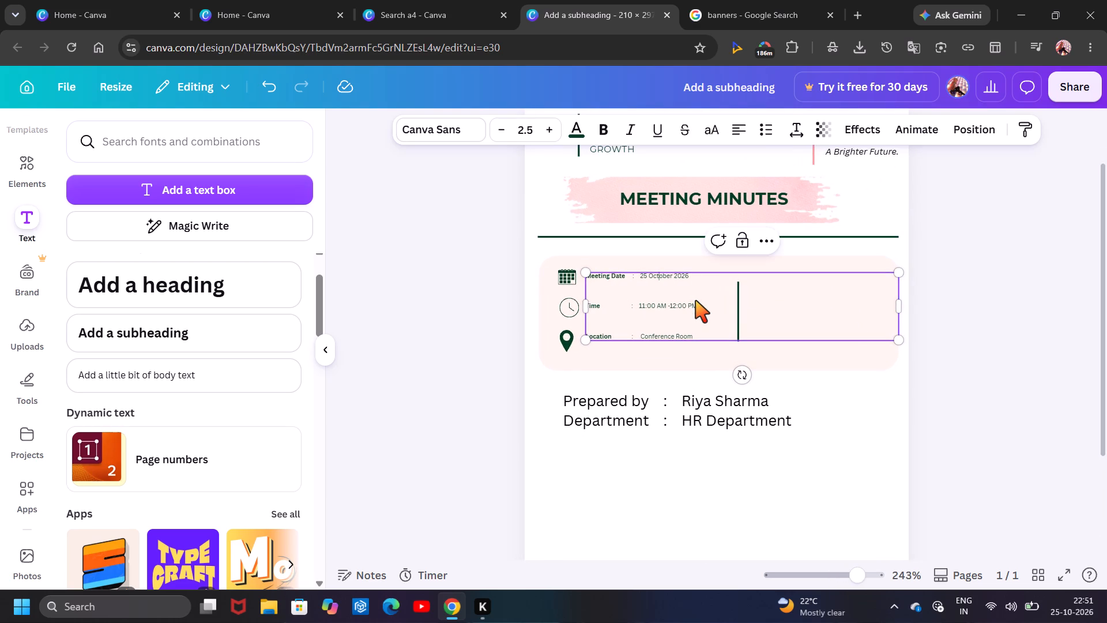
pyautogui.rightClick(695, 301)
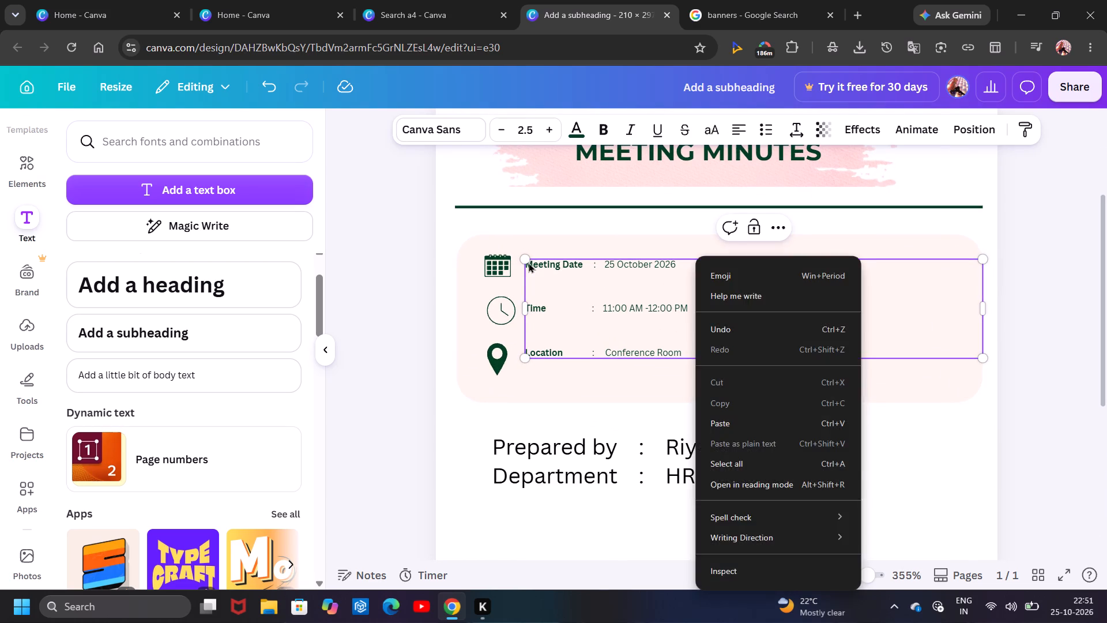
pyautogui.moveTo(528, 262); pyautogui.dragTo(580, 258)
pyautogui.hotkey('ctrl', 'z')
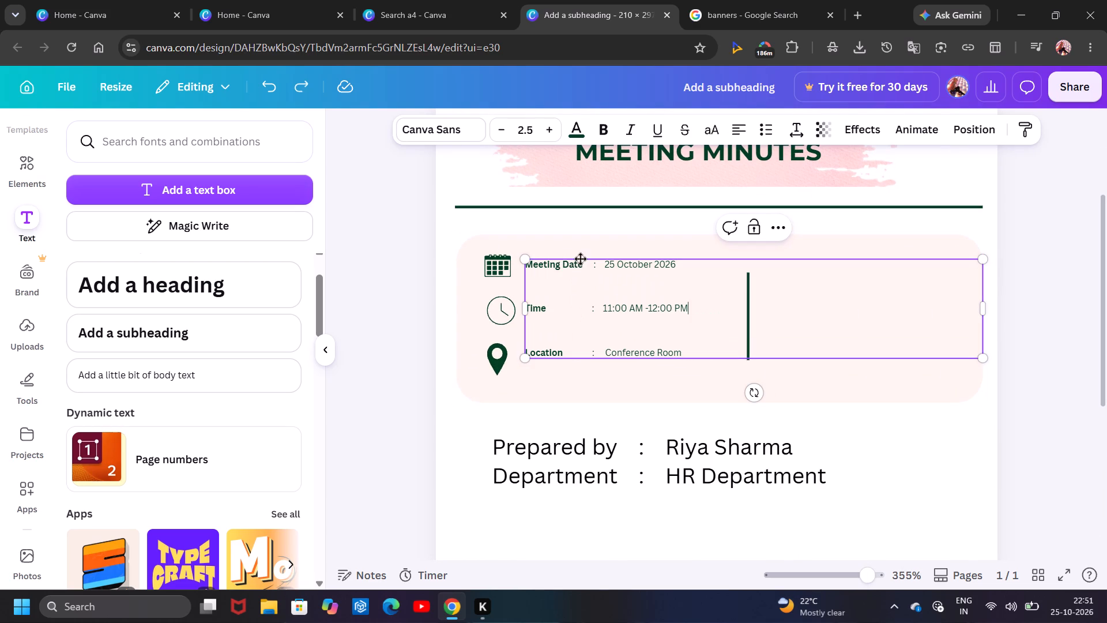
pyautogui.click(552, 265)
pyautogui.moveTo(552, 265); pyautogui.dragTo(709, 372)
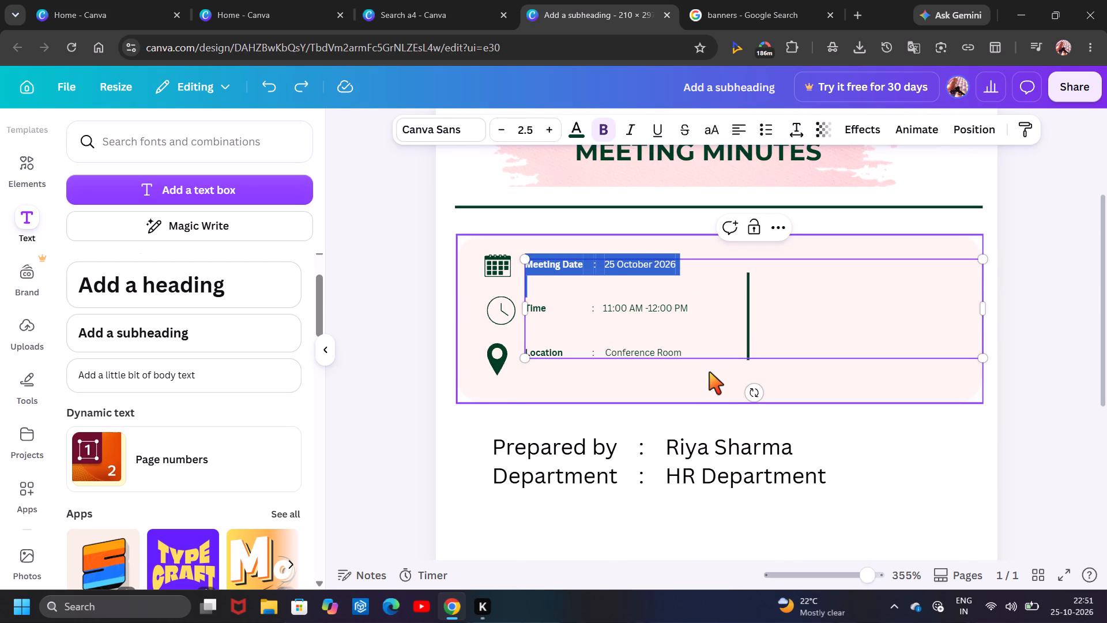
pyautogui.moveTo(709, 372); pyautogui.dragTo(701, 362)
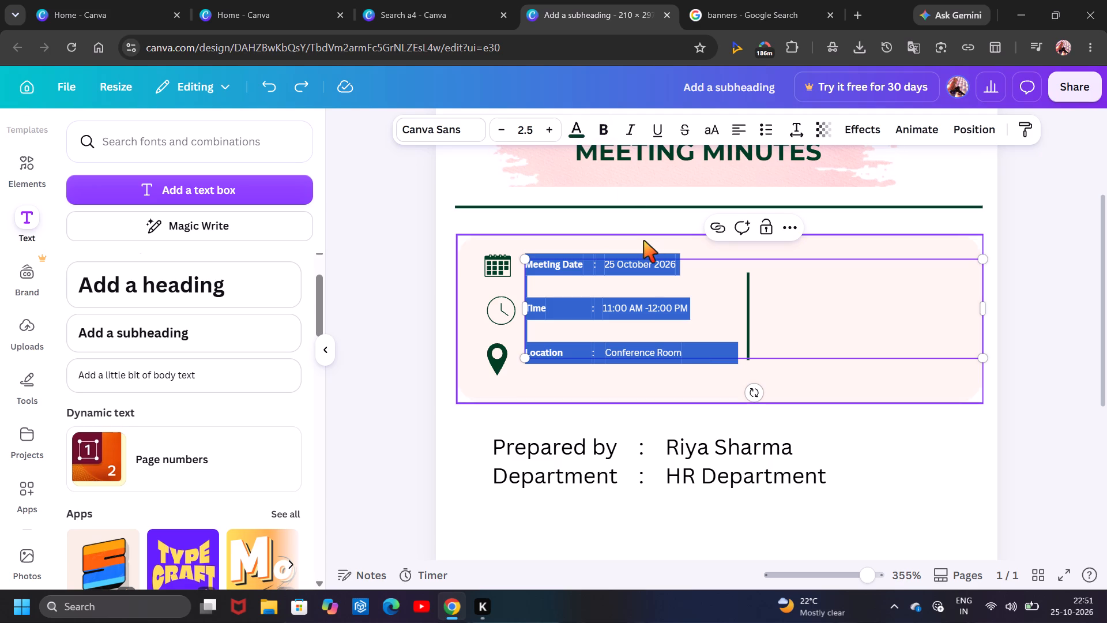
# Enlarge the meeting details text to size 3.5 and centre it vertically in the pink panel.
pyautogui.click(541, 133)
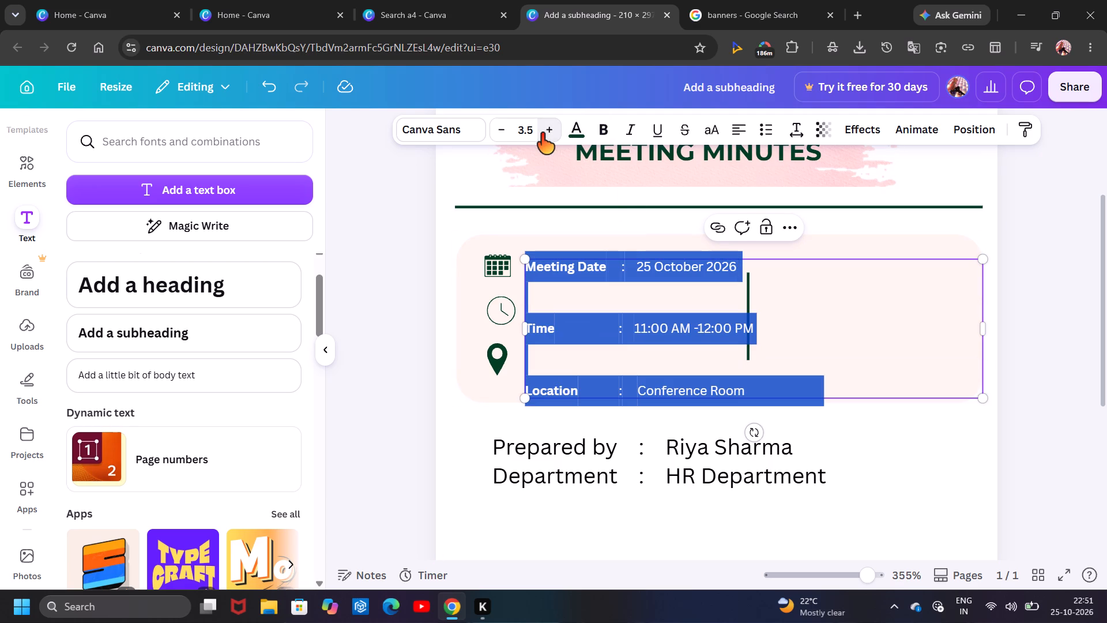
pyautogui.click(889, 419)
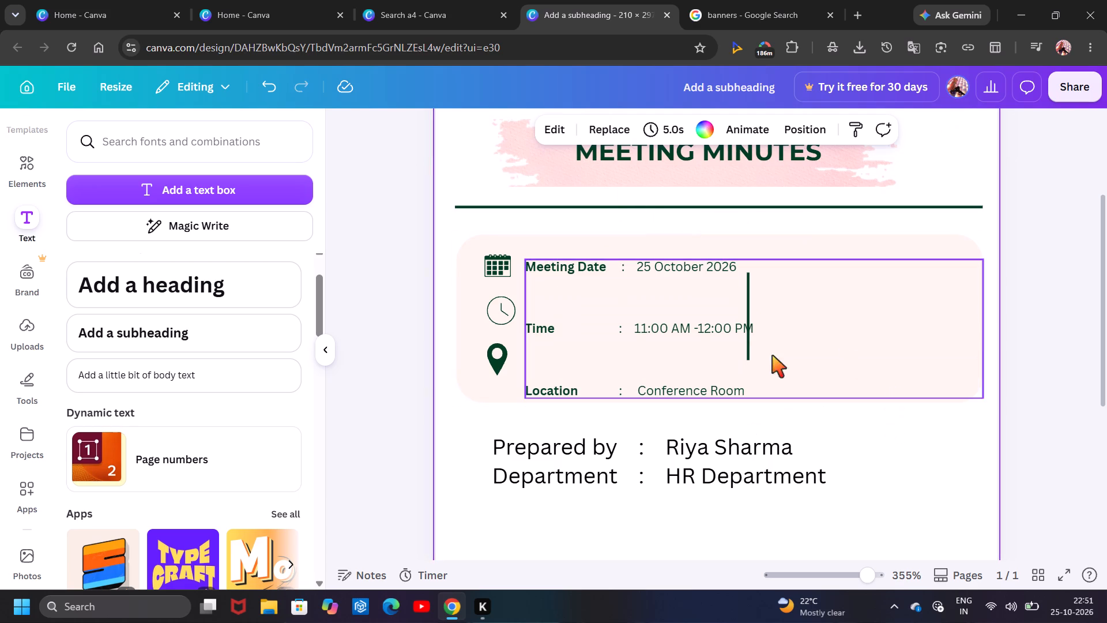
pyautogui.moveTo(704, 306); pyautogui.dragTo(702, 297)
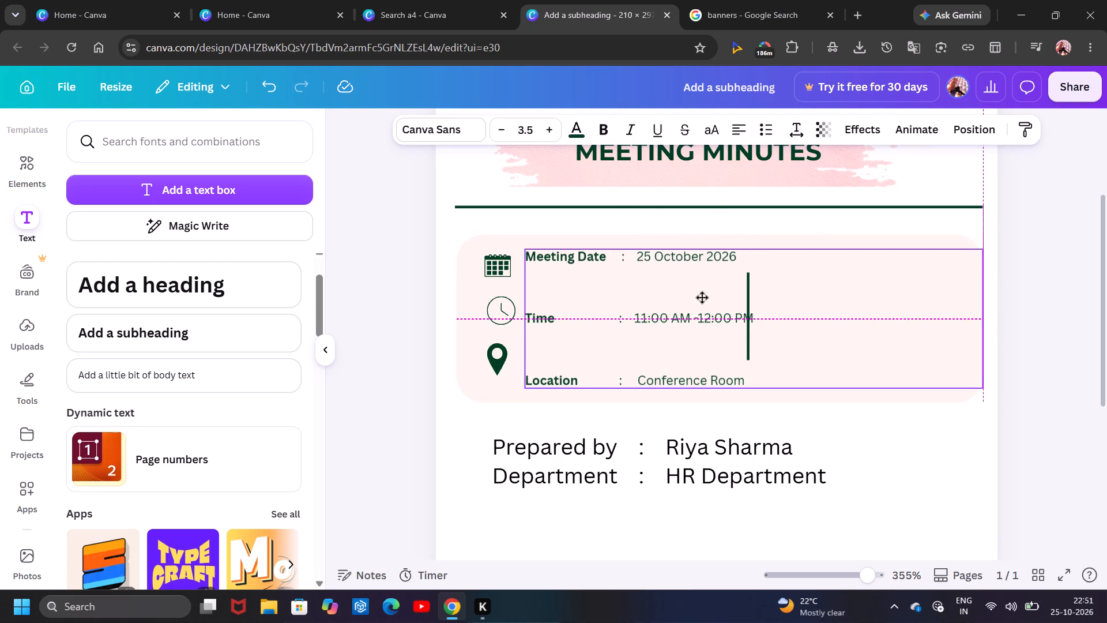
pyautogui.moveTo(702, 297); pyautogui.dragTo(702, 296)
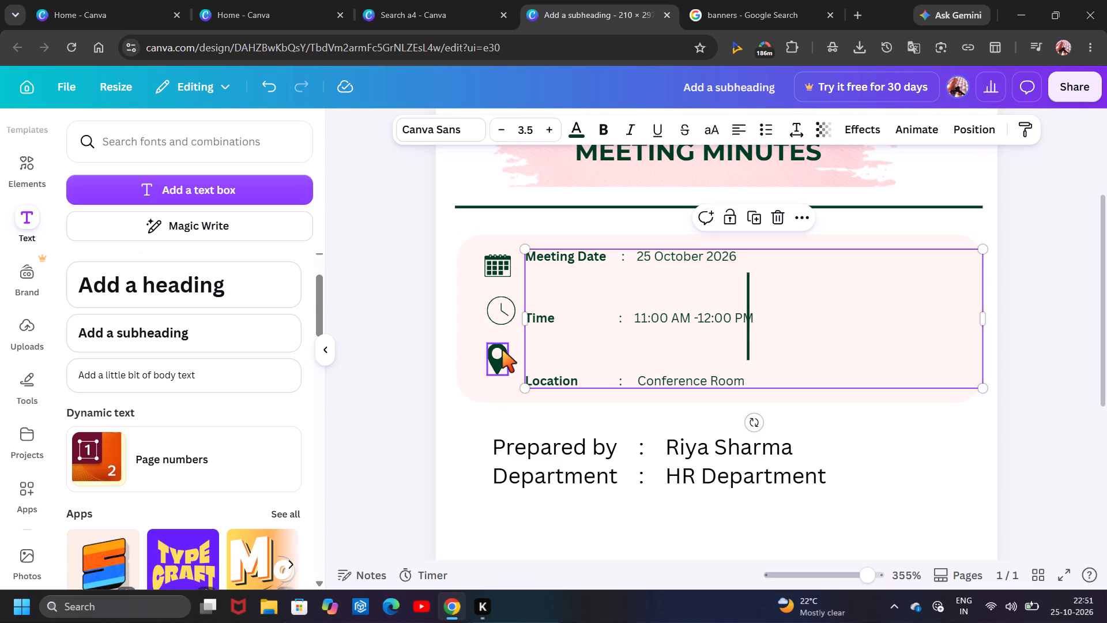
# Move the location pin and clock icons down to line up with the Location and Time rows.
pyautogui.moveTo(502, 350); pyautogui.dragTo(506, 367)
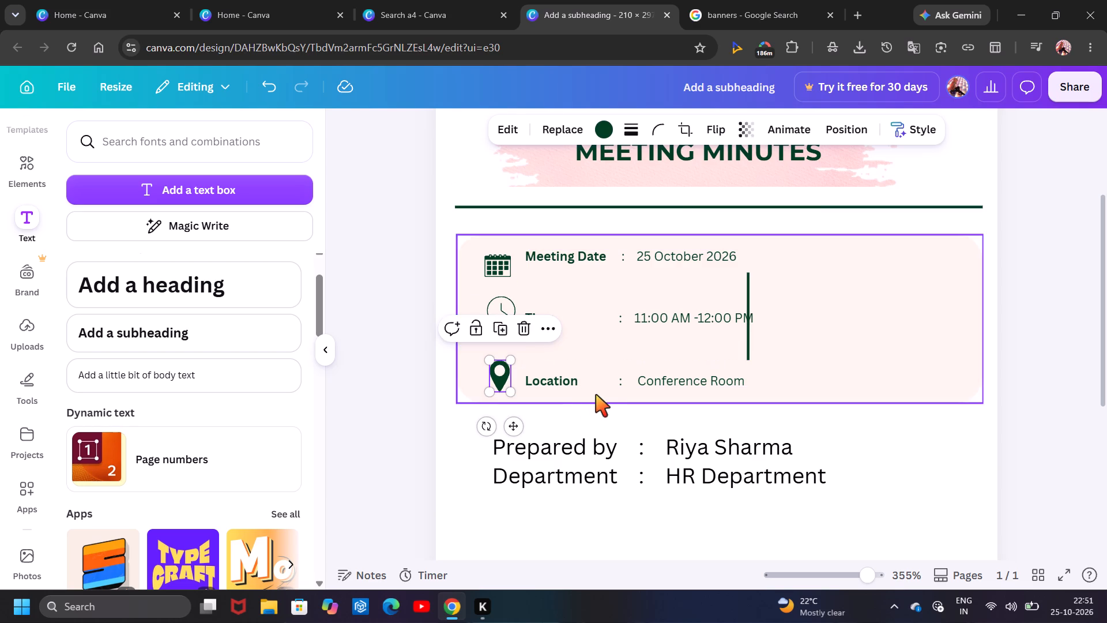
pyautogui.click(499, 303)
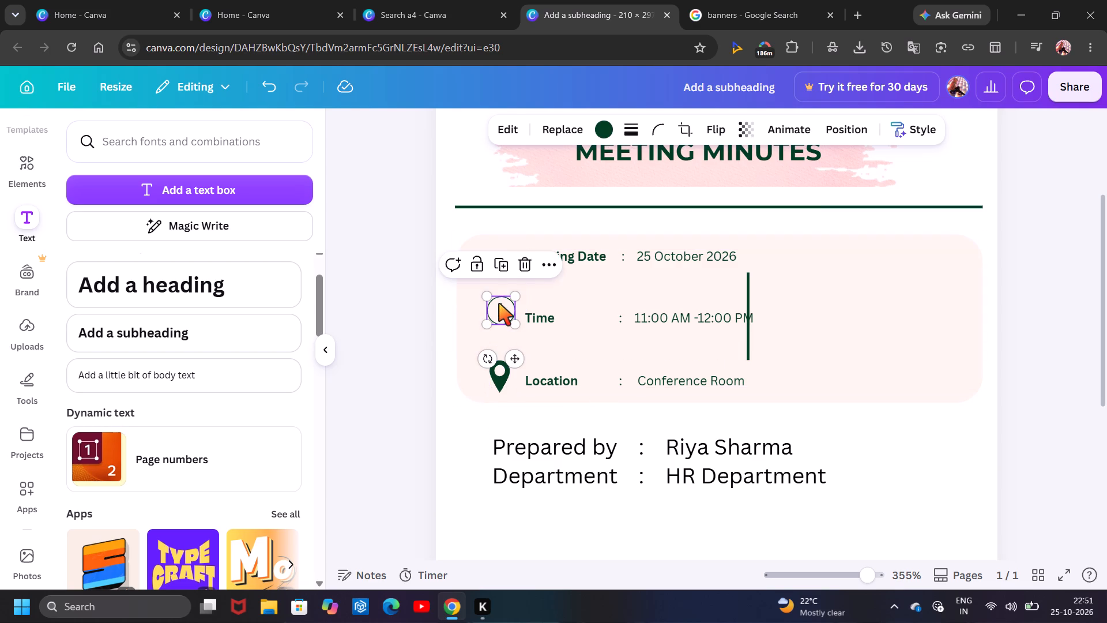
pyautogui.moveTo(499, 303); pyautogui.dragTo(499, 315)
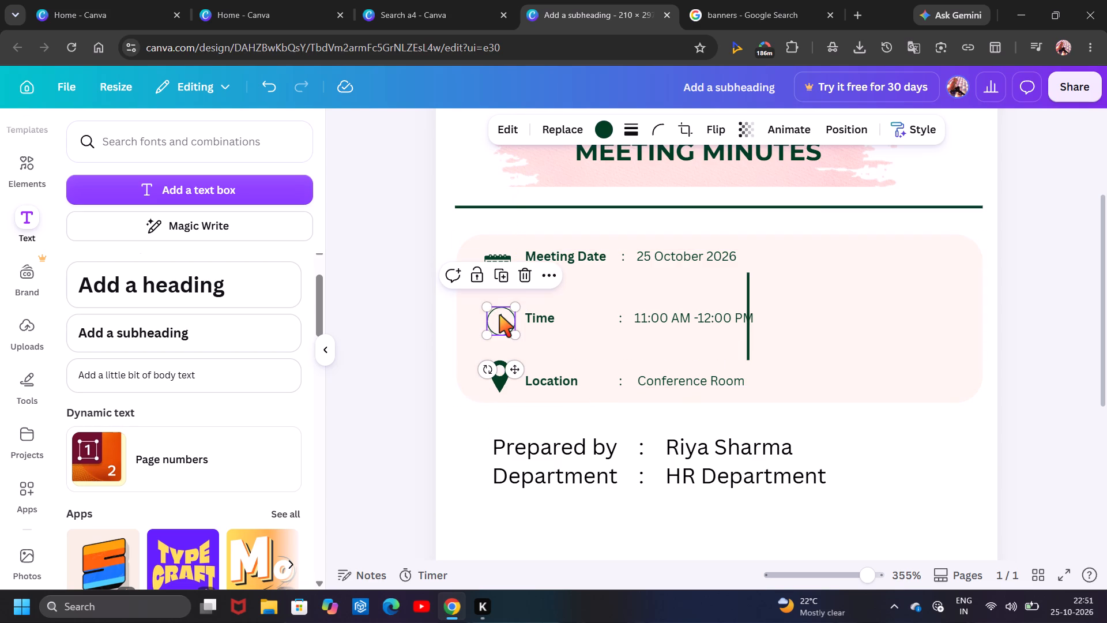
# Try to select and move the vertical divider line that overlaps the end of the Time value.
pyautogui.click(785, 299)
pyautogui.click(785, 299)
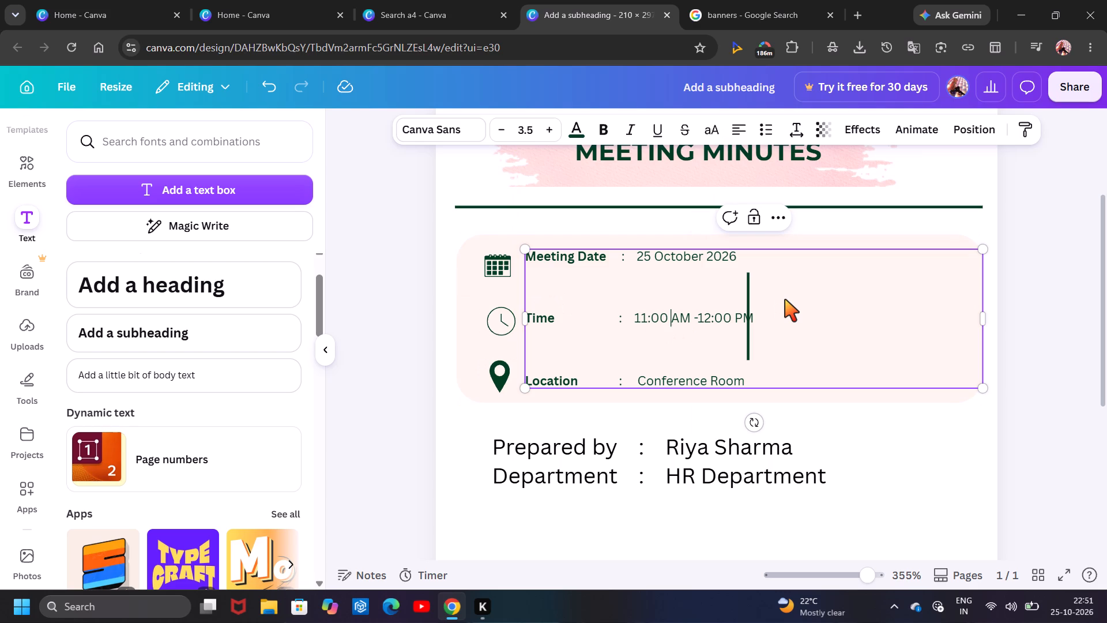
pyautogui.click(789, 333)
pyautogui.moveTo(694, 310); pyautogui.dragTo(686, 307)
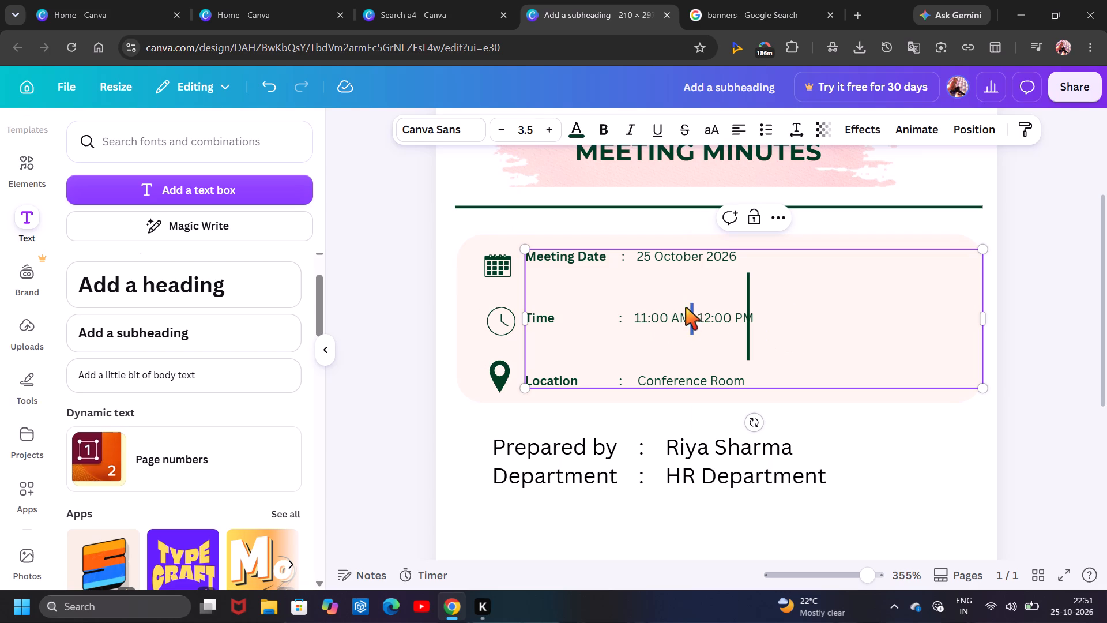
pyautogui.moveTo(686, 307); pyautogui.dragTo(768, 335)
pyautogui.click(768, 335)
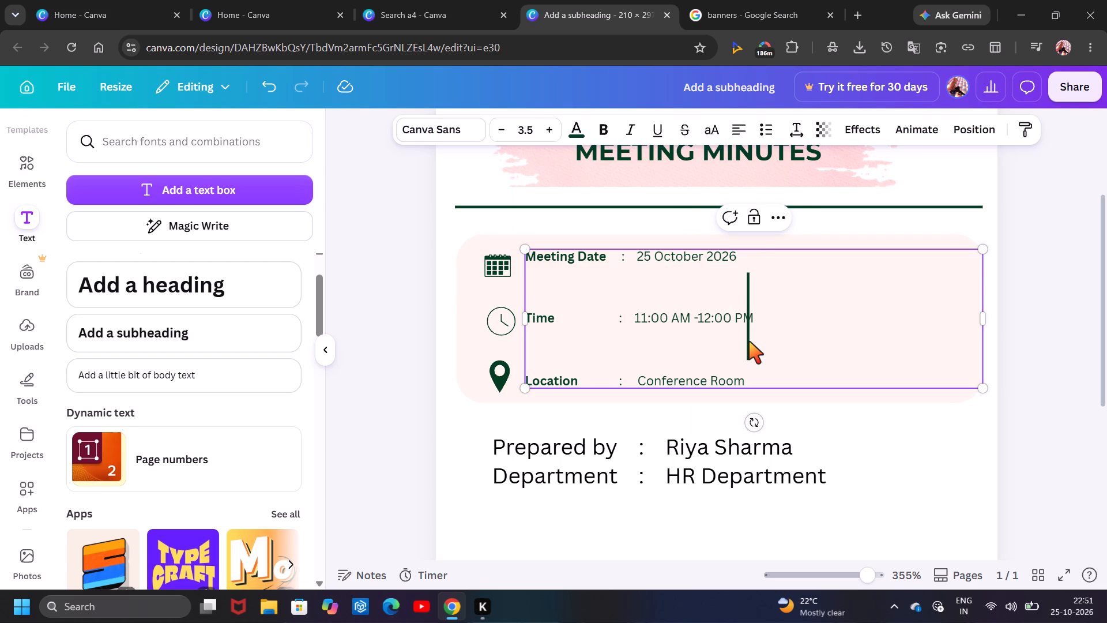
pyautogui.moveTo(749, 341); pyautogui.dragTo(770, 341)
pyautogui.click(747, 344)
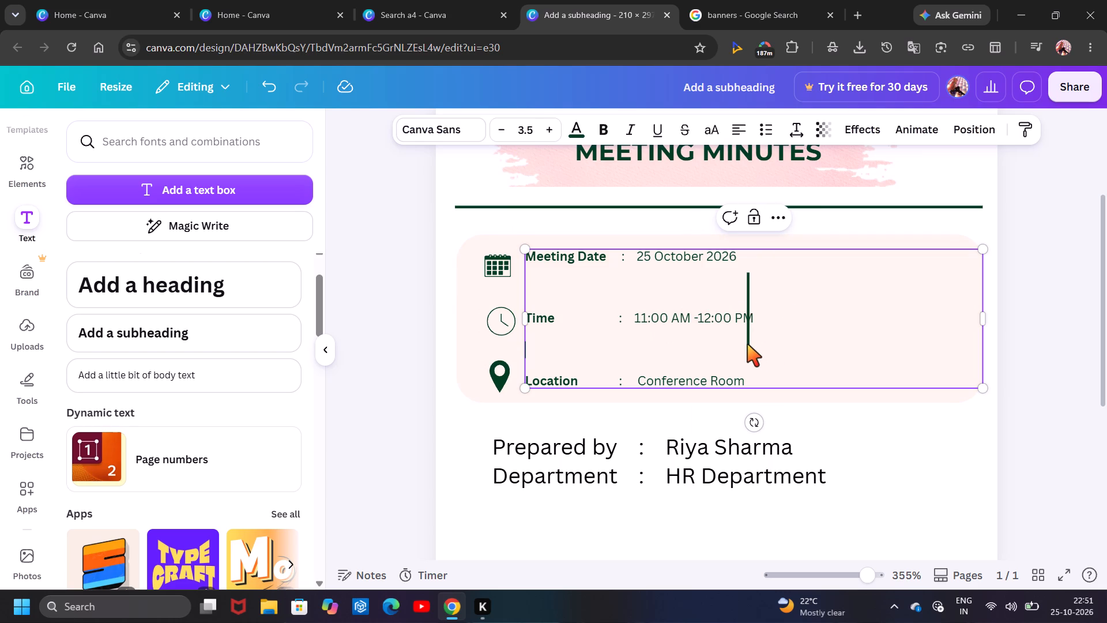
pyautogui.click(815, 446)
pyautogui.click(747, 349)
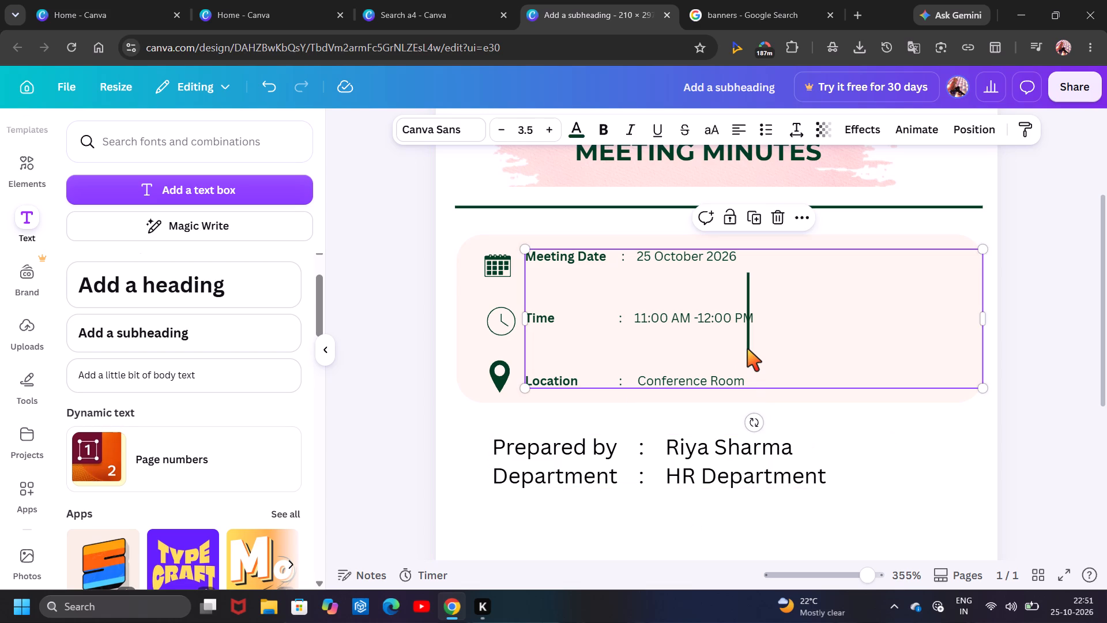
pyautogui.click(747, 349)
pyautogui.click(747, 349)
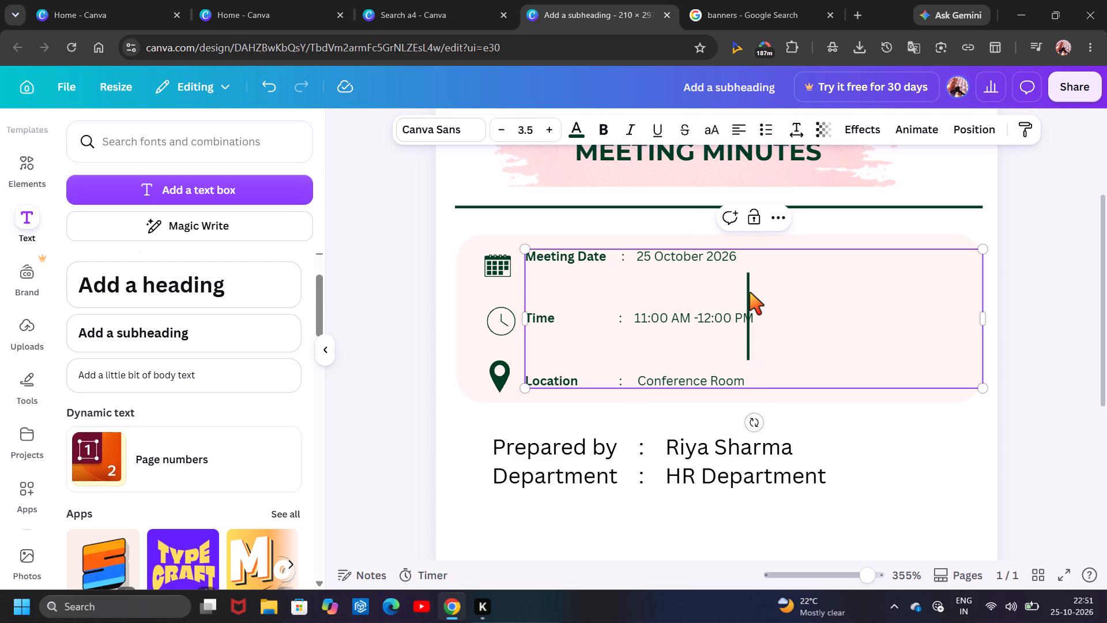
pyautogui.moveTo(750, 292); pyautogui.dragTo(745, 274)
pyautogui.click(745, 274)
# Move the calendar icon up beside the Meeting Date row and nudge the clock icon up beside the Time row.
pyautogui.moveTo(502, 261); pyautogui.dragTo(508, 257)
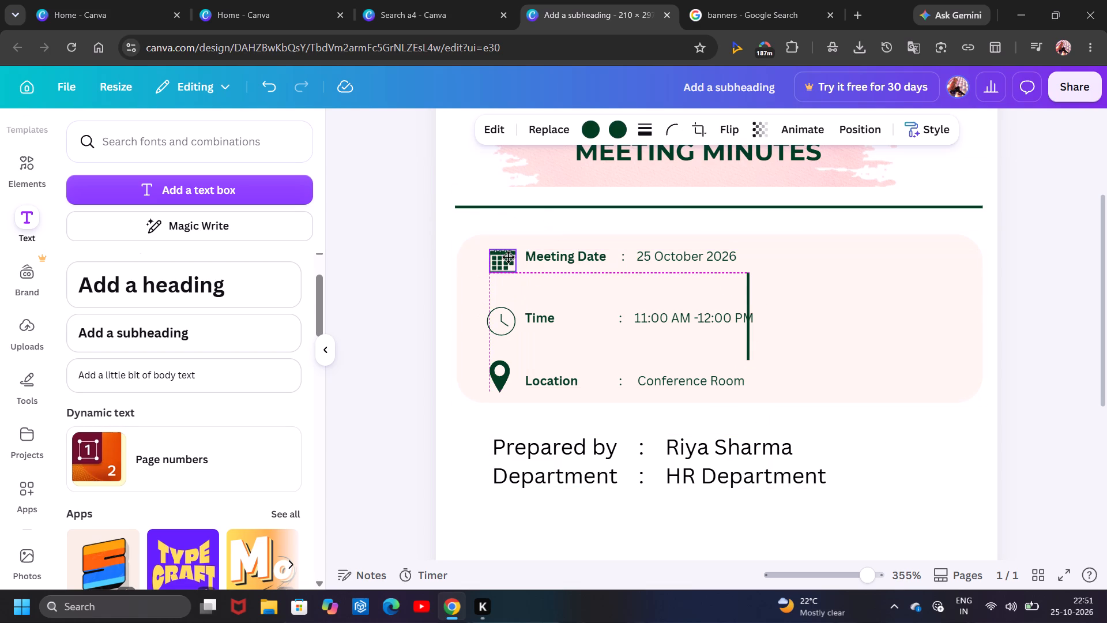
pyautogui.moveTo(508, 257); pyautogui.dragTo(507, 255)
pyautogui.moveTo(496, 316); pyautogui.dragTo(494, 310)
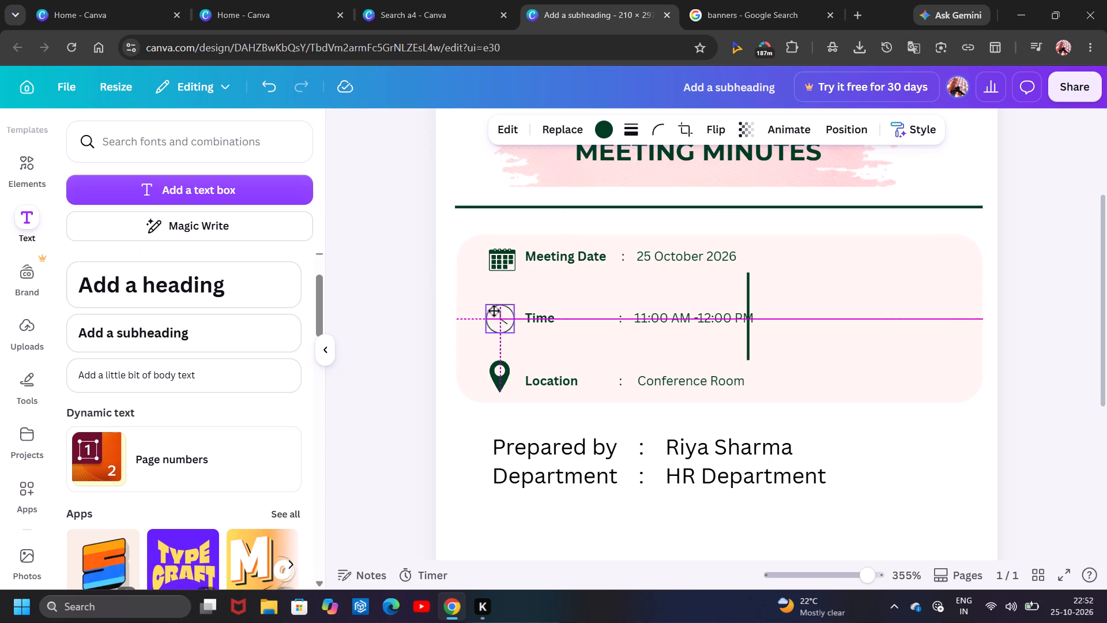
pyautogui.moveTo(494, 310); pyautogui.dragTo(493, 309)
# Shift the meeting details text slightly left so the Time value clears the vertical divider.
pyautogui.moveTo(678, 330); pyautogui.dragTo(673, 329)
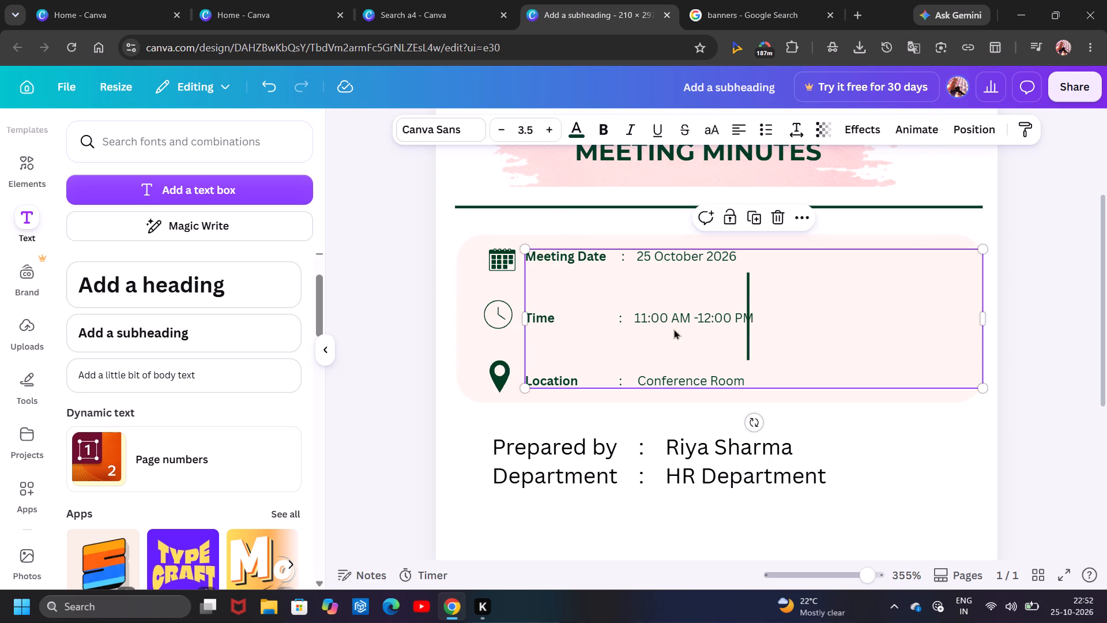
pyautogui.moveTo(673, 329); pyautogui.dragTo(671, 329)
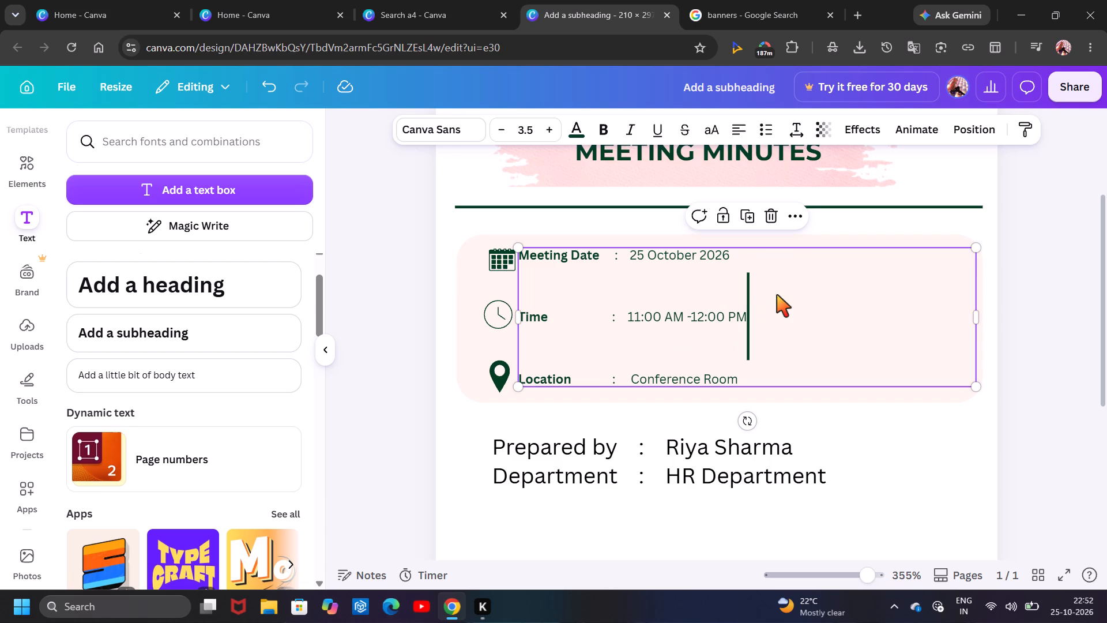
# Remove the blank lines between the Meeting Date, Time and Location rows of the meeting details text.
pyautogui.click(743, 250)
pyautogui.press('BackSpace')
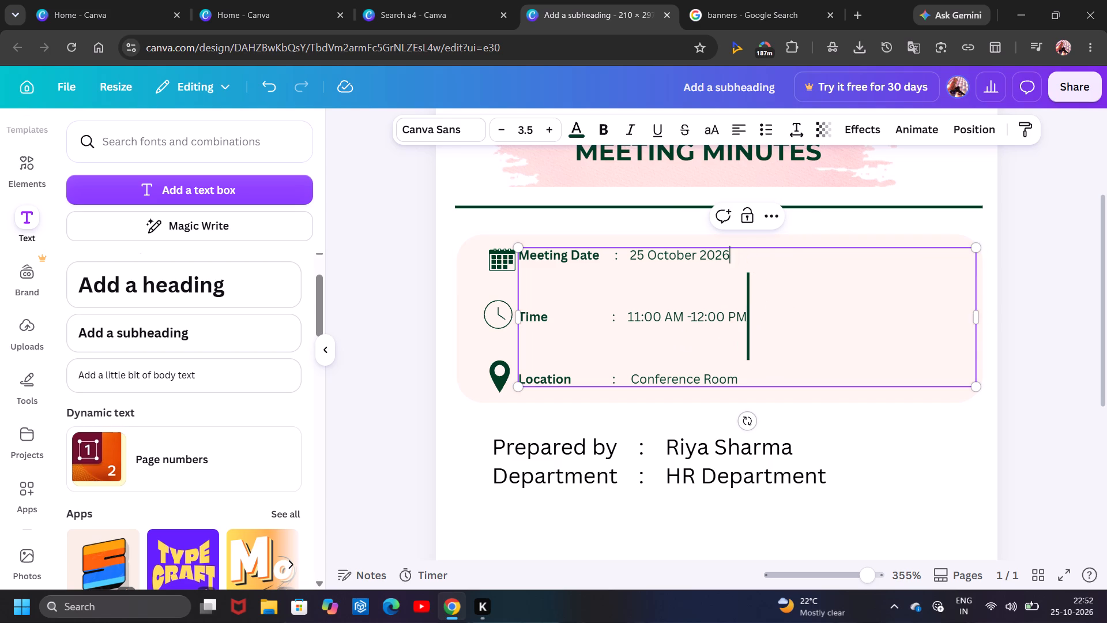
pyautogui.click(521, 318)
pyautogui.press('BackSpace')
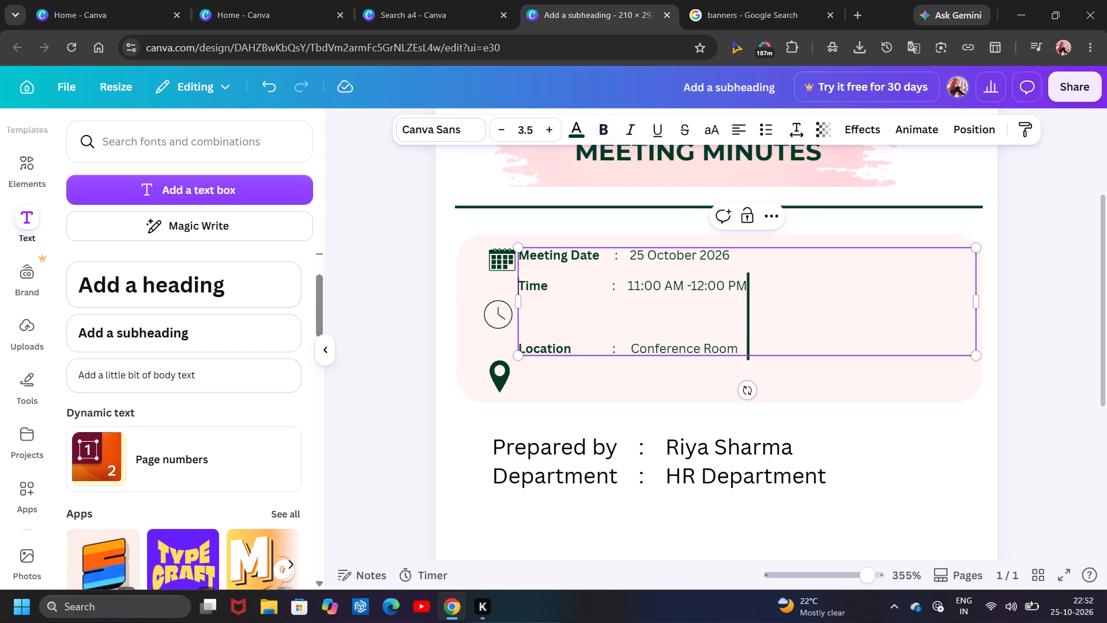
pyautogui.click(543, 352)
pyautogui.press('Left')
pyautogui.press('Left')
pyautogui.press('Left')
pyautogui.press('BackSpace')
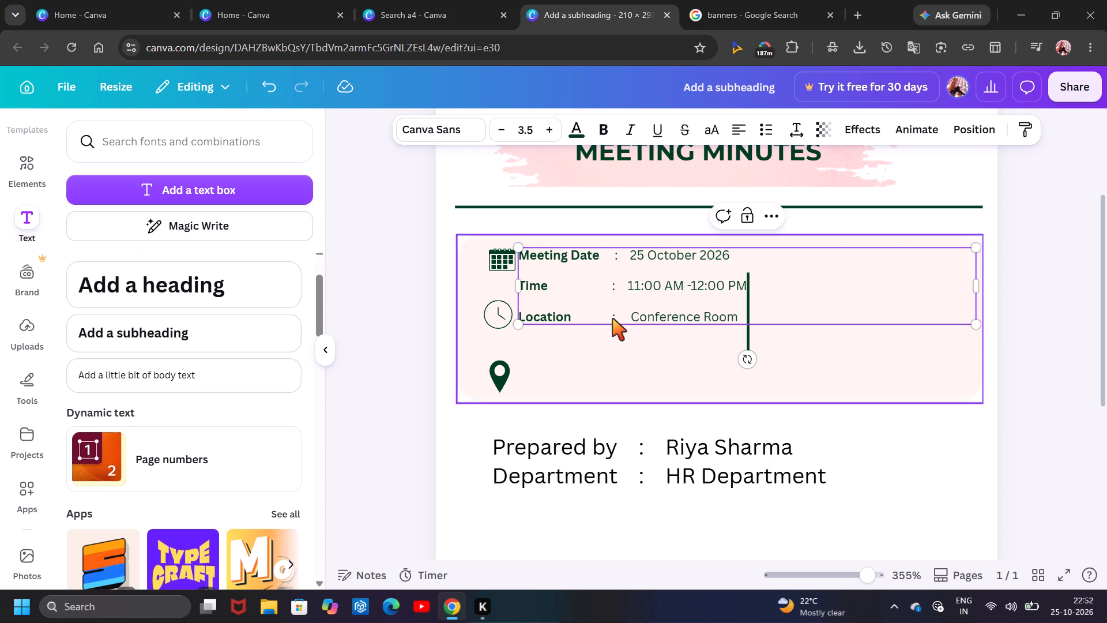
# Reposition the meeting details text so its Meeting Date row lines up beside the calendar icon.
pyautogui.moveTo(660, 275); pyautogui.dragTo(697, 279)
pyautogui.click(711, 421)
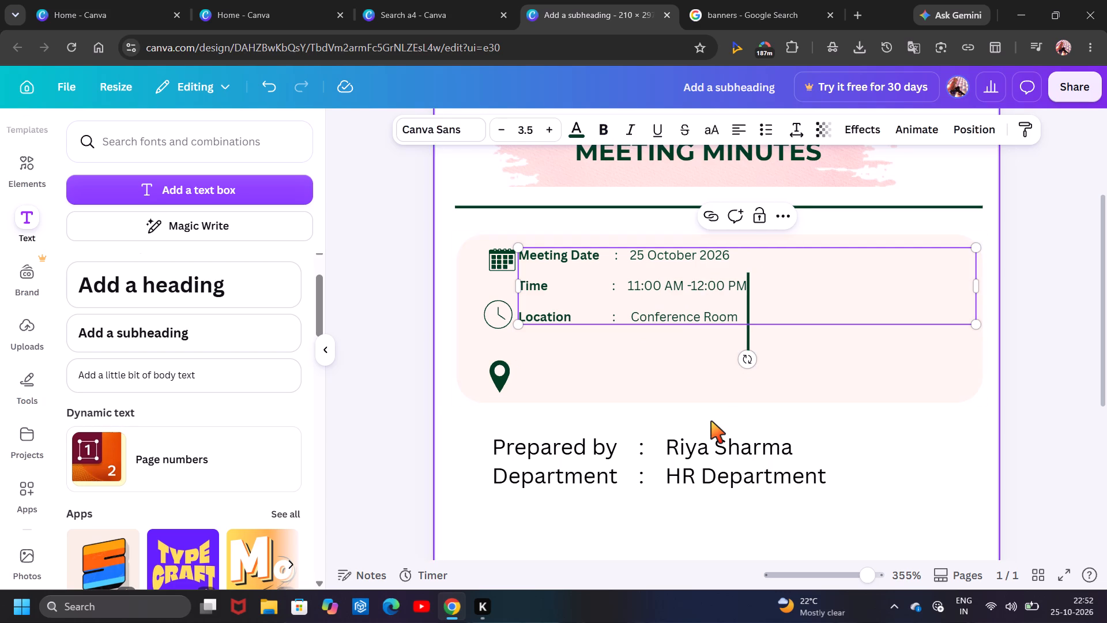
pyautogui.moveTo(696, 305); pyautogui.dragTo(690, 331)
pyautogui.click(495, 324)
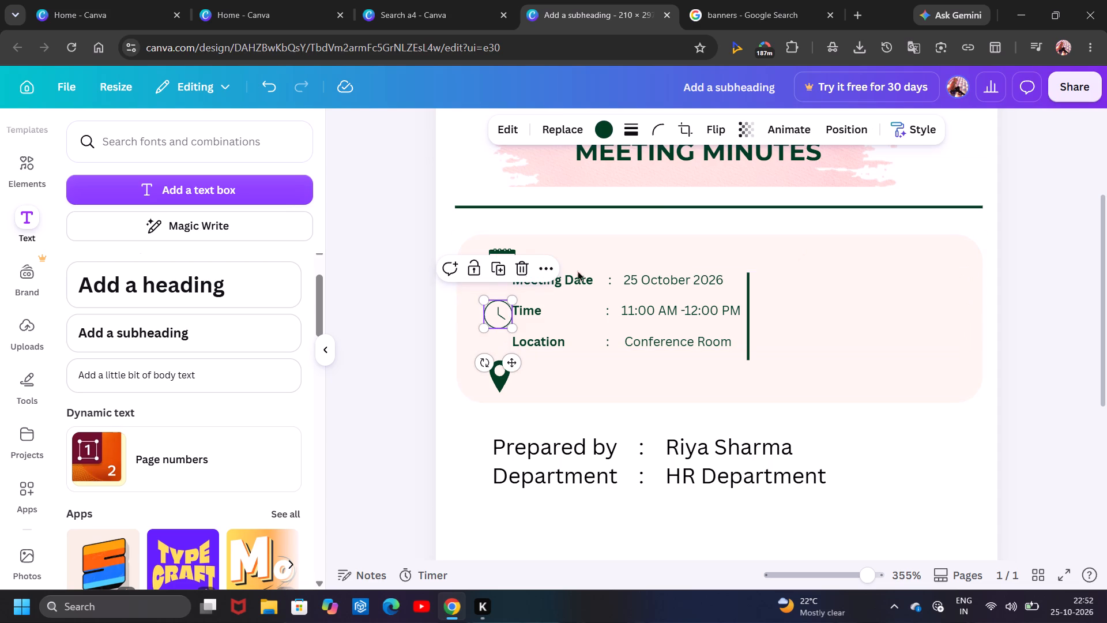
pyautogui.click(698, 220)
pyautogui.moveTo(652, 279); pyautogui.dragTo(656, 264)
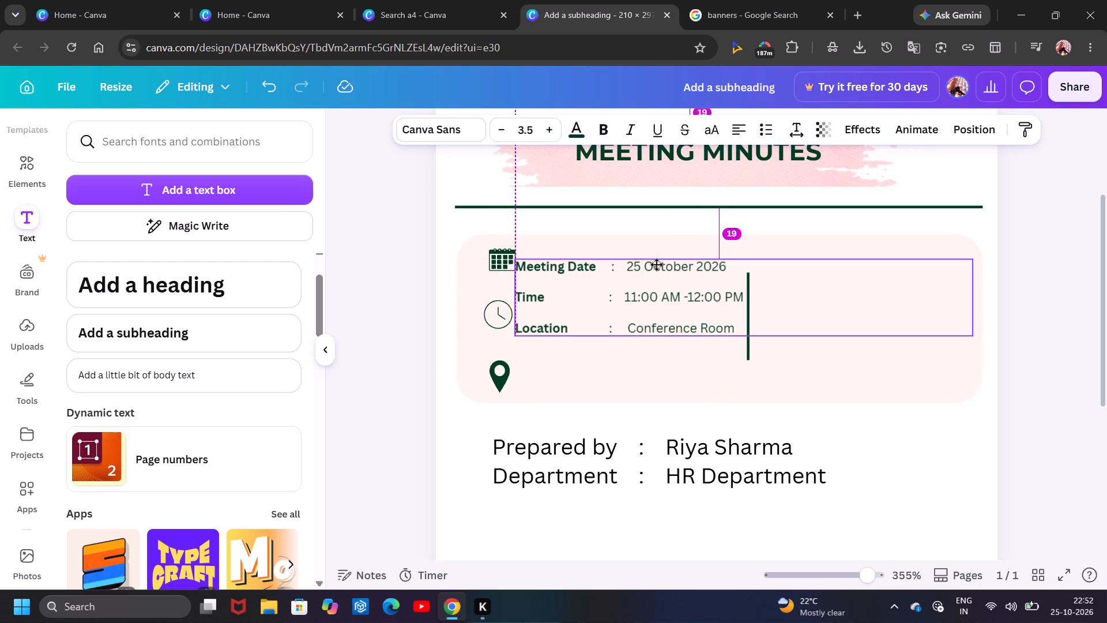
pyautogui.moveTo(656, 264); pyautogui.dragTo(658, 258)
pyautogui.moveTo(589, 408); pyautogui.dragTo(603, 404)
pyautogui.click(603, 404)
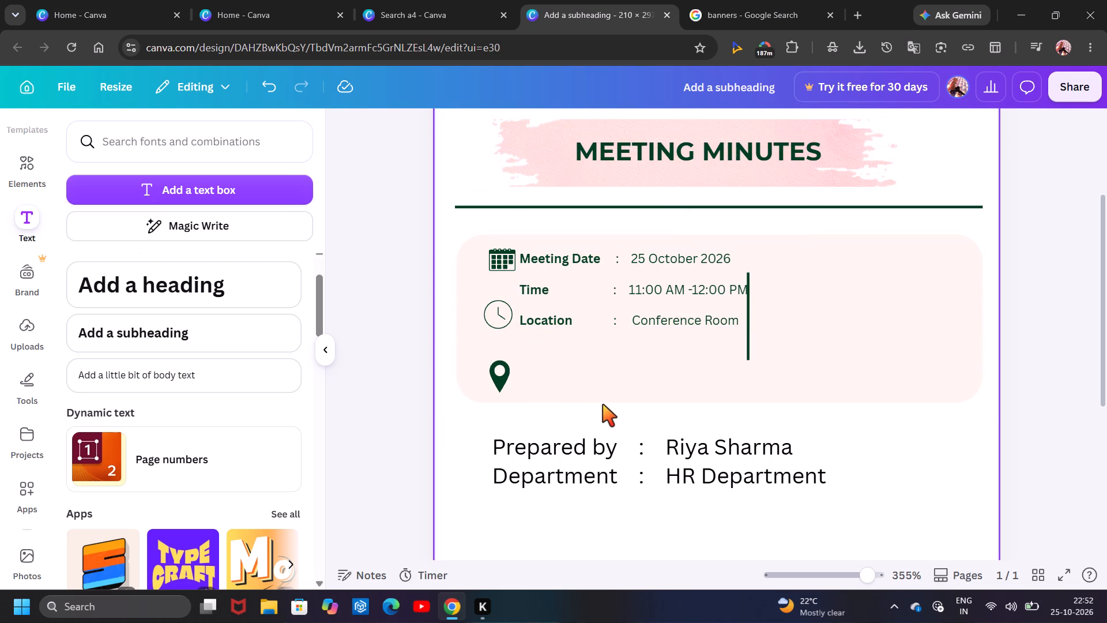
# Move the clock icon up beside the Time row and the location pin up beside the Location row.
pyautogui.click(498, 321)
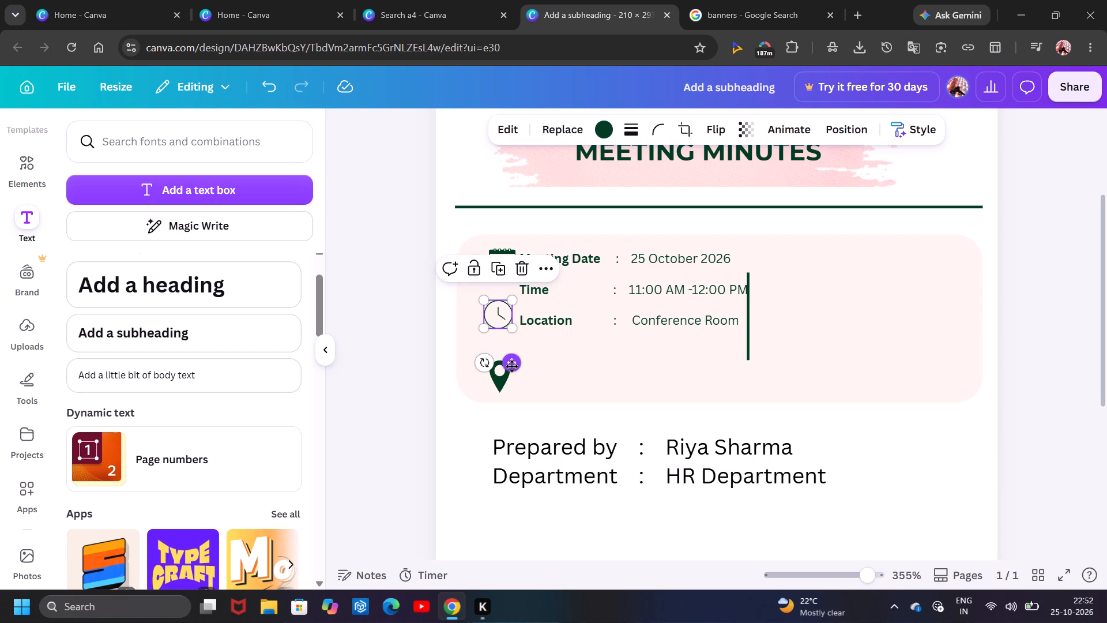
pyautogui.moveTo(511, 366); pyautogui.dragTo(514, 343)
pyautogui.moveTo(496, 374); pyautogui.dragTo(499, 333)
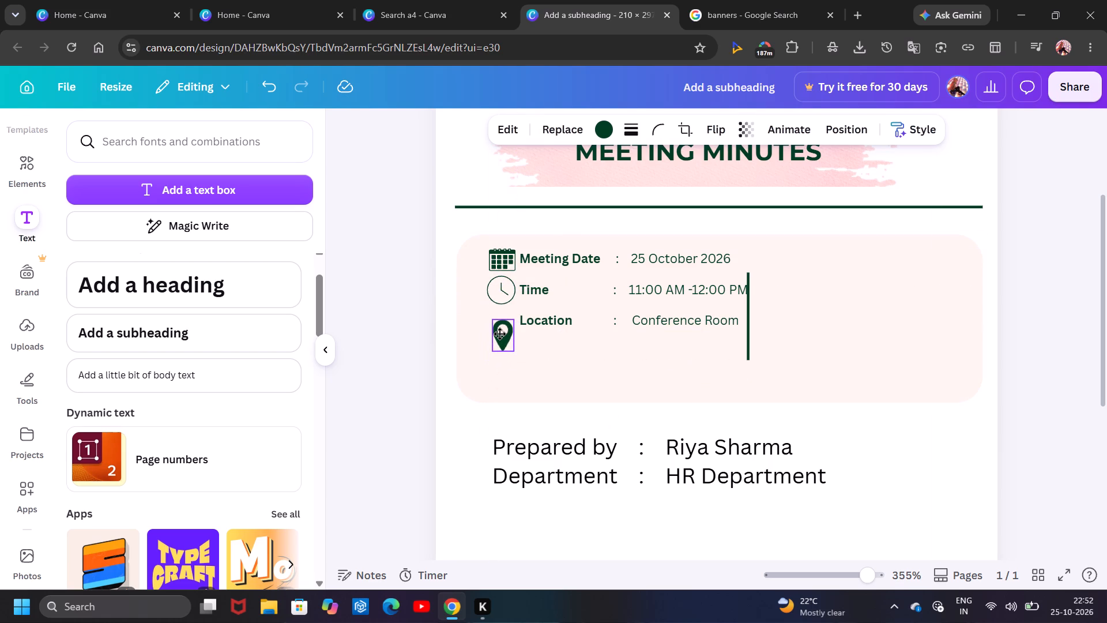
pyautogui.moveTo(499, 333); pyautogui.dragTo(499, 324)
pyautogui.click(579, 354)
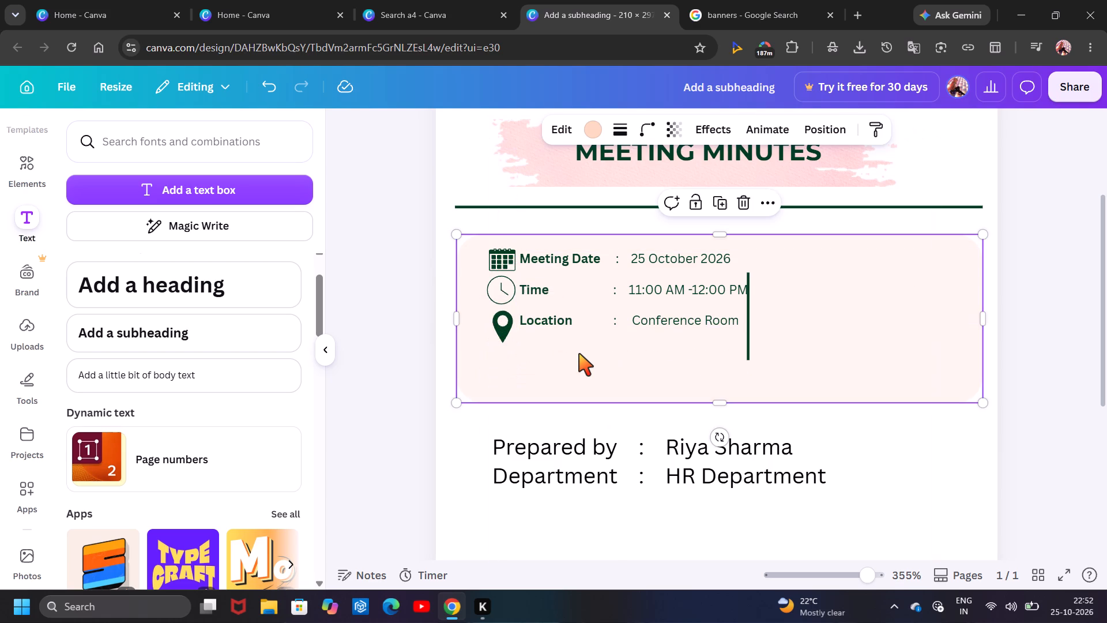
# Shrink the clock icon to roughly text-row height and position it beside the Time label.
pyautogui.click(494, 272)
pyautogui.click(499, 286)
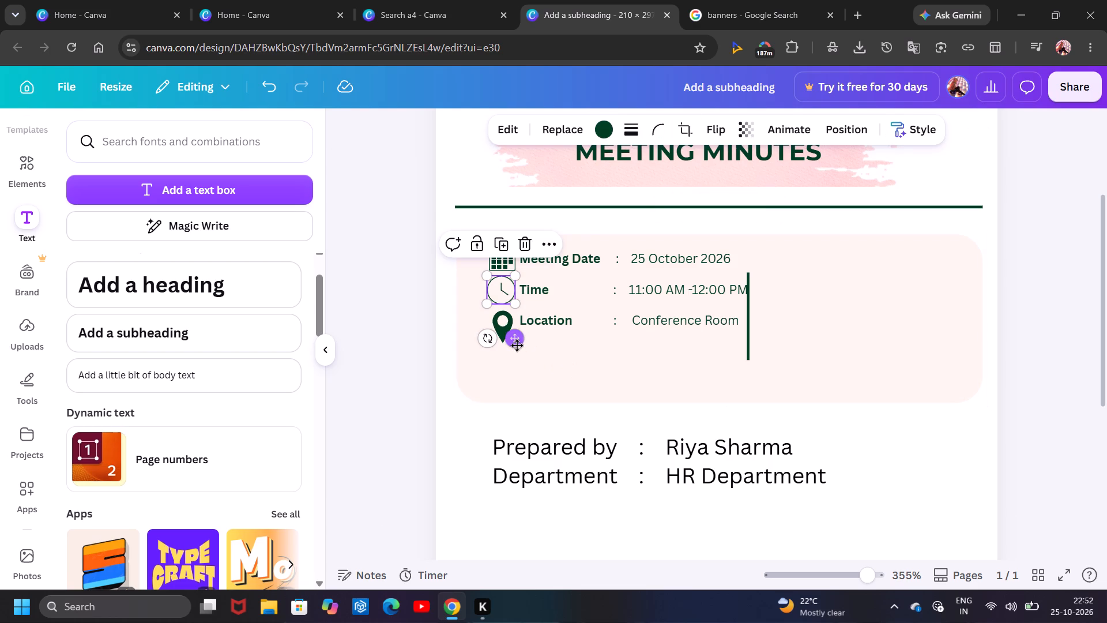
pyautogui.moveTo(517, 302); pyautogui.dragTo(512, 250)
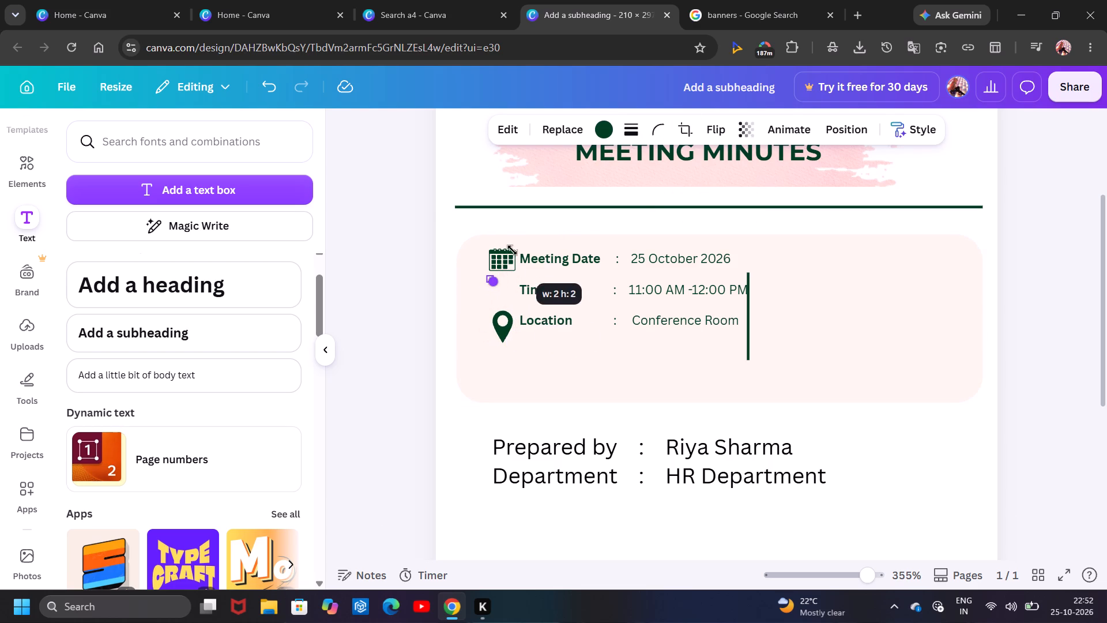
pyautogui.moveTo(512, 250); pyautogui.dragTo(532, 268)
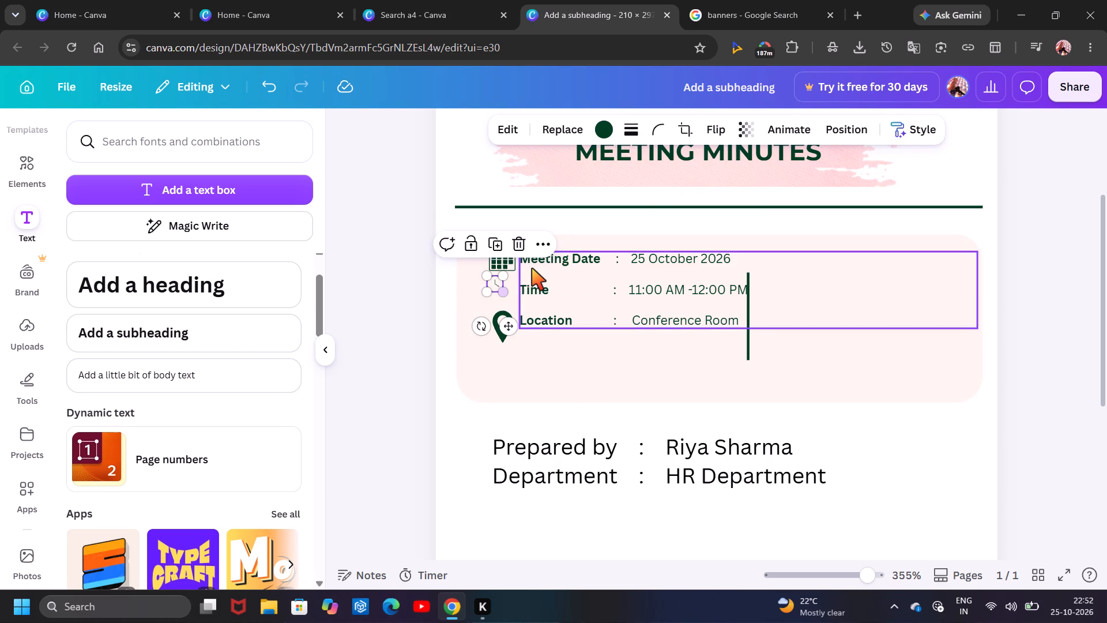
pyautogui.moveTo(511, 335); pyautogui.dragTo(515, 341)
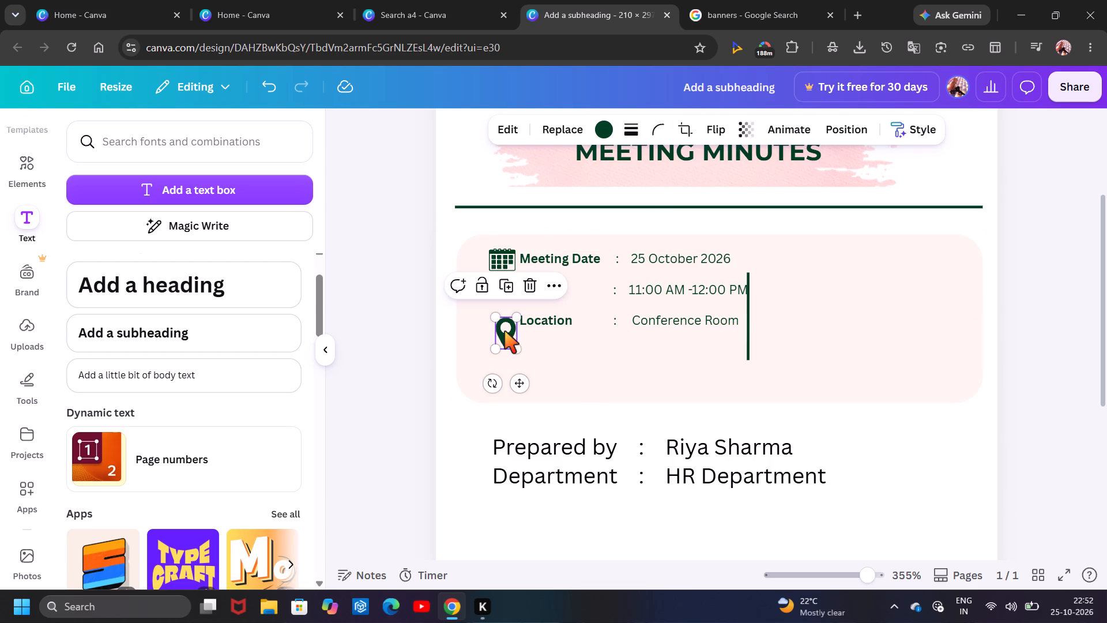
pyautogui.click(575, 313)
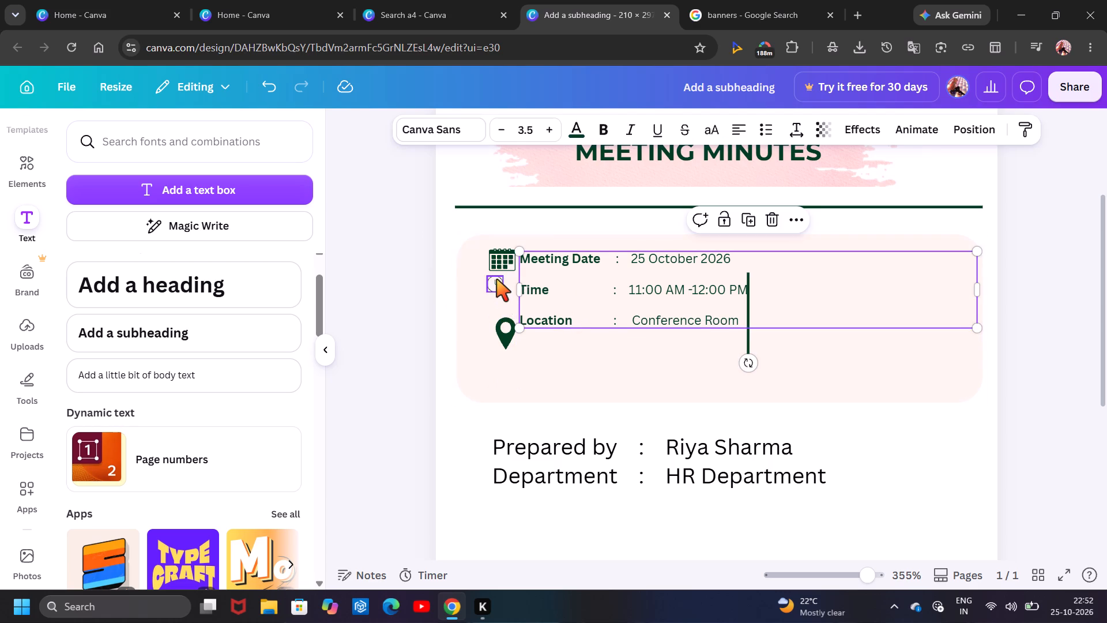
pyautogui.click(496, 279)
pyautogui.moveTo(510, 326); pyautogui.dragTo(514, 331)
# Shrink the location pin icon and align it beside the Location label, beneath the clock icon.
pyautogui.click(509, 346)
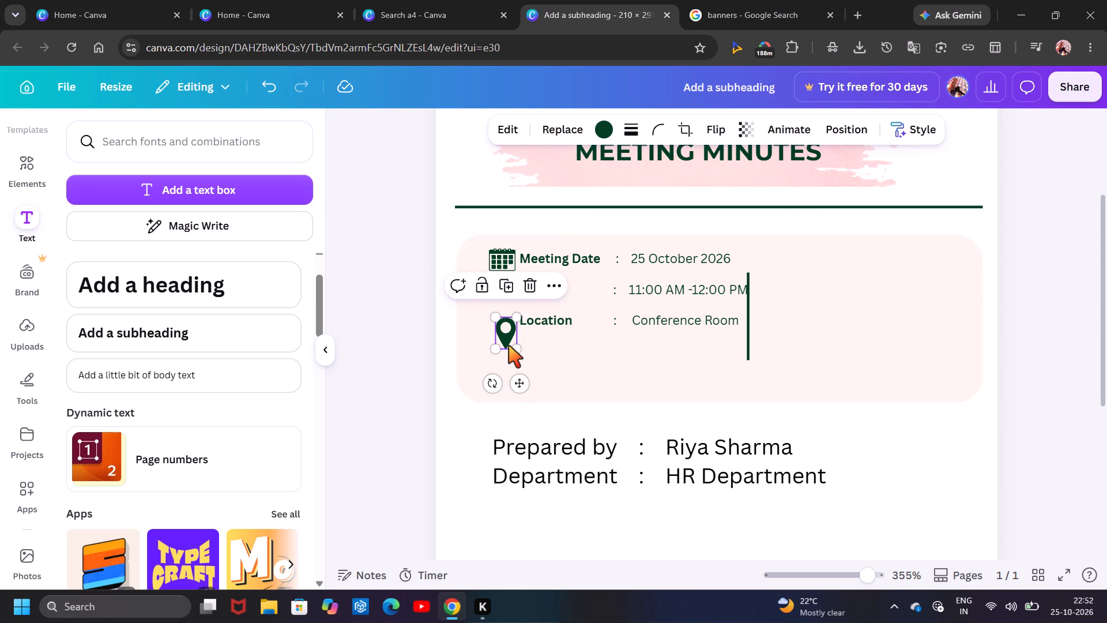
pyautogui.moveTo(513, 351); pyautogui.dragTo(510, 340)
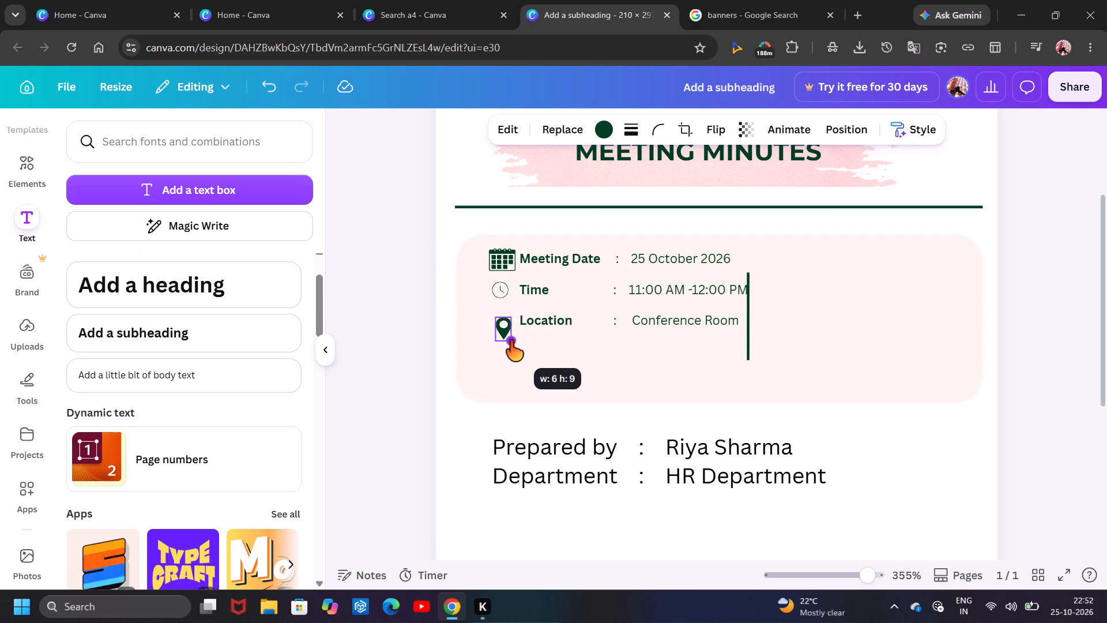
pyautogui.moveTo(510, 340); pyautogui.dragTo(509, 339)
pyautogui.moveTo(520, 374); pyautogui.dragTo(520, 369)
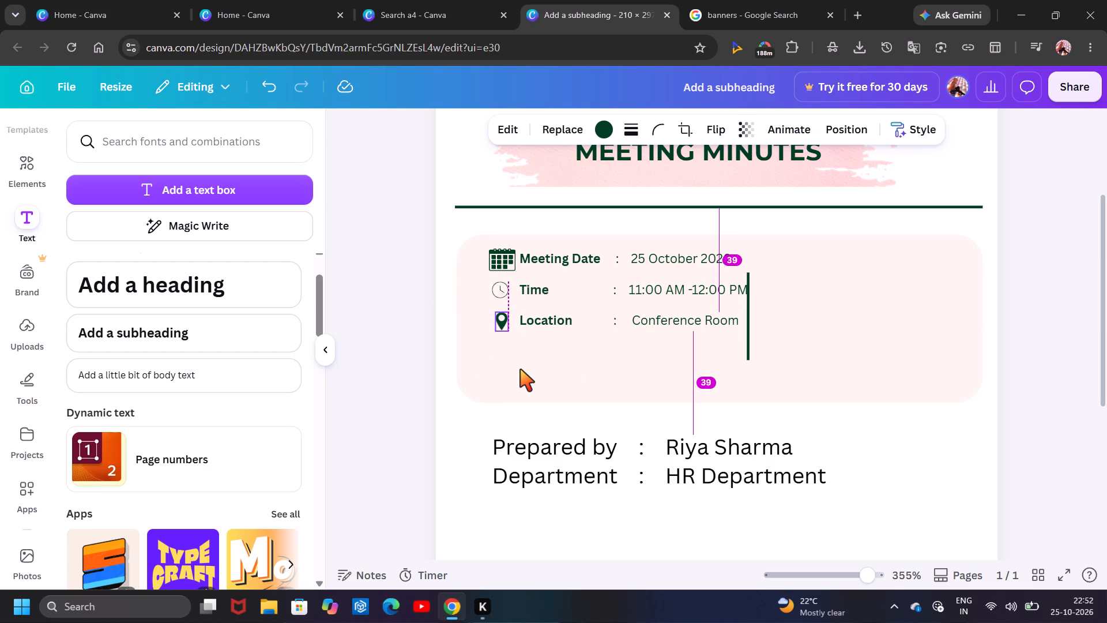
pyautogui.moveTo(520, 369); pyautogui.dragTo(520, 369)
pyautogui.click(553, 366)
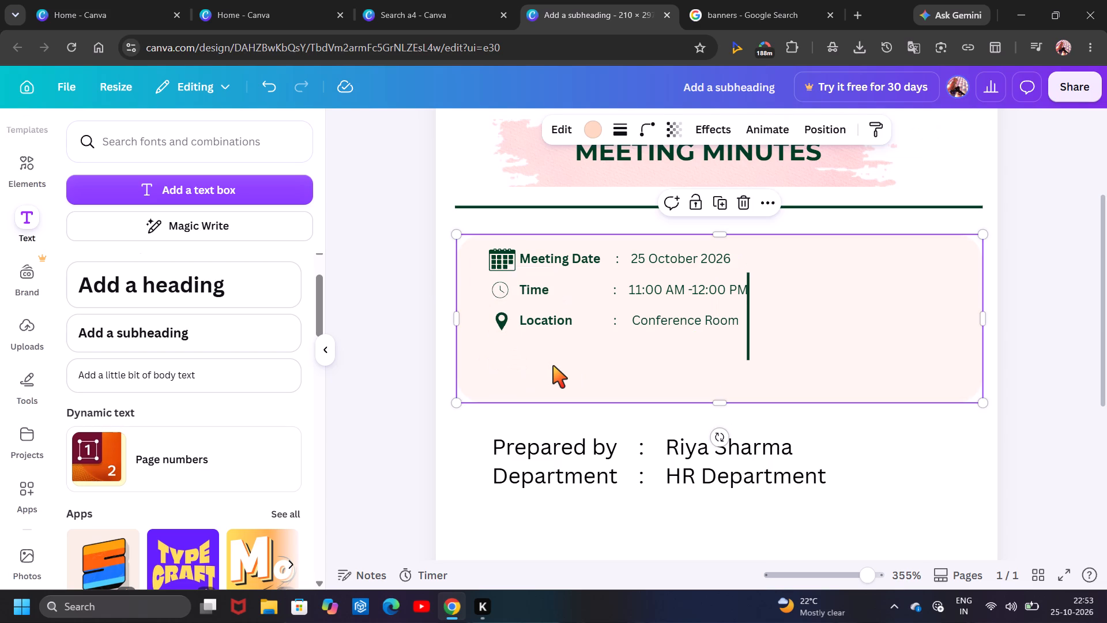
pyautogui.click(503, 324)
pyautogui.click(519, 366)
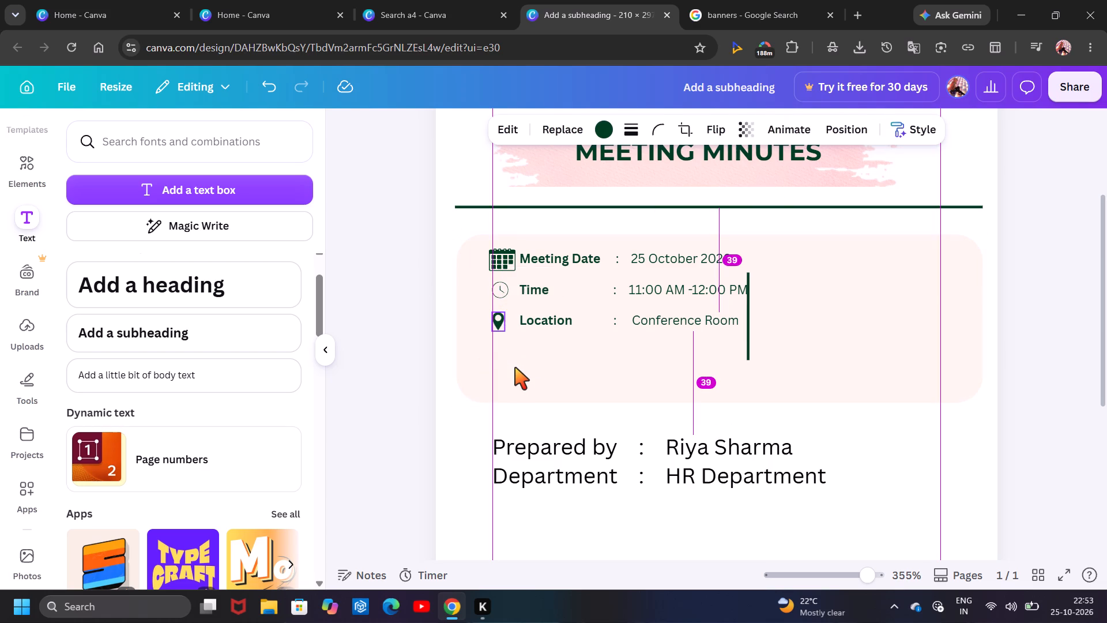
pyautogui.click(582, 386)
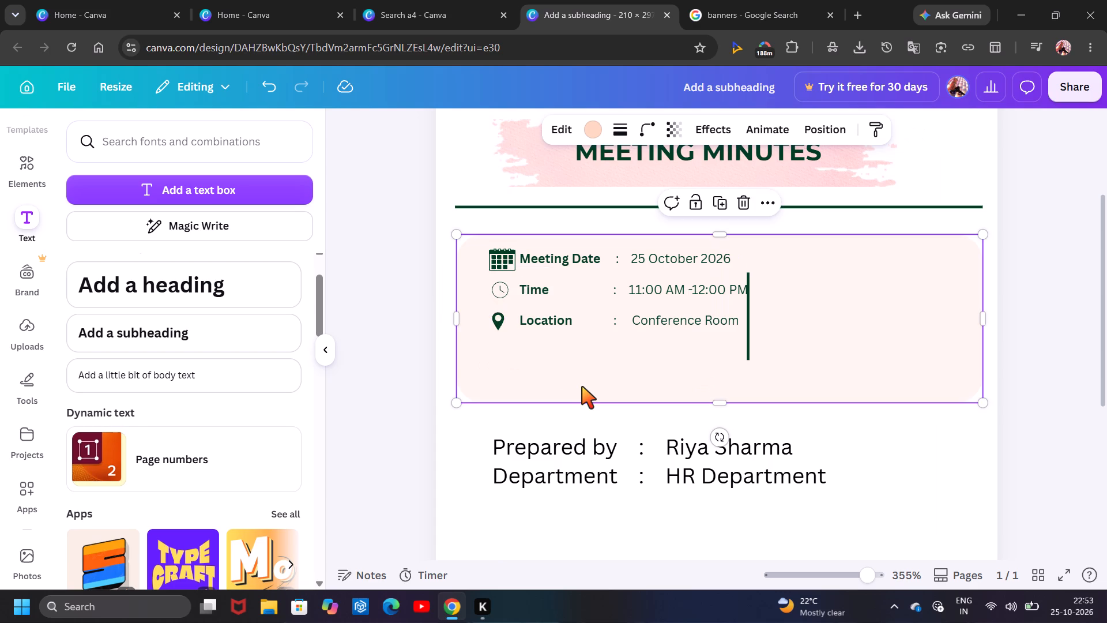
# Shrink the calendar icon to match the other icons and place it beside the Meeting Date label, above the clock.
pyautogui.click(502, 262)
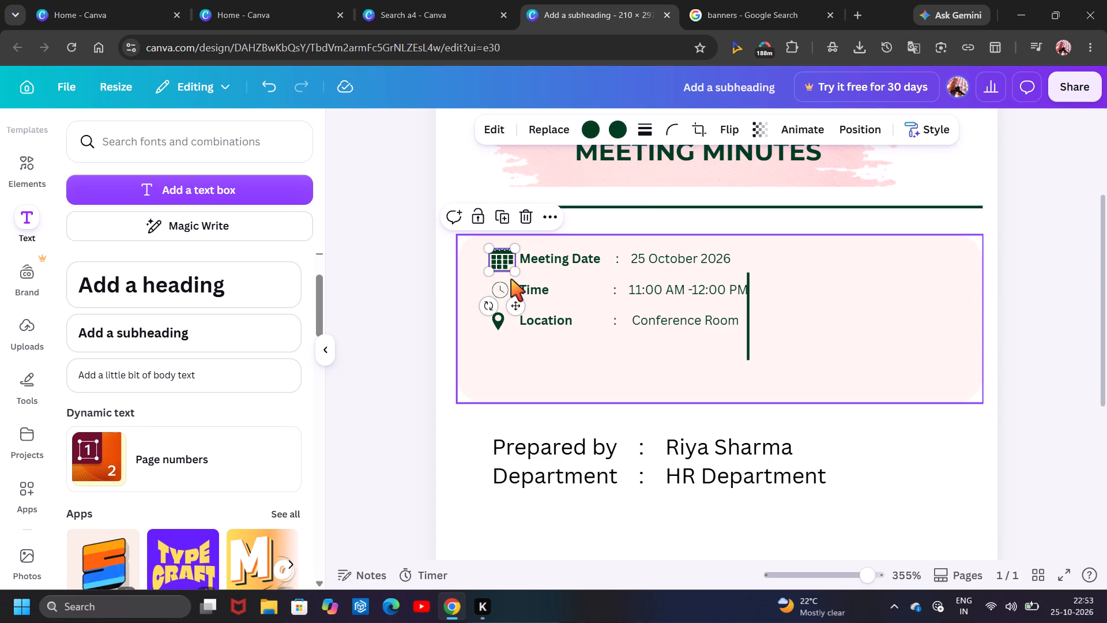
pyautogui.moveTo(511, 273); pyautogui.dragTo(507, 267)
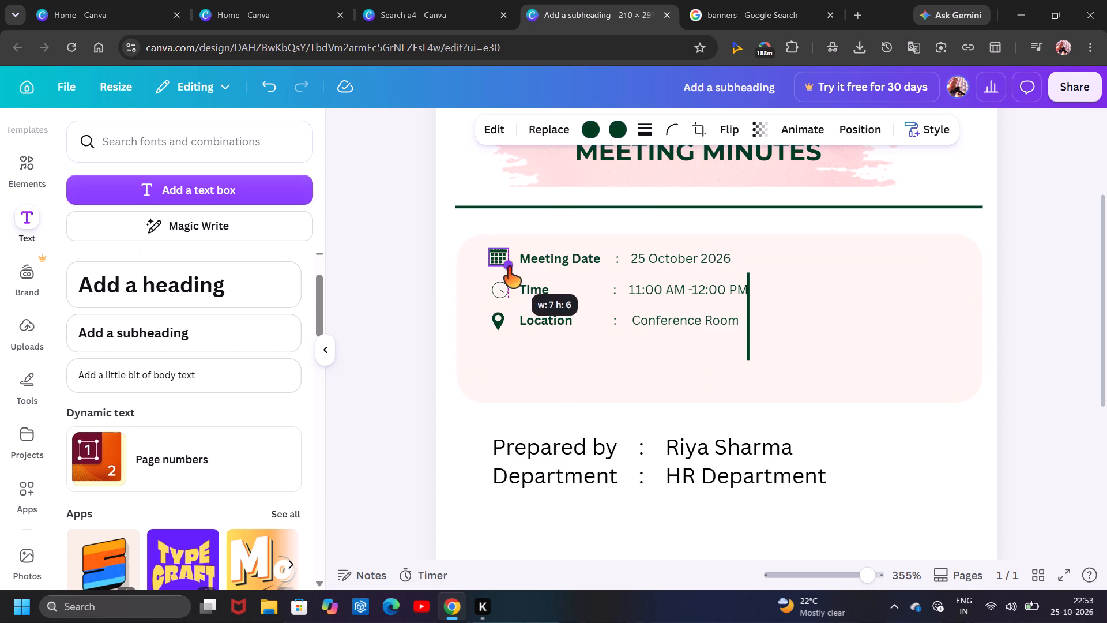
pyautogui.moveTo(507, 267); pyautogui.dragTo(505, 262)
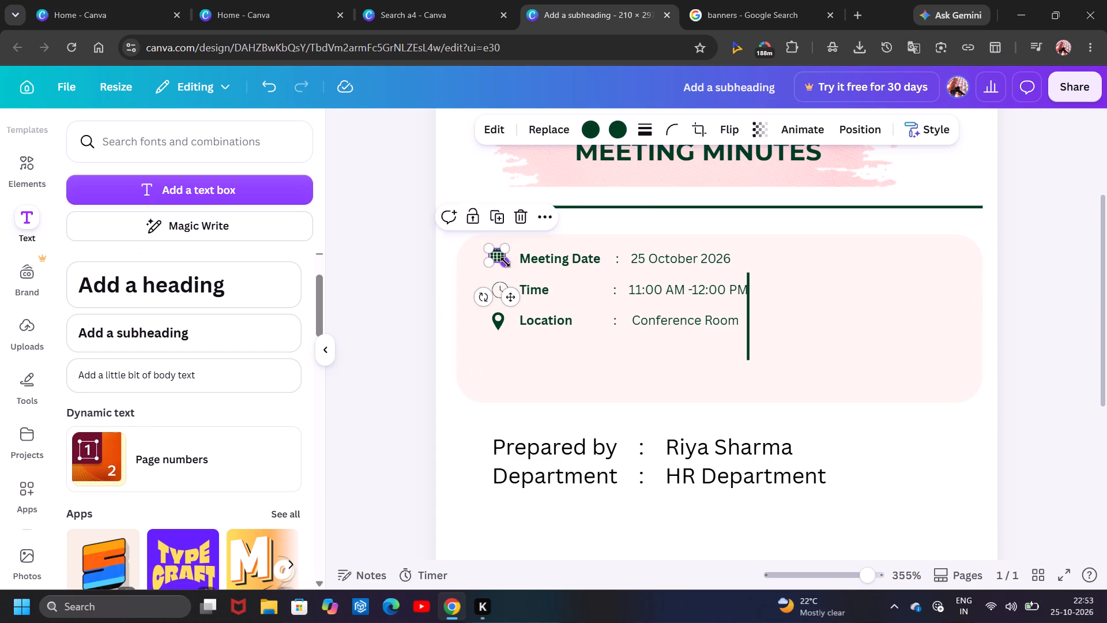
pyautogui.click(513, 295)
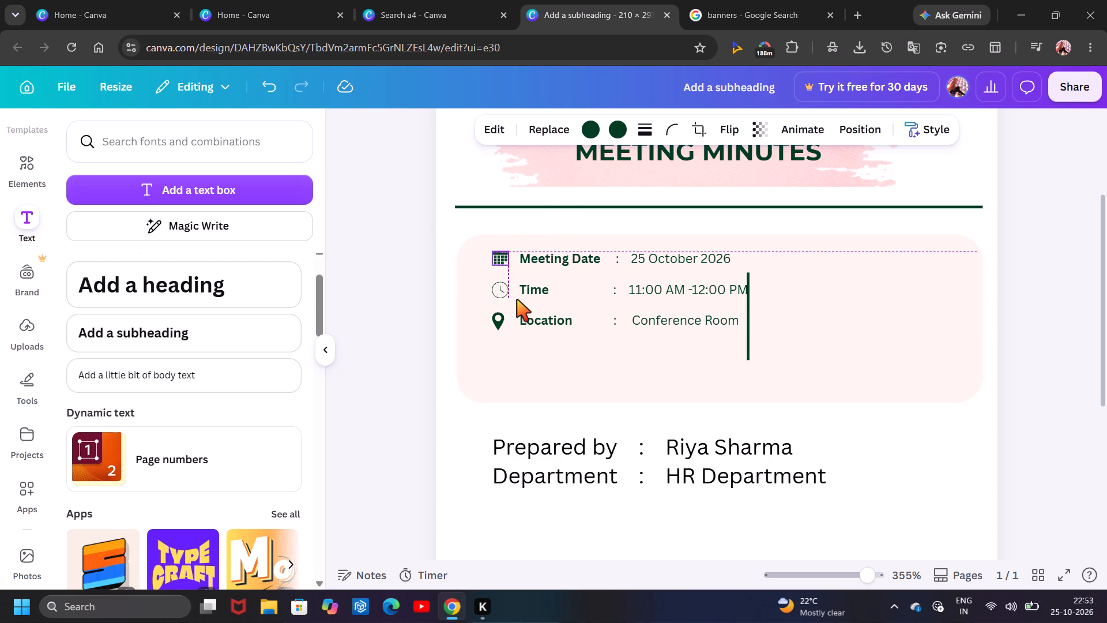
pyautogui.click(630, 382)
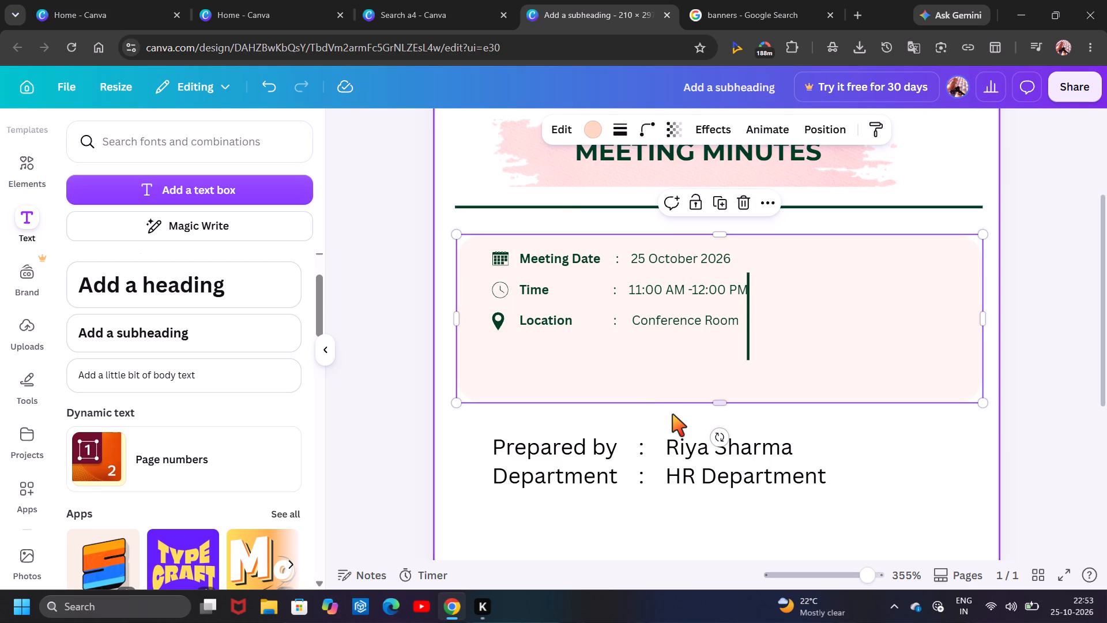
# Shift the calendar, clock and location pin icons left into one column near the pink card's left edge.
pyautogui.click(750, 352)
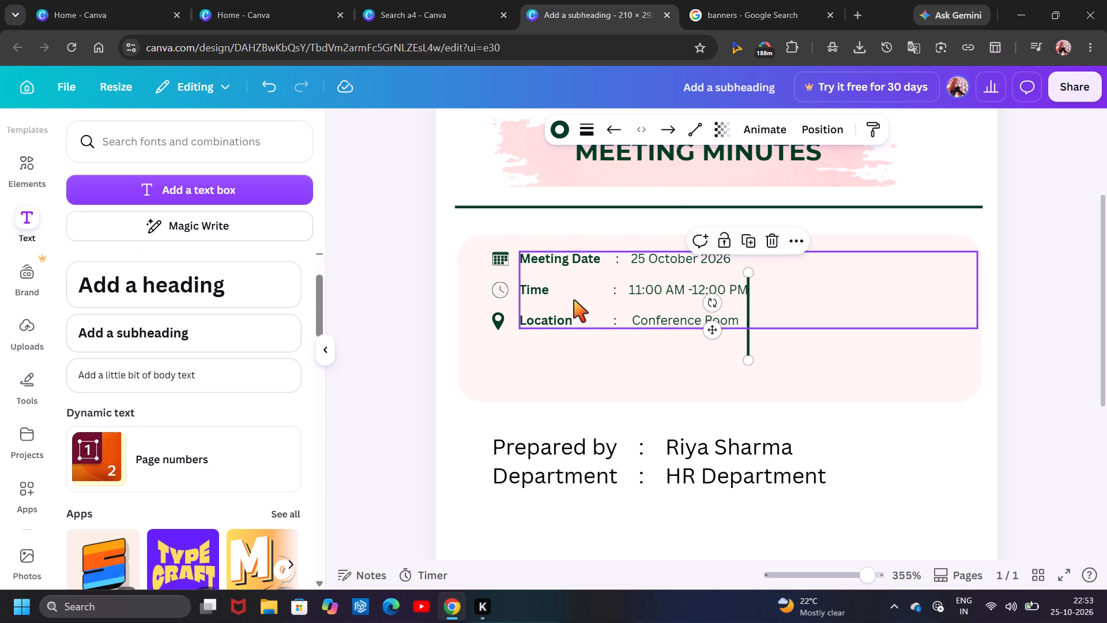
pyautogui.moveTo(502, 261); pyautogui.dragTo(496, 262)
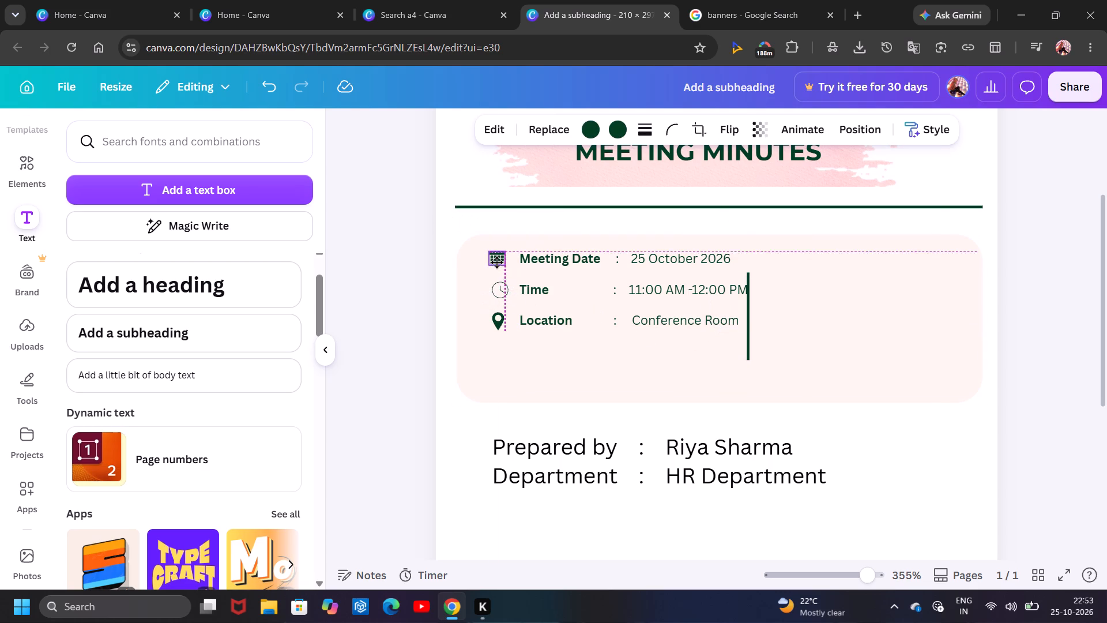
pyautogui.moveTo(496, 262); pyautogui.dragTo(492, 264)
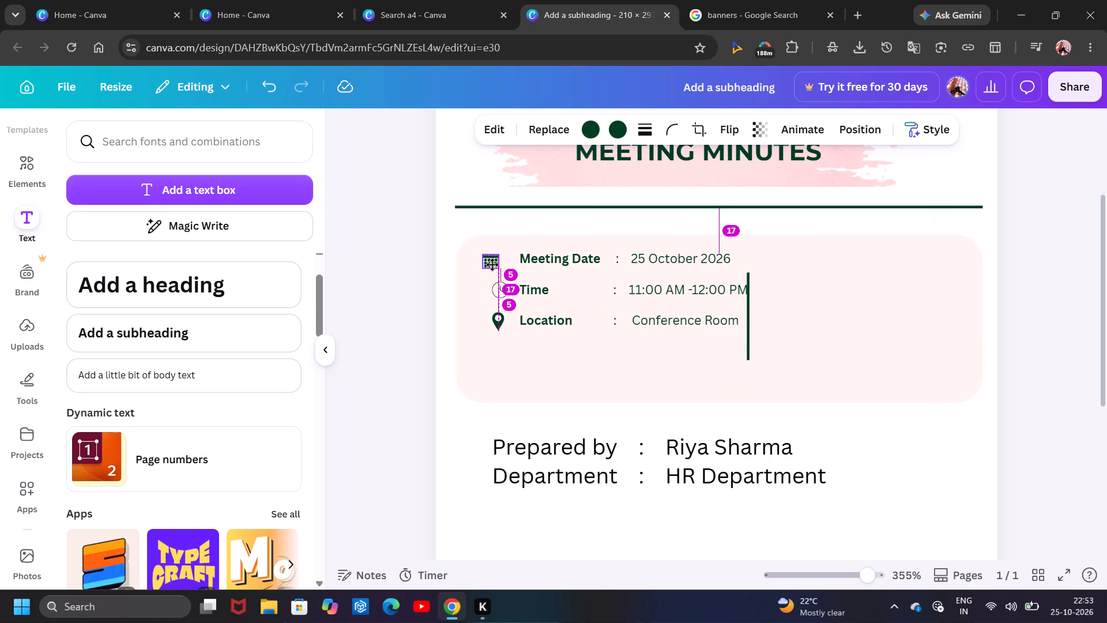
pyautogui.moveTo(492, 264); pyautogui.dragTo(487, 261)
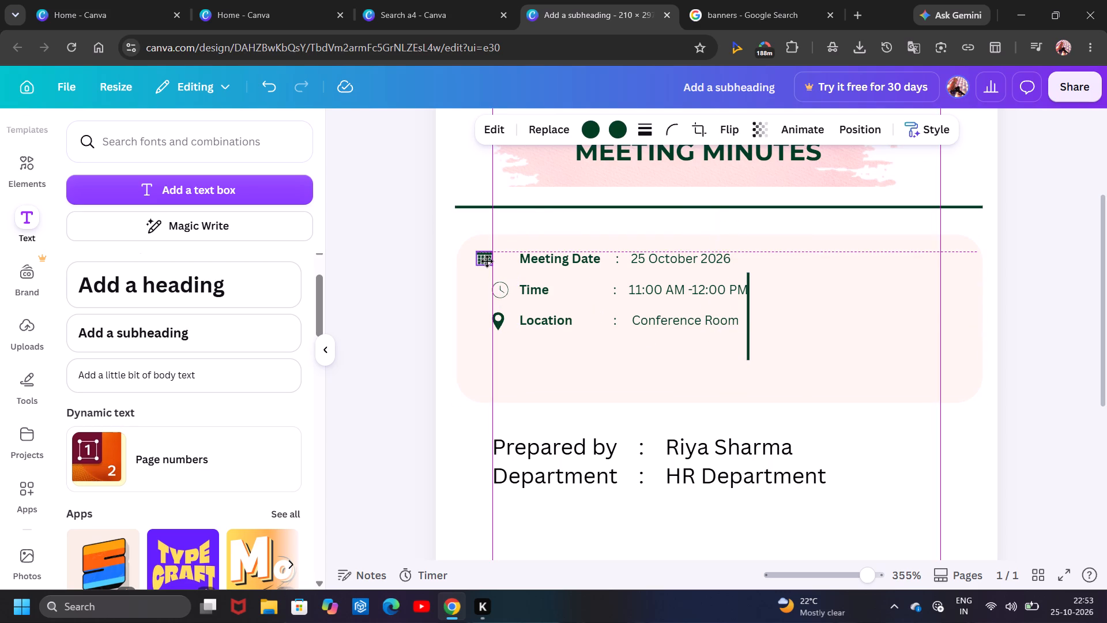
pyautogui.moveTo(487, 261); pyautogui.dragTo(487, 261)
pyautogui.moveTo(503, 286); pyautogui.dragTo(492, 285)
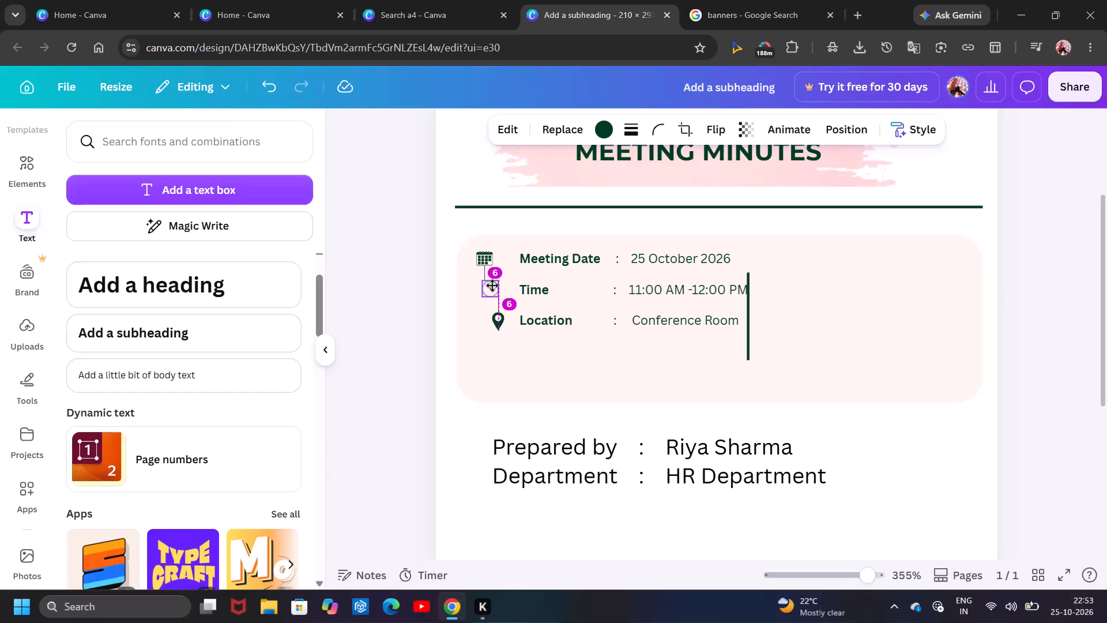
pyautogui.moveTo(492, 285); pyautogui.dragTo(488, 284)
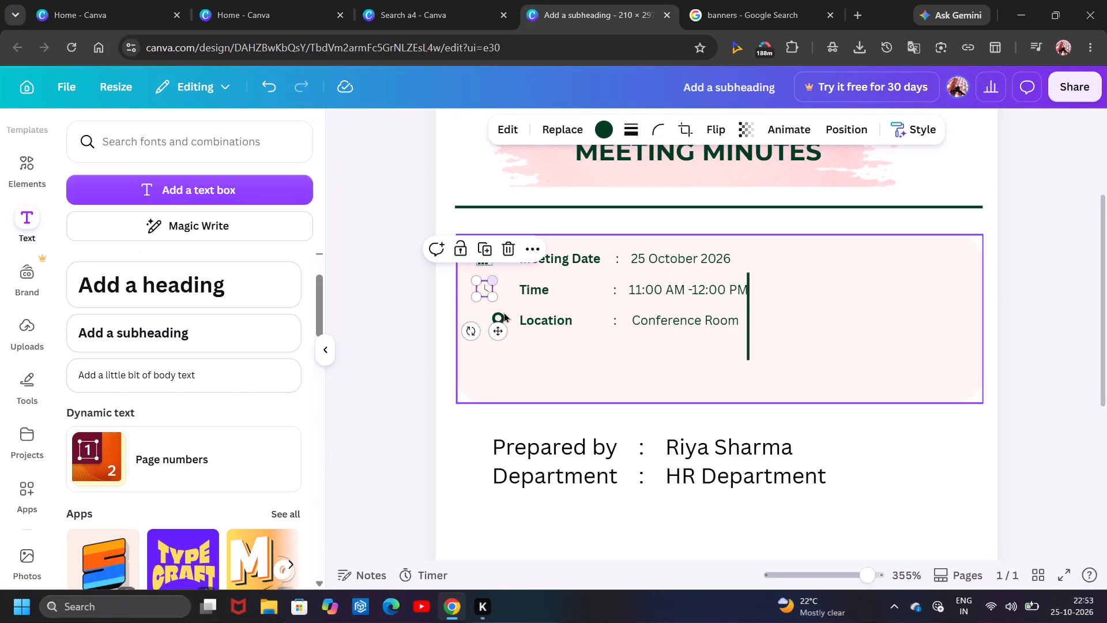
pyautogui.moveTo(502, 316); pyautogui.dragTo(488, 318)
pyautogui.click(570, 352)
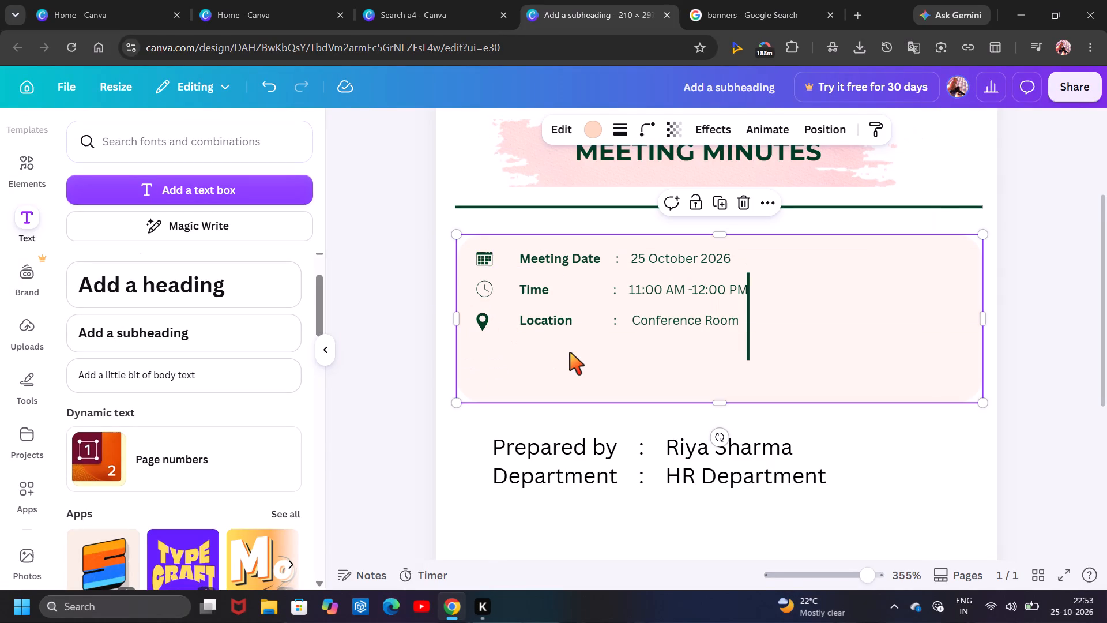
pyautogui.click(483, 291)
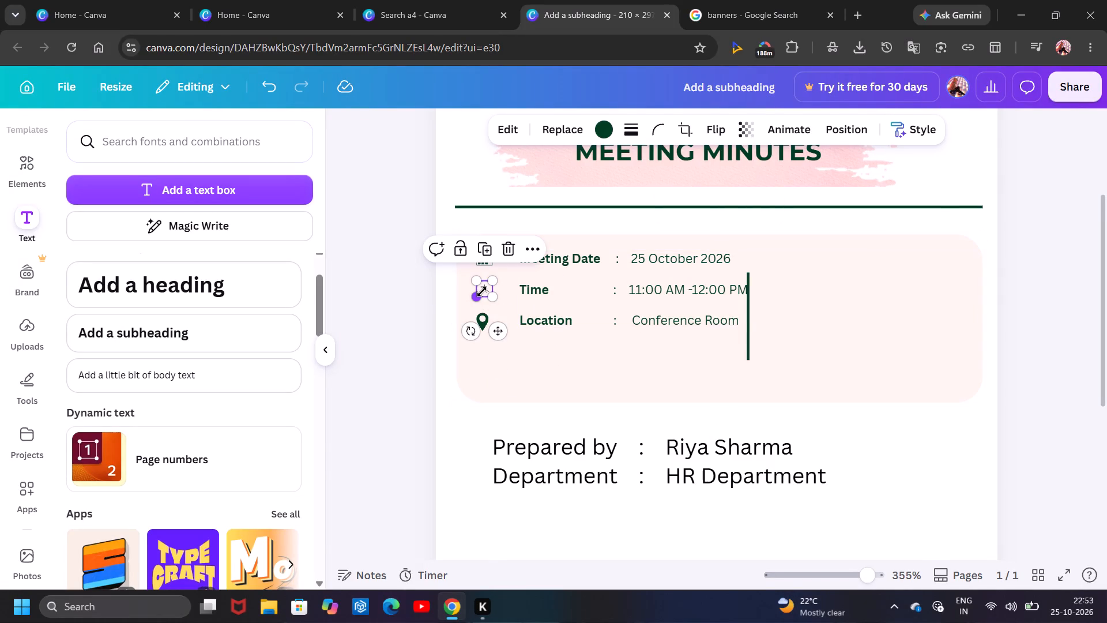
pyautogui.click(584, 348)
# Move the meeting details text left, closer to the icons, so the Time value clears the vertical divider.
pyautogui.moveTo(553, 277); pyautogui.dragTo(539, 279)
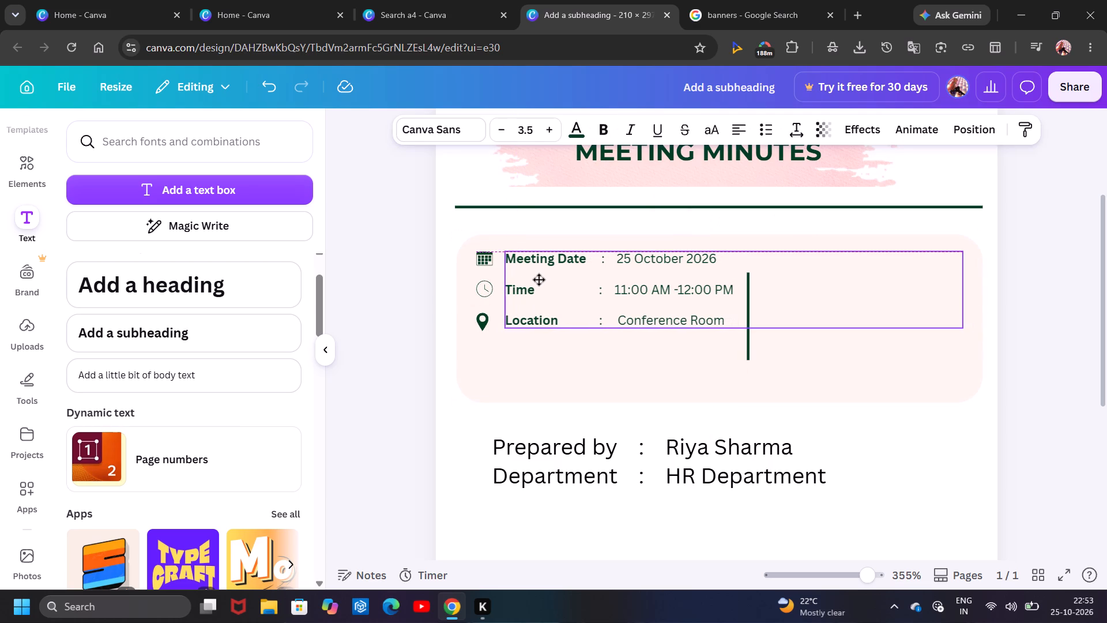
pyautogui.moveTo(539, 279); pyautogui.dragTo(538, 279)
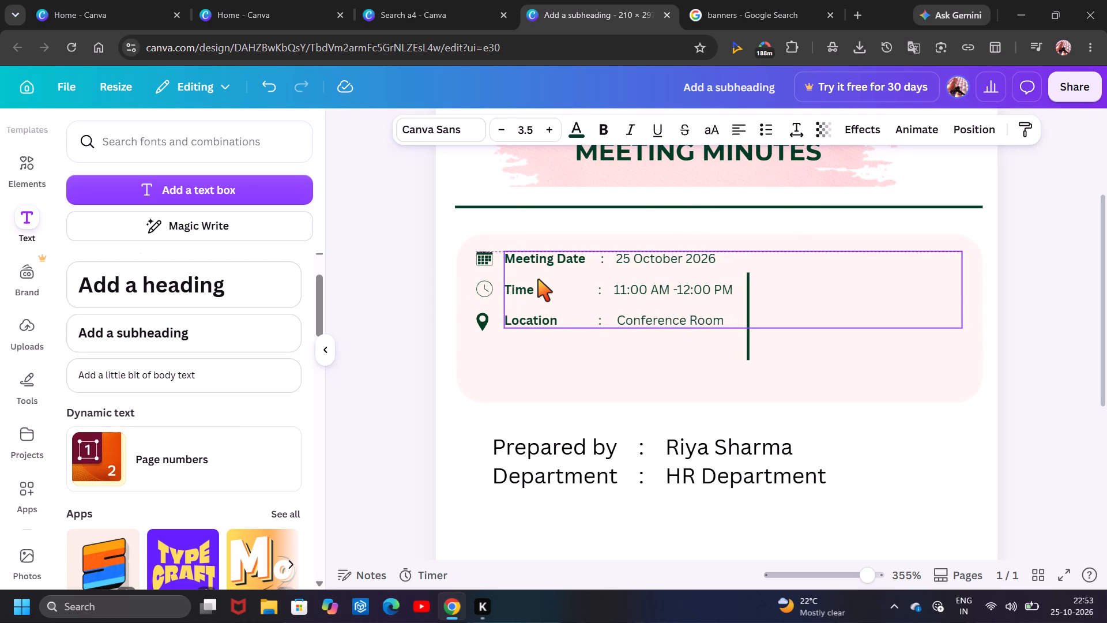
# Move the vertical divider line up alongside the Meeting Date, Time and Location rows, undoing the last extra adjustment.
pyautogui.click(746, 344)
pyautogui.moveTo(746, 344); pyautogui.dragTo(747, 327)
pyautogui.moveTo(747, 327); pyautogui.dragTo(748, 337)
pyautogui.hotkey('ctrl', 'z')
pyautogui.click(748, 340)
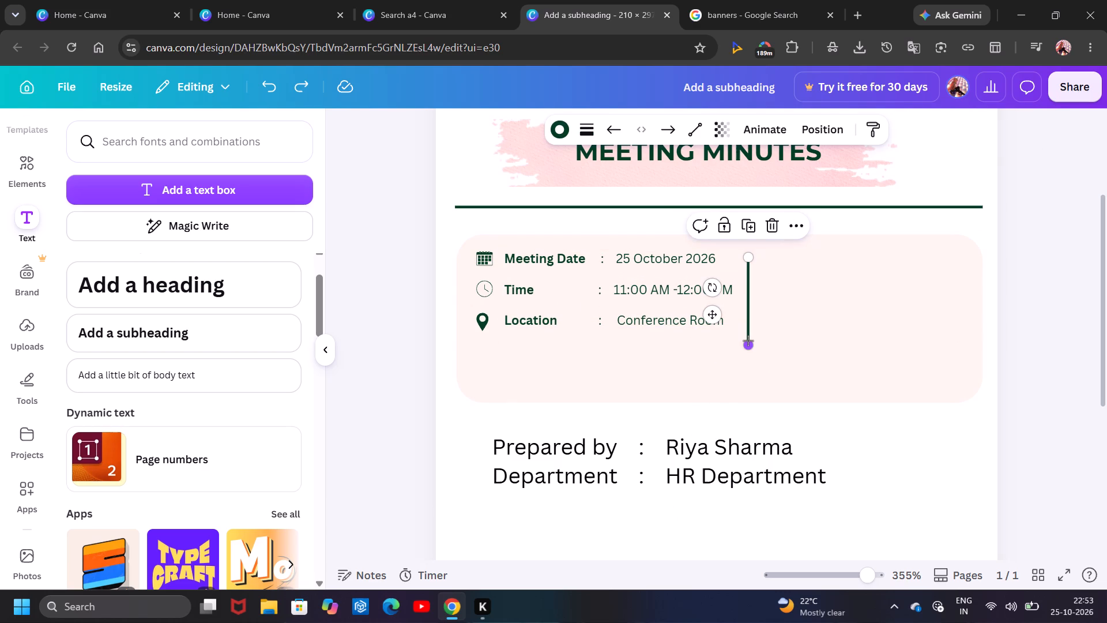
pyautogui.click(763, 359)
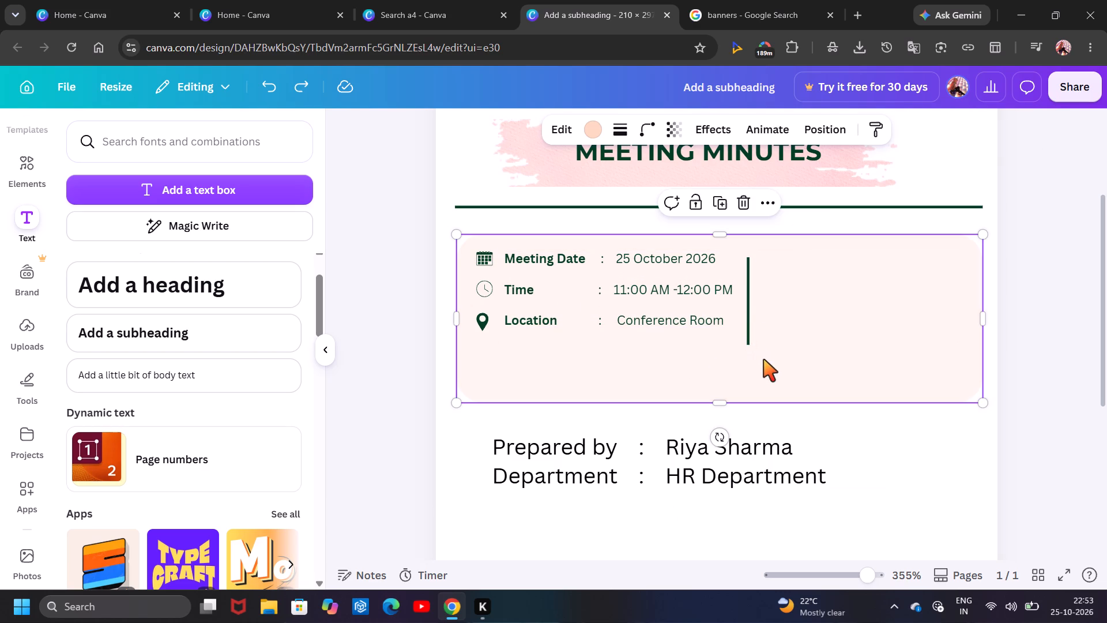
# Move the vertical divider line slightly right and up so it clears the Time value inside the pink card.
pyautogui.click(748, 315)
pyautogui.click(746, 310)
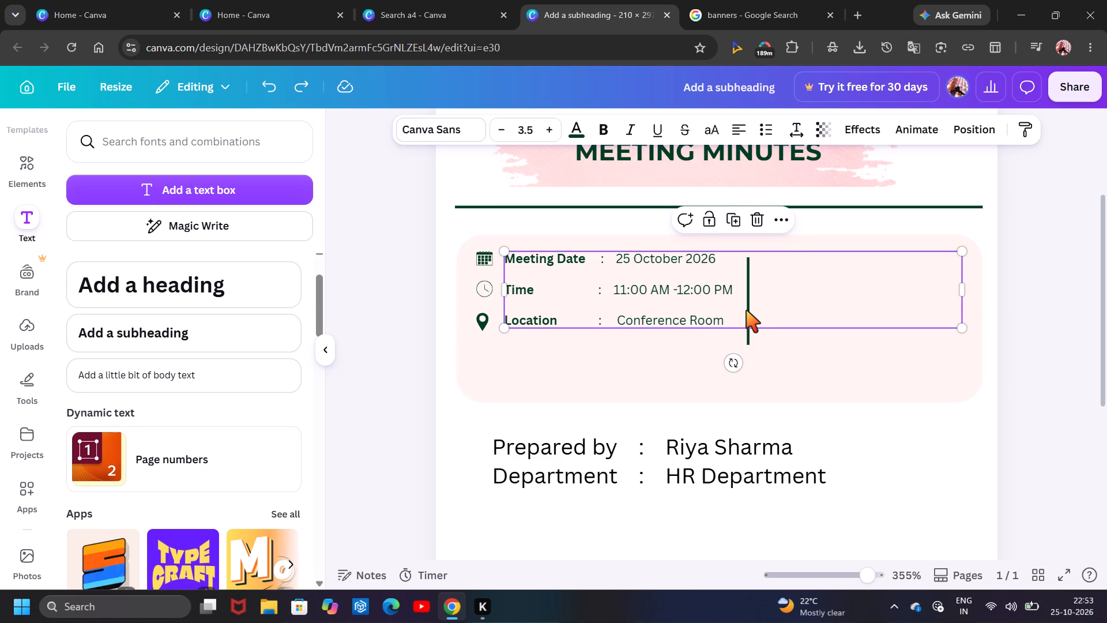
pyautogui.click(747, 340)
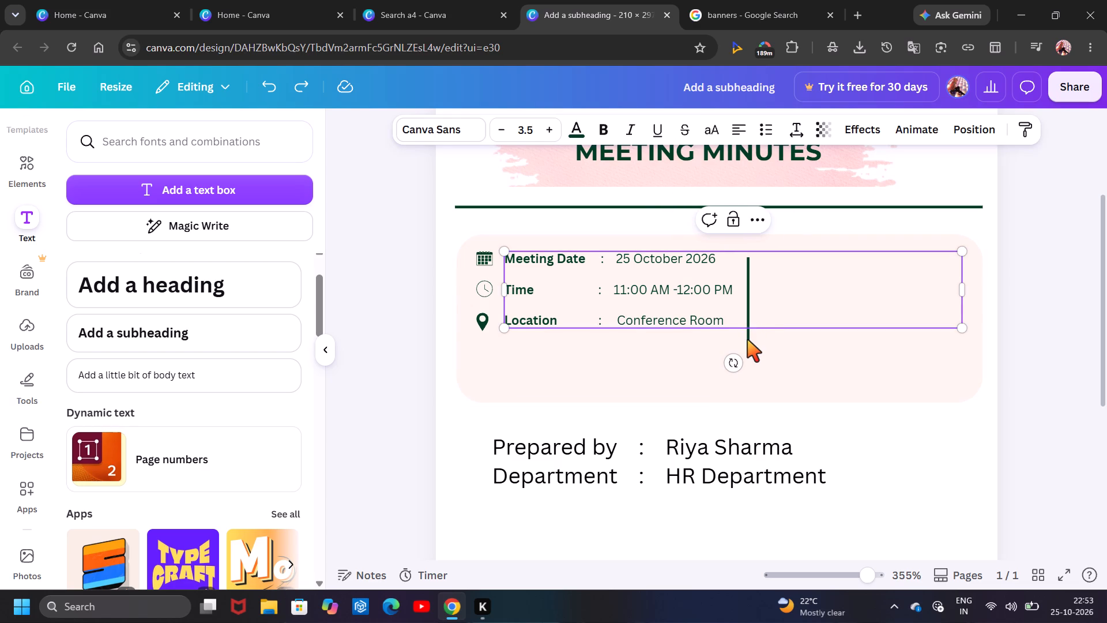
pyautogui.click(747, 341)
pyautogui.click(748, 341)
pyautogui.click(755, 351)
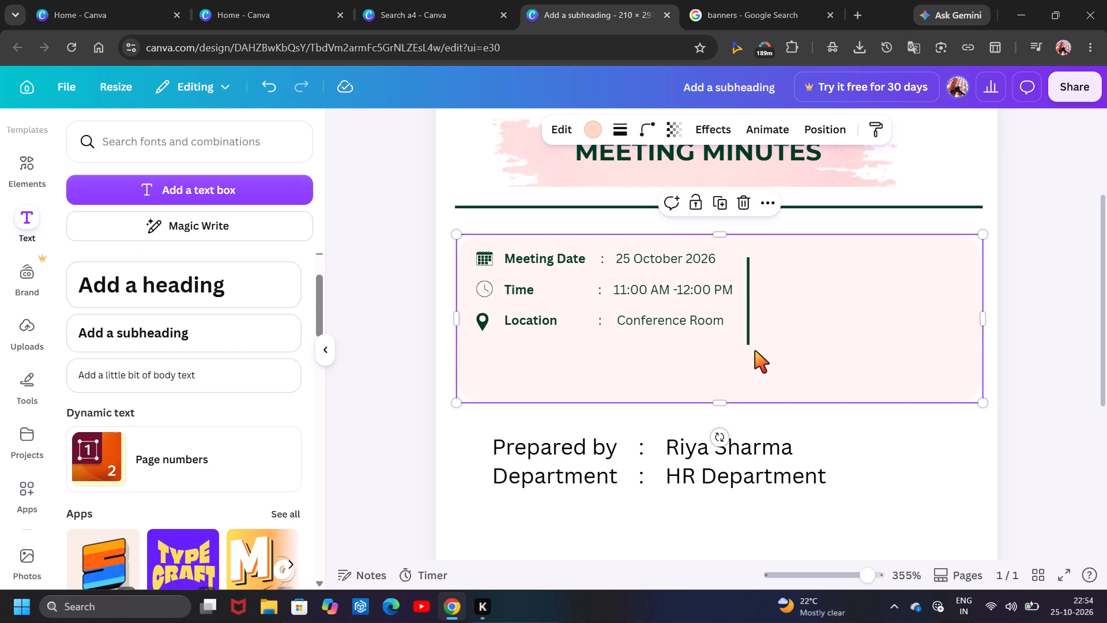
pyautogui.click(748, 335)
pyautogui.click(745, 314)
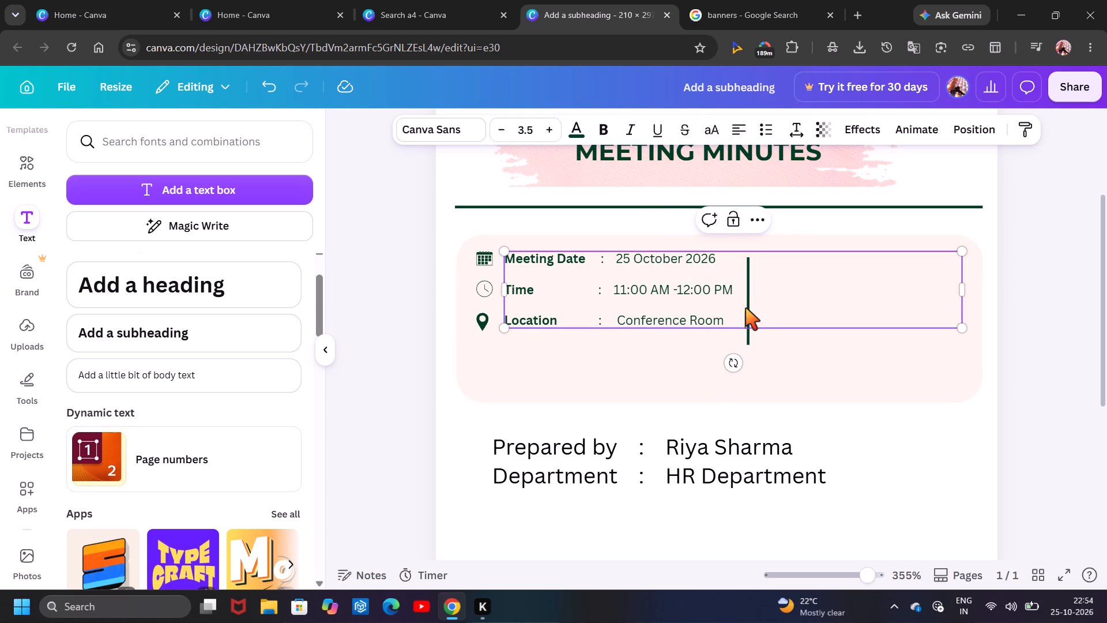
pyautogui.click(748, 296)
pyautogui.click(795, 357)
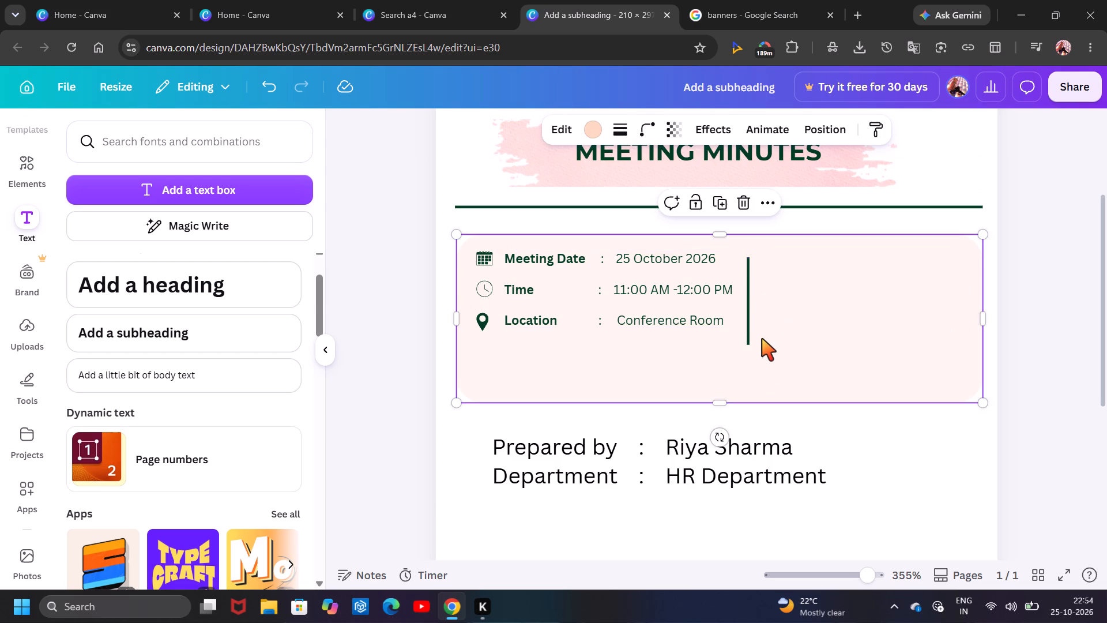
pyautogui.moveTo(743, 338); pyautogui.dragTo(751, 342)
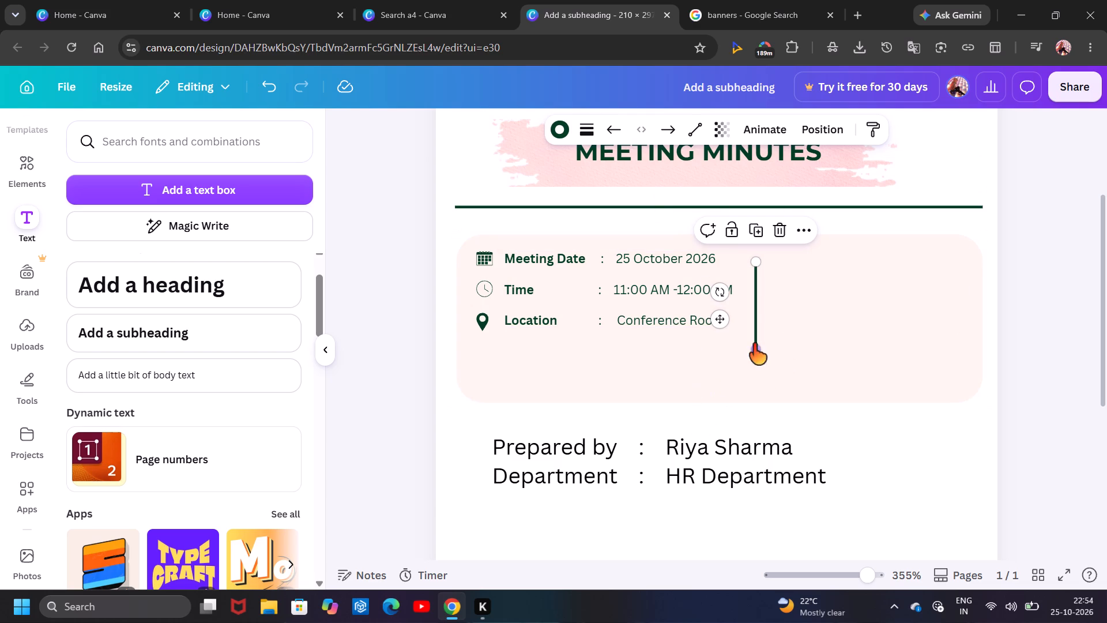
pyautogui.moveTo(720, 319); pyautogui.dragTo(718, 309)
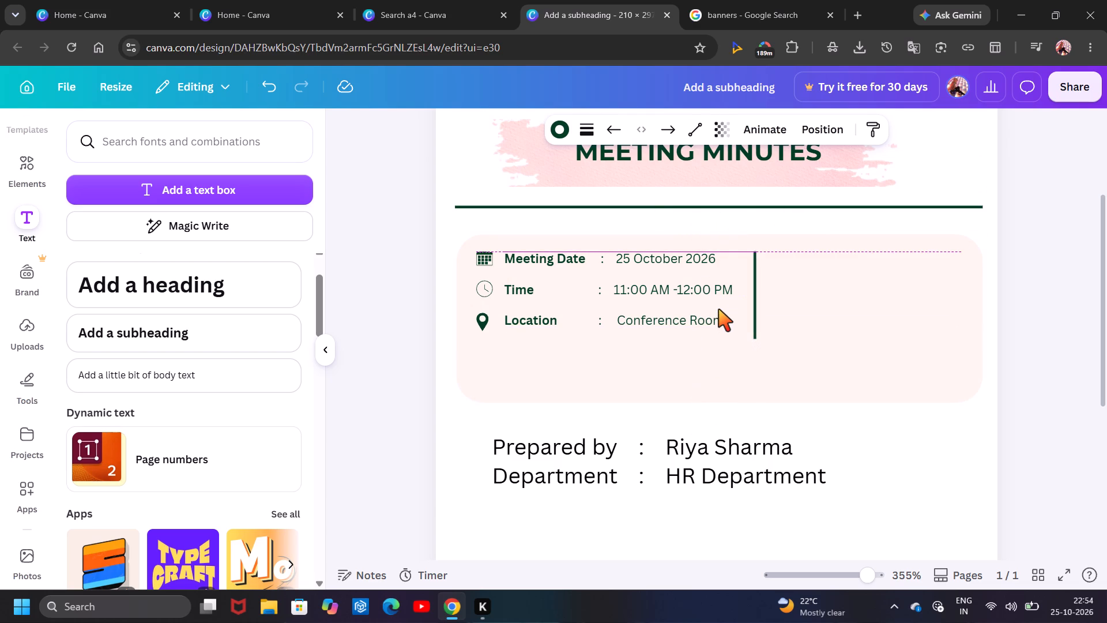
pyautogui.moveTo(718, 309); pyautogui.dragTo(718, 302)
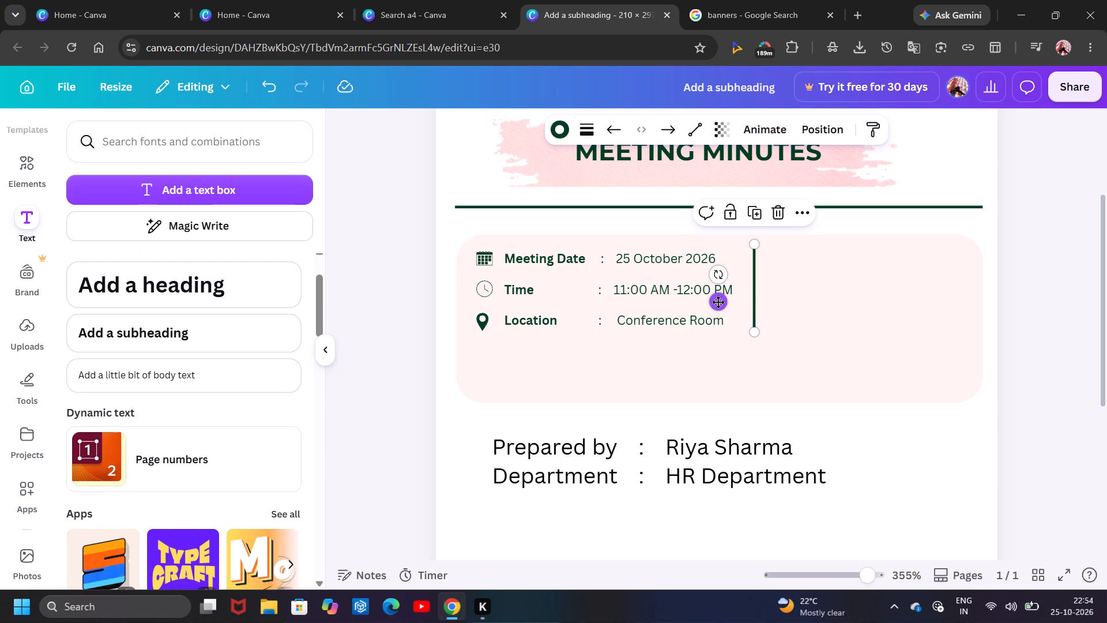
# Shorten the vertical divider from its lower end and reposition it beside the Meeting Date, Time and Location rows.
pyautogui.moveTo(755, 332); pyautogui.dragTo(755, 330)
pyautogui.moveTo(755, 330); pyautogui.dragTo(755, 304)
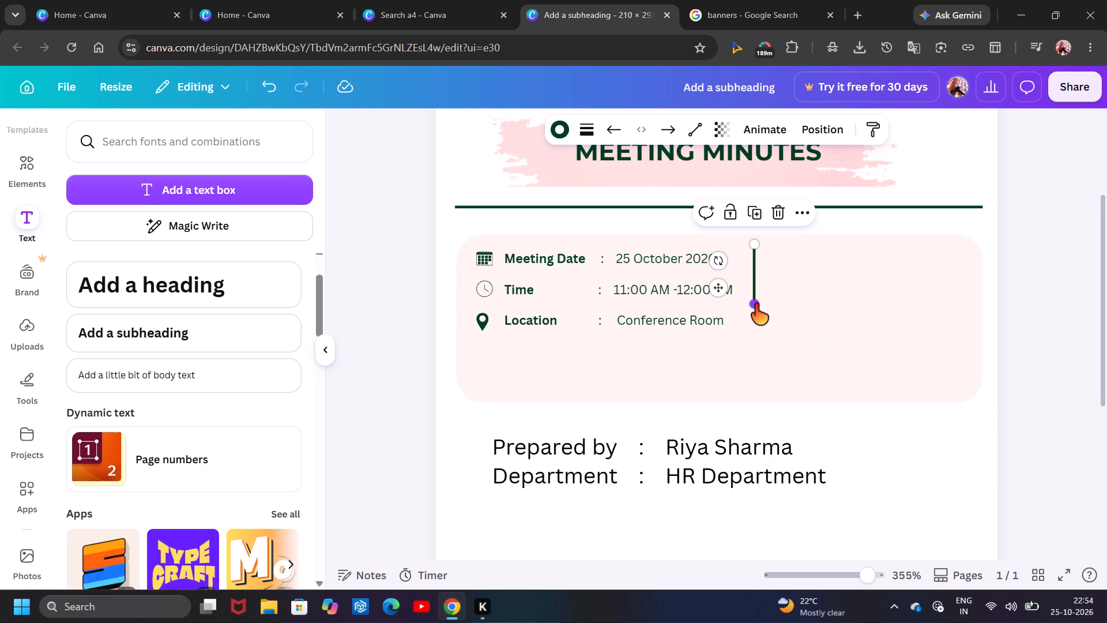
pyautogui.moveTo(721, 286); pyautogui.dragTo(721, 306)
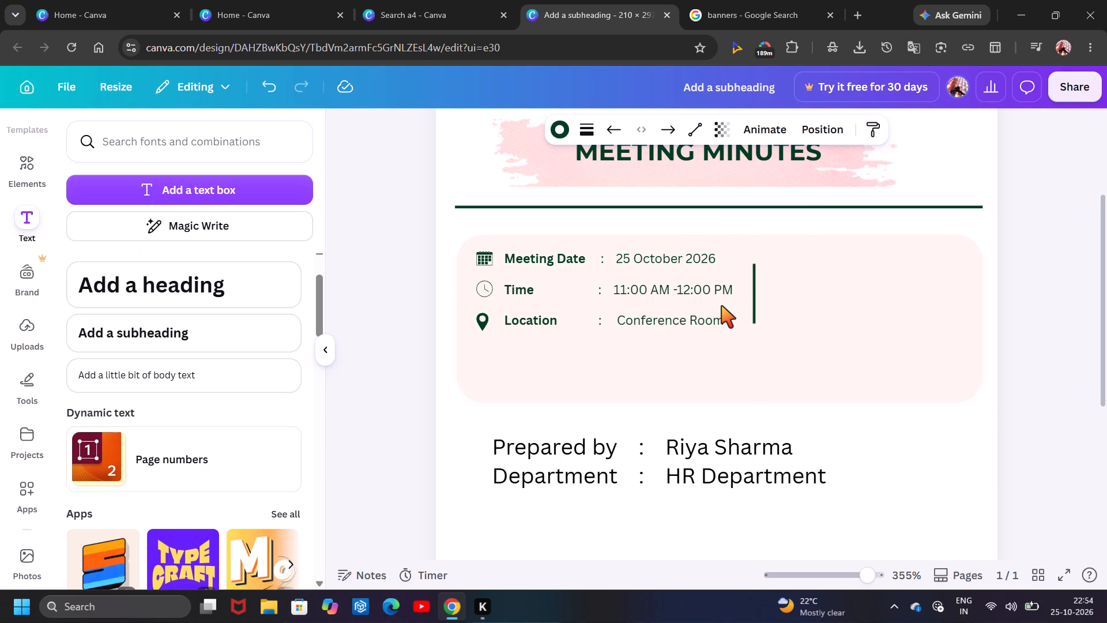
pyautogui.moveTo(721, 306); pyautogui.dragTo(722, 299)
# Reduce the pink card's height by raising its bottom edge to just below the Location row.
pyautogui.click(783, 367)
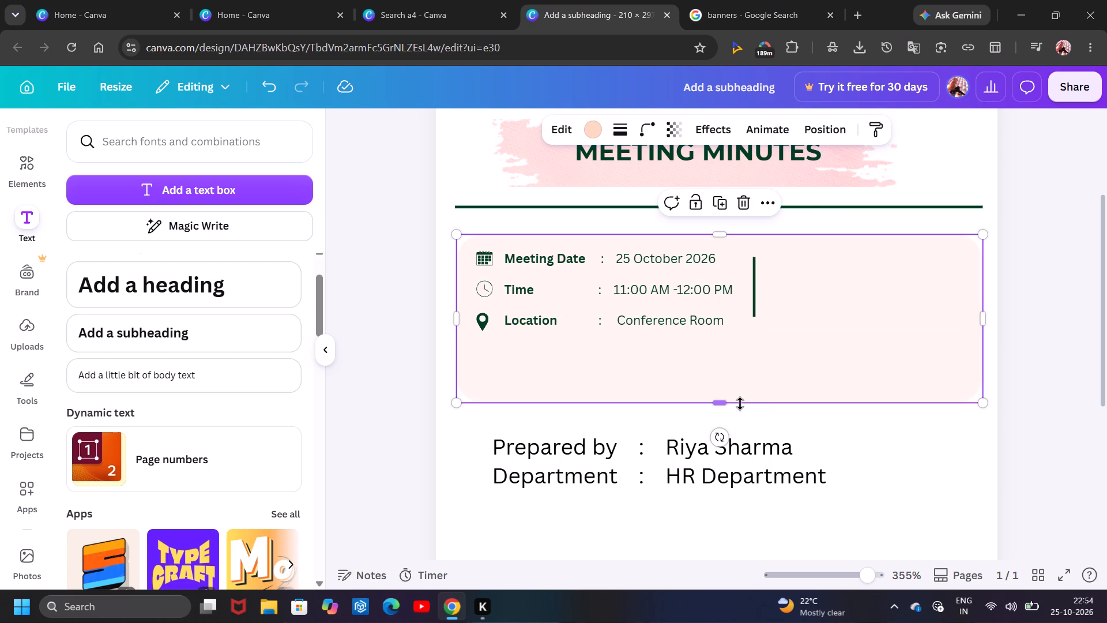
pyautogui.moveTo(726, 406); pyautogui.dragTo(733, 356)
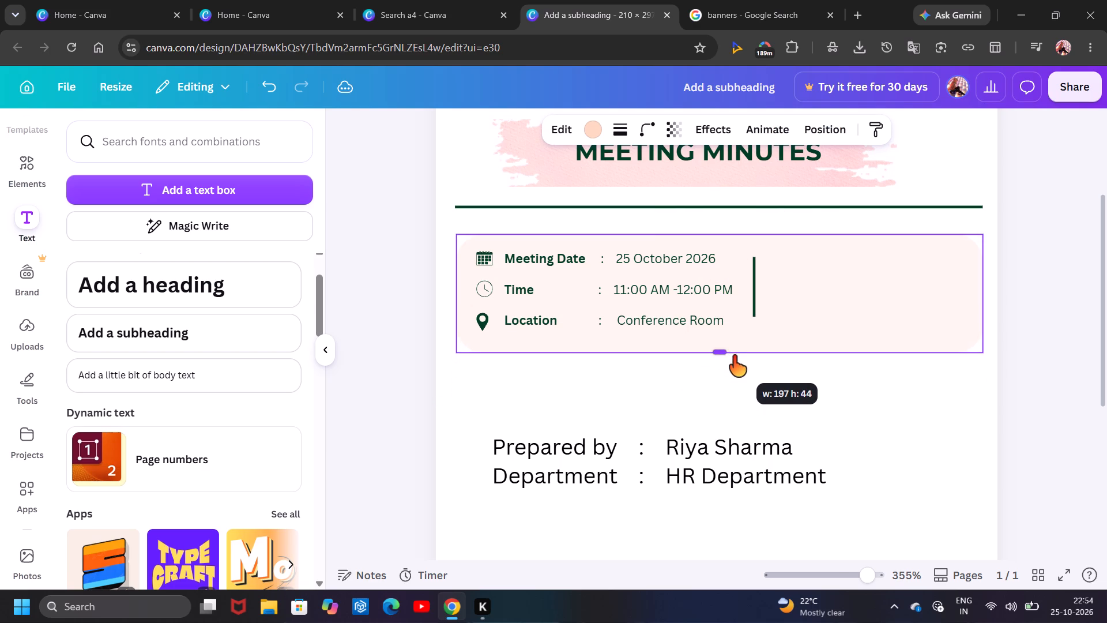
# Reduce the pink card's height to about 41 by raising its bottom edge closer to the Location row.
pyautogui.moveTo(733, 356); pyautogui.dragTo(739, 348)
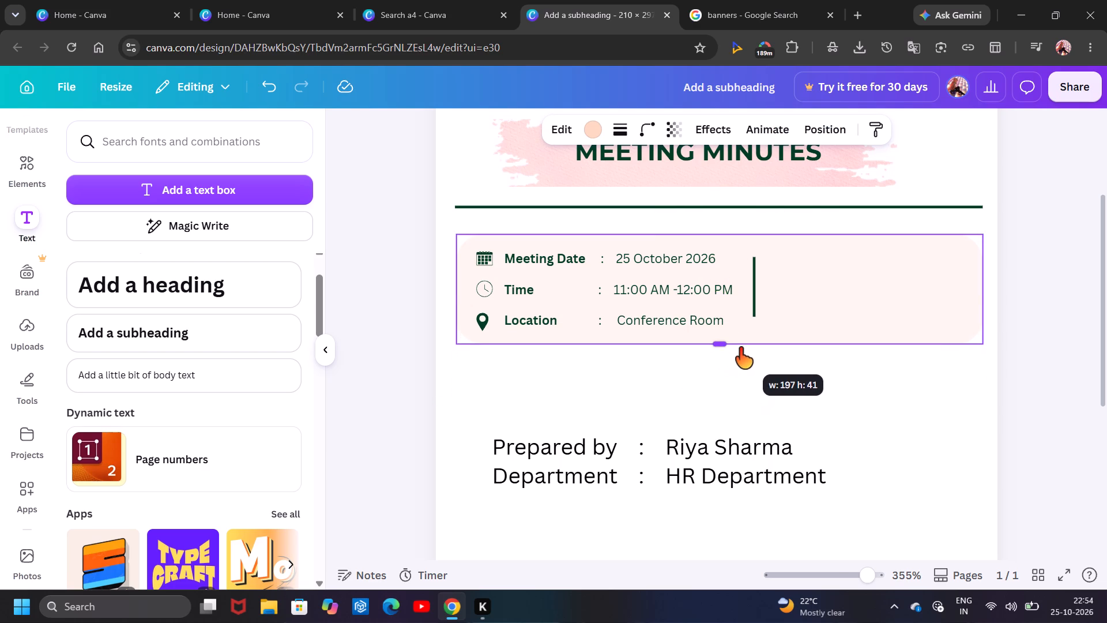
pyautogui.moveTo(739, 348); pyautogui.dragTo(740, 348)
pyautogui.click(740, 348)
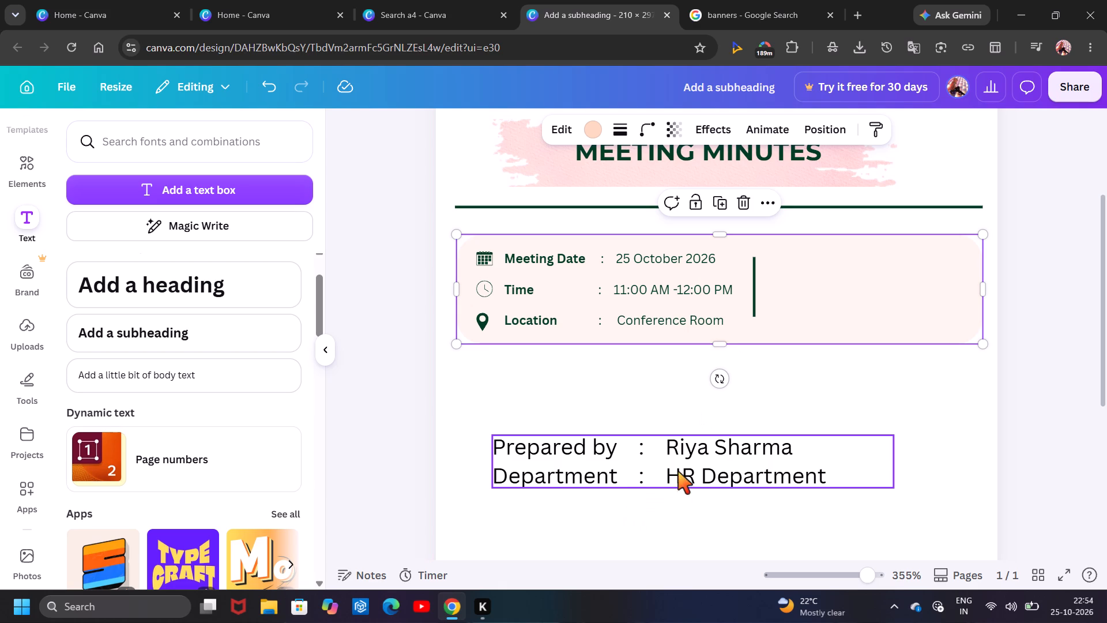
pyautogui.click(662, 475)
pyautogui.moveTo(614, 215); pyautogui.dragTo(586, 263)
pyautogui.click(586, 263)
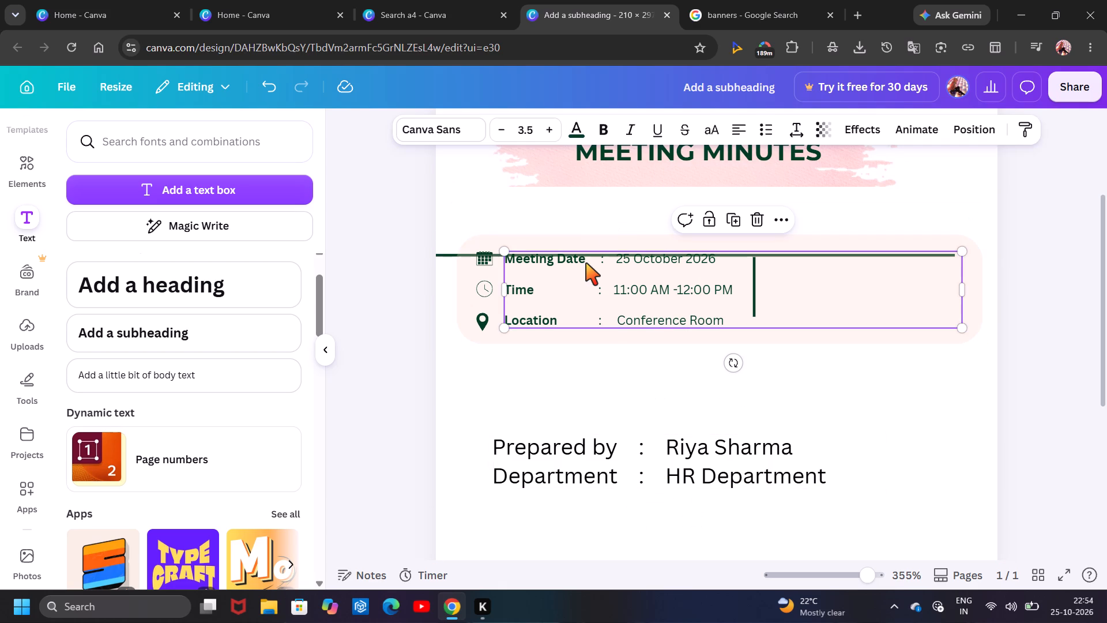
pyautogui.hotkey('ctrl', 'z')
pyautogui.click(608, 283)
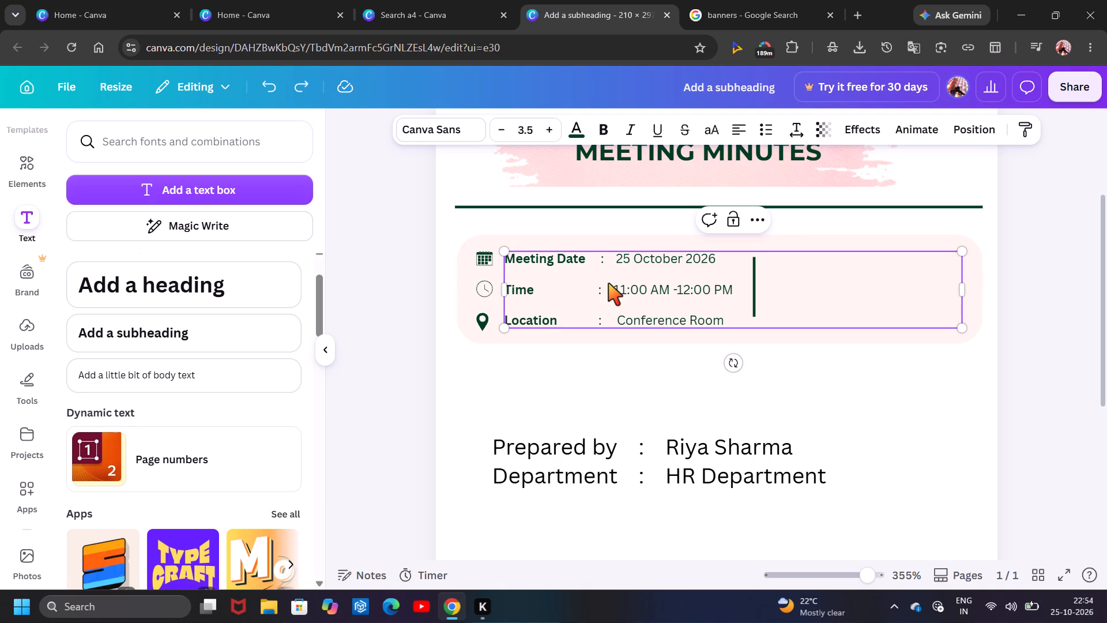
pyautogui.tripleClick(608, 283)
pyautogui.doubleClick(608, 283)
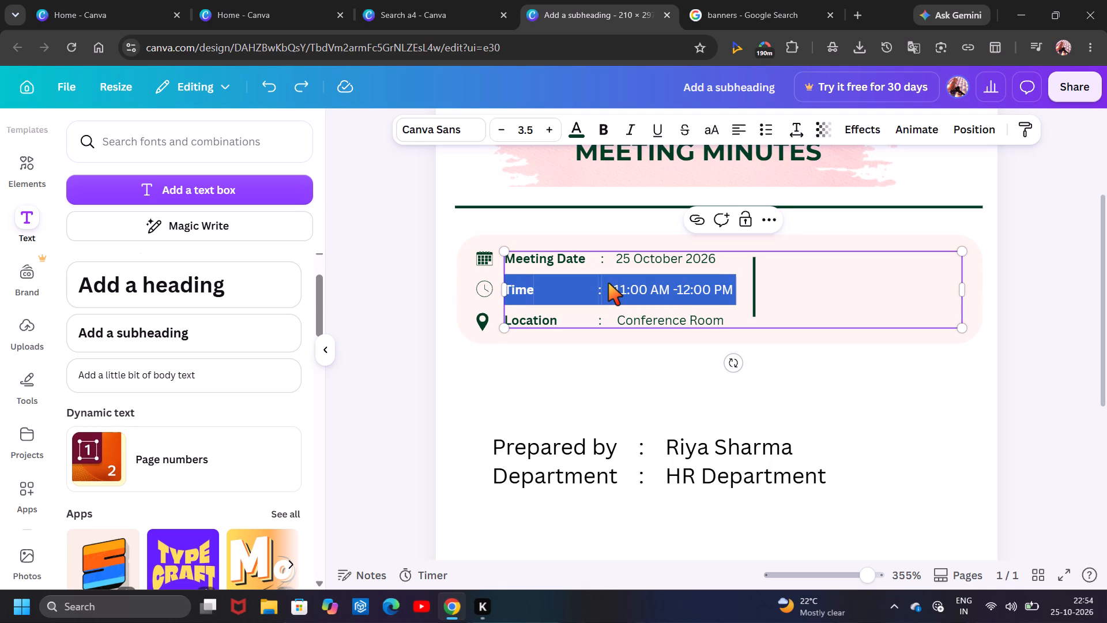
# Reduce the Prepared by and Department text to size 4 and move it into the pink card beside the vertical divider.
pyautogui.click(675, 422)
pyautogui.tripleClick(649, 460)
pyautogui.click(649, 460)
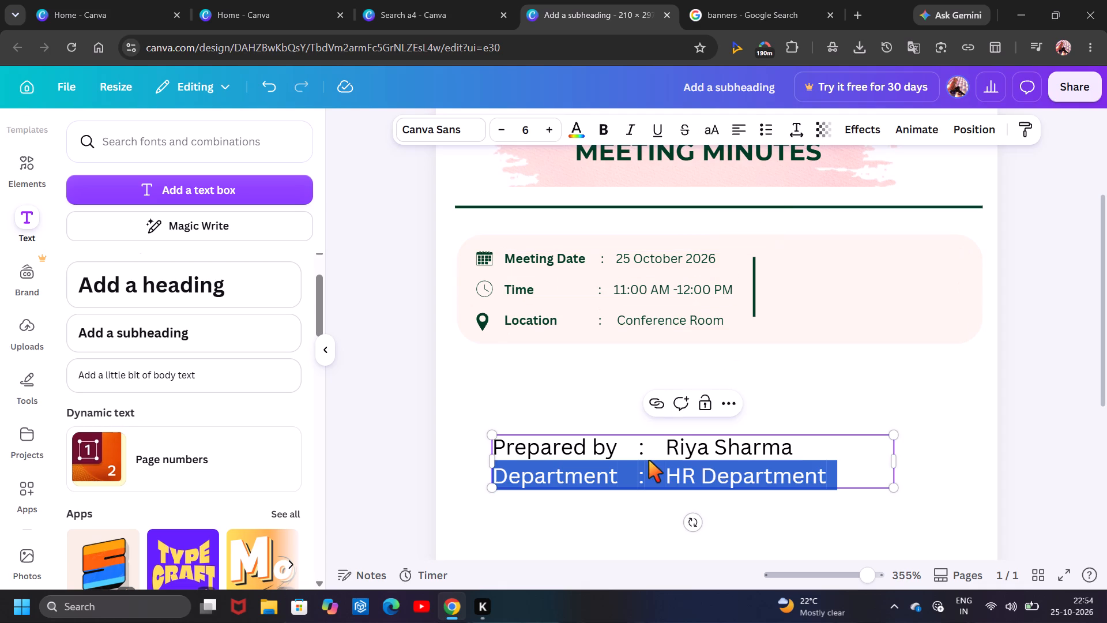
pyautogui.moveTo(649, 460); pyautogui.dragTo(634, 437)
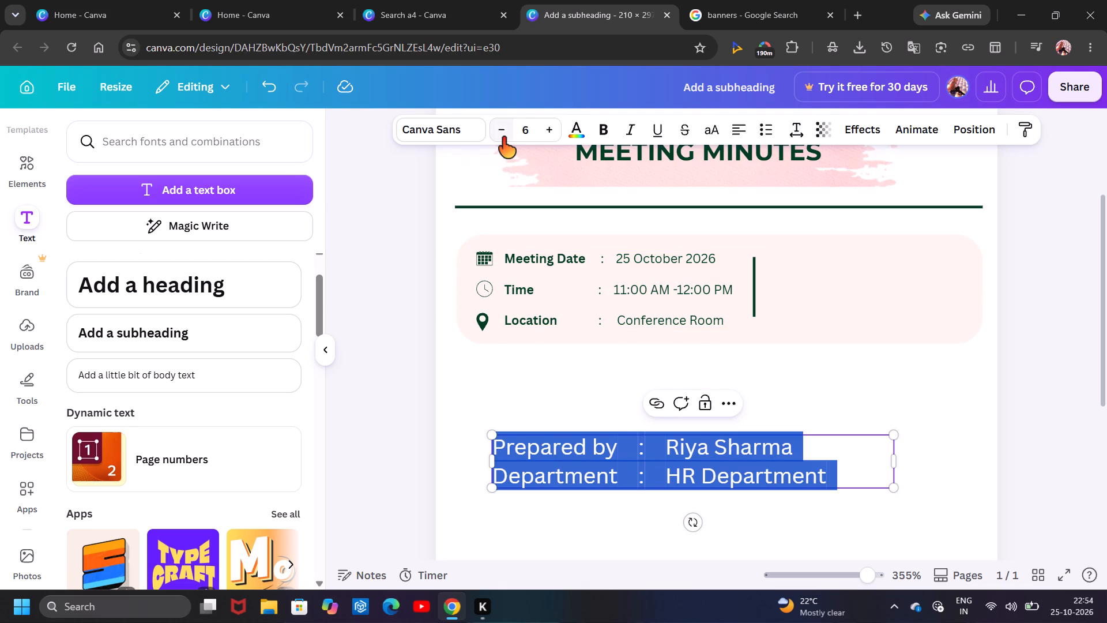
pyautogui.tripleClick(502, 137)
pyautogui.click(502, 137)
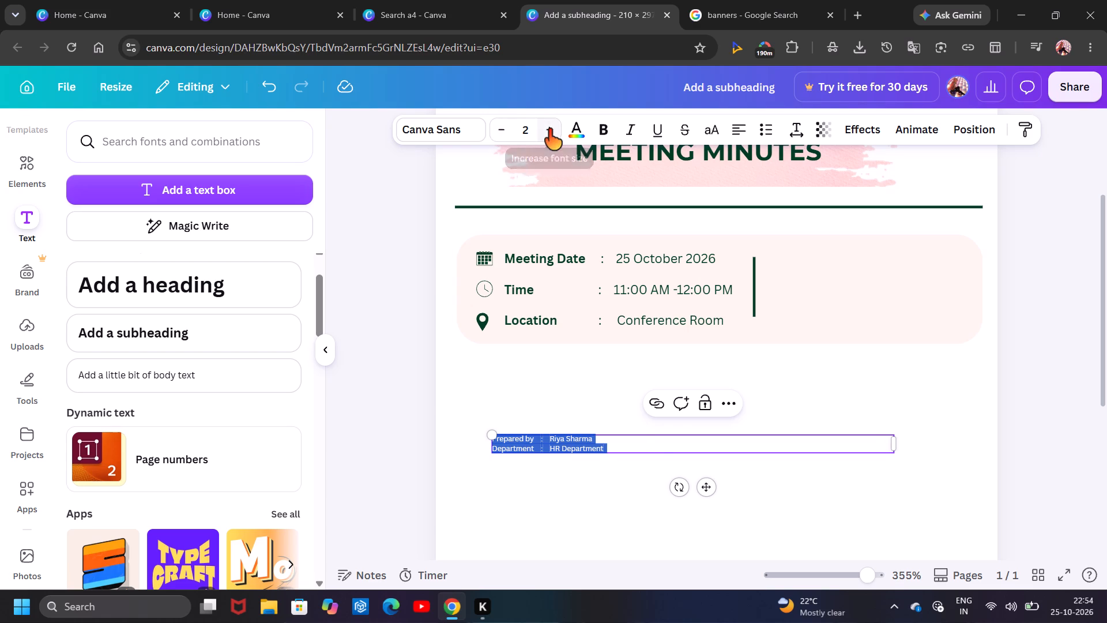
pyautogui.click(548, 129)
pyautogui.click(548, 129)
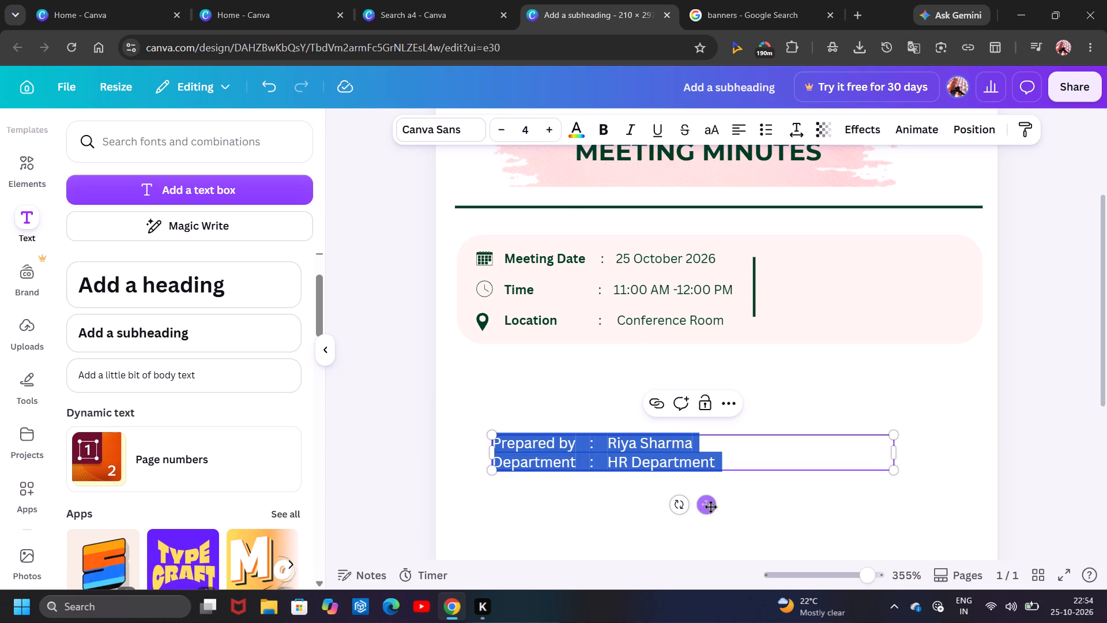
pyautogui.moveTo(710, 506); pyautogui.dragTo(975, 327)
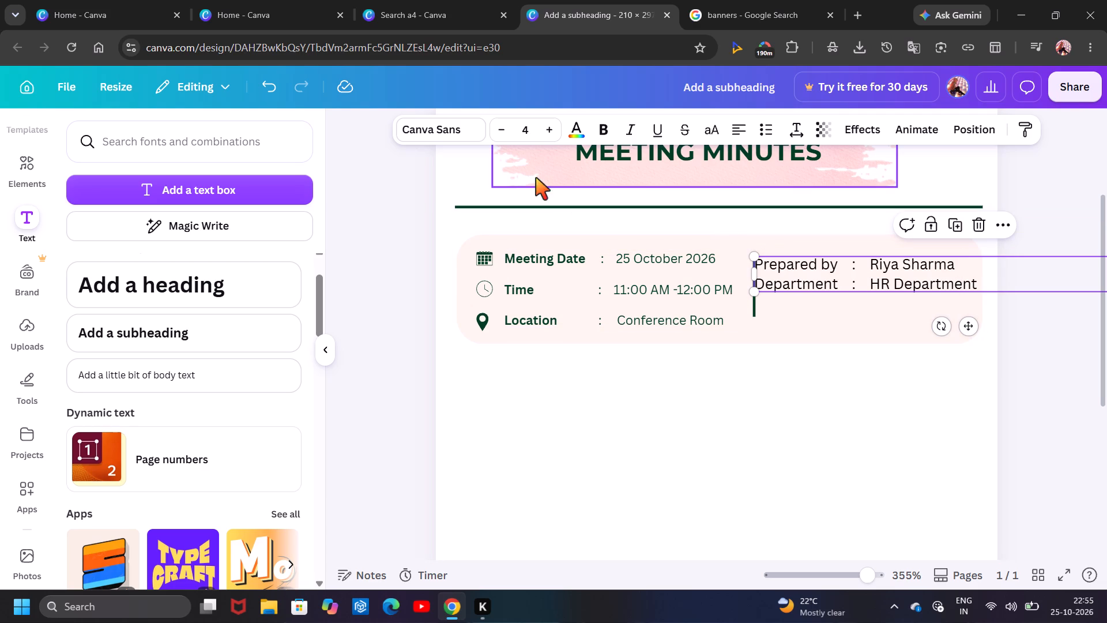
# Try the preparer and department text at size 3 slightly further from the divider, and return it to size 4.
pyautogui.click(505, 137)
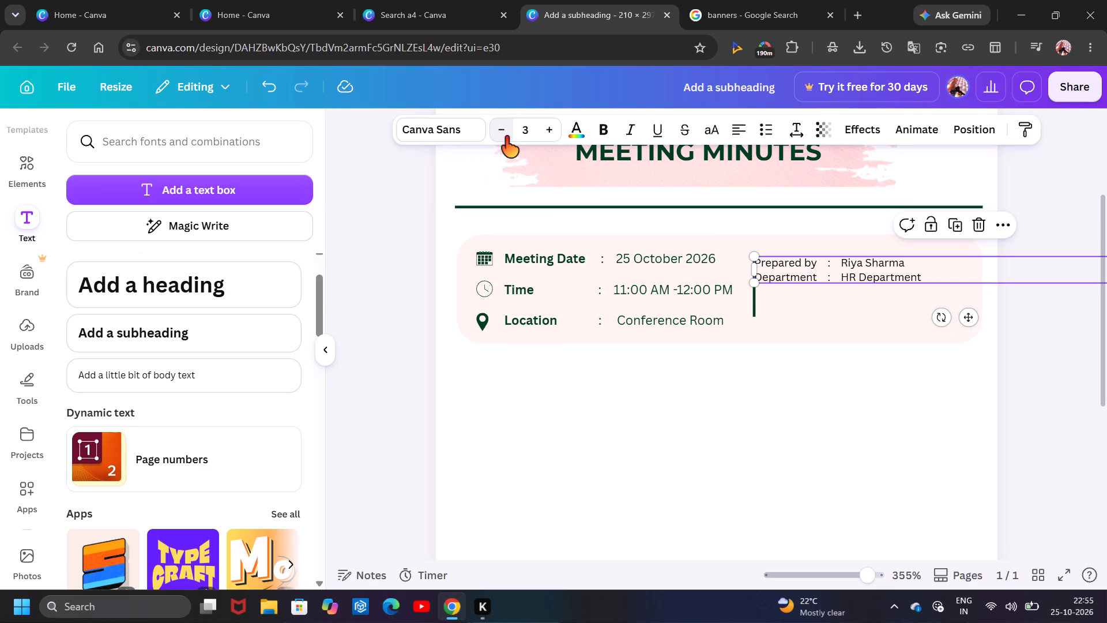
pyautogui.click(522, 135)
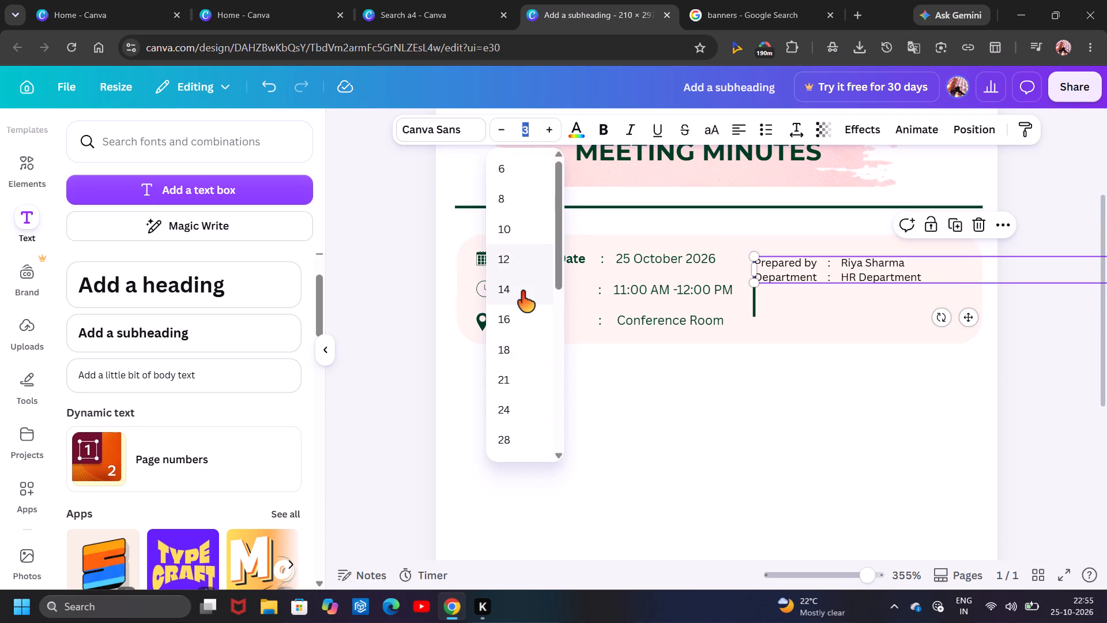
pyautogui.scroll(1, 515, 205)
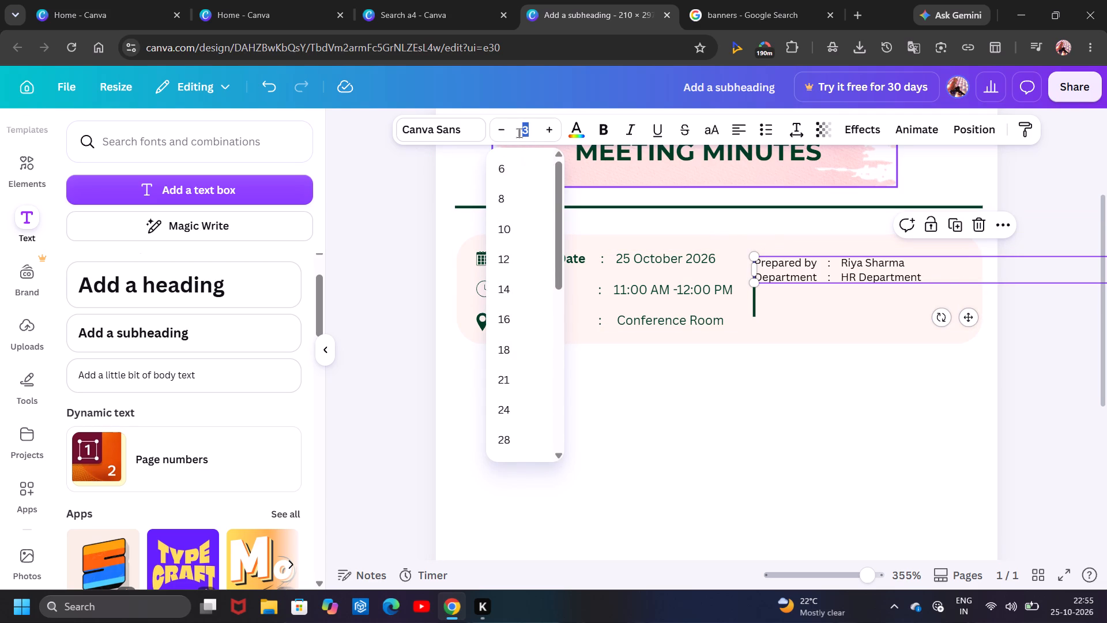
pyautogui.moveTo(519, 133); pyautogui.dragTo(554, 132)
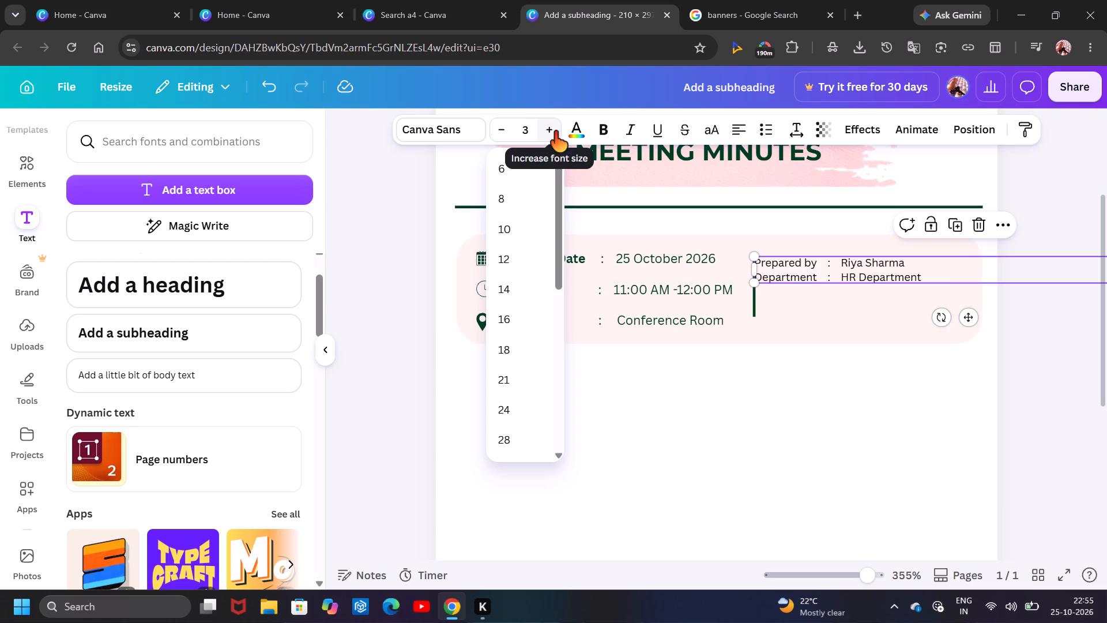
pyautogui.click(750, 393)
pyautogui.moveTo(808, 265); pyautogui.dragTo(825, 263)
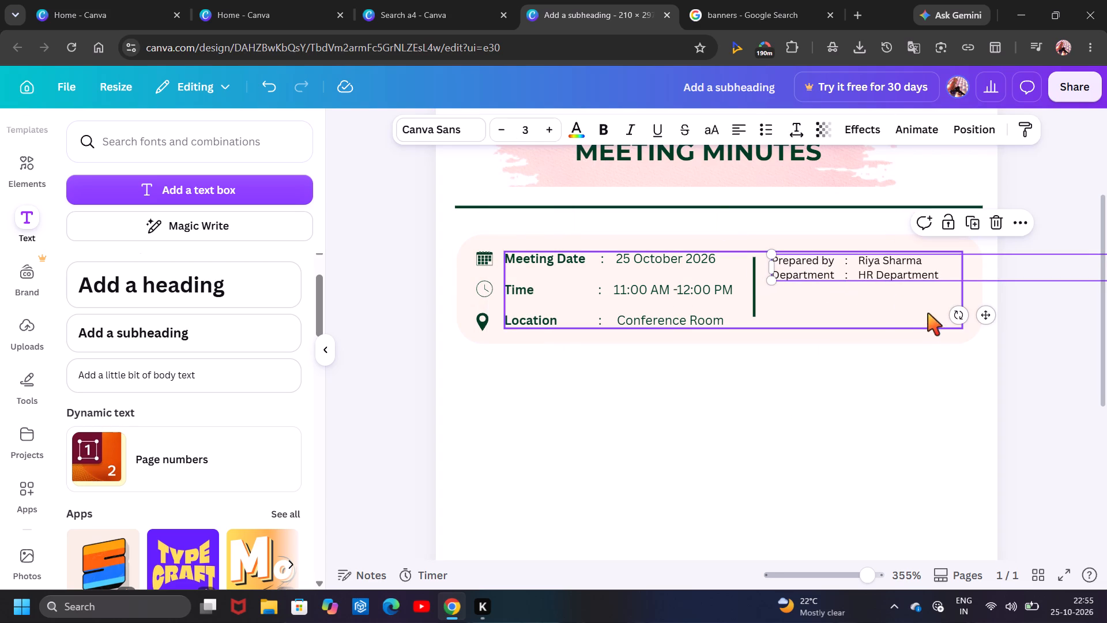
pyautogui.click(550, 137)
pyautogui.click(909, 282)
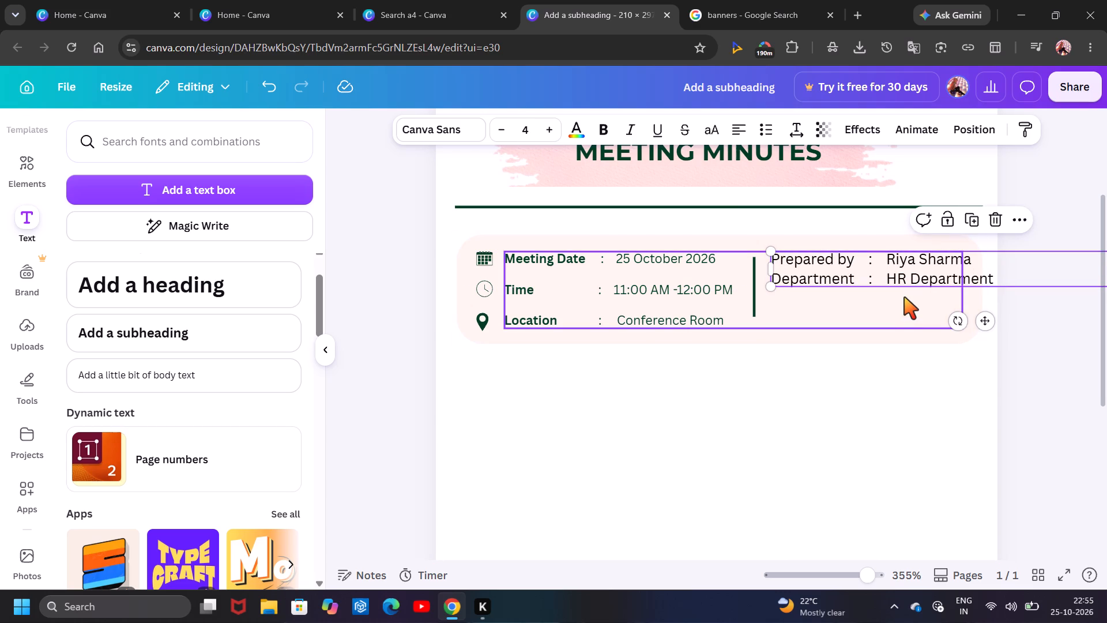
# Increase the line spacing of the Prepared by and Department text to 1.88.
pyautogui.click(790, 125)
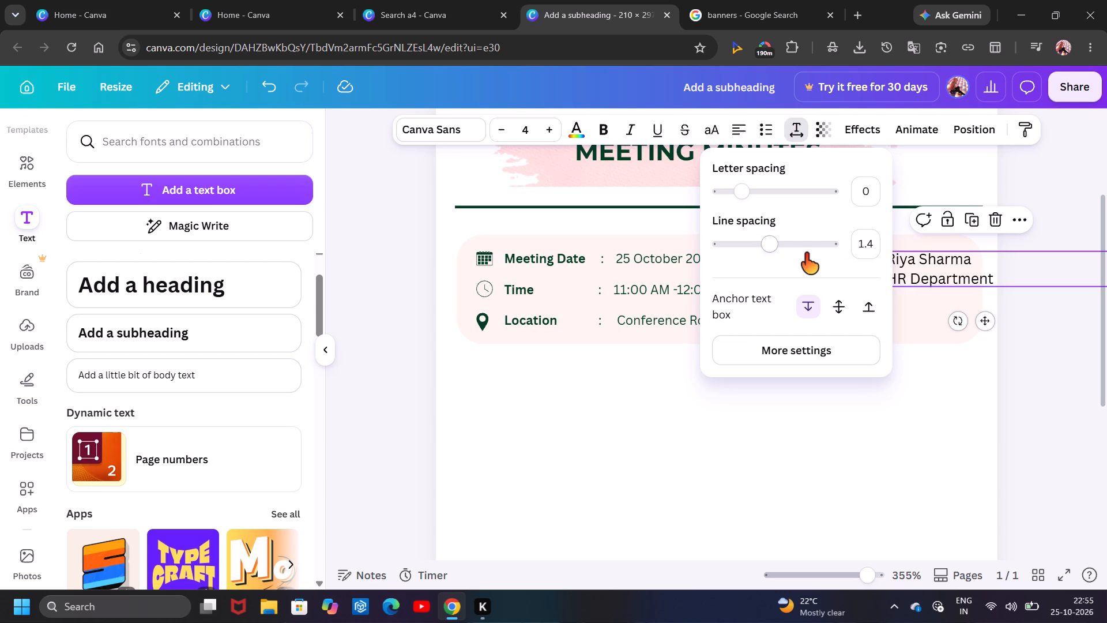
pyautogui.moveTo(777, 246); pyautogui.dragTo(789, 250)
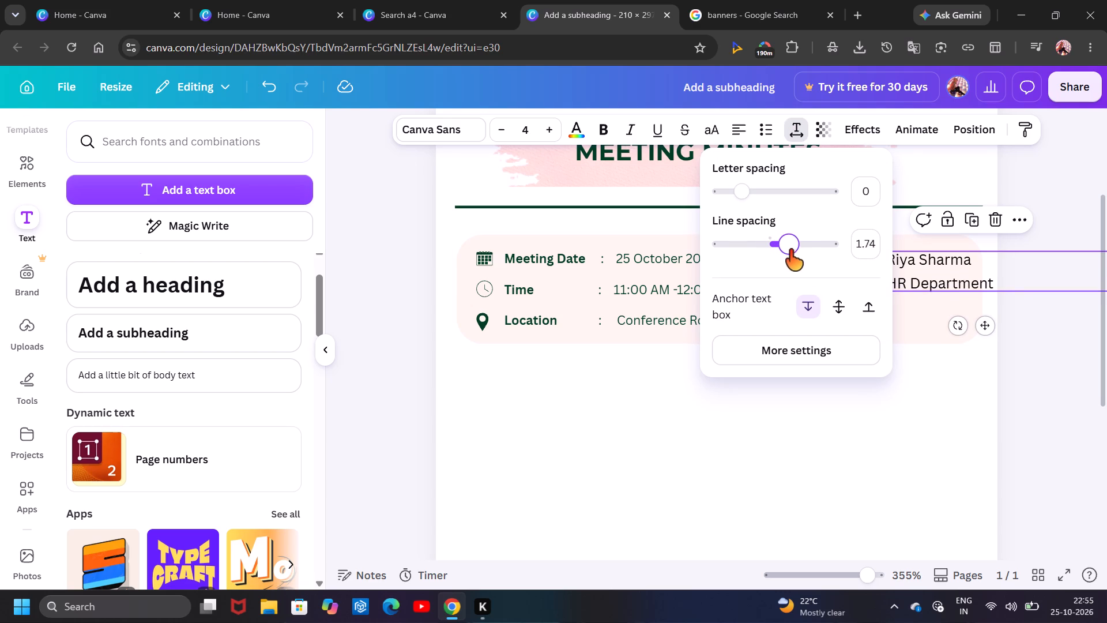
pyautogui.moveTo(789, 250); pyautogui.dragTo(797, 248)
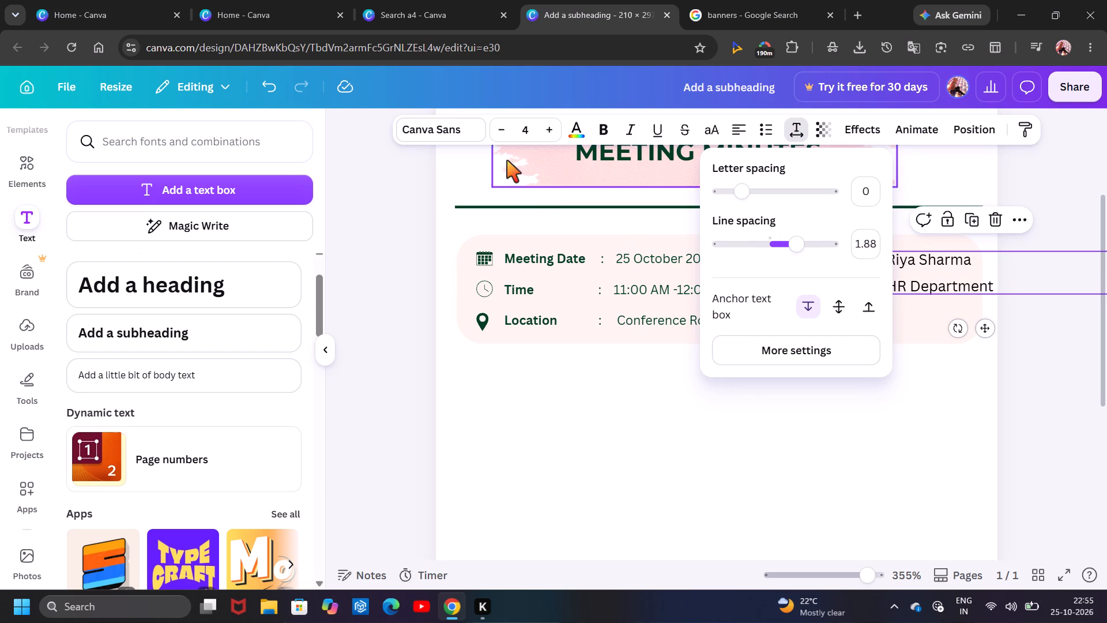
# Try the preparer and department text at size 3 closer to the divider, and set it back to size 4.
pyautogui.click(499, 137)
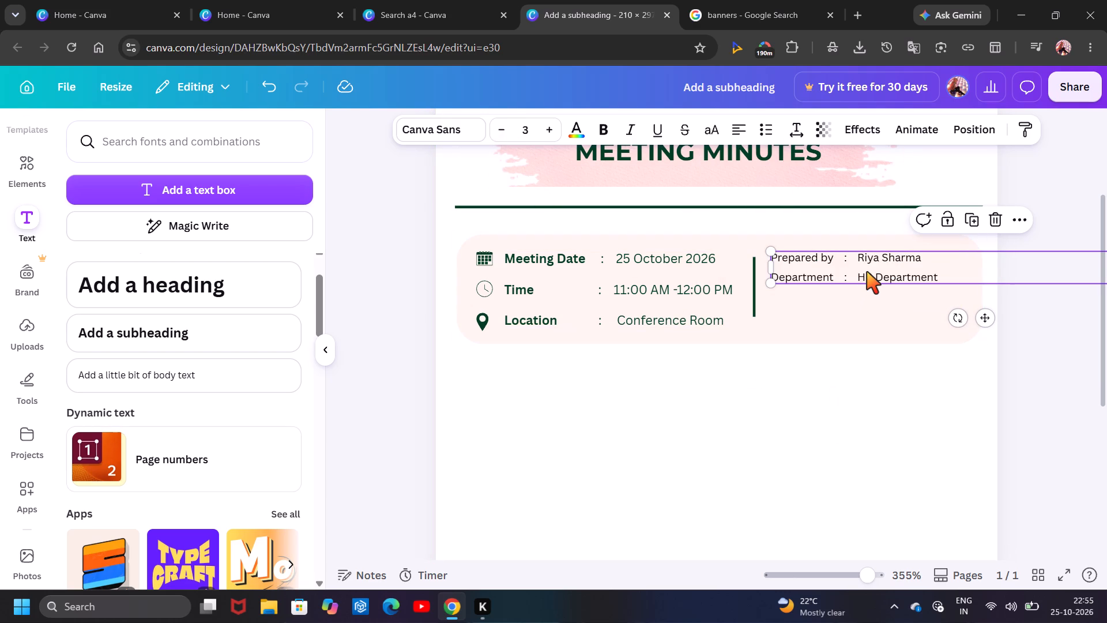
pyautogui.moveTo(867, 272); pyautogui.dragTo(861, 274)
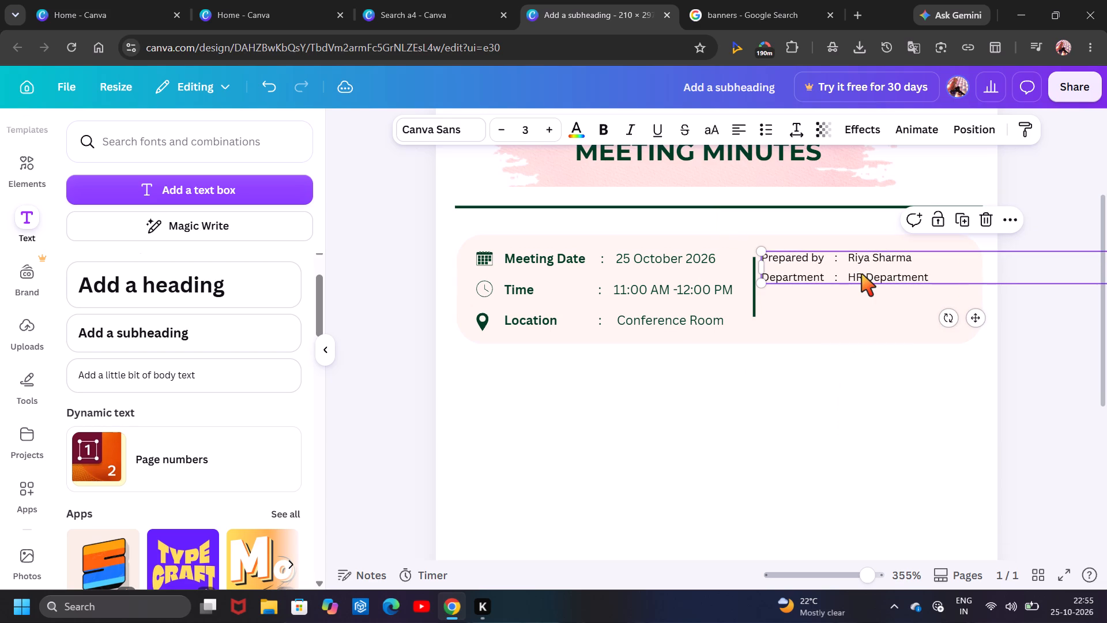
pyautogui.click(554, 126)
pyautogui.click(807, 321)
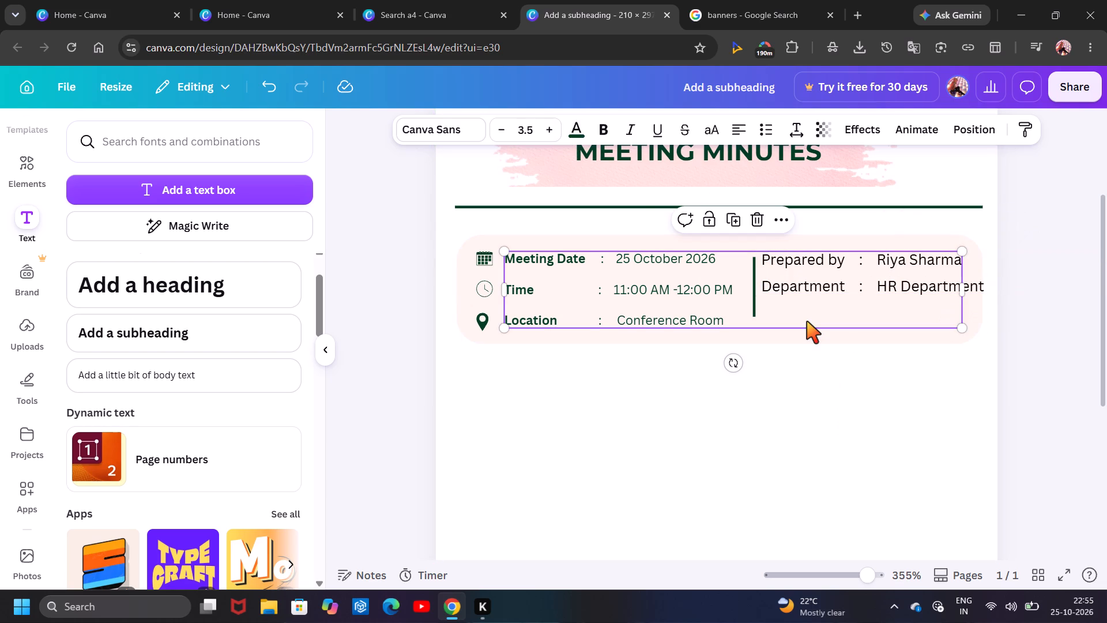
# Move the Prepared by and Department text out of the pink card to the empty page area below it.
pyautogui.click(922, 290)
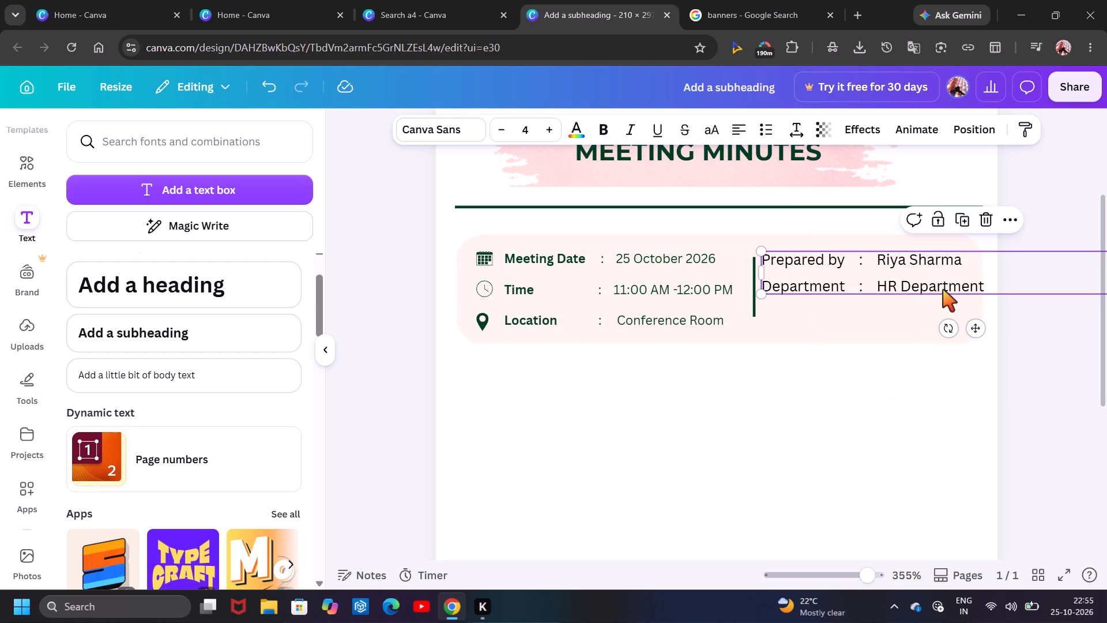
pyautogui.click(931, 285)
pyautogui.moveTo(859, 257); pyautogui.dragTo(805, 351)
pyautogui.click(805, 351)
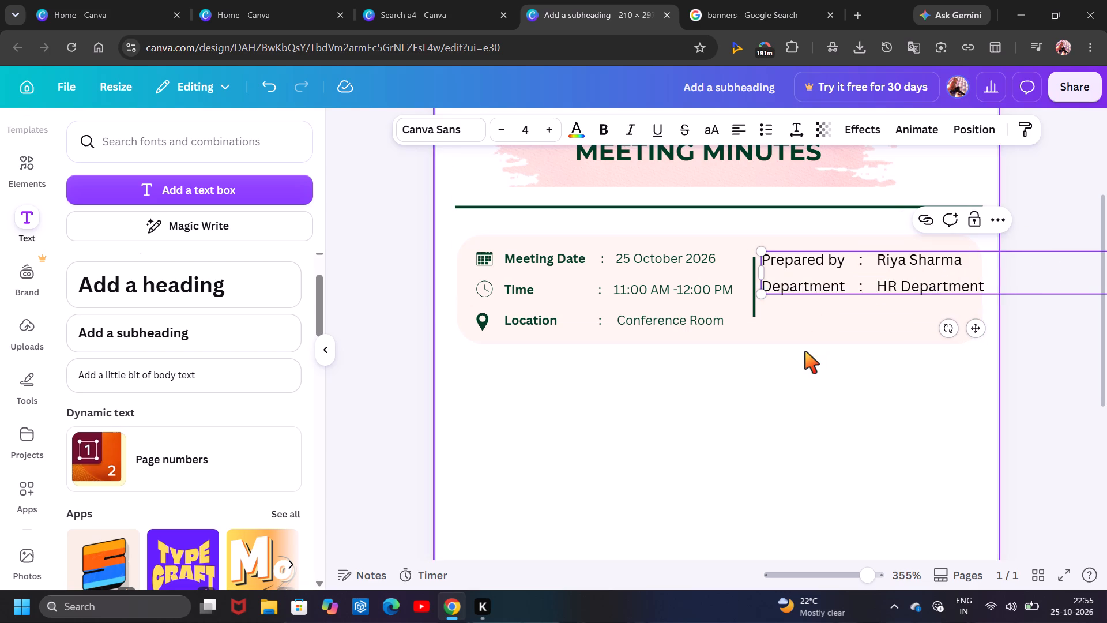
pyautogui.click(1026, 272)
pyautogui.moveTo(965, 278); pyautogui.dragTo(921, 352)
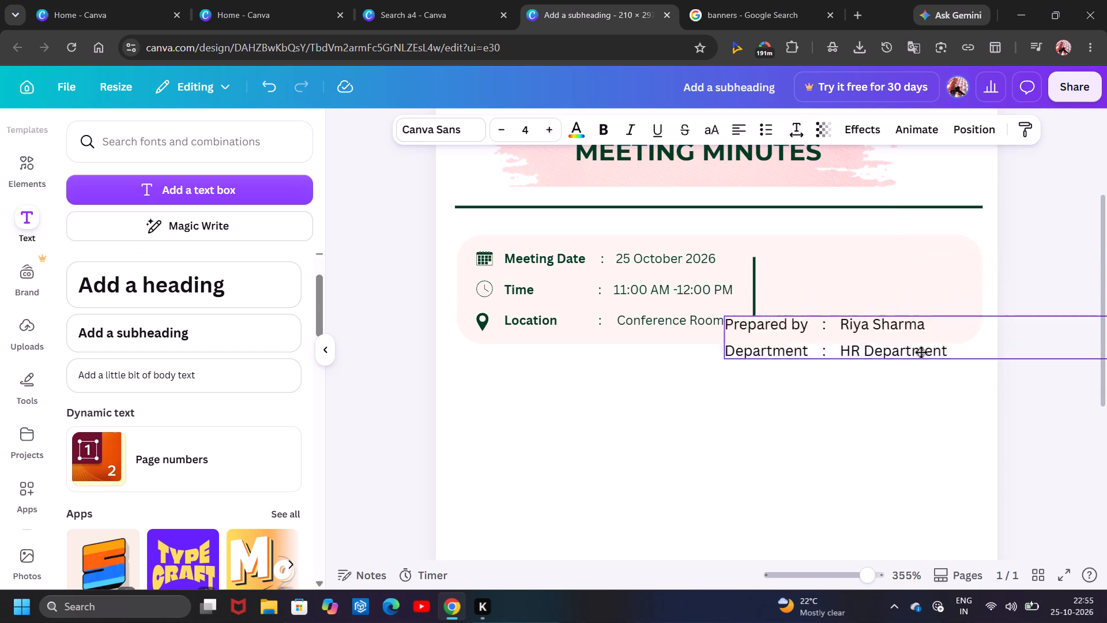
pyautogui.moveTo(921, 352); pyautogui.dragTo(818, 477)
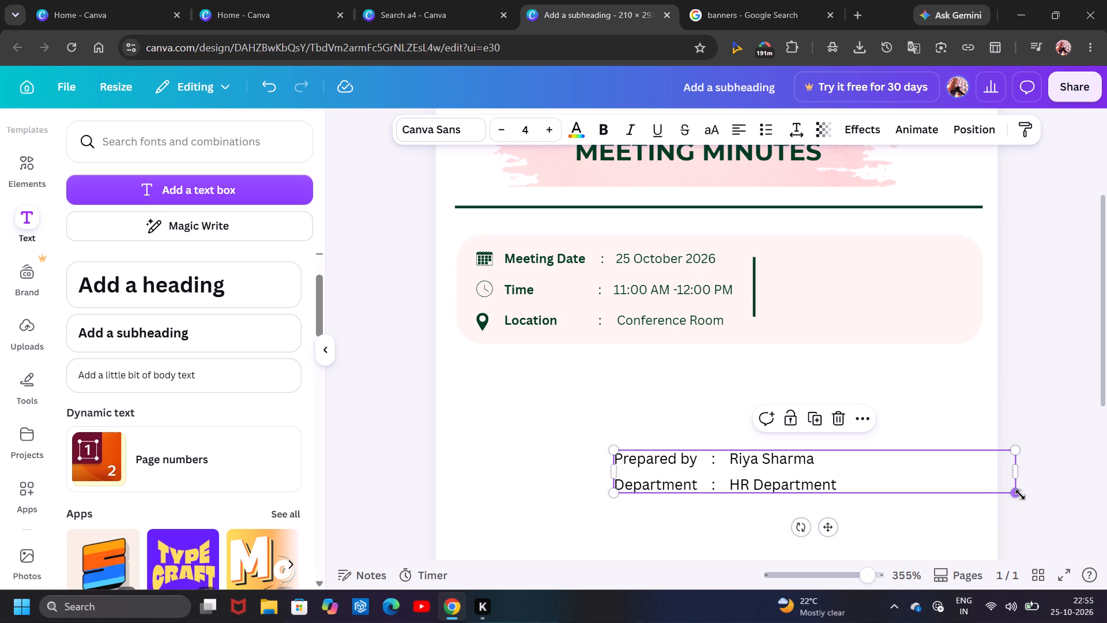
# Scale the Prepared by and Department text down to size 2.7 and narrow its box to fit the lines.
pyautogui.moveTo(1020, 494); pyautogui.dragTo(883, 500)
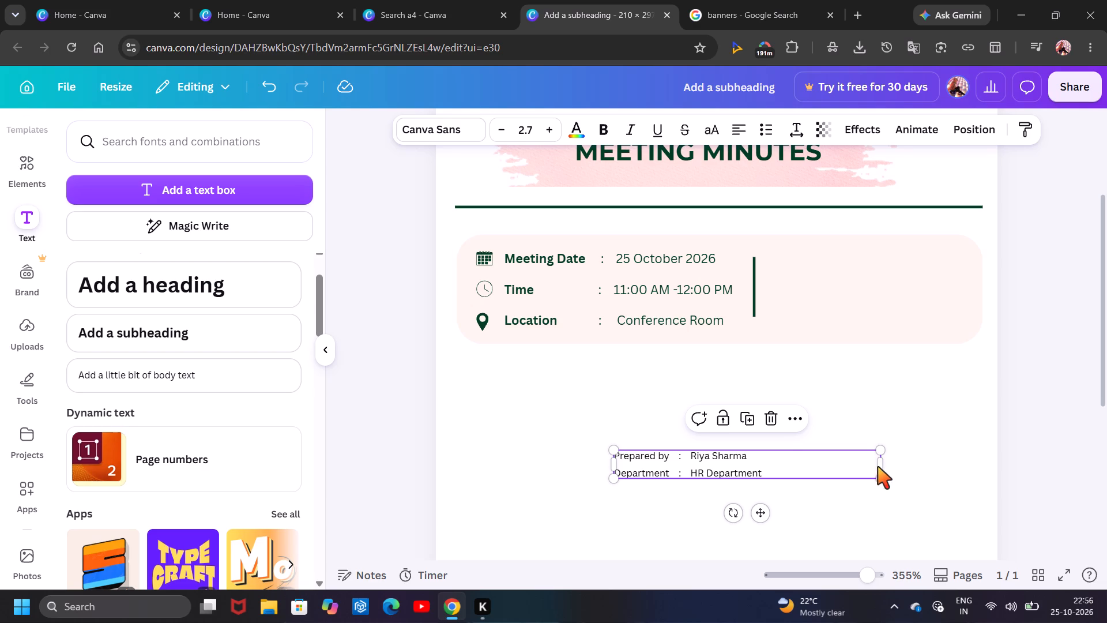
pyautogui.moveTo(883, 463); pyautogui.dragTo(882, 463)
pyautogui.moveTo(882, 463); pyautogui.dragTo(776, 464)
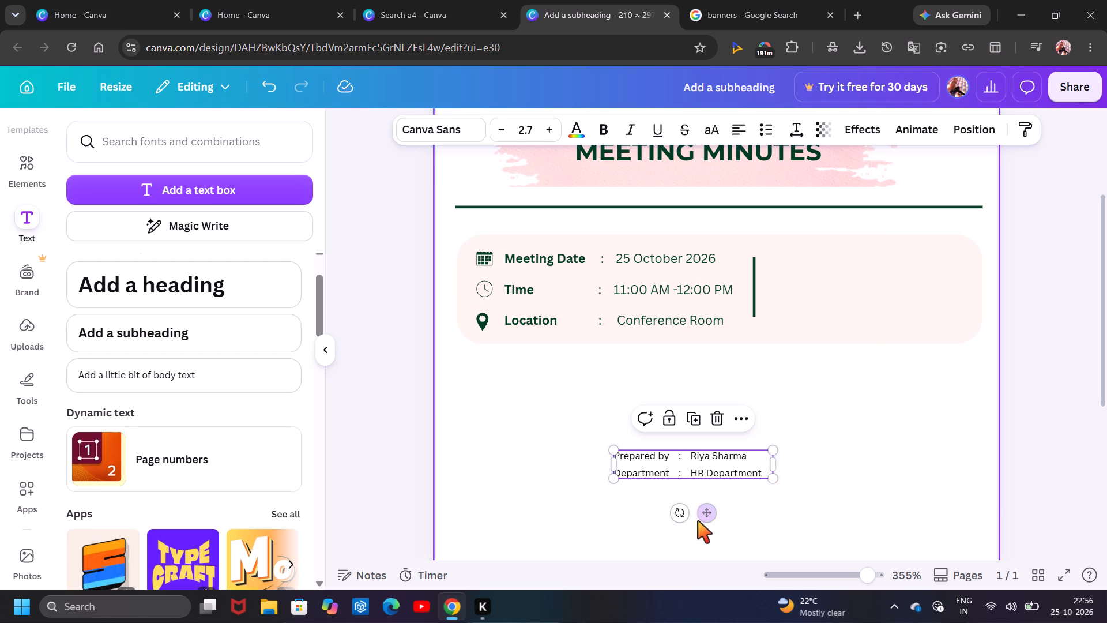
# Place the Prepared by and Department text in the pink card just right of the vertical divider, enlarged to size 3.1.
pyautogui.moveTo(705, 511); pyautogui.dragTo(863, 311)
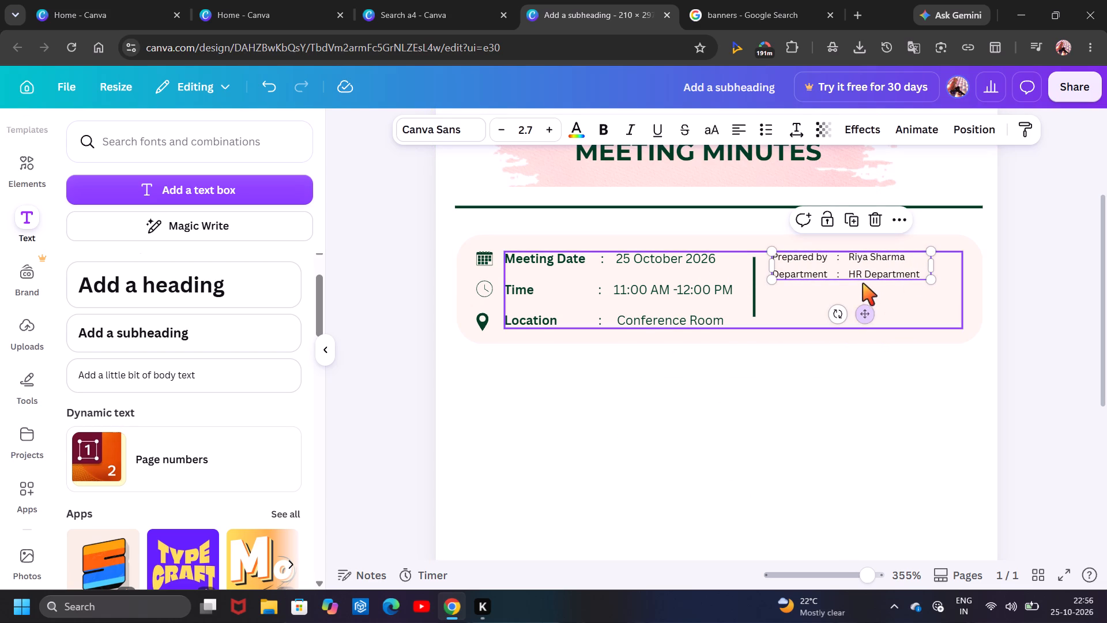
pyautogui.moveTo(931, 277); pyautogui.dragTo(950, 321)
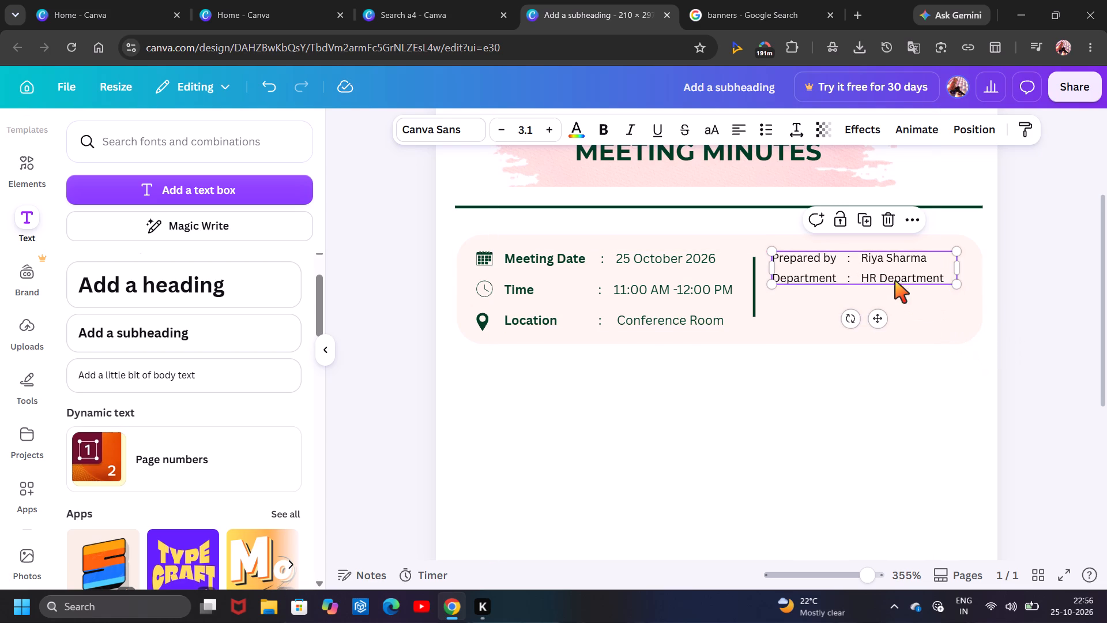
pyautogui.click(894, 279)
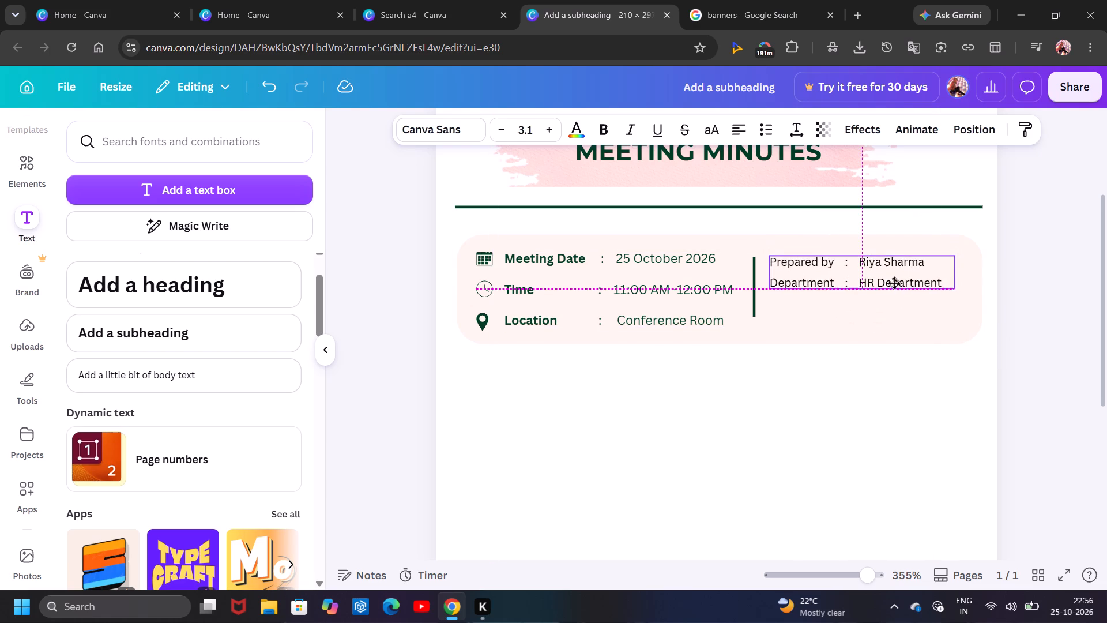
# Set the font size of the Prepared by and Department text in the pink card to 3.5.
pyautogui.click(551, 133)
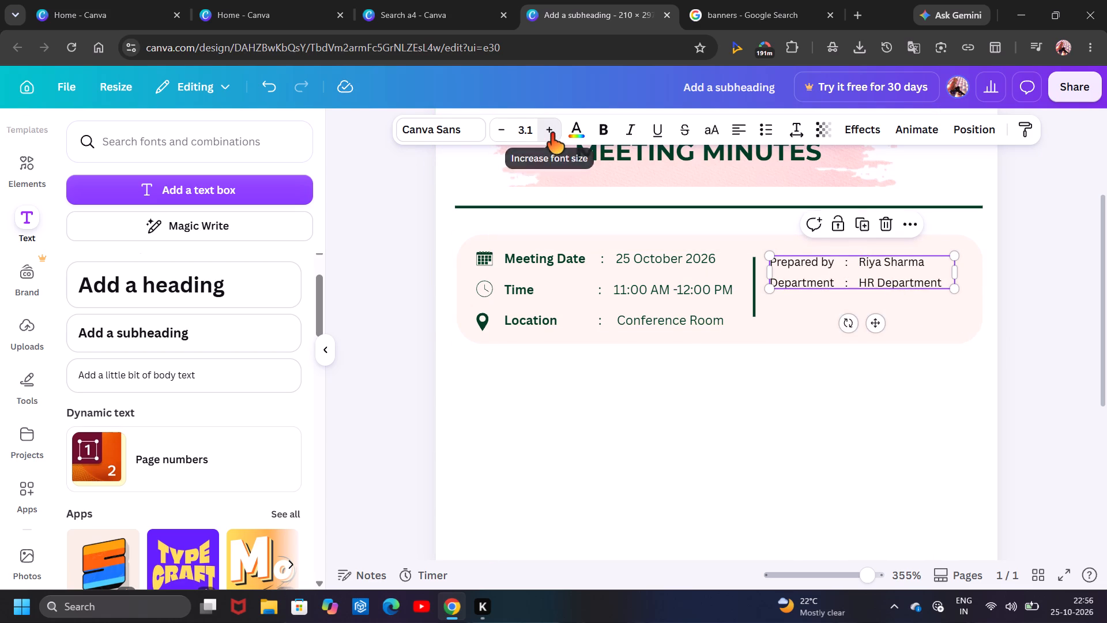
pyautogui.click(501, 133)
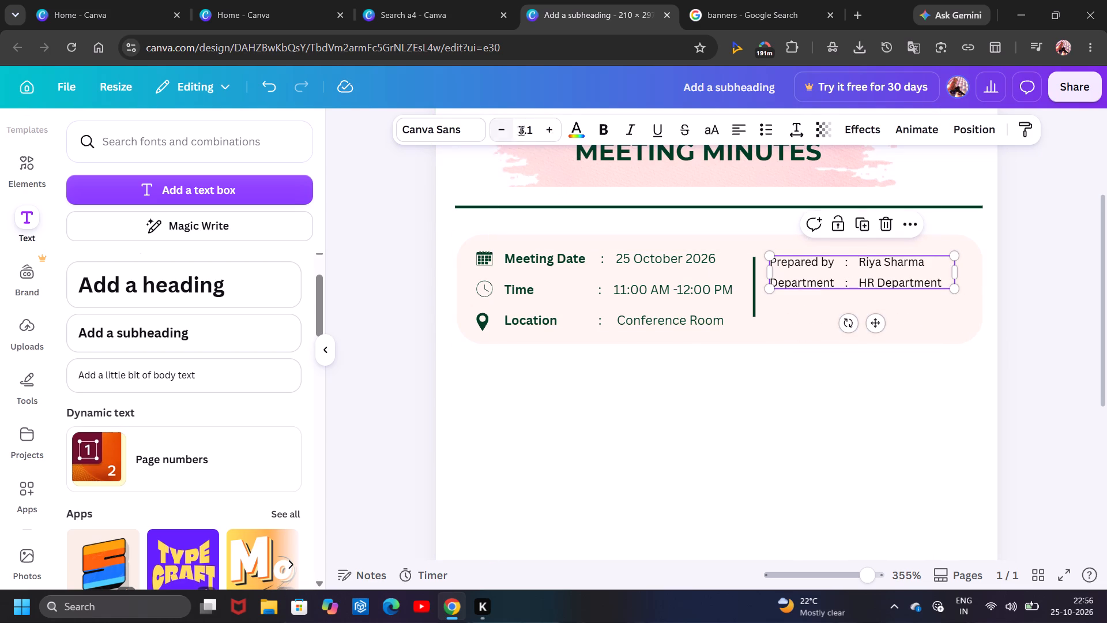
pyautogui.click(527, 128)
pyautogui.tripleClick(527, 128)
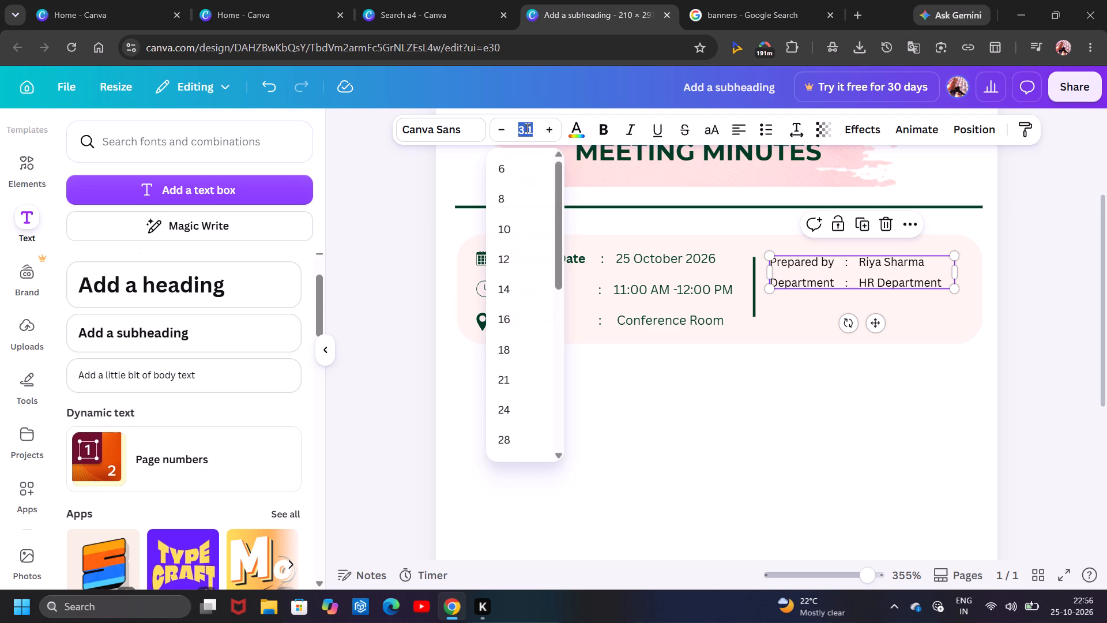
pyautogui.press('BackSpace')
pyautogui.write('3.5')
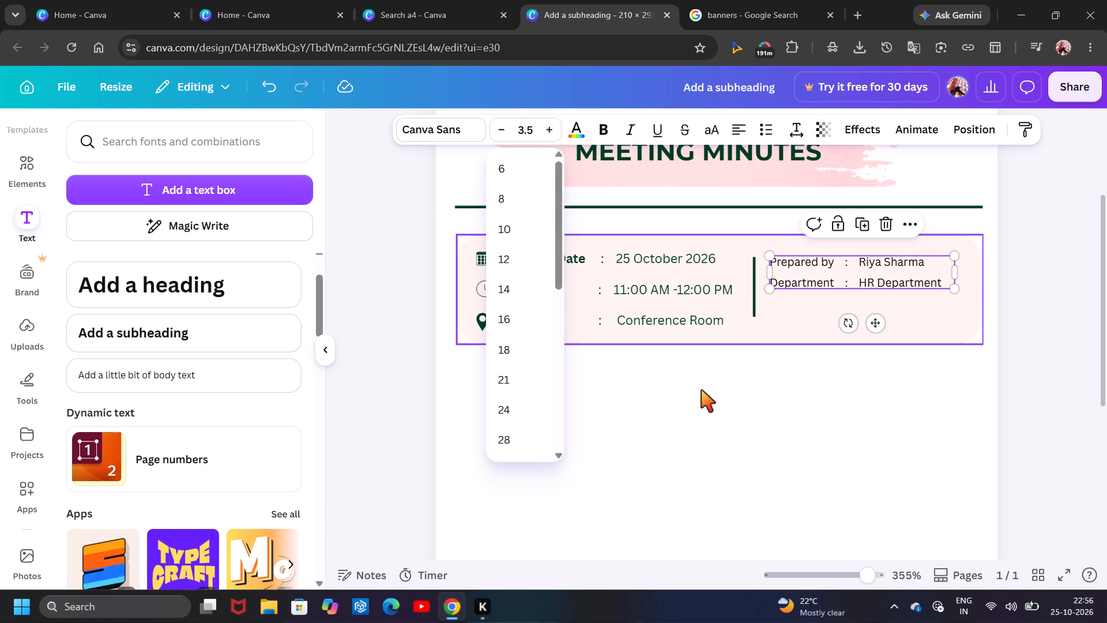
pyautogui.click(701, 390)
# Widen the text box holding the meeting date, time and location lines to just past the pink card's right edge.
pyautogui.click(792, 322)
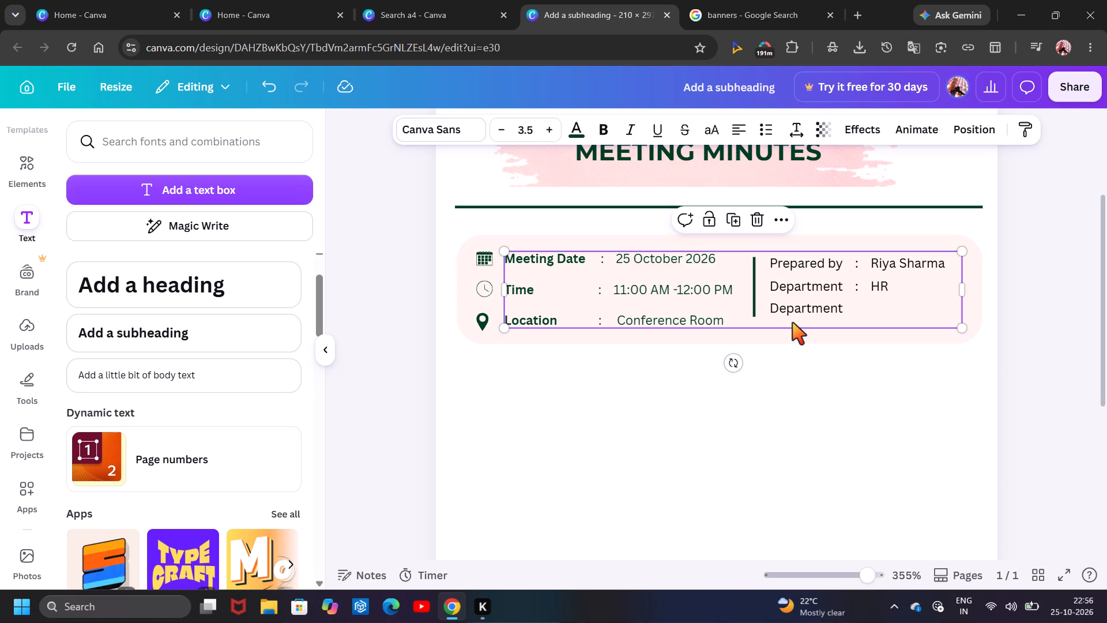
pyautogui.click(793, 322)
pyautogui.moveTo(793, 322); pyautogui.dragTo(834, 305)
pyautogui.click(834, 305)
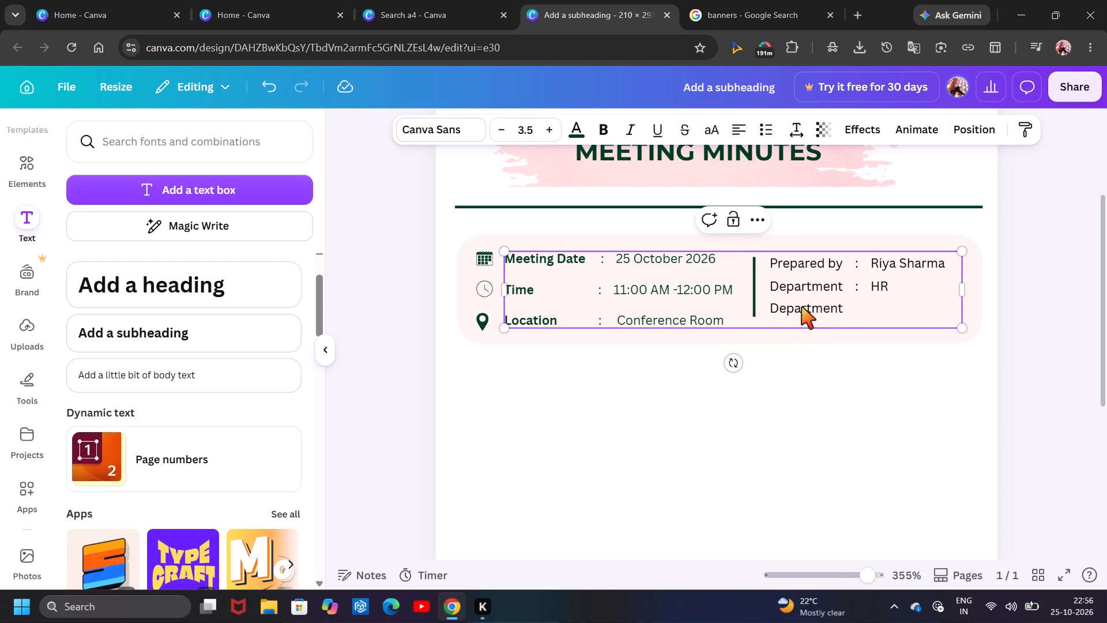
pyautogui.click(771, 306)
pyautogui.click(771, 301)
pyautogui.moveTo(963, 290); pyautogui.dragTo(980, 279)
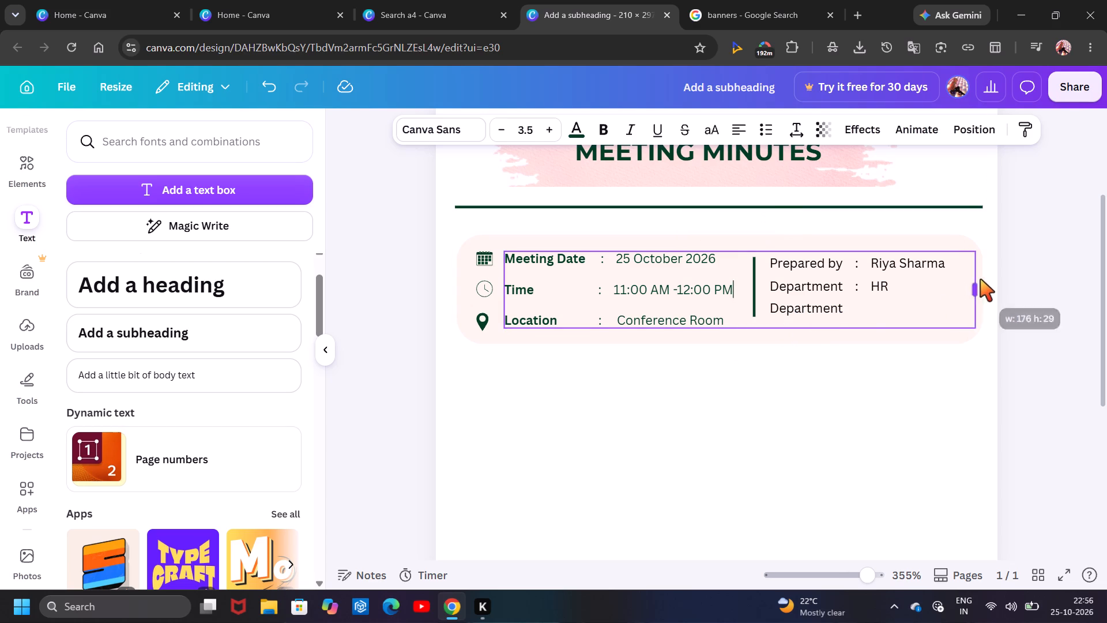
pyautogui.moveTo(980, 279); pyautogui.dragTo(989, 276)
pyautogui.click(883, 278)
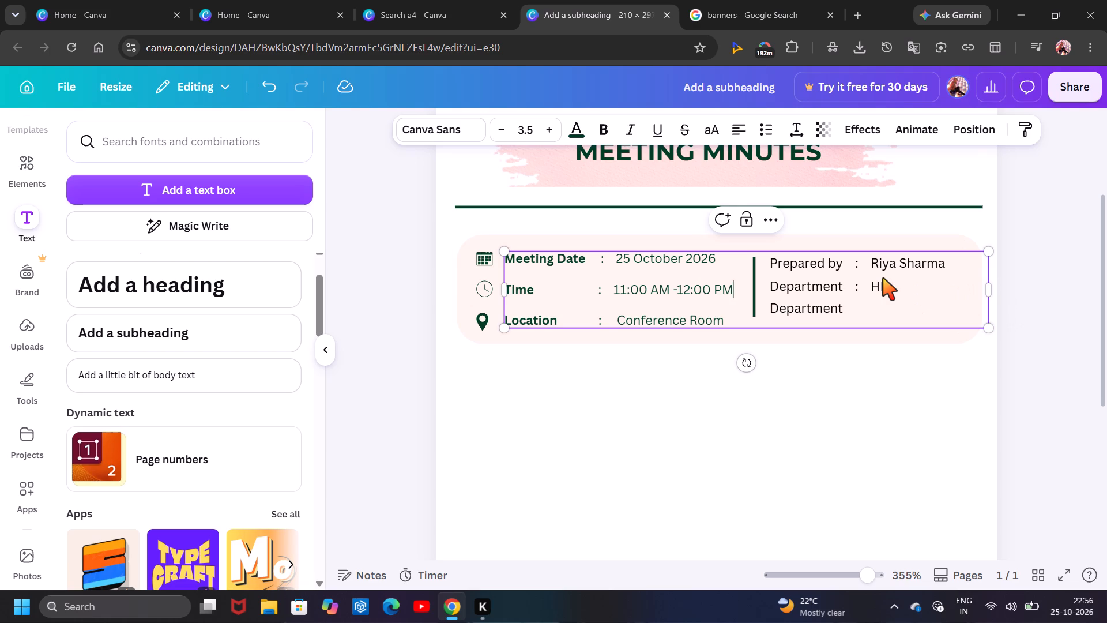
# Widen the Prepared by and Department text box so that HR Department fits on one line.
pyautogui.click(890, 431)
pyautogui.moveTo(801, 248); pyautogui.dragTo(816, 286)
pyautogui.click(816, 286)
pyautogui.click(951, 287)
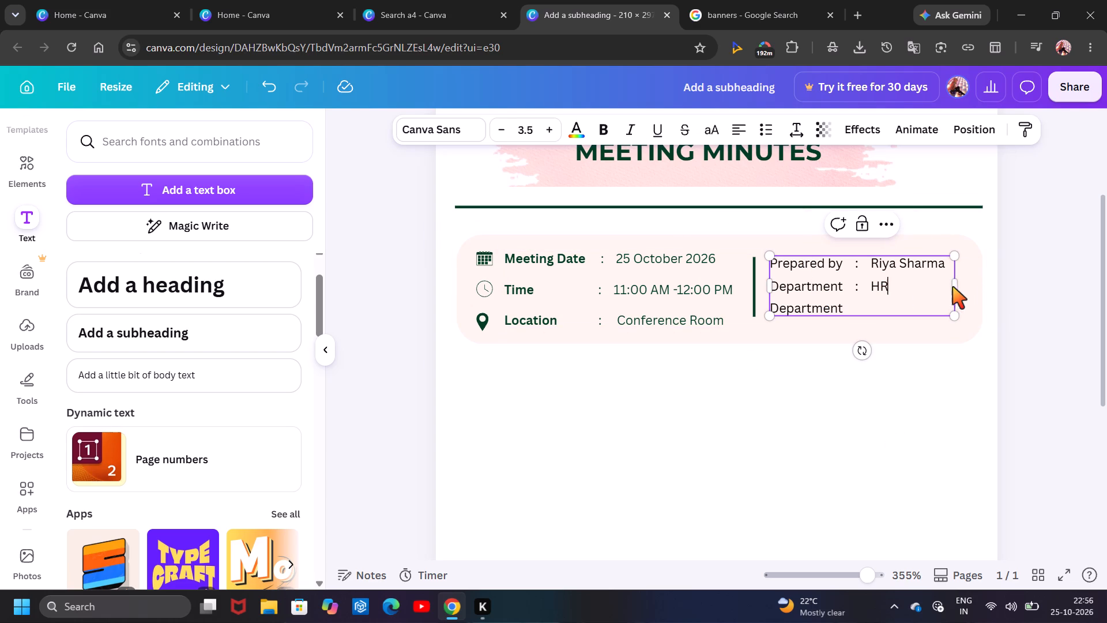
pyautogui.moveTo(955, 287); pyautogui.dragTo(969, 285)
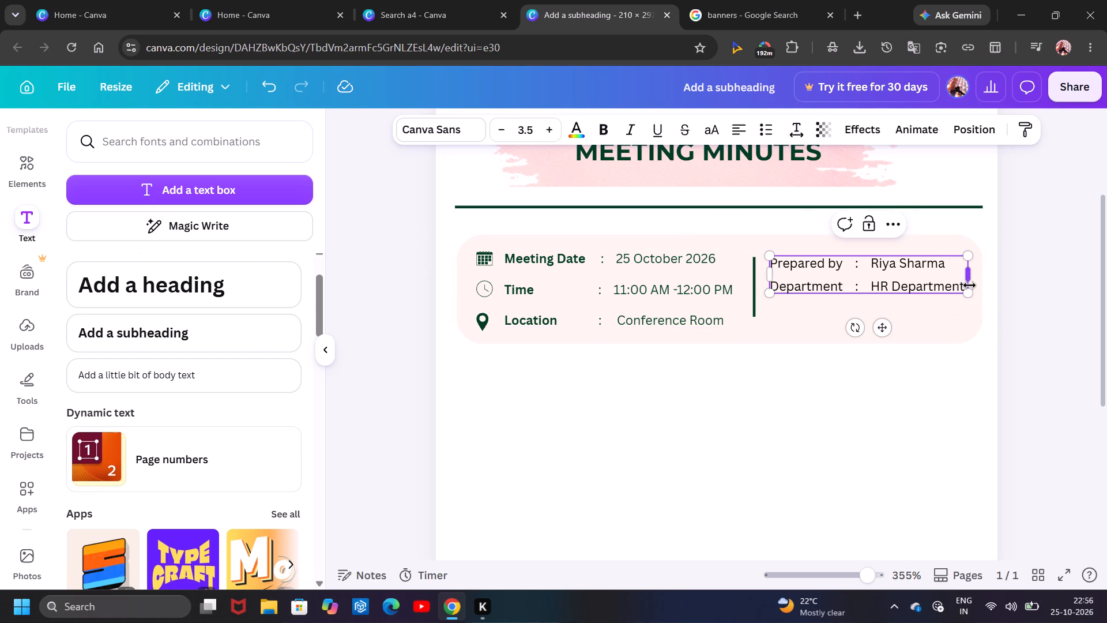
pyautogui.click(938, 360)
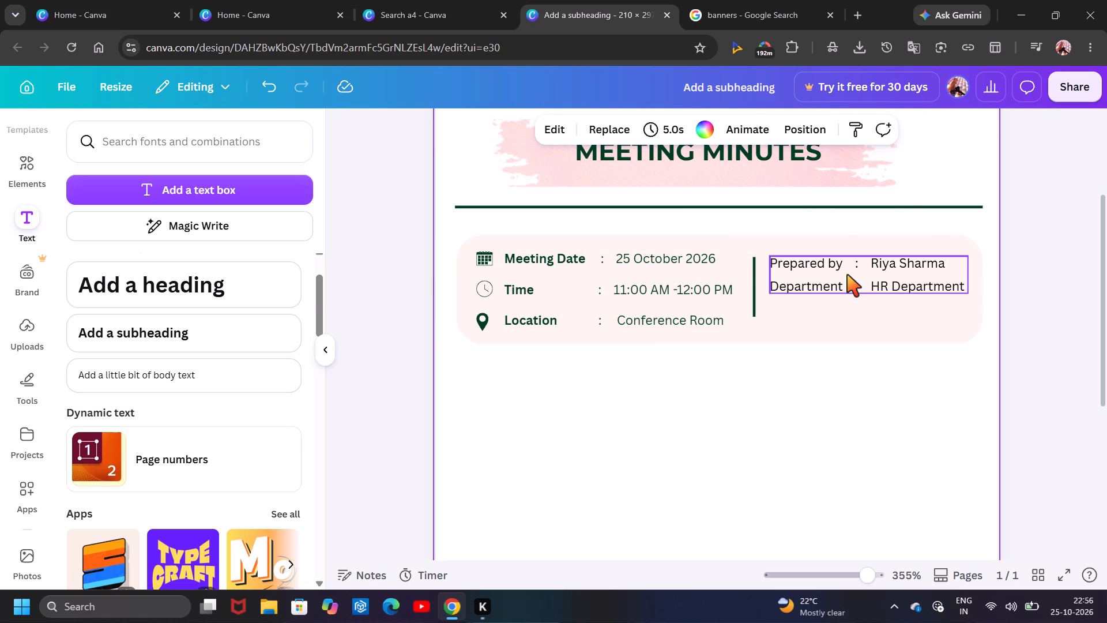
# Move the Prepared by and Department text up level with the Meeting Date line and slightly farther right of the vertical divider.
pyautogui.moveTo(847, 275); pyautogui.dragTo(847, 269)
pyautogui.doubleClick(909, 339)
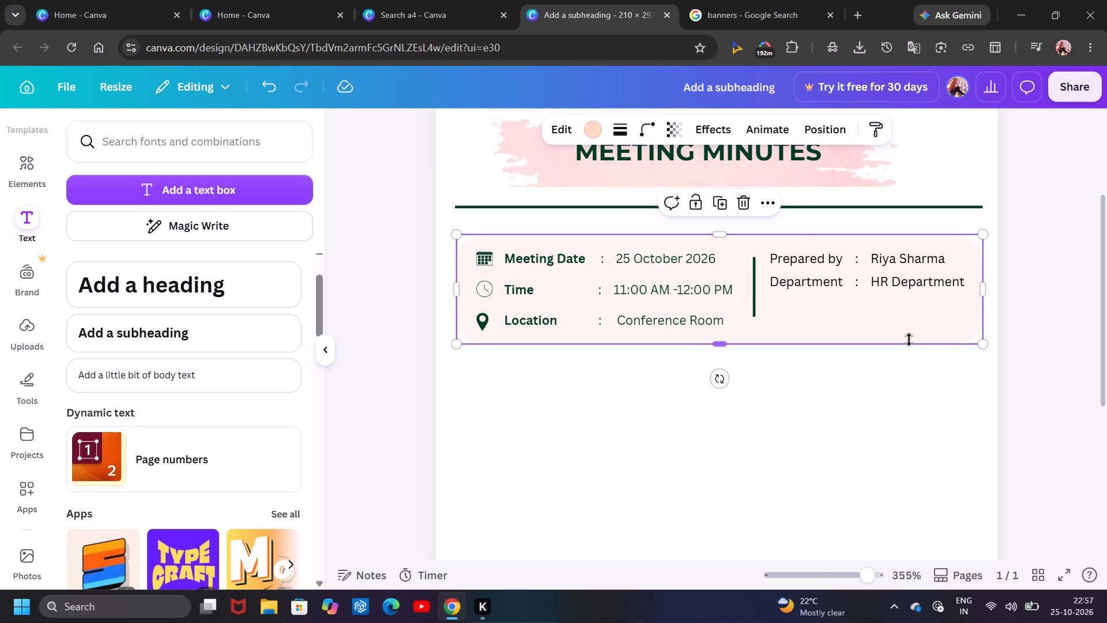
pyautogui.moveTo(796, 256); pyautogui.dragTo(807, 256)
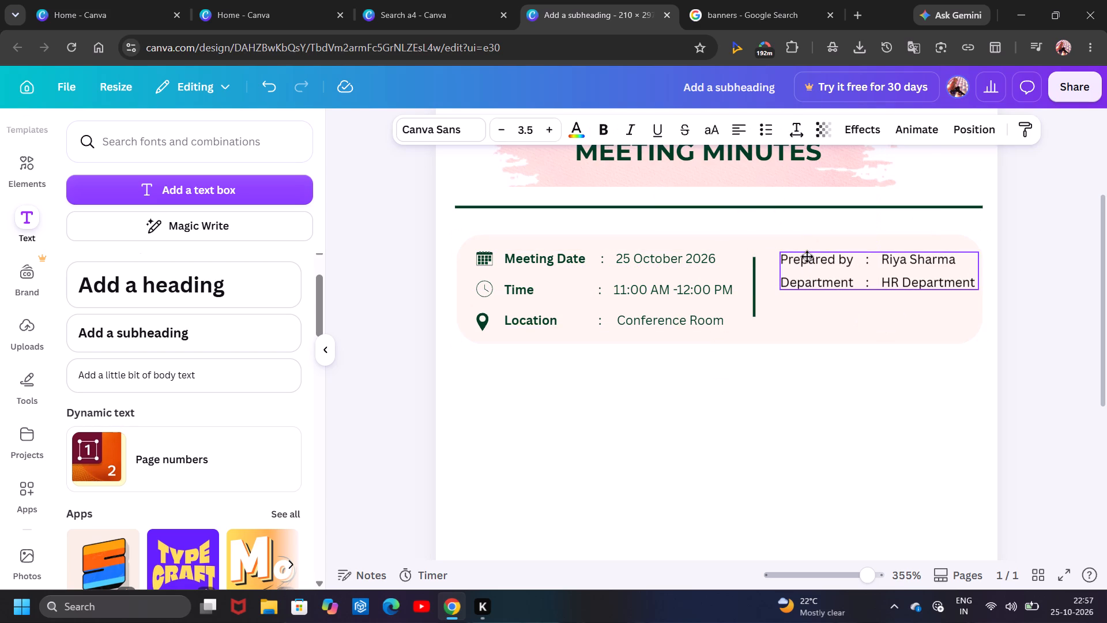
pyautogui.moveTo(807, 256); pyautogui.dragTo(807, 257)
pyautogui.click(789, 258)
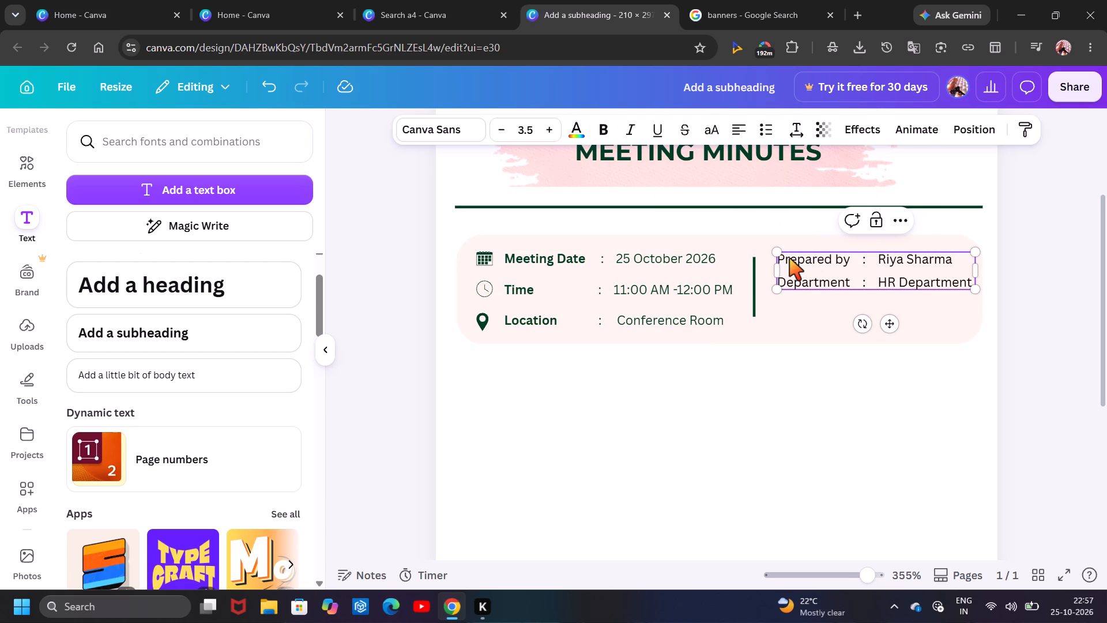
pyautogui.press('Left')
pyautogui.press('Left')
pyautogui.press('Left')
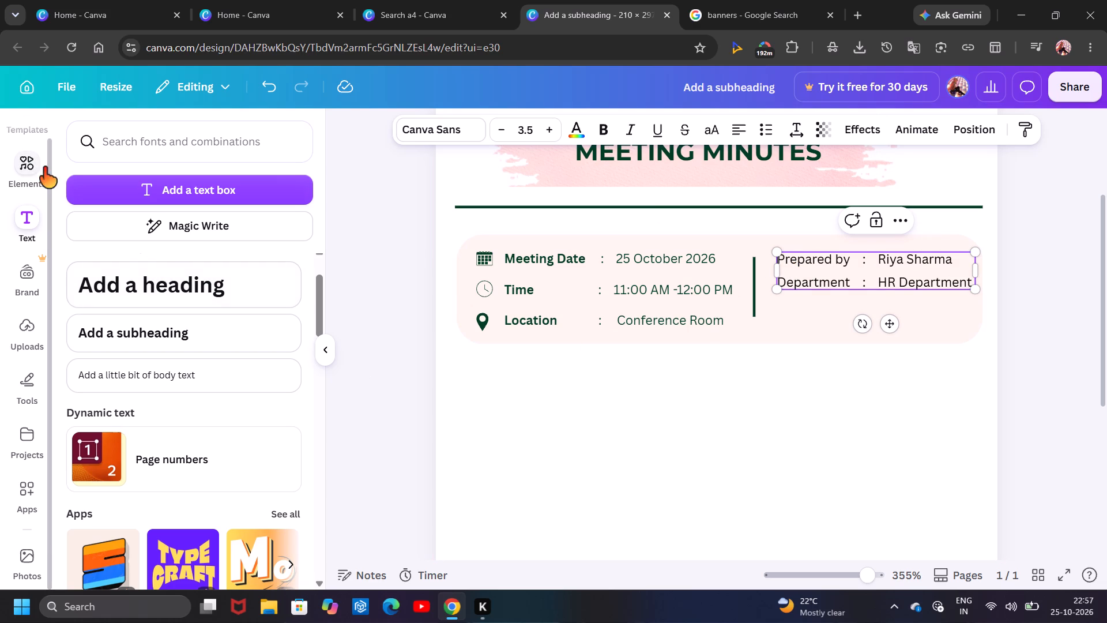
# Search the graphics elements for "people".
pyautogui.click(23, 170)
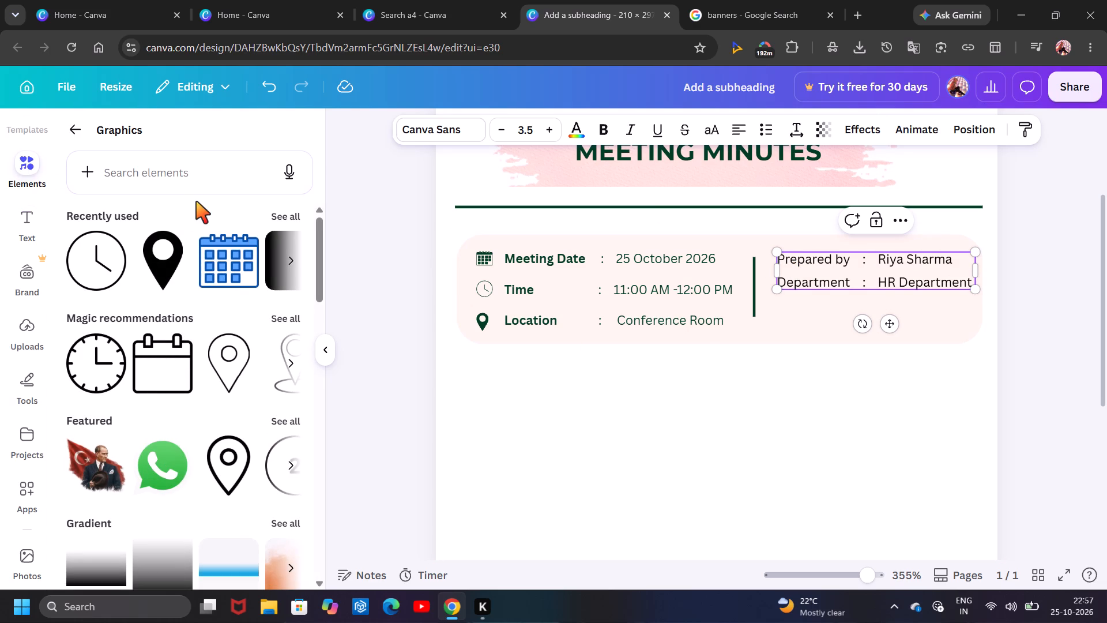
pyautogui.click(193, 155)
pyautogui.click(189, 168)
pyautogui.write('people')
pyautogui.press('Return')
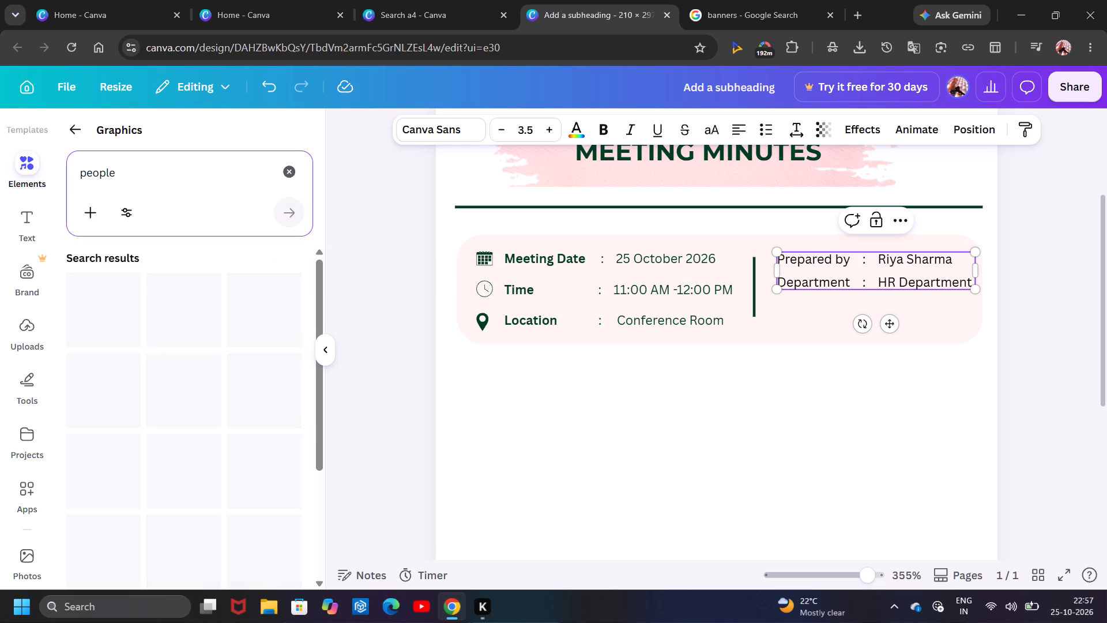
# Add the solid three-person group graphic from the people results, shrink it to icon size and set it below the card.
pyautogui.scroll(-2, 189, 168)
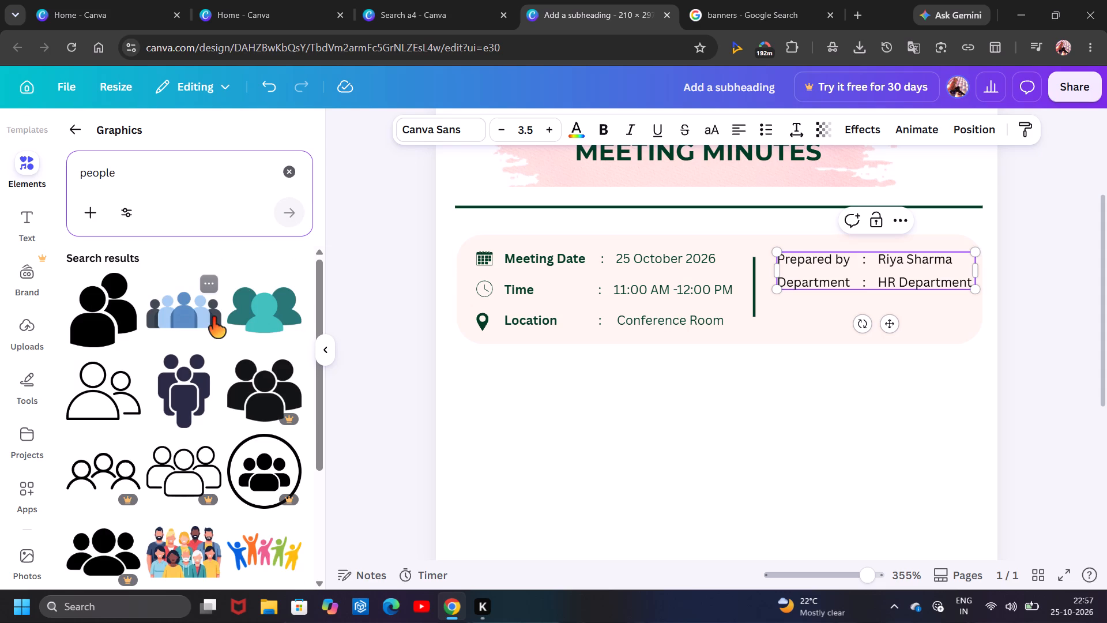
pyautogui.click(248, 383)
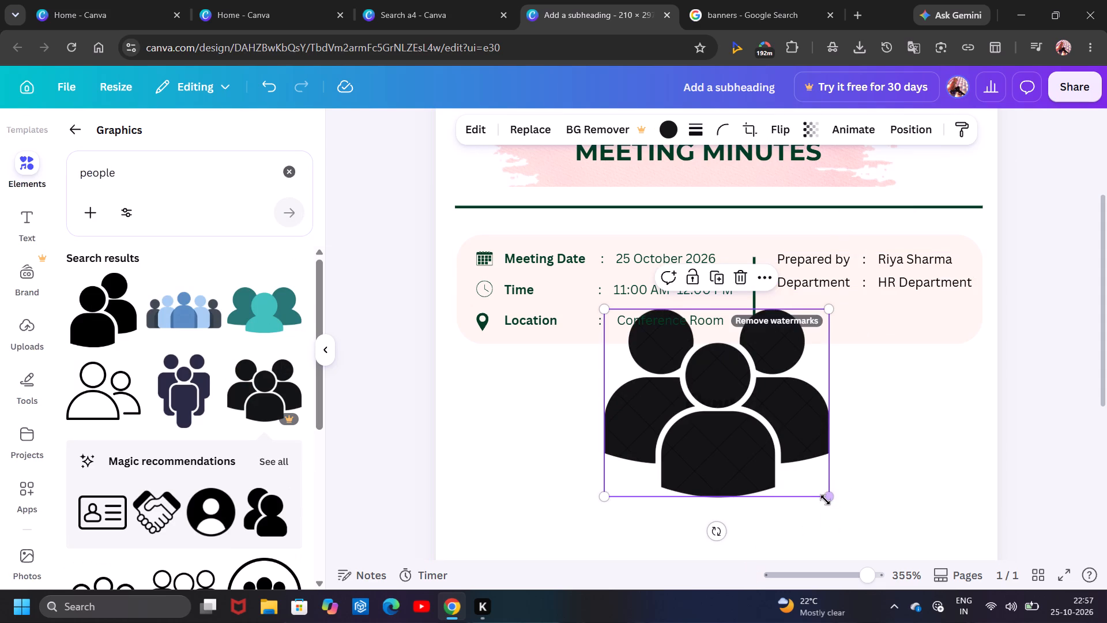
pyautogui.moveTo(825, 498); pyautogui.dragTo(676, 261)
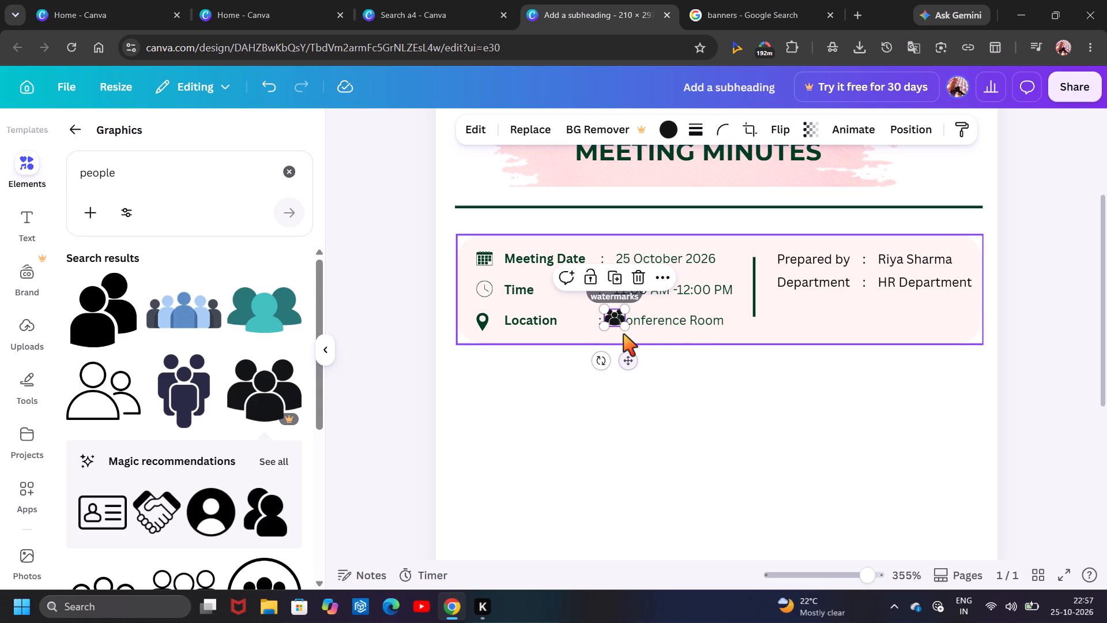
pyautogui.moveTo(631, 359); pyautogui.dragTo(640, 407)
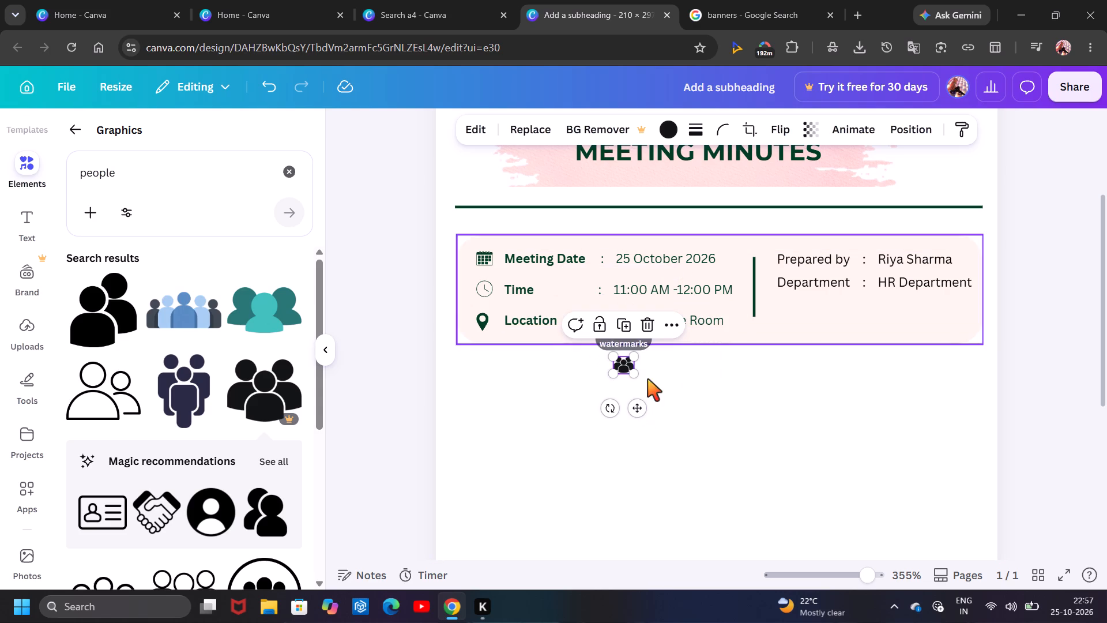
# Recolor the people icon dark green and place it between the vertical divider and the Department label.
pyautogui.click(677, 130)
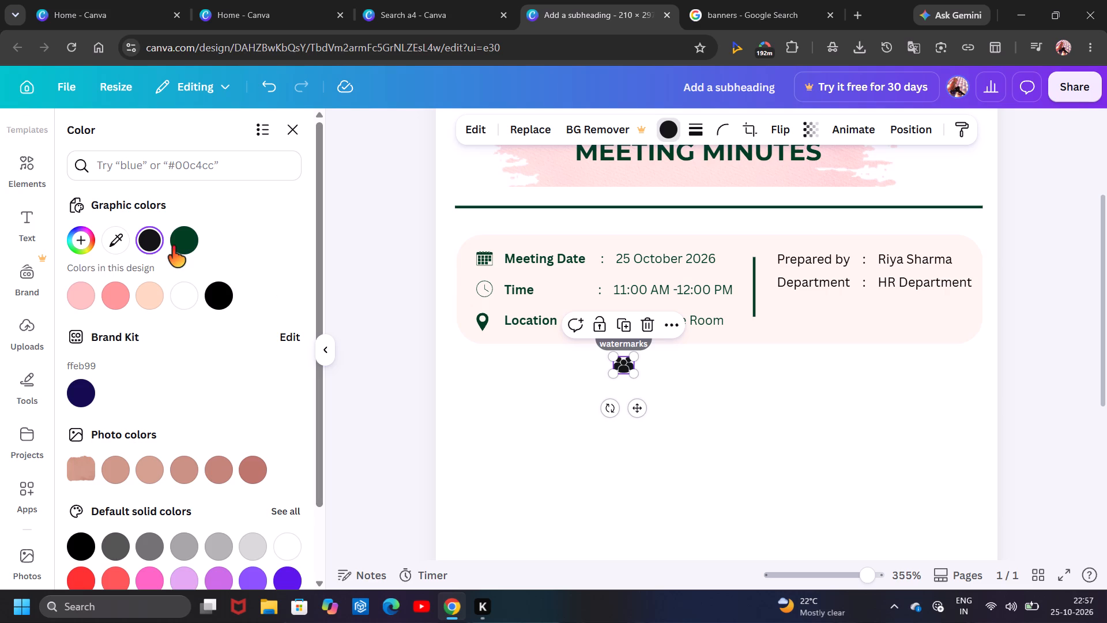
pyautogui.click(171, 245)
pyautogui.moveTo(640, 409); pyautogui.dragTo(780, 328)
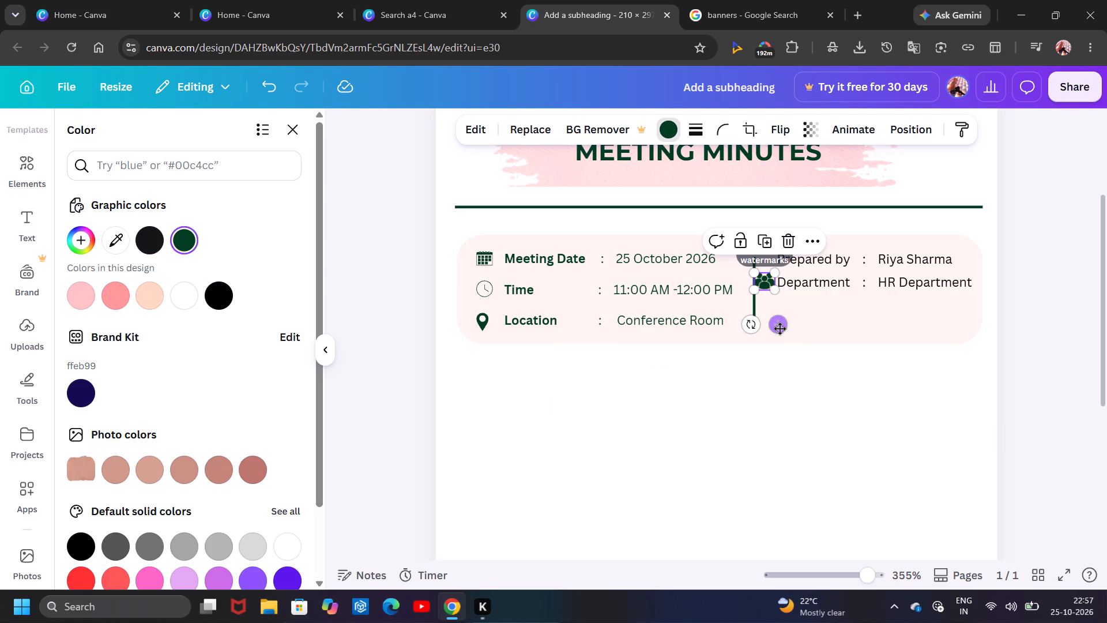
# Enlarge the Prepared by and Department text to size 3.8 and position it just right of the people icon.
pyautogui.moveTo(859, 275); pyautogui.dragTo(860, 275)
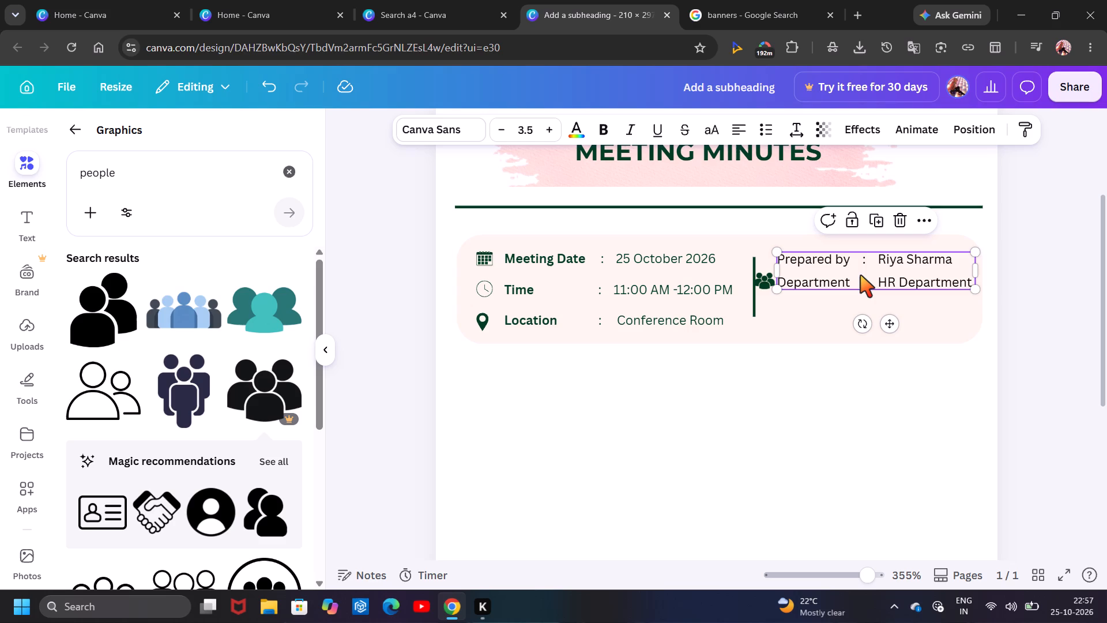
pyautogui.moveTo(860, 275); pyautogui.dragTo(866, 279)
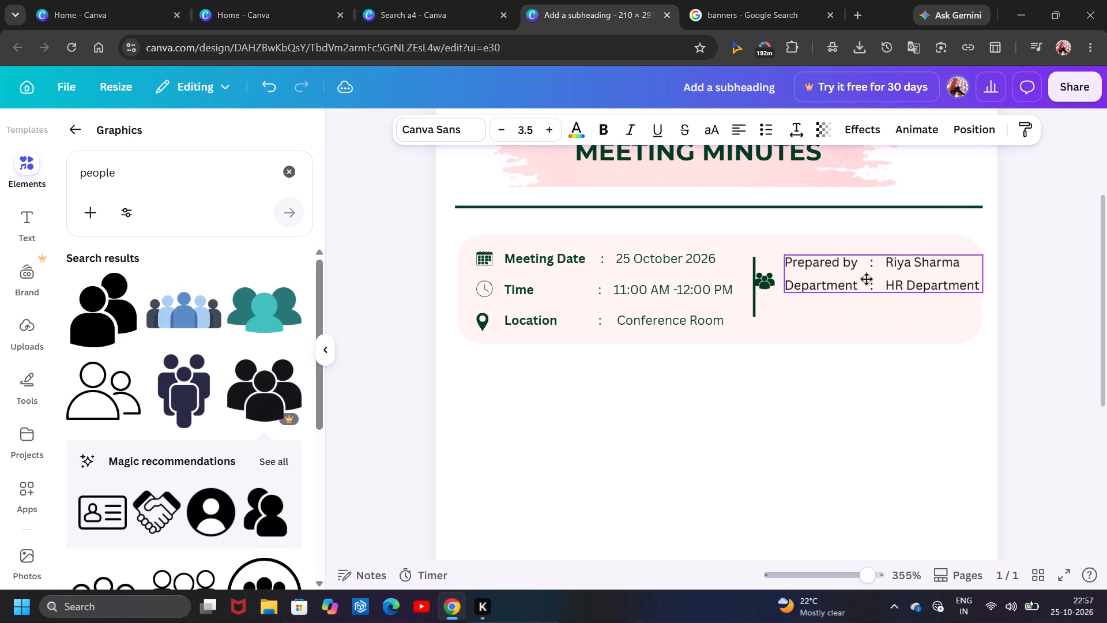
pyautogui.moveTo(866, 279); pyautogui.dragTo(865, 284)
pyautogui.moveTo(783, 261); pyautogui.dragTo(776, 256)
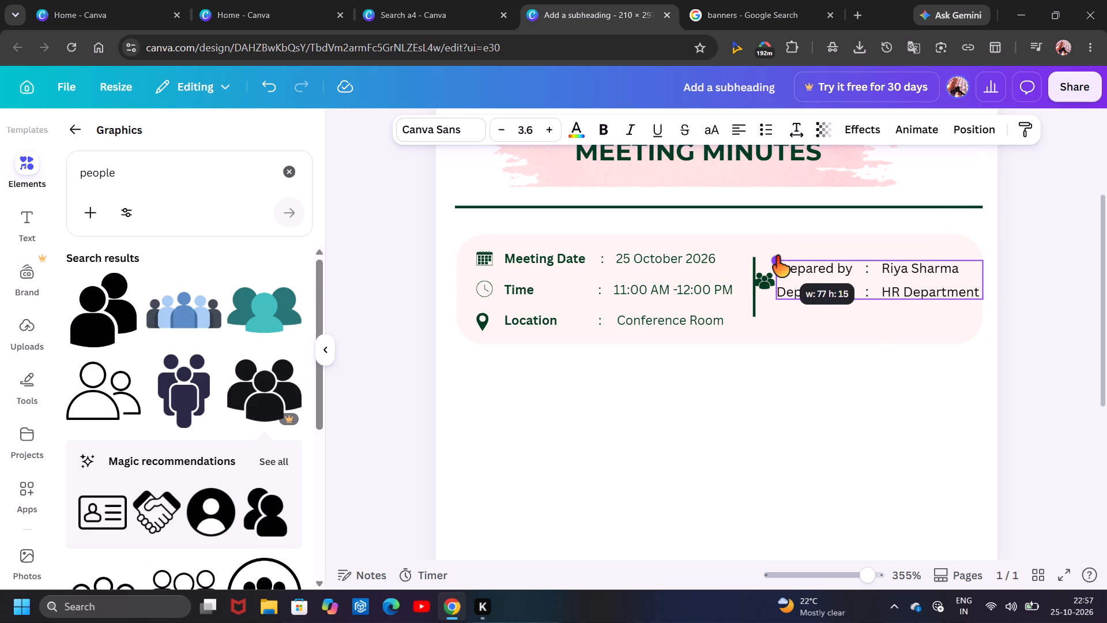
pyautogui.moveTo(776, 256); pyautogui.dragTo(800, 159)
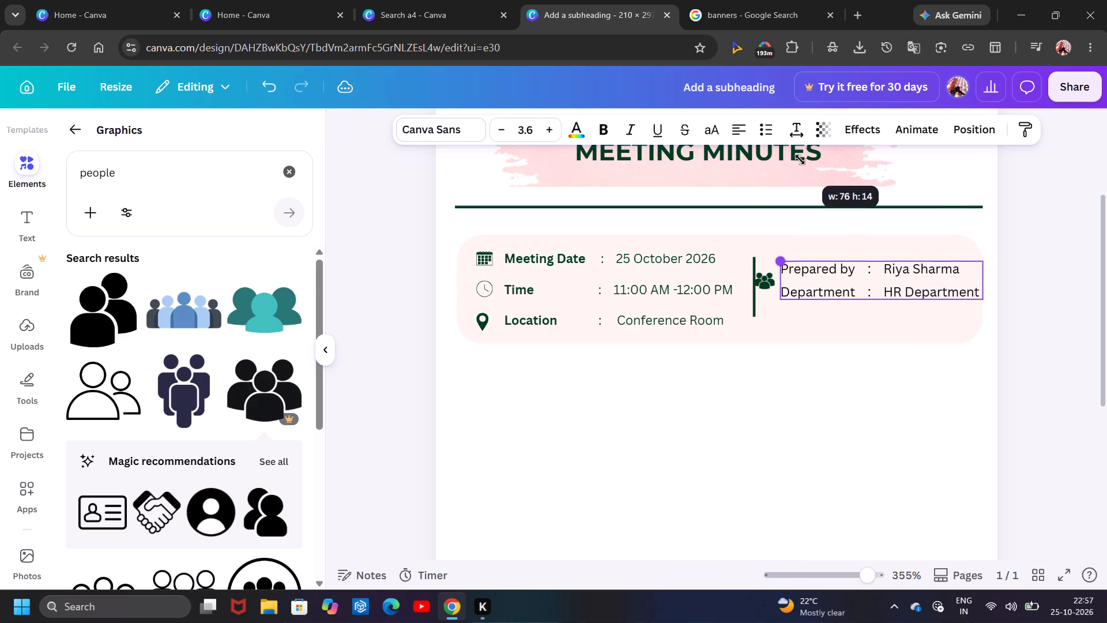
pyautogui.moveTo(800, 159); pyautogui.dragTo(790, 154)
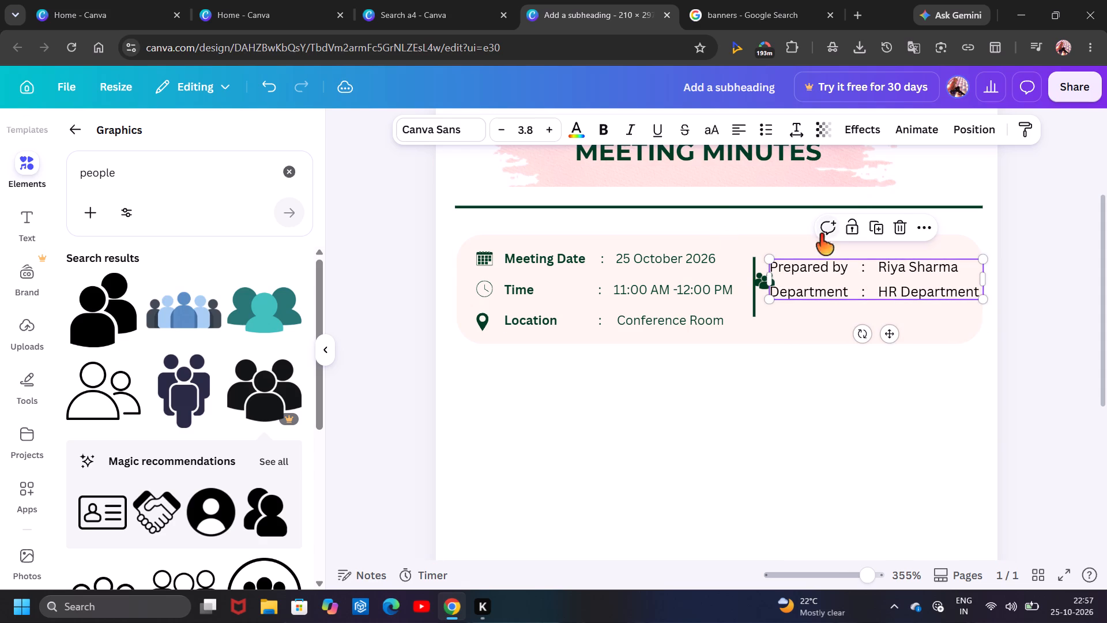
pyautogui.click(861, 269)
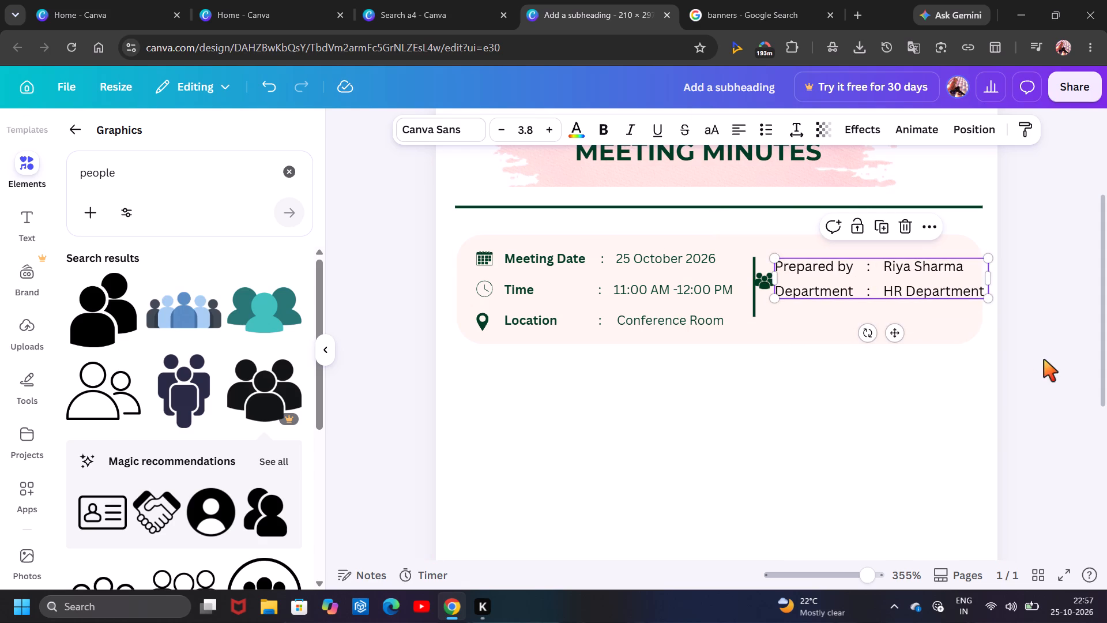
# Widen the pink card slightly on its right side to take in the HR Department text.
pyautogui.click(465, 294)
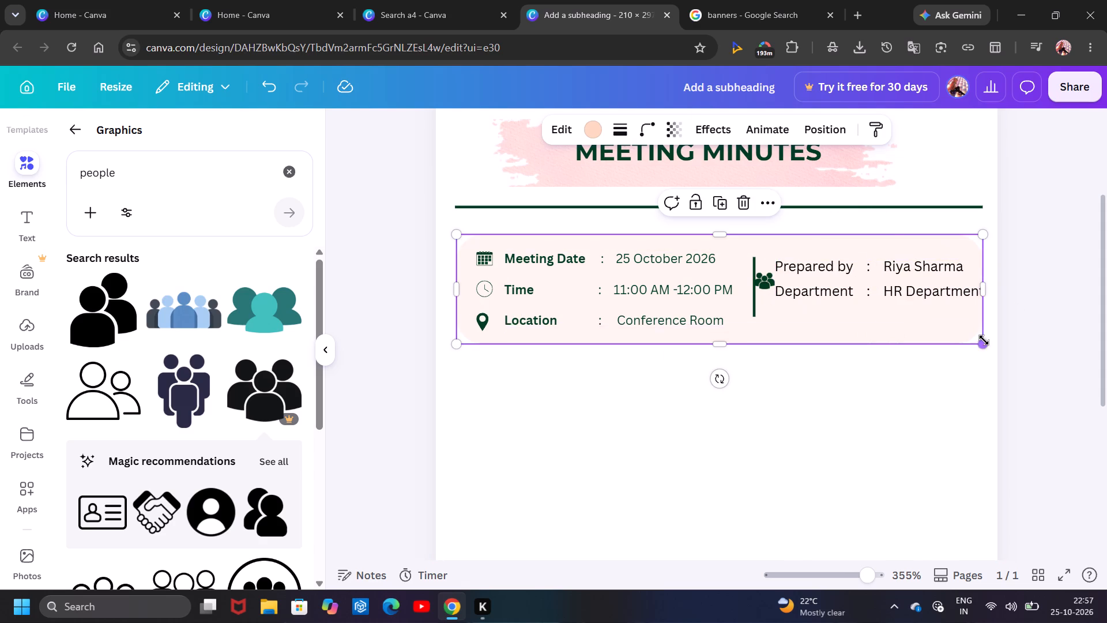
pyautogui.moveTo(984, 294); pyautogui.dragTo(991, 294)
# Shift the pink card slightly left and up, closer to the horizontal line under the Meeting Minutes title.
pyautogui.scroll(1, 932, 452)
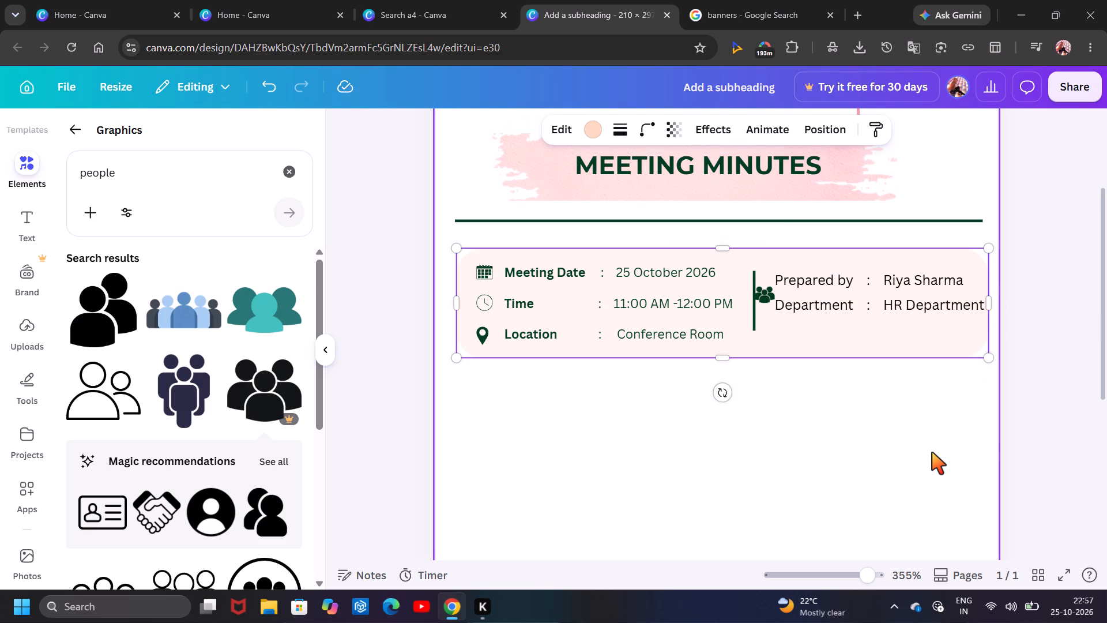
pyautogui.scroll(3, 932, 452)
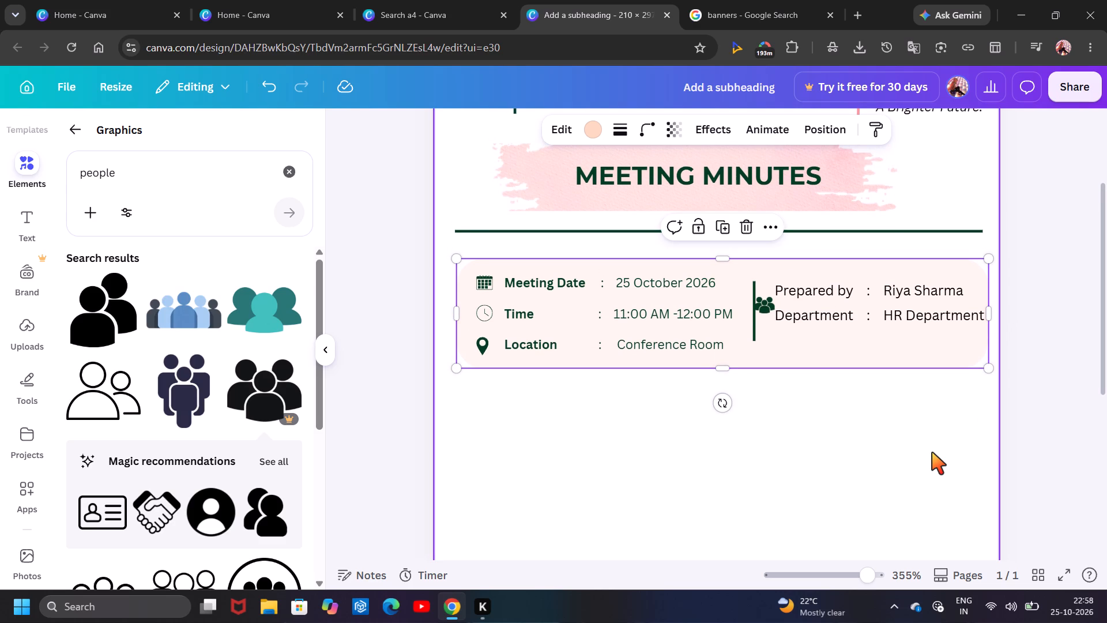
pyautogui.click(813, 362)
pyautogui.moveTo(813, 362); pyautogui.dragTo(796, 363)
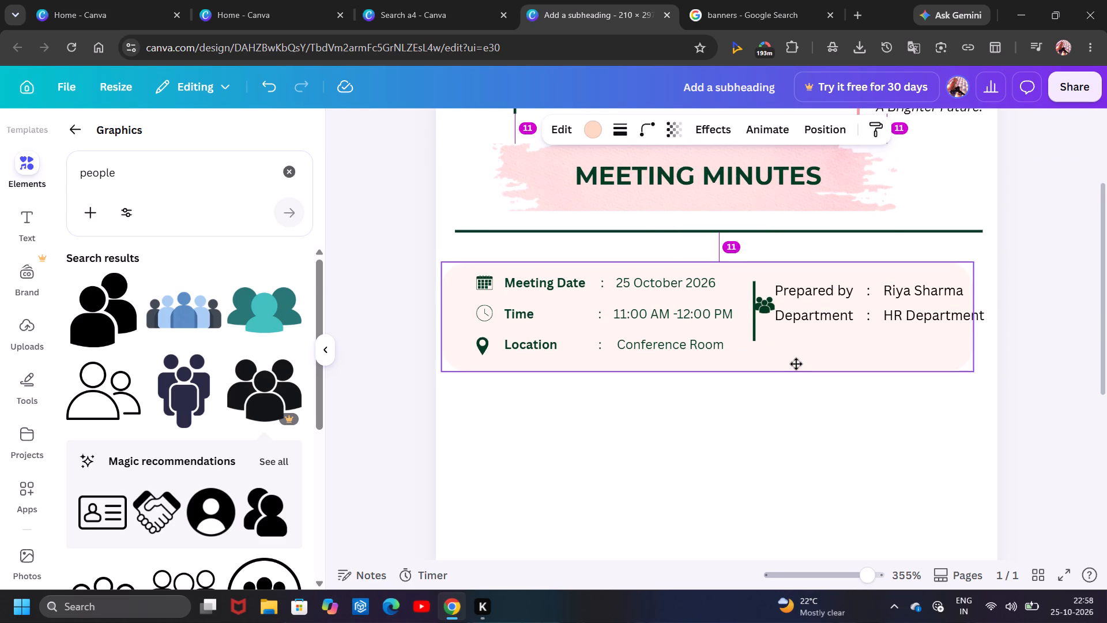
pyautogui.moveTo(796, 363); pyautogui.dragTo(800, 359)
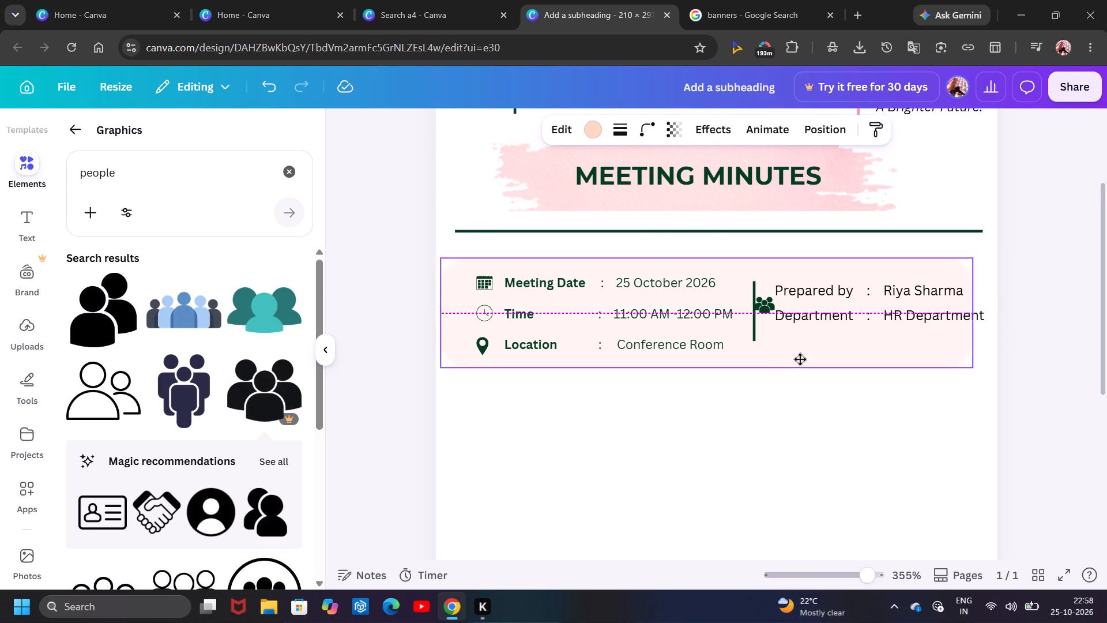
pyautogui.moveTo(800, 359); pyautogui.dragTo(801, 356)
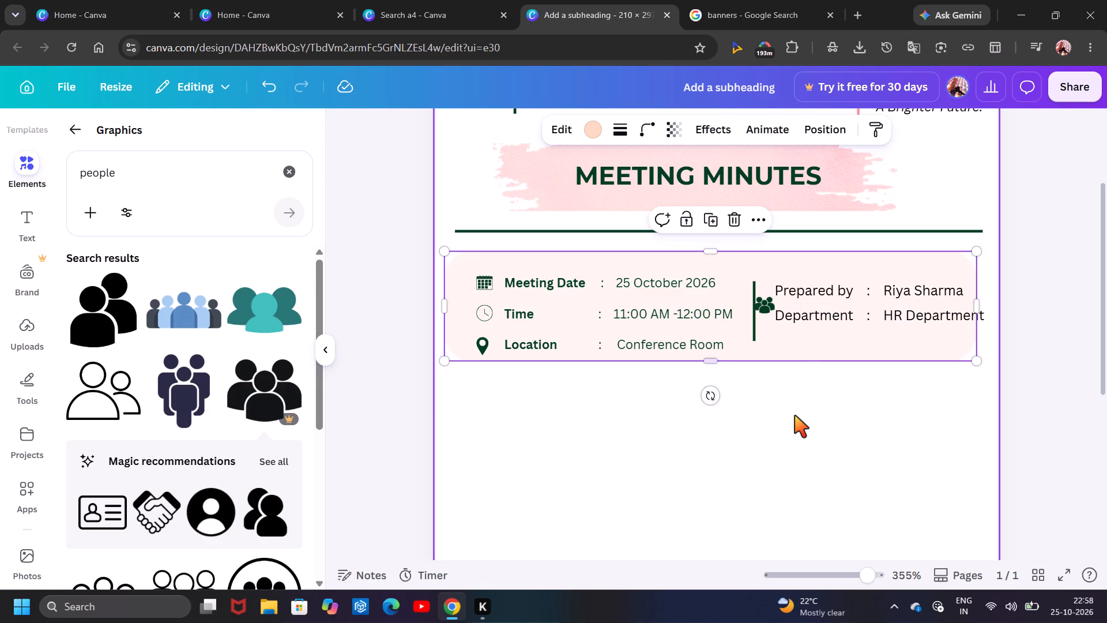
pyautogui.click(795, 415)
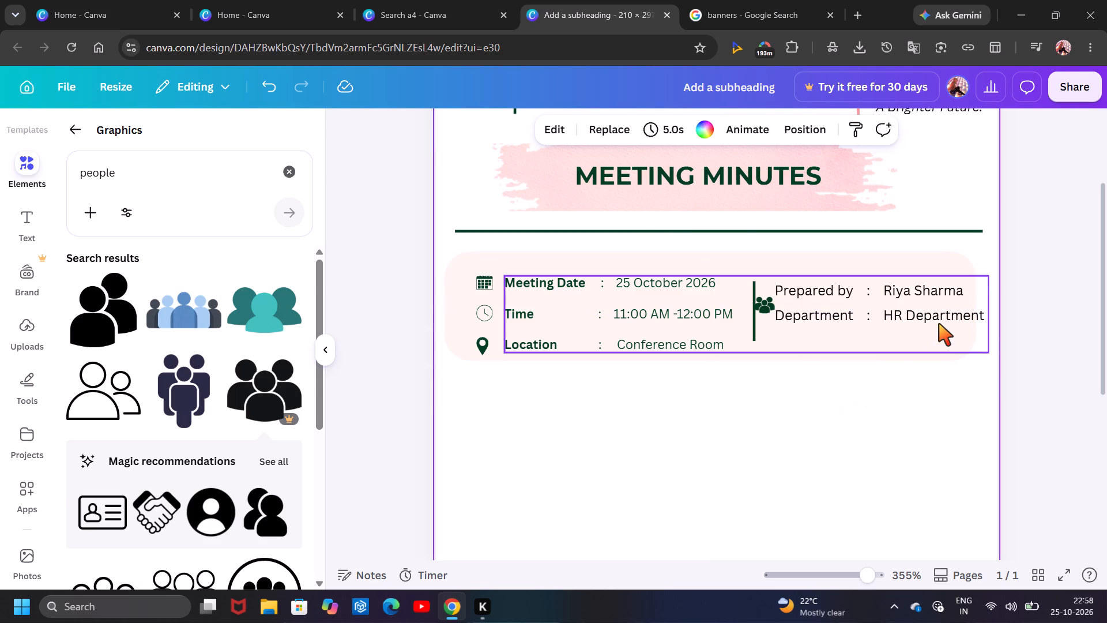
# Nudge the Prepared by/Department text and the meeting details text slightly left and up within the pink card.
pyautogui.click(939, 324)
pyautogui.click(920, 303)
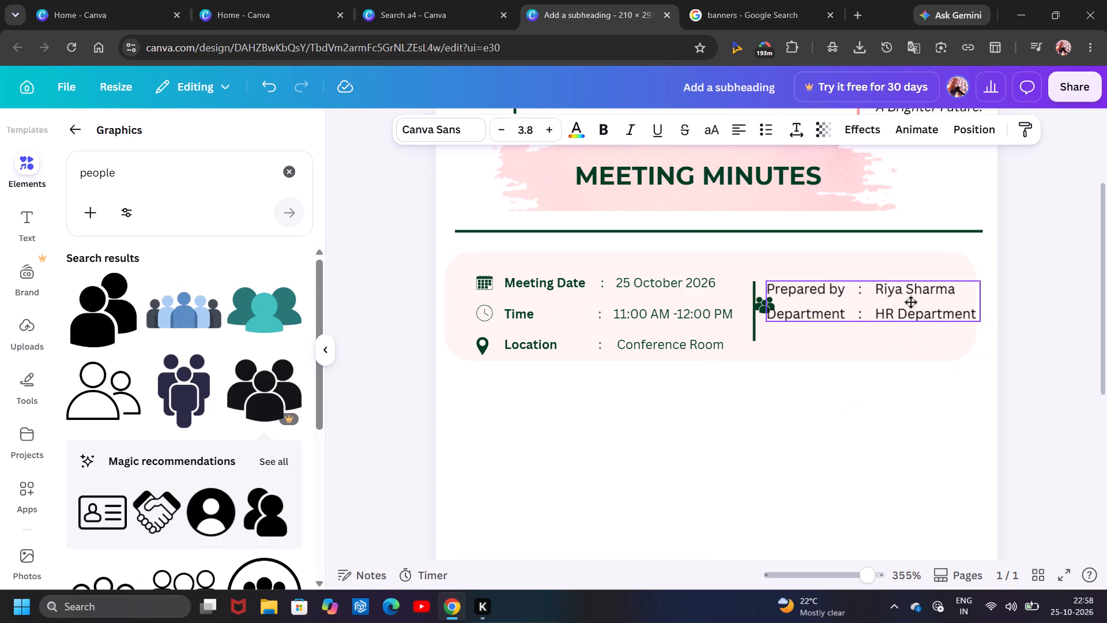
pyautogui.click(670, 310)
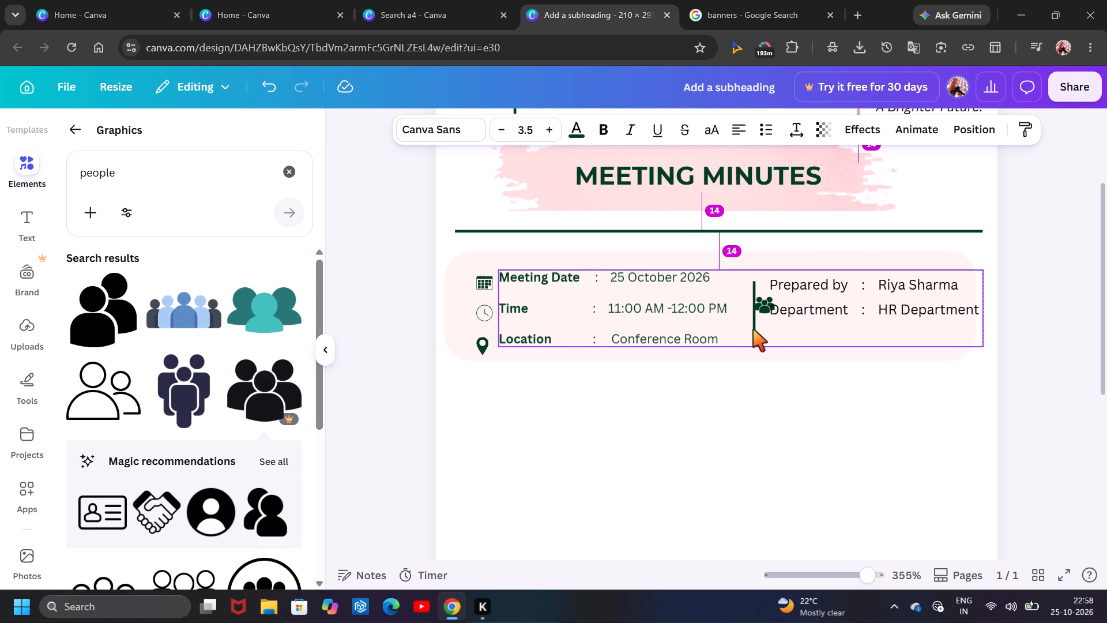
pyautogui.click(753, 329)
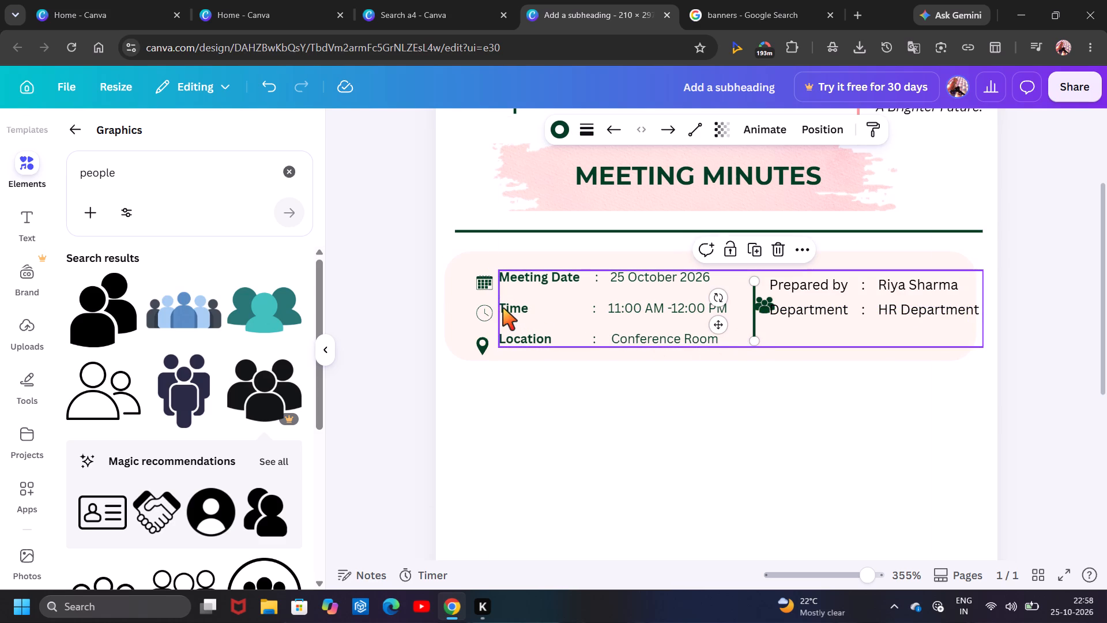
# Move the calendar and clock icons left, leaving more space before the Meeting Date and Time labels.
pyautogui.moveTo(488, 287); pyautogui.dragTo(475, 281)
pyautogui.moveTo(487, 306); pyautogui.dragTo(474, 303)
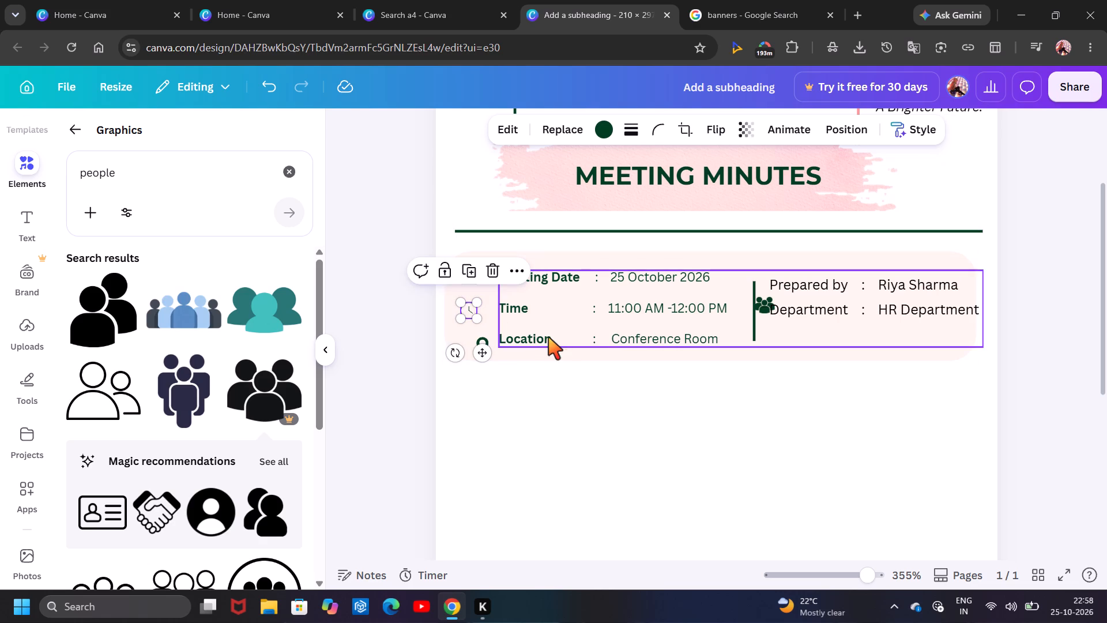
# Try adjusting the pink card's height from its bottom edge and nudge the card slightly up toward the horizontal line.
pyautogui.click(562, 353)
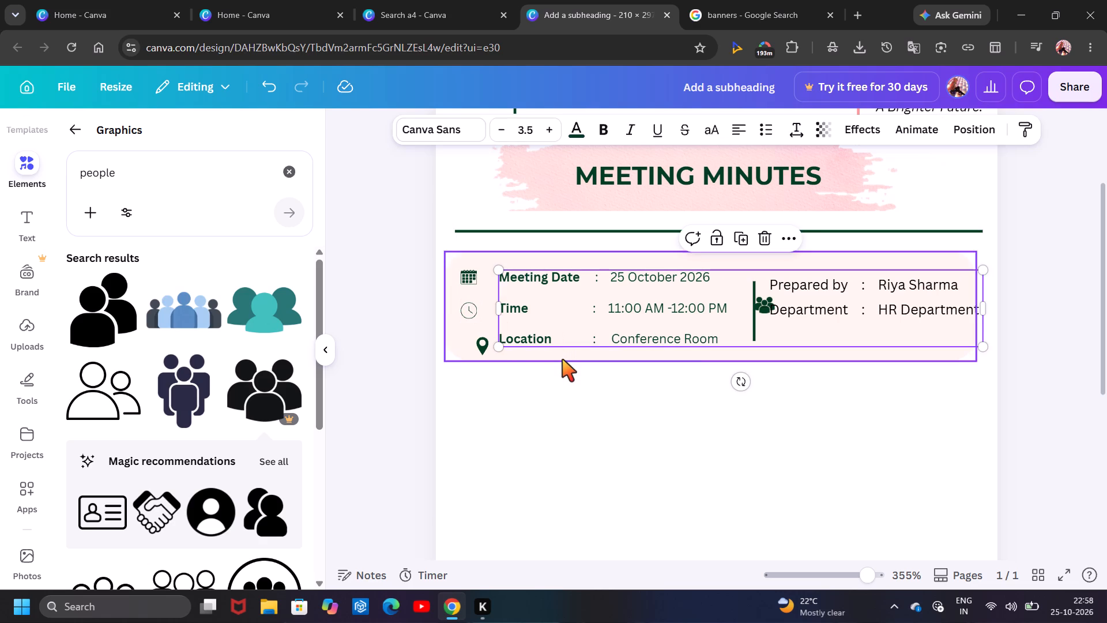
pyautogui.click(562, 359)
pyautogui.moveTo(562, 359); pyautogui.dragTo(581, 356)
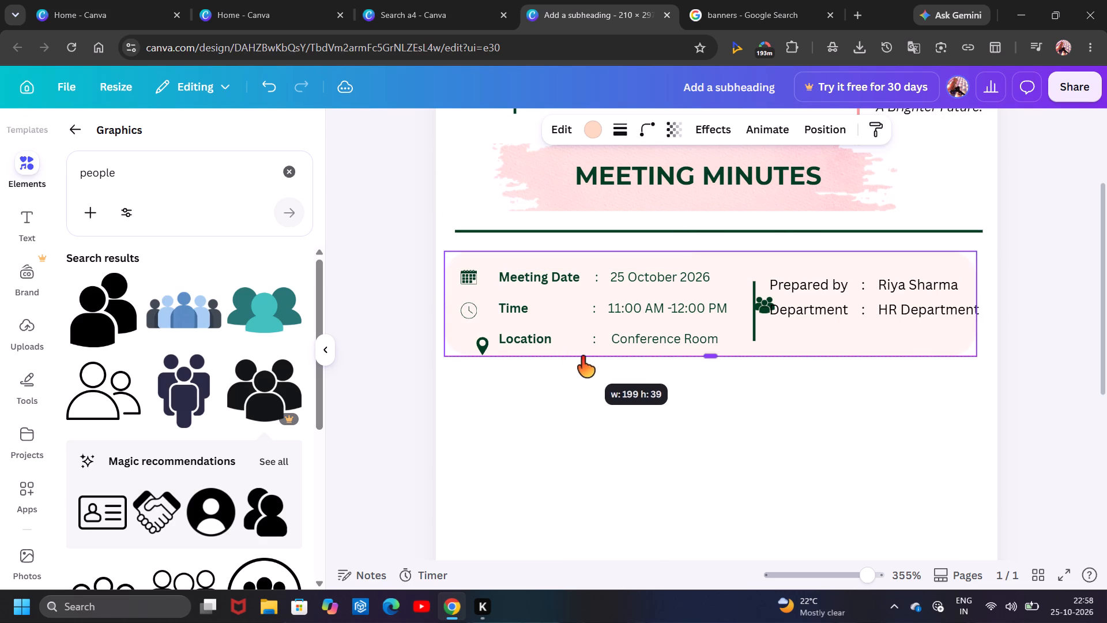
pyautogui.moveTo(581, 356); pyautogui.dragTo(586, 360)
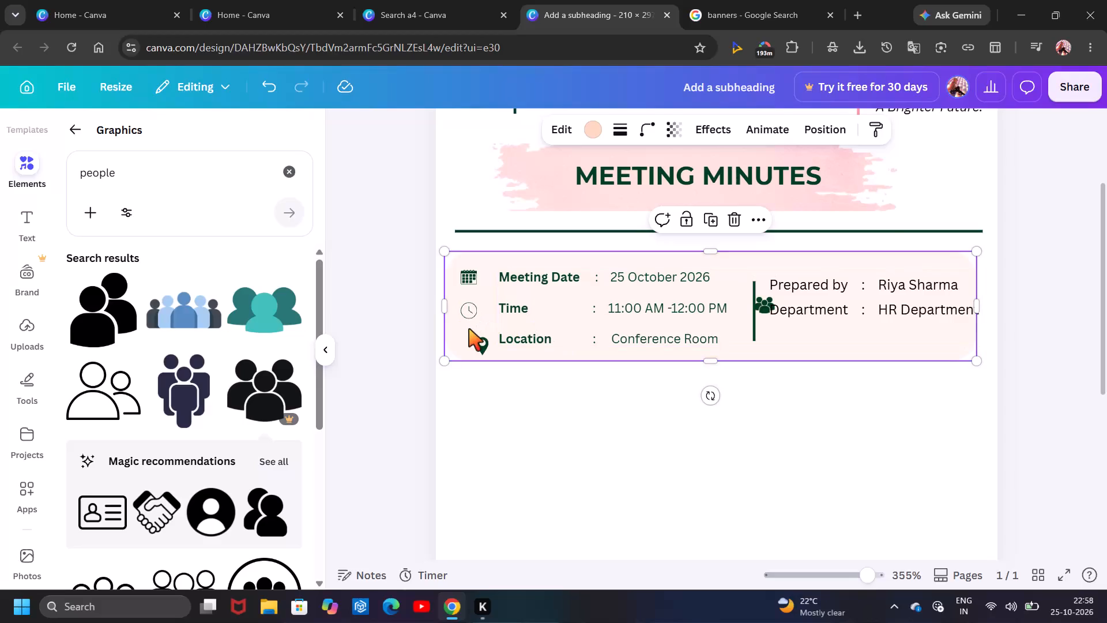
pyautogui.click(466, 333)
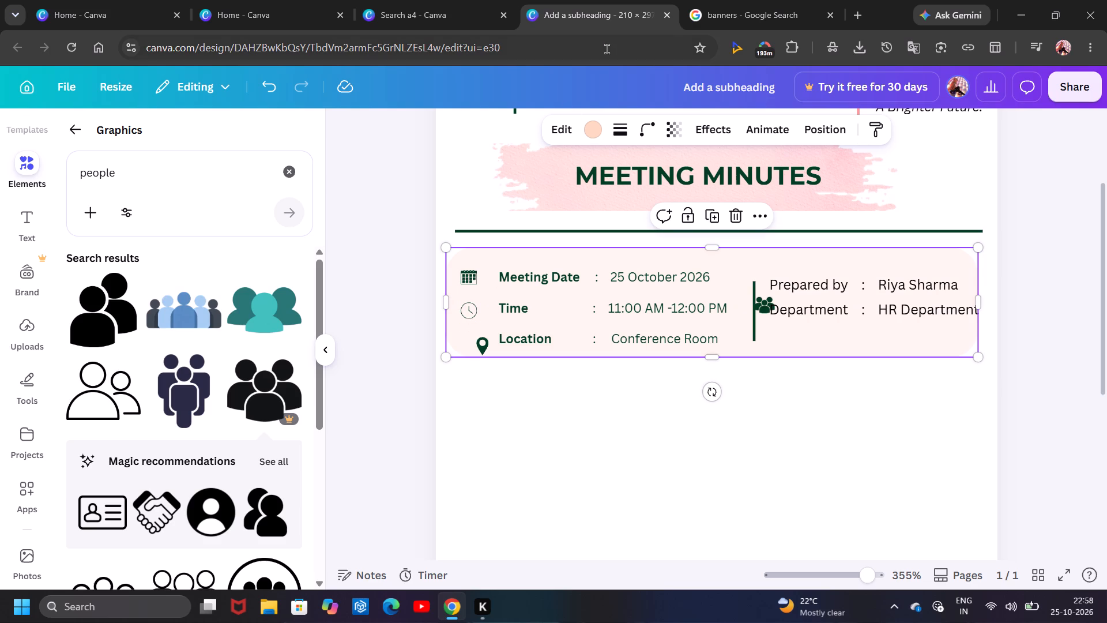
# Reduce the corner rounding of the pink card.
pyautogui.click(635, 121)
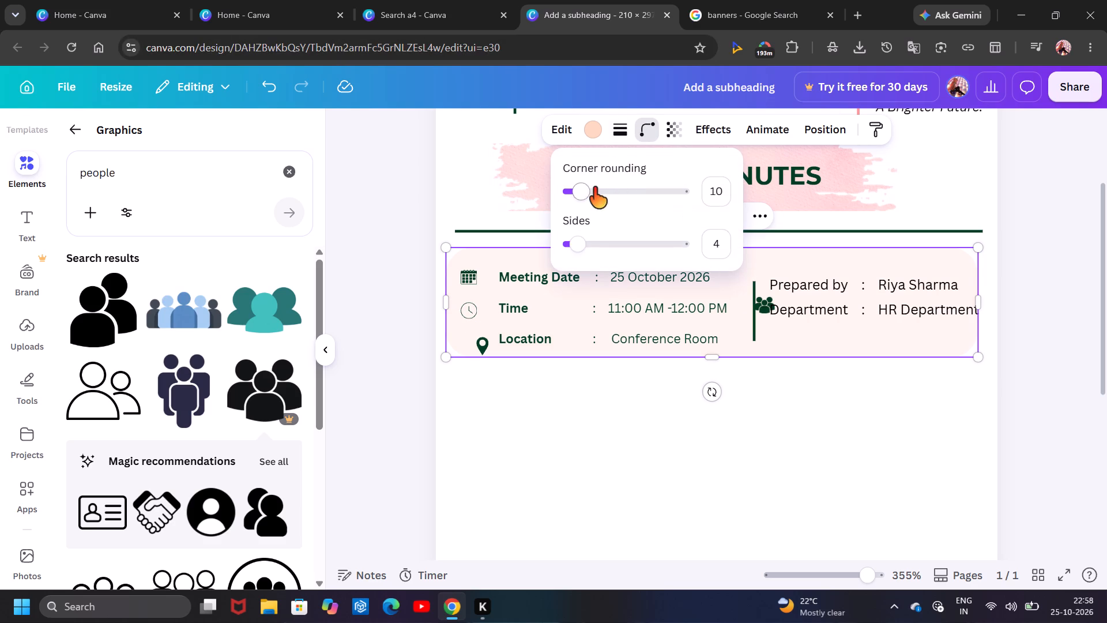
pyautogui.moveTo(583, 193); pyautogui.dragTo(576, 197)
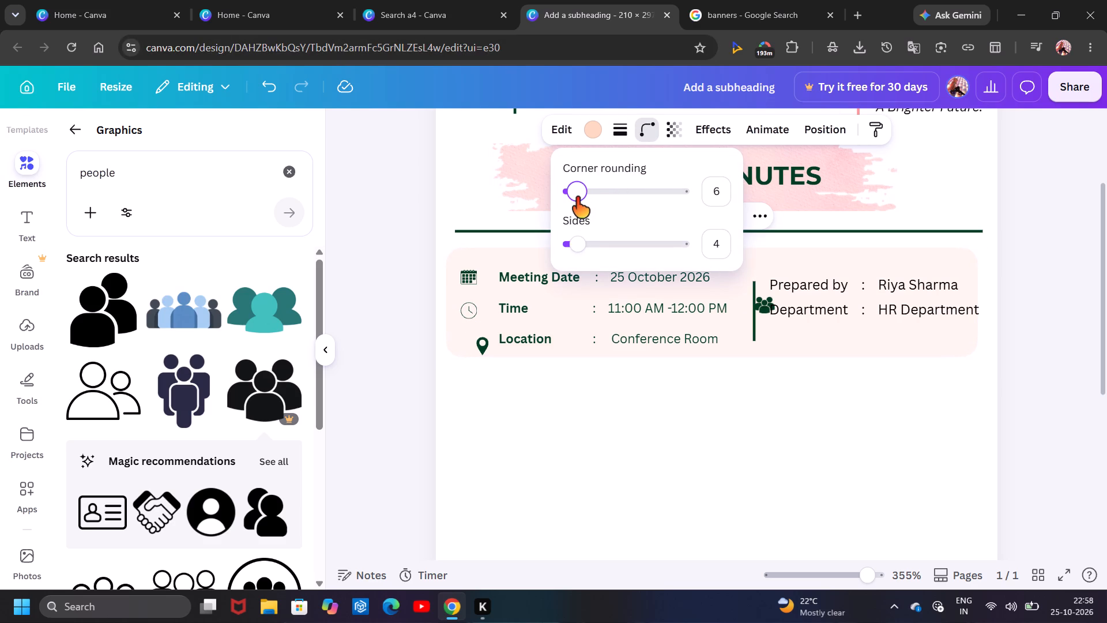
pyautogui.moveTo(576, 197); pyautogui.dragTo(572, 200)
pyautogui.click(584, 375)
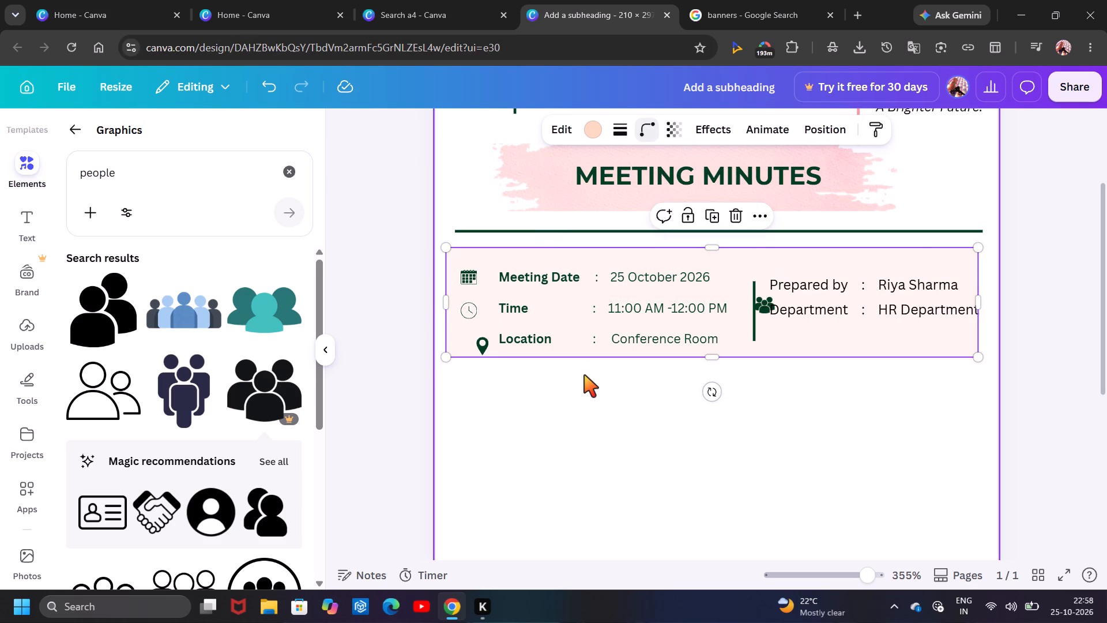
# Move the location pin left beneath the clock icon and align both icons with the Time and Location labels.
pyautogui.moveTo(482, 344); pyautogui.dragTo(469, 337)
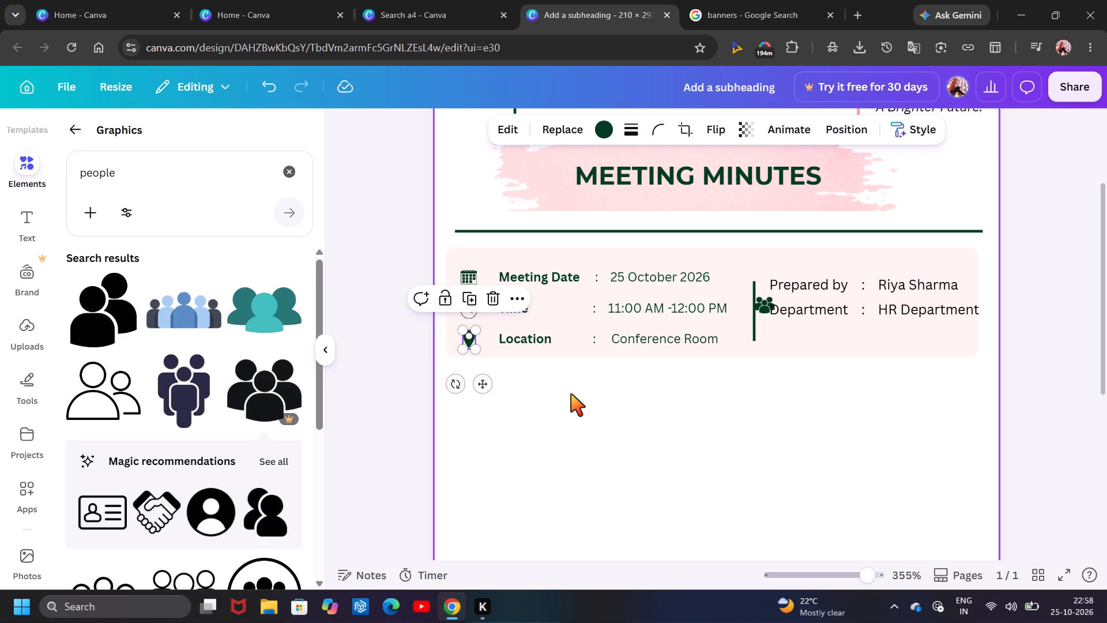
pyautogui.click(571, 394)
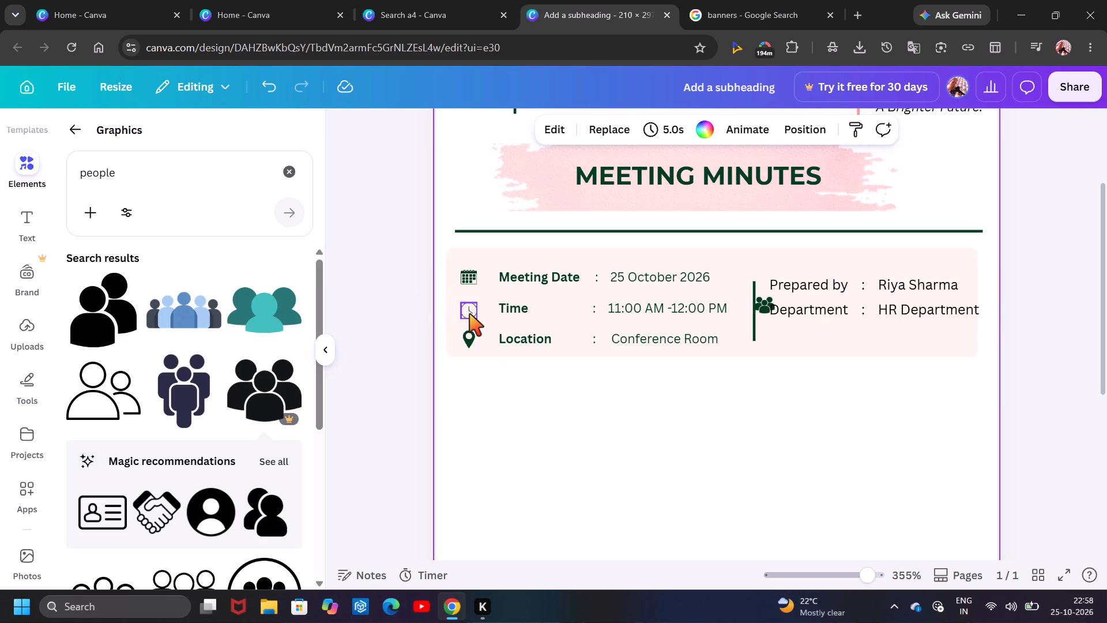
pyautogui.click(469, 311)
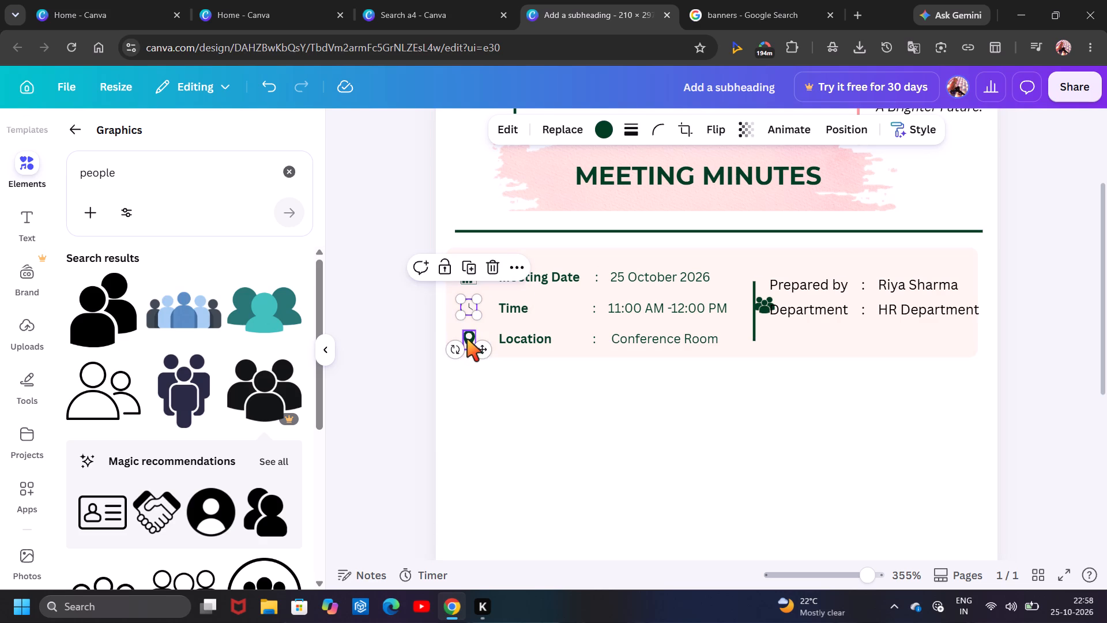
pyautogui.click(467, 339)
pyautogui.click(555, 414)
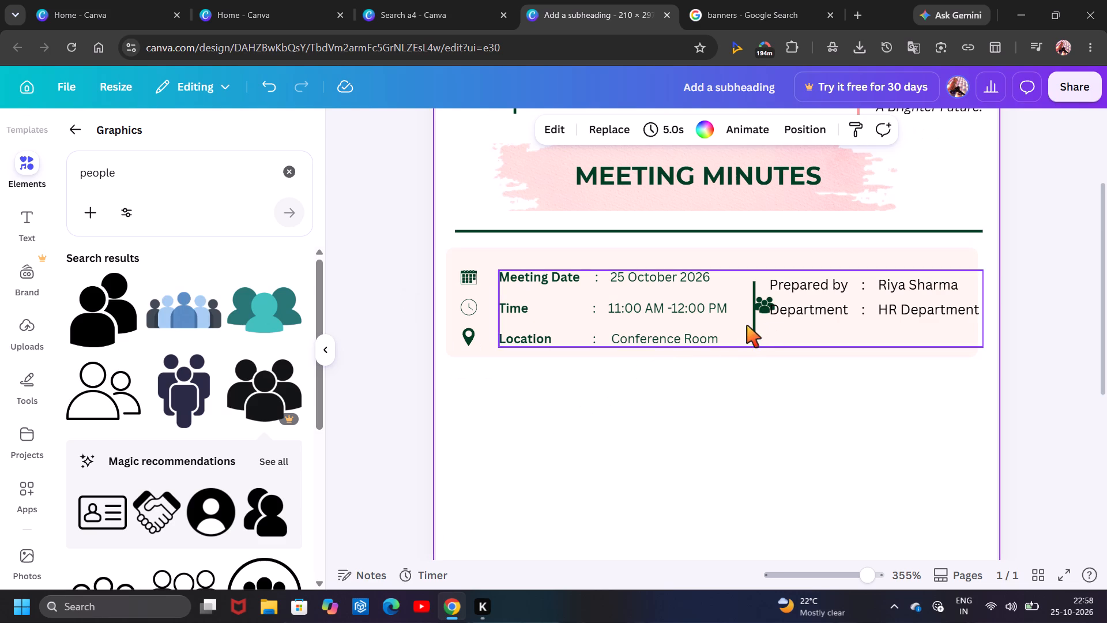
# Shift the pink card slightly right and down, lining up its edges with the horizontal line under the title.
pyautogui.click(799, 299)
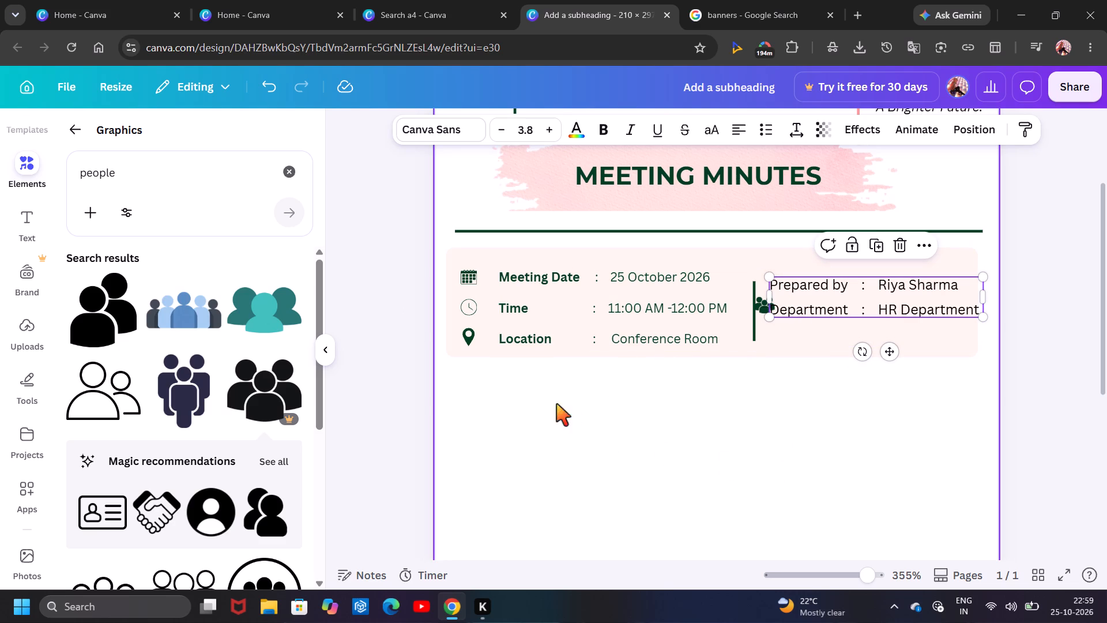
pyautogui.click(558, 356)
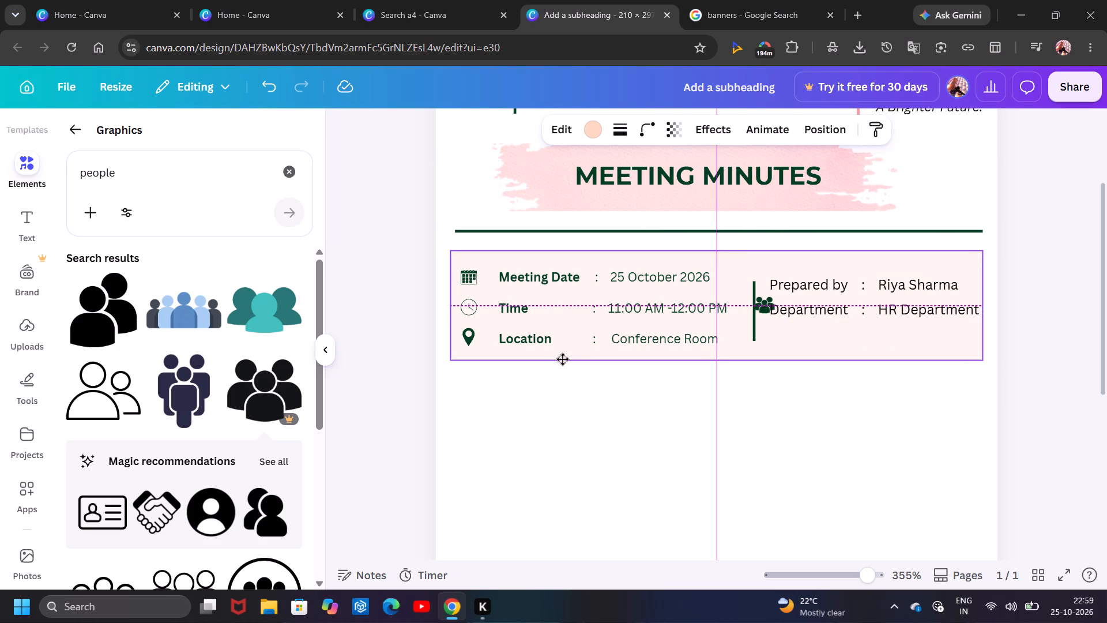
pyautogui.click(983, 308)
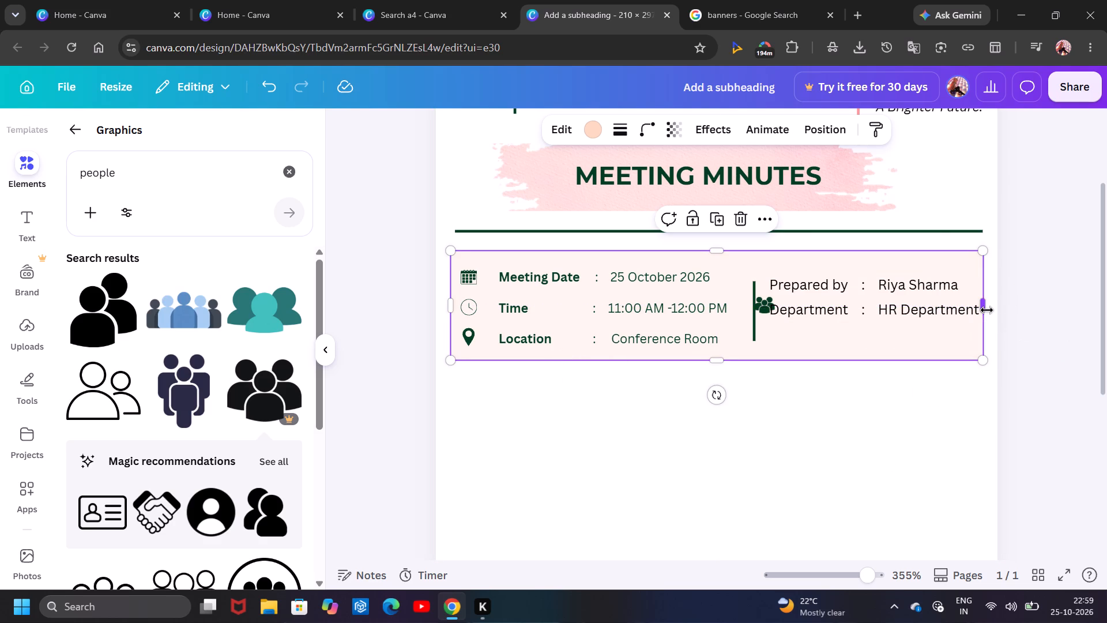
pyautogui.click(753, 333)
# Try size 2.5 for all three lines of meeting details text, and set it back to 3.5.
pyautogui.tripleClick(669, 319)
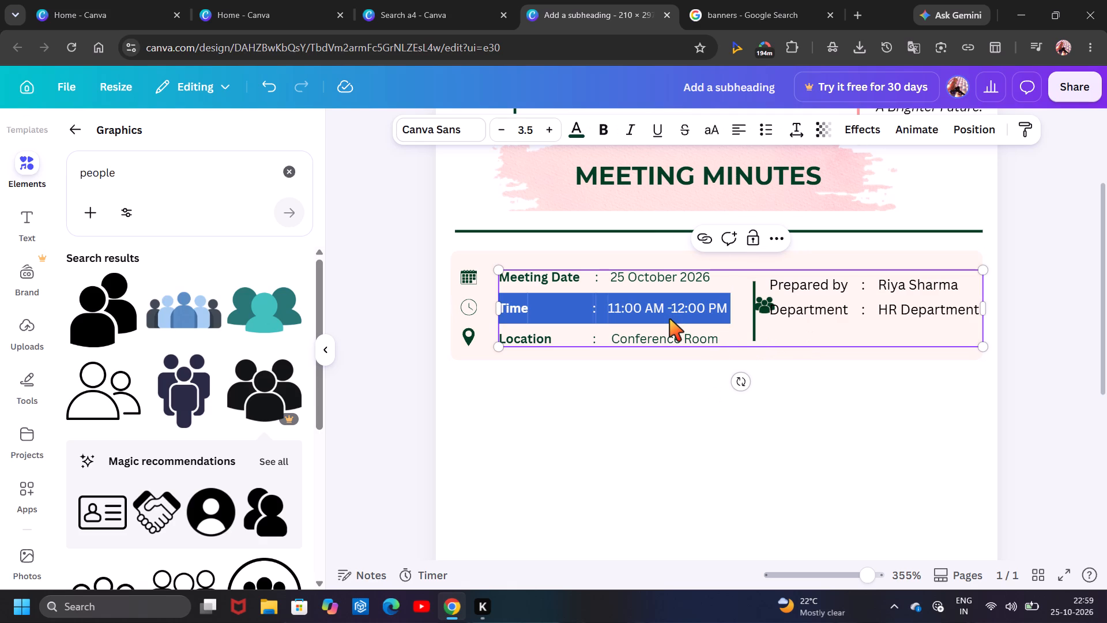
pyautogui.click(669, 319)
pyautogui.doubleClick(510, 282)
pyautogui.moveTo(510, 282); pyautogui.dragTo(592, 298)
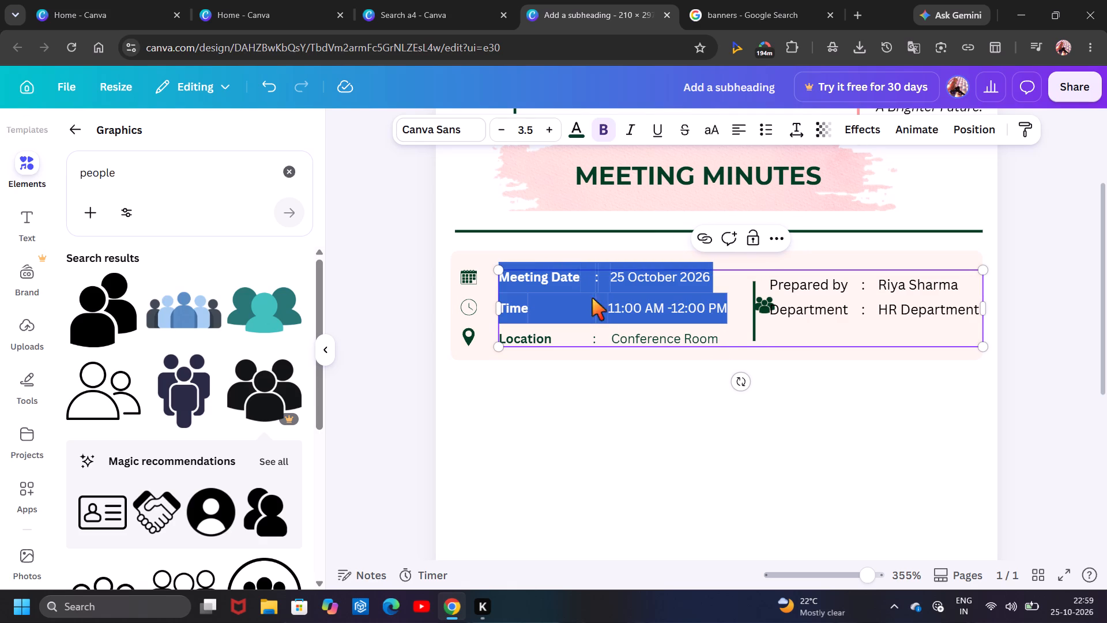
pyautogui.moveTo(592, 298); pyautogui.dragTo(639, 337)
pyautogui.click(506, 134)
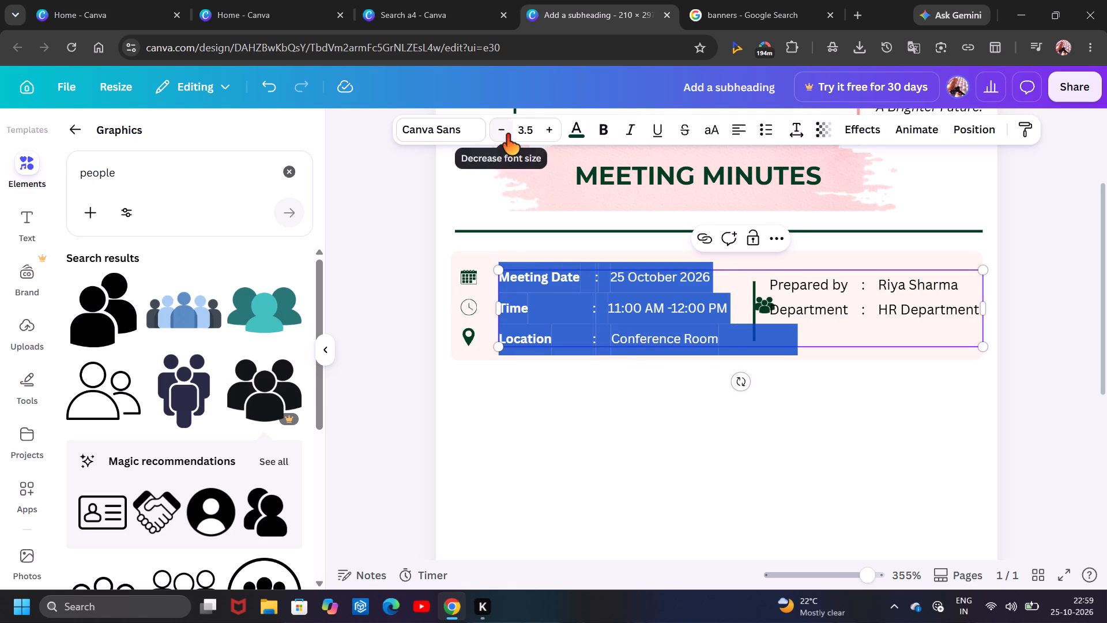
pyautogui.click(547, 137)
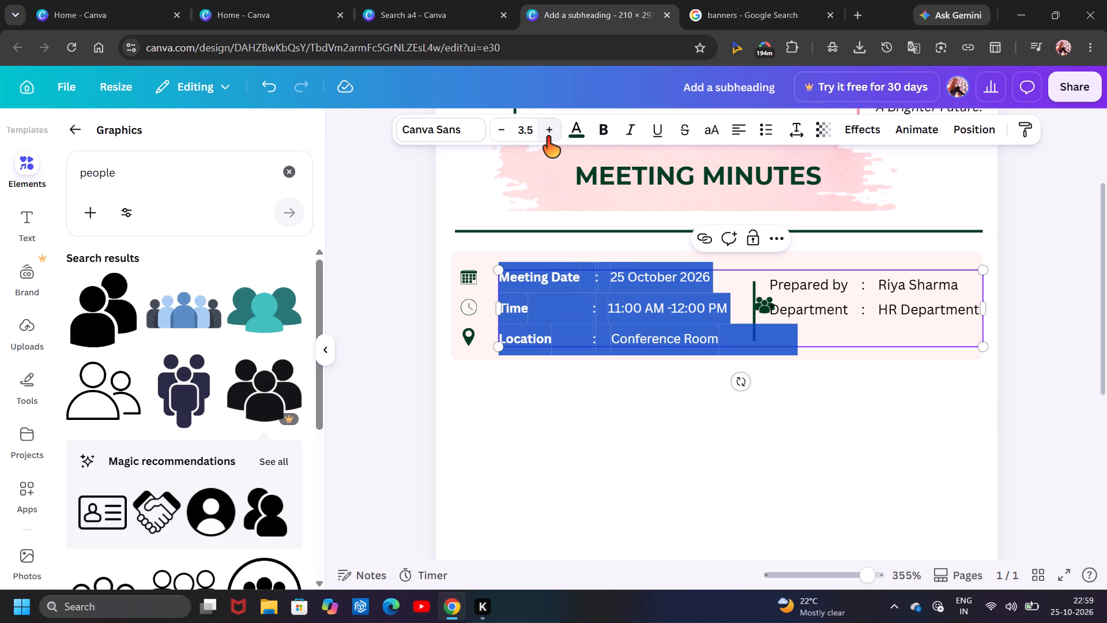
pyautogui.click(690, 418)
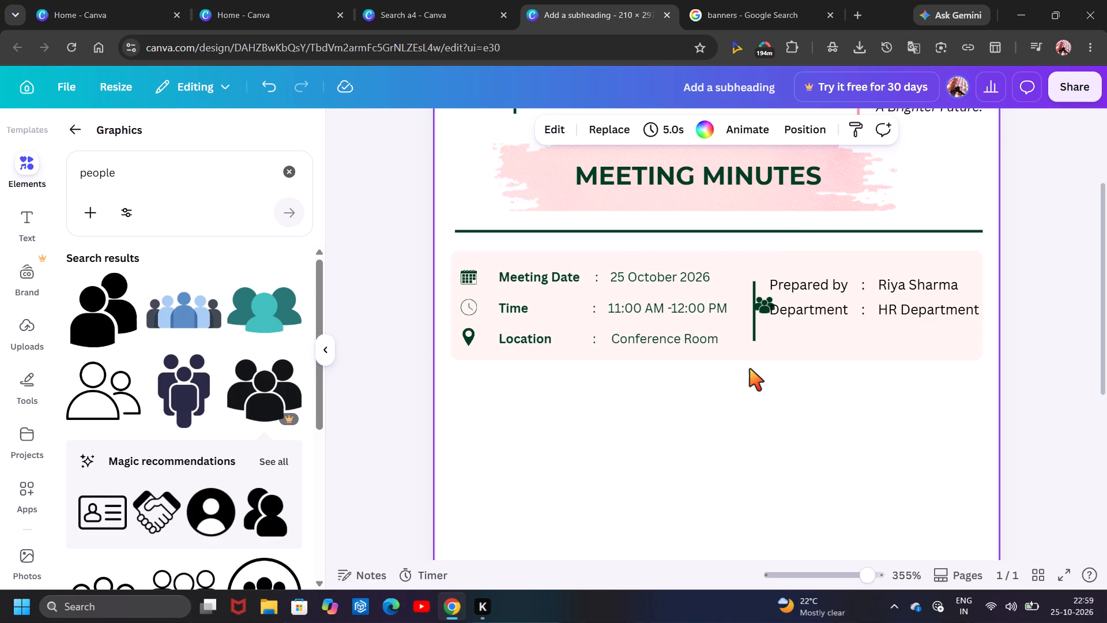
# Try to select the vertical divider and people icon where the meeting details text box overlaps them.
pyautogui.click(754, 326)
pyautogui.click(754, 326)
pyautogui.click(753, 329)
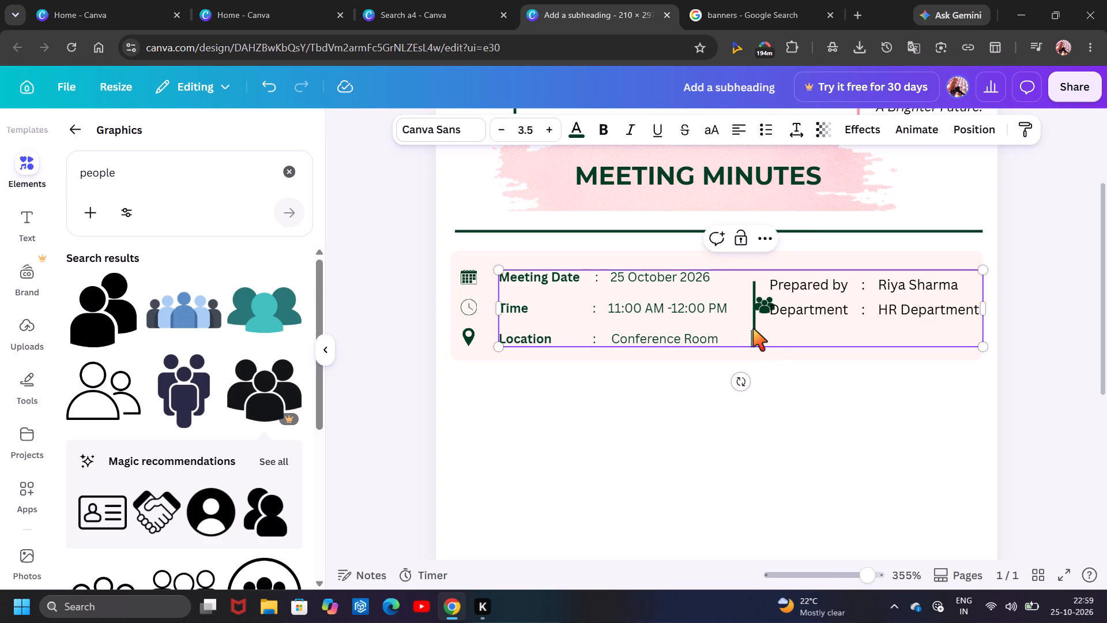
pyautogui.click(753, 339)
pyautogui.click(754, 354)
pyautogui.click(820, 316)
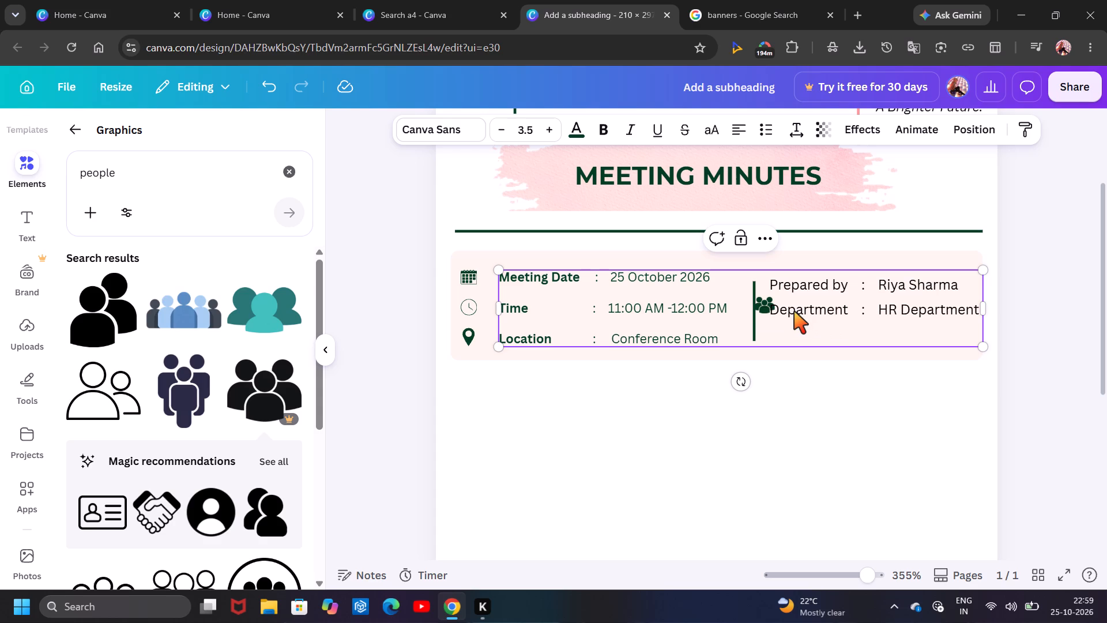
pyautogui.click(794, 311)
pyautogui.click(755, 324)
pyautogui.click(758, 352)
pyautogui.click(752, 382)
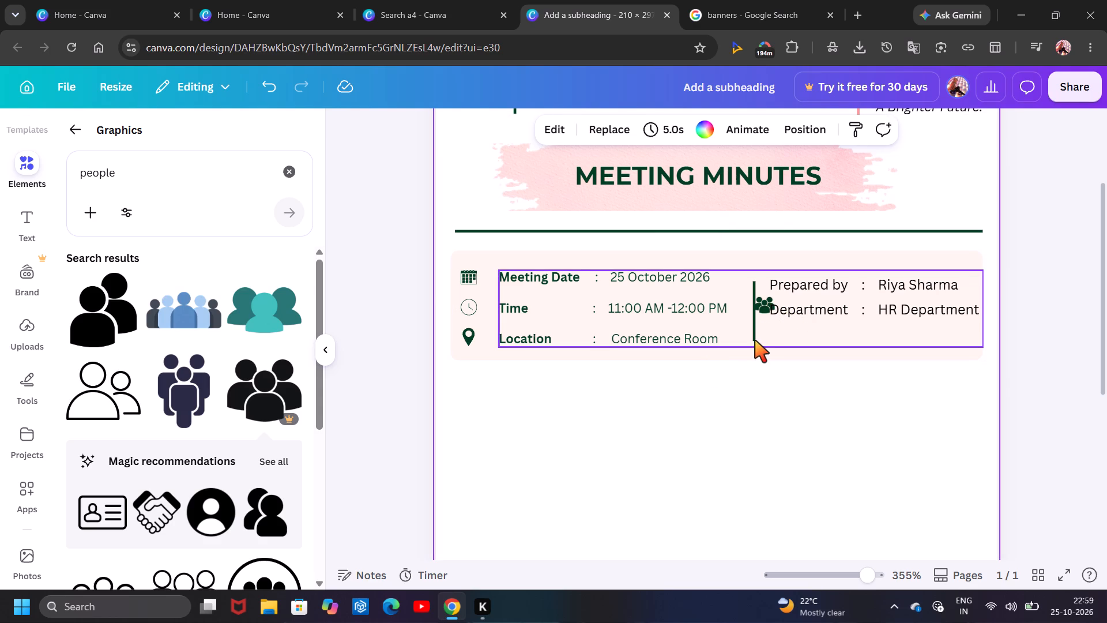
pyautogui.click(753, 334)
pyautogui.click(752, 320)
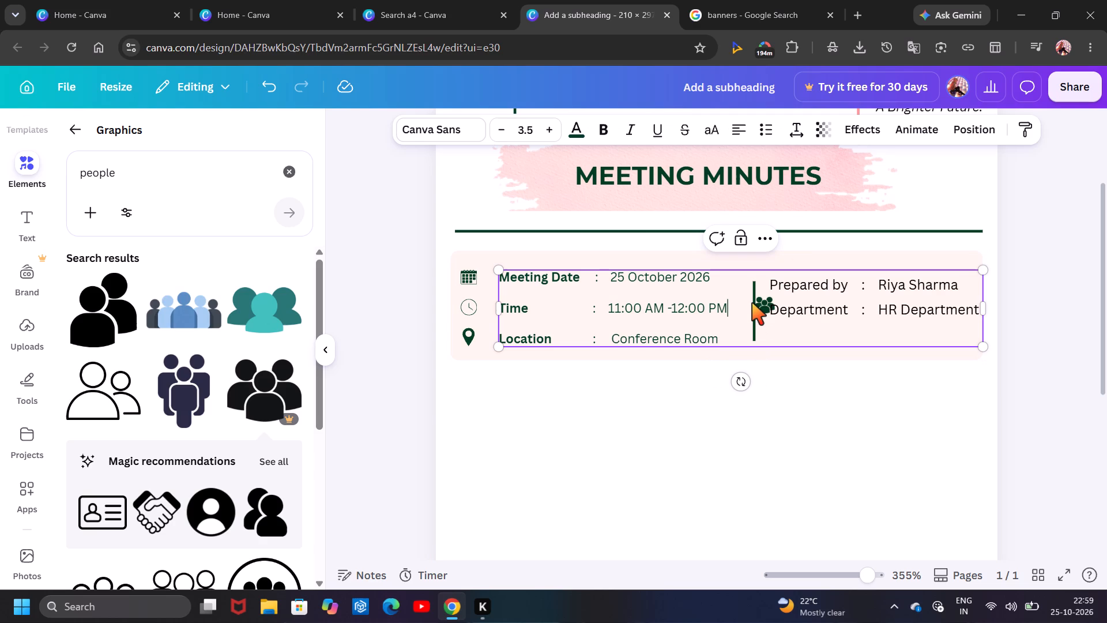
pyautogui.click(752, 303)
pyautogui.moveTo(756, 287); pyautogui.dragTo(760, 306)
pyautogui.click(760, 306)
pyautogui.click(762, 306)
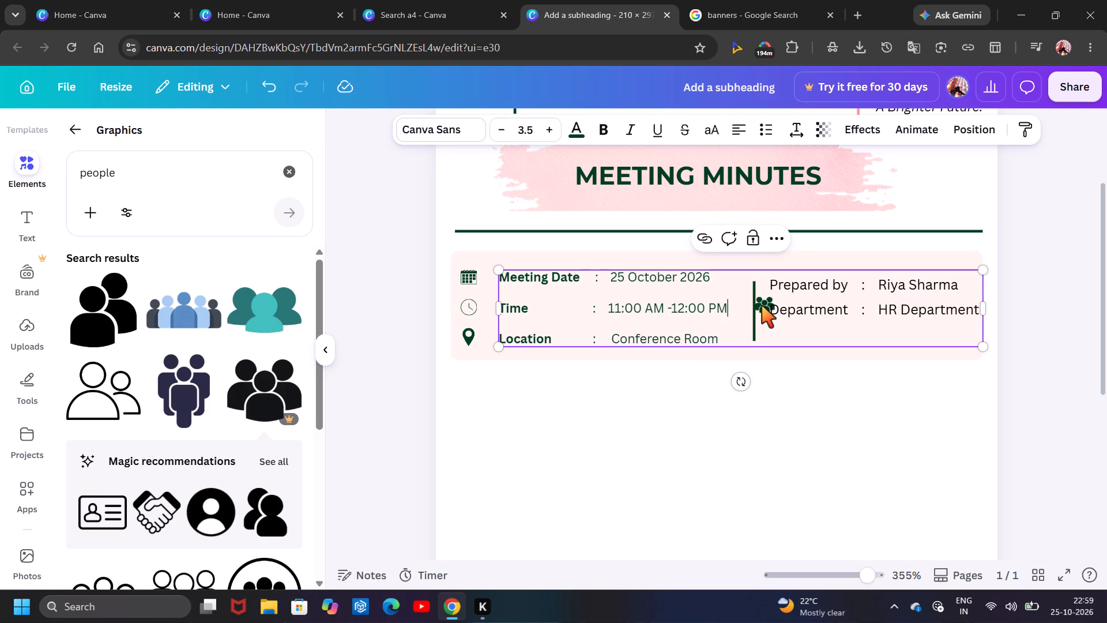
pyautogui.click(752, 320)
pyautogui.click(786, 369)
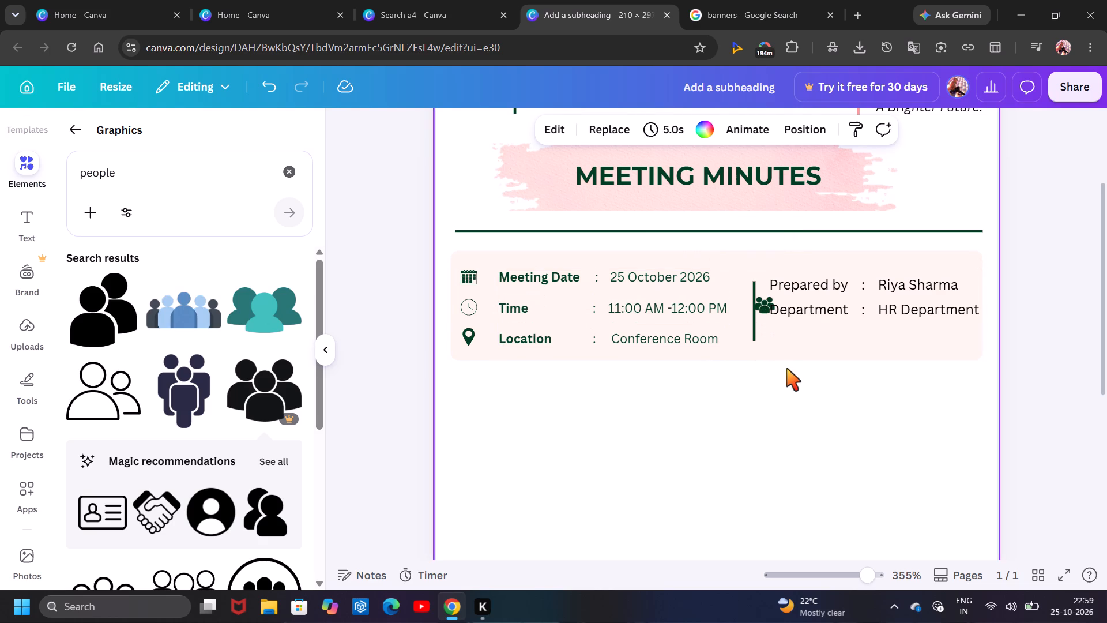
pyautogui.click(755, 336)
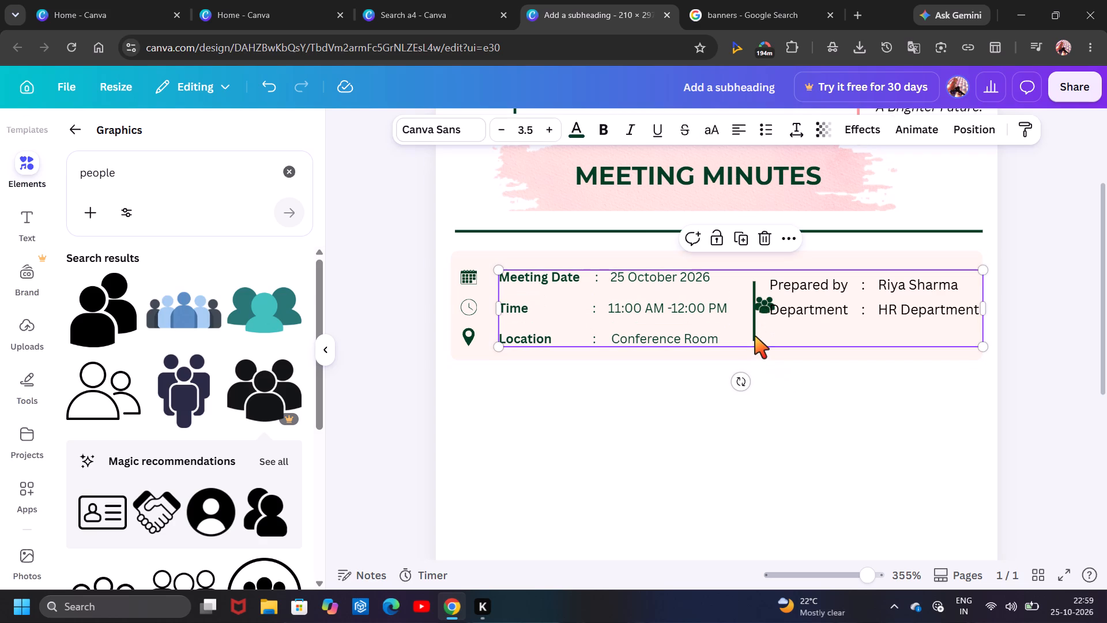
# Move the meeting details text box left, closer to the calendar, clock and pin icons and away from the divider.
pyautogui.moveTo(749, 317); pyautogui.dragTo(759, 301)
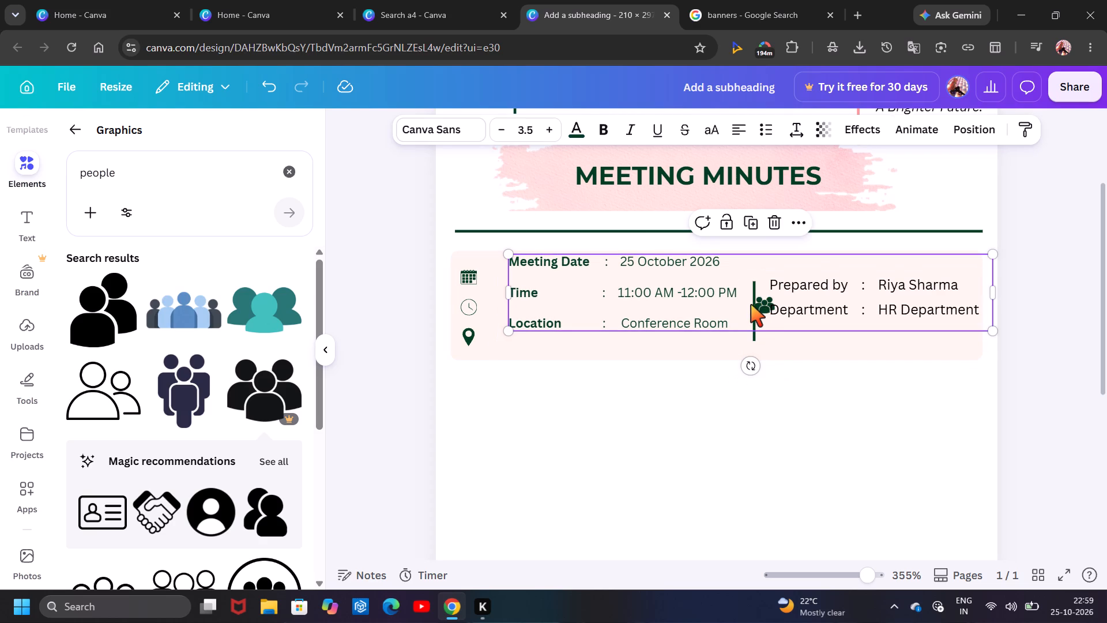
pyautogui.moveTo(714, 311); pyautogui.dragTo(692, 325)
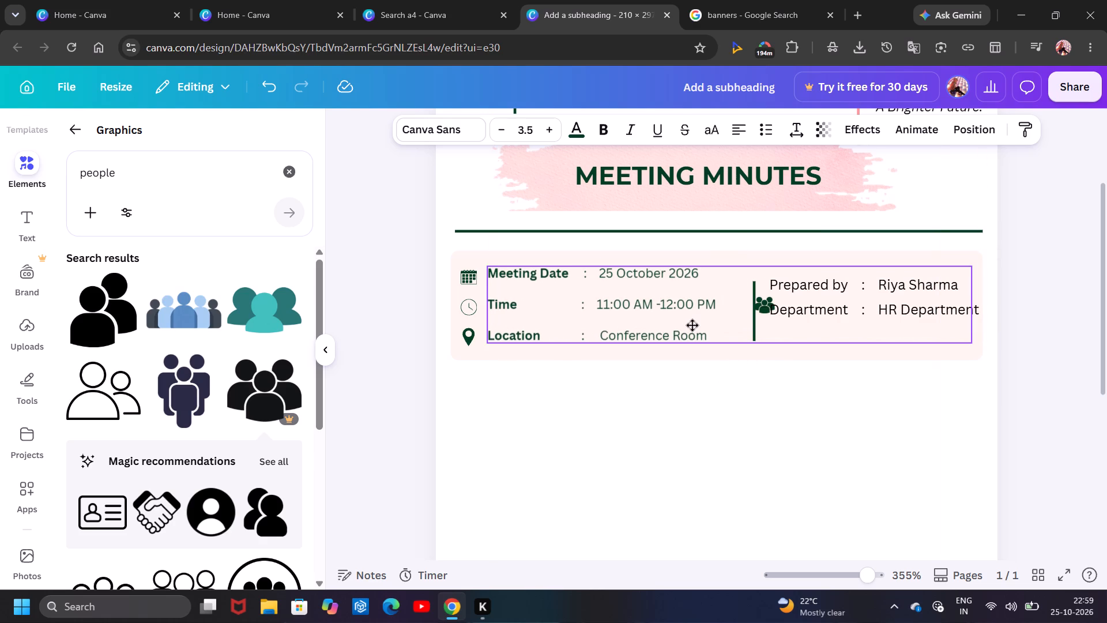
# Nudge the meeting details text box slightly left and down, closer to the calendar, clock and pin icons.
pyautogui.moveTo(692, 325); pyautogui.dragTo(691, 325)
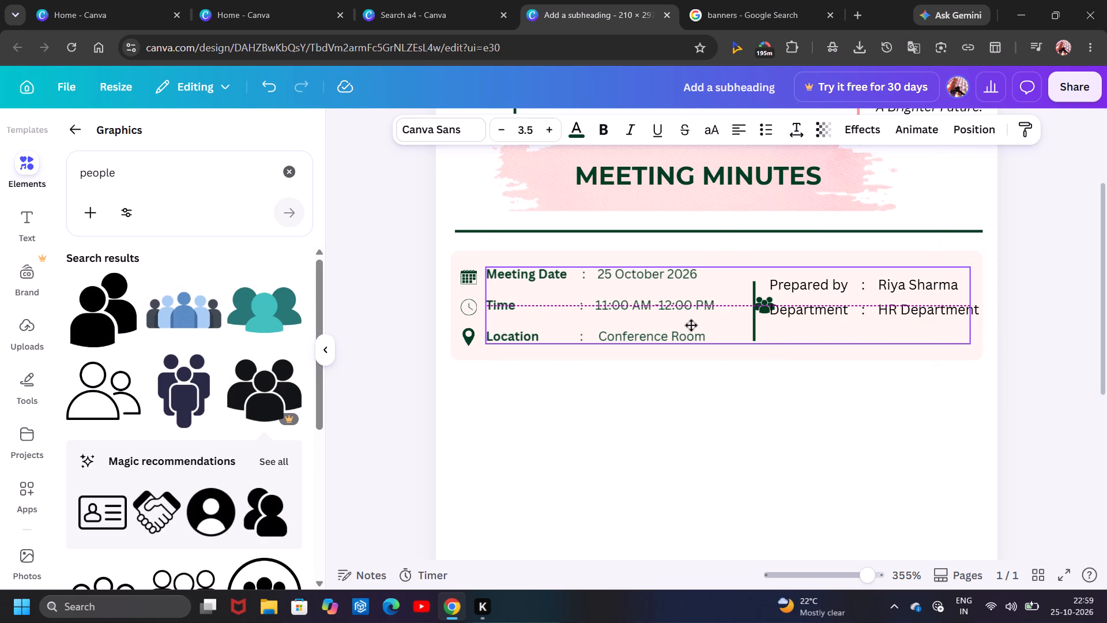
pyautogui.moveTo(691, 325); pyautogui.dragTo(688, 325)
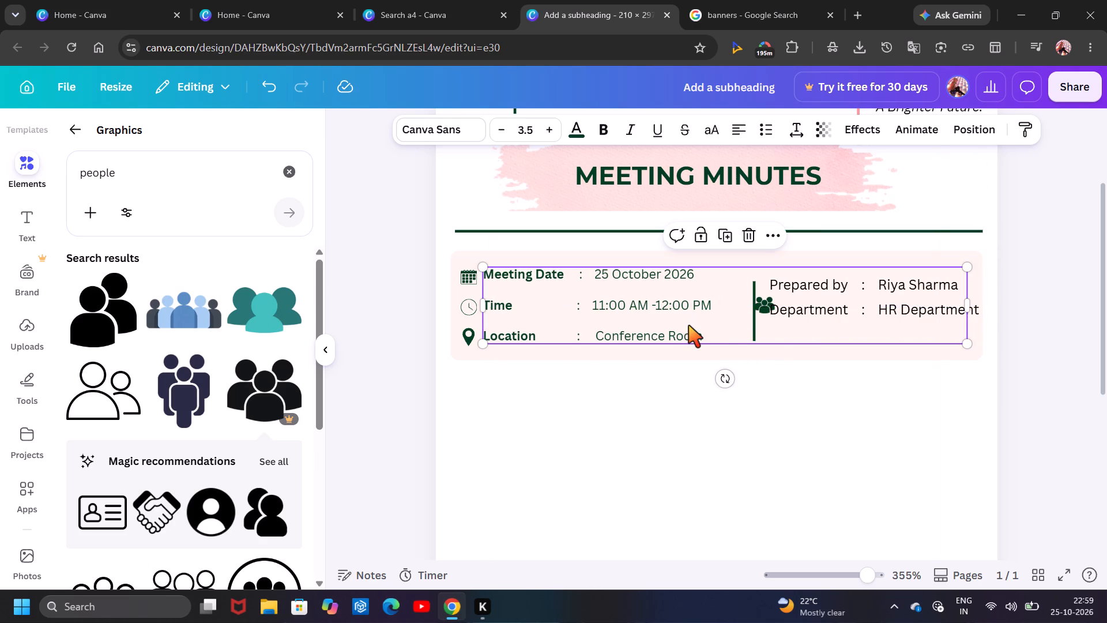
# Shift the vertical divider left and slightly up in the pink card, moving the overlapping meeting details text box below the card for access.
pyautogui.click(780, 372)
pyautogui.click(754, 333)
pyautogui.moveTo(758, 306); pyautogui.dragTo(768, 327)
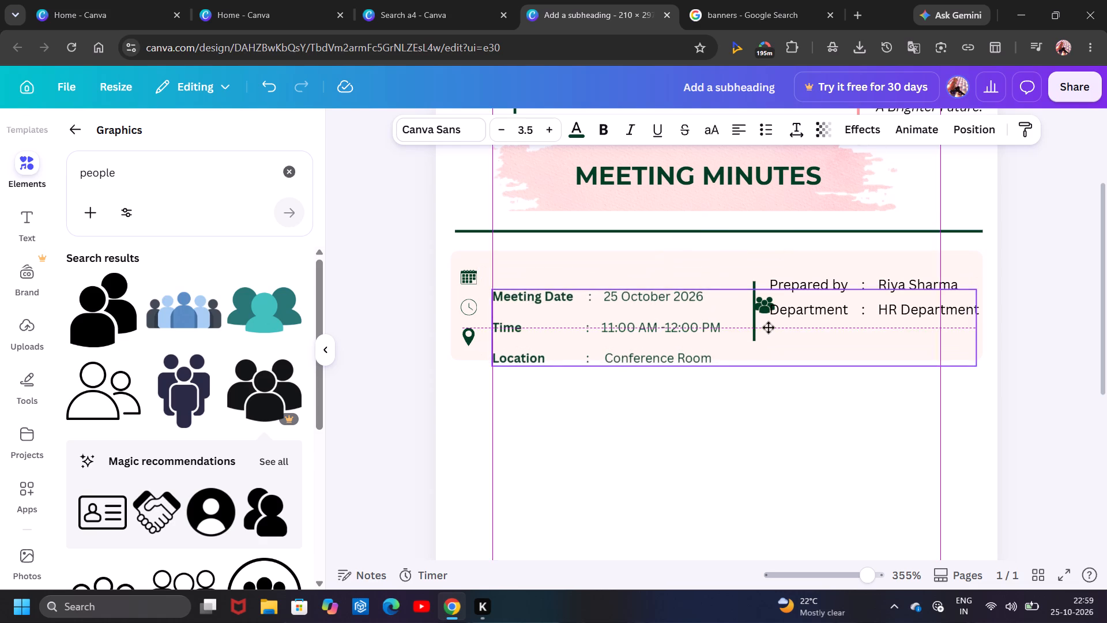
pyautogui.moveTo(768, 327); pyautogui.dragTo(759, 386)
pyautogui.click(754, 333)
pyautogui.moveTo(754, 333); pyautogui.dragTo(736, 331)
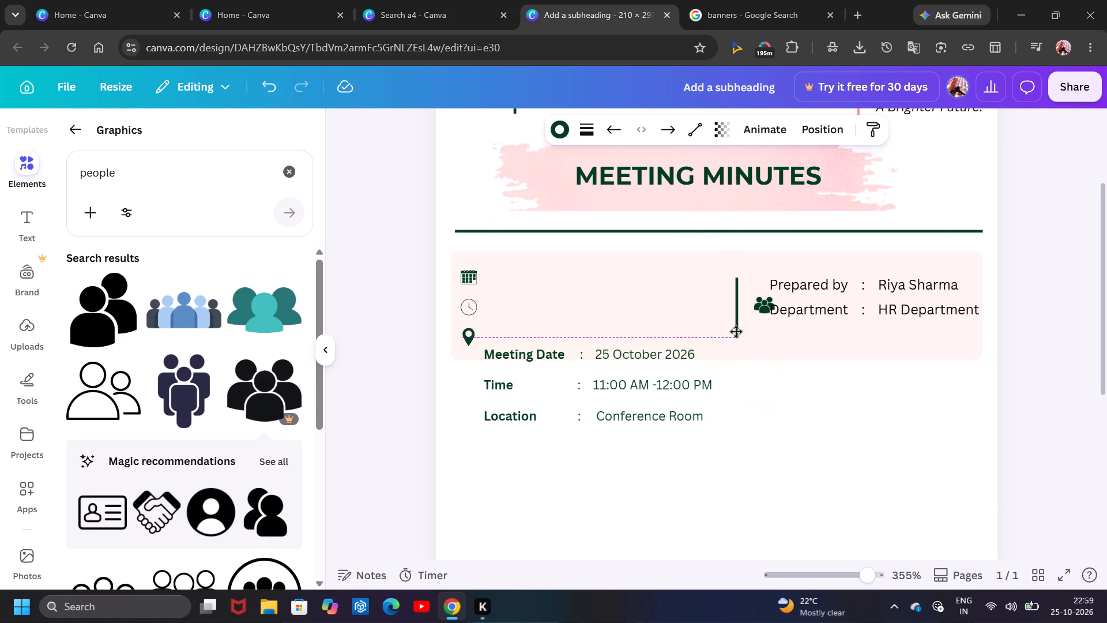
pyautogui.moveTo(736, 331); pyautogui.dragTo(735, 331)
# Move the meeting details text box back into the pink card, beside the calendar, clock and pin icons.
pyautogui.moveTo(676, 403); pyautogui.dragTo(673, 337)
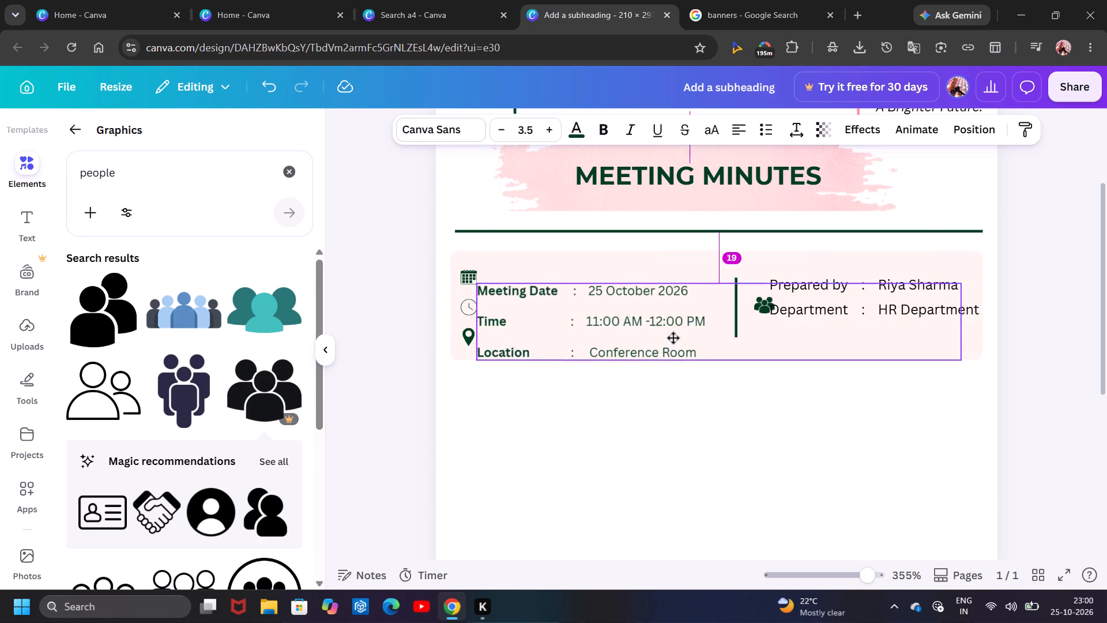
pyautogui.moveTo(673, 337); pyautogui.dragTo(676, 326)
# Place the people icon between the divider and the Department label, moving the overlapping meeting details text box below the card for access.
pyautogui.click(764, 307)
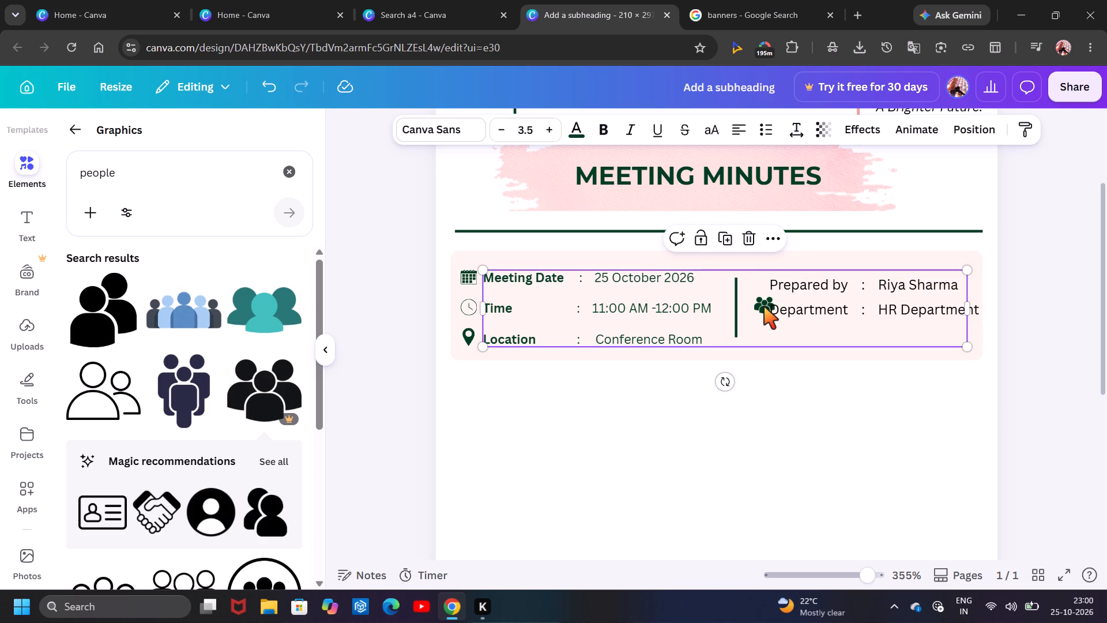
pyautogui.click(764, 307)
pyautogui.click(773, 377)
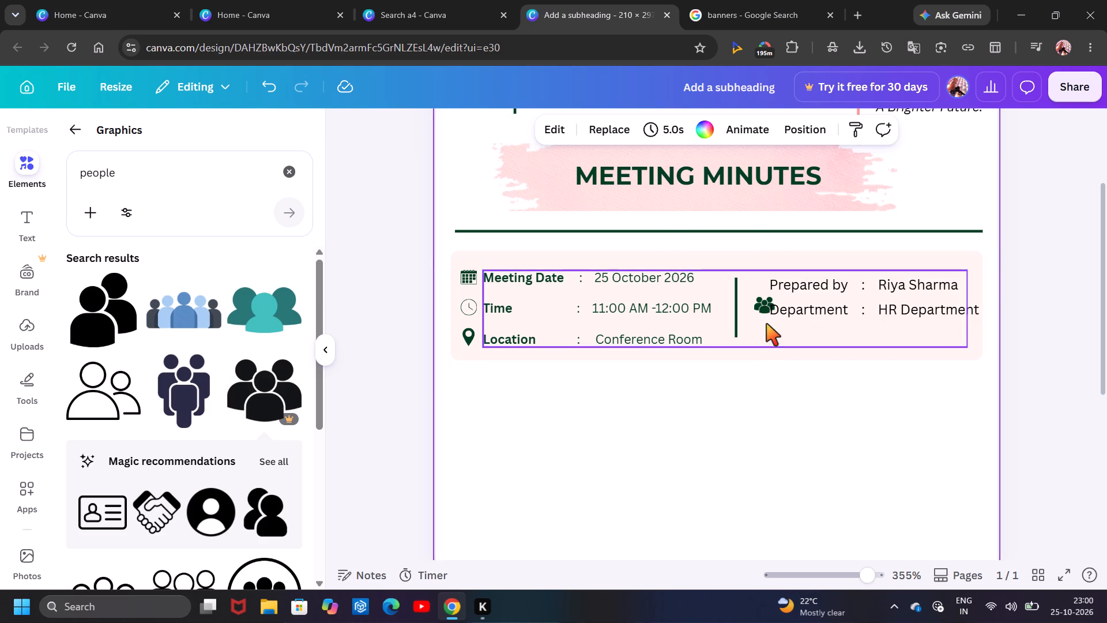
pyautogui.click(762, 305)
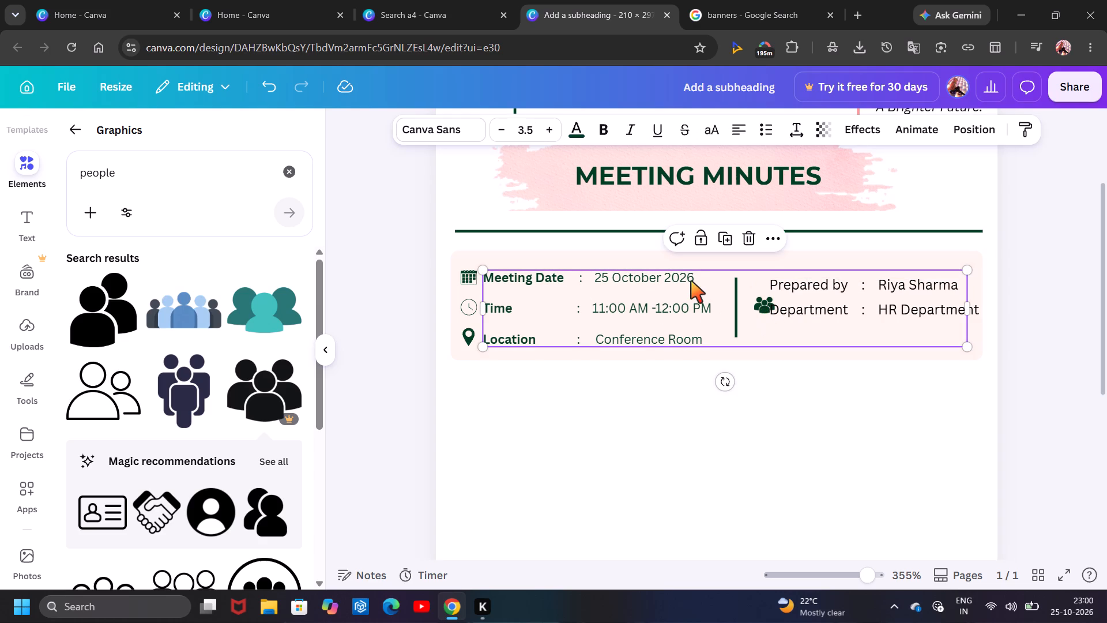
pyautogui.moveTo(691, 281); pyautogui.dragTo(675, 370)
pyautogui.moveTo(762, 303); pyautogui.dragTo(755, 307)
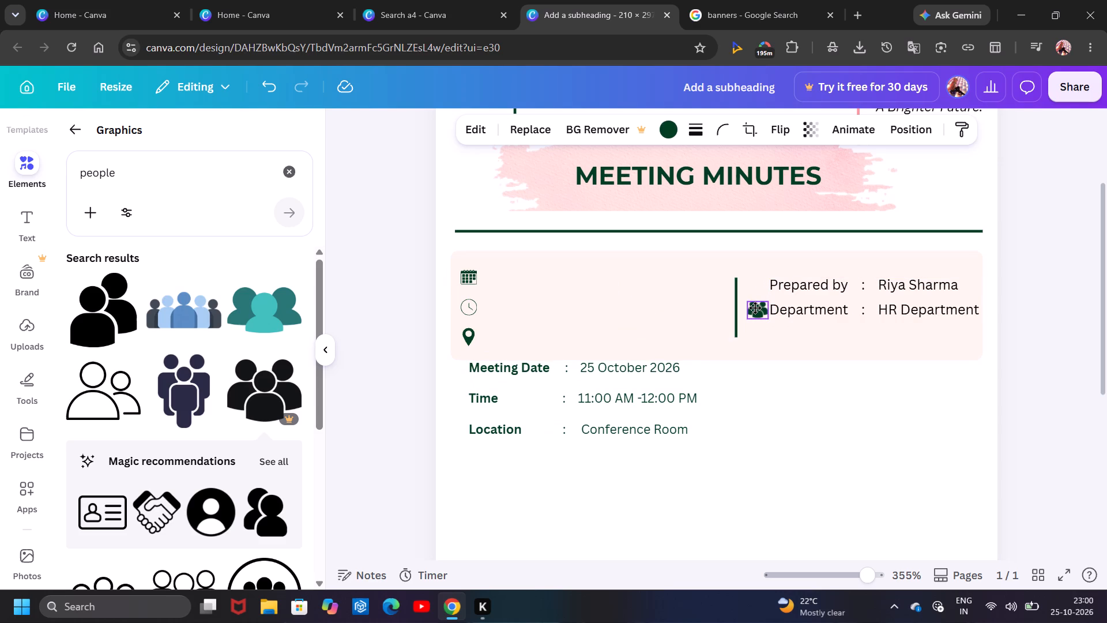
pyautogui.moveTo(755, 307); pyautogui.dragTo(751, 309)
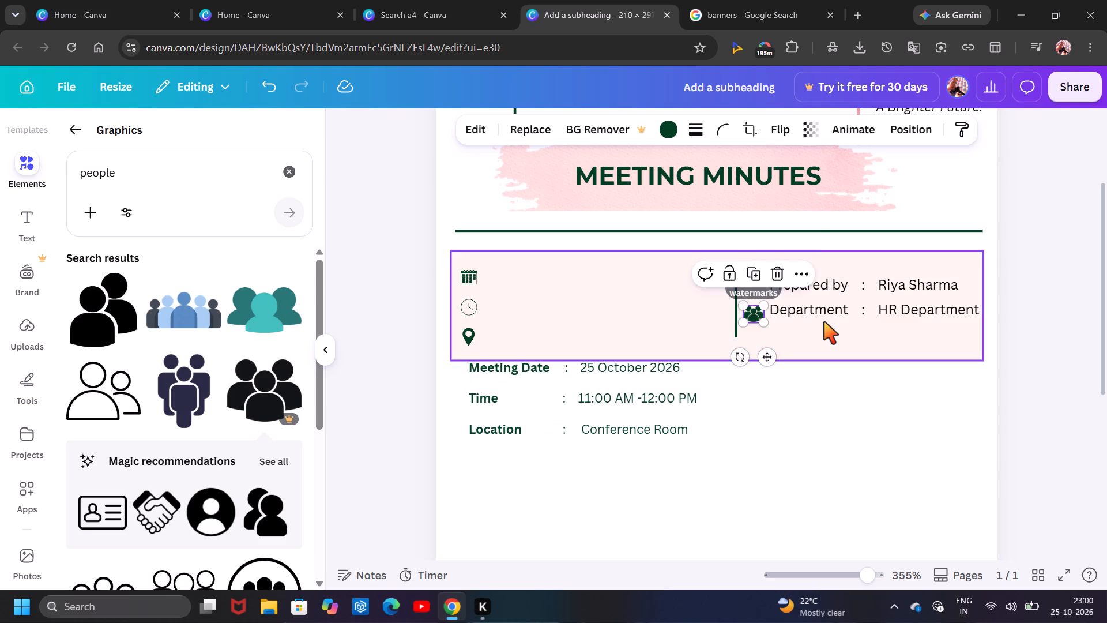
pyautogui.click(824, 322)
pyautogui.click(752, 316)
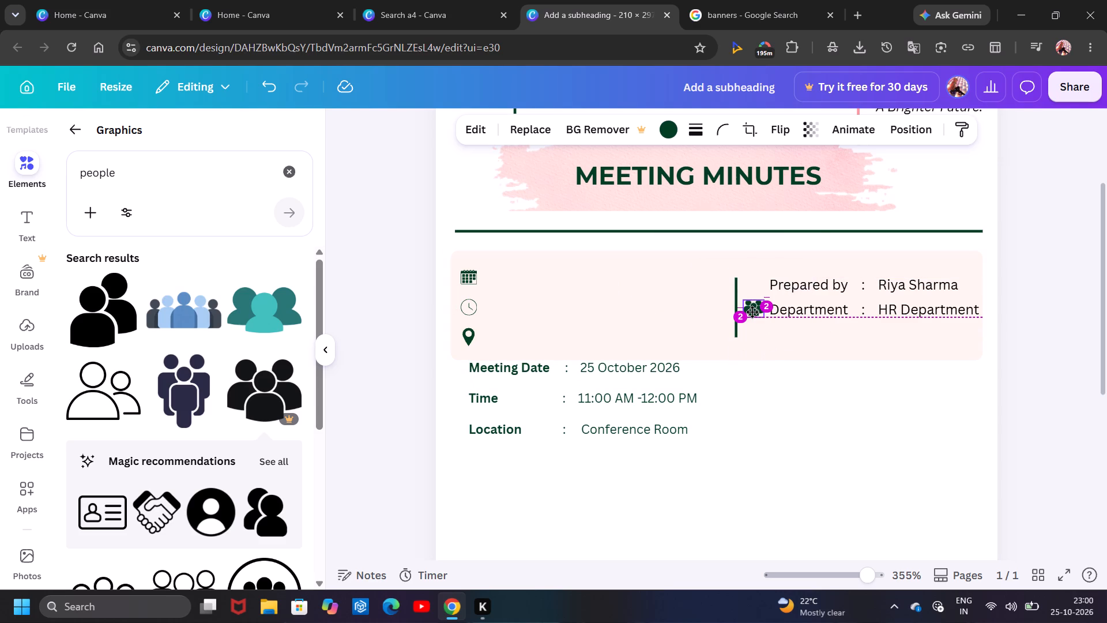
pyautogui.click(831, 332)
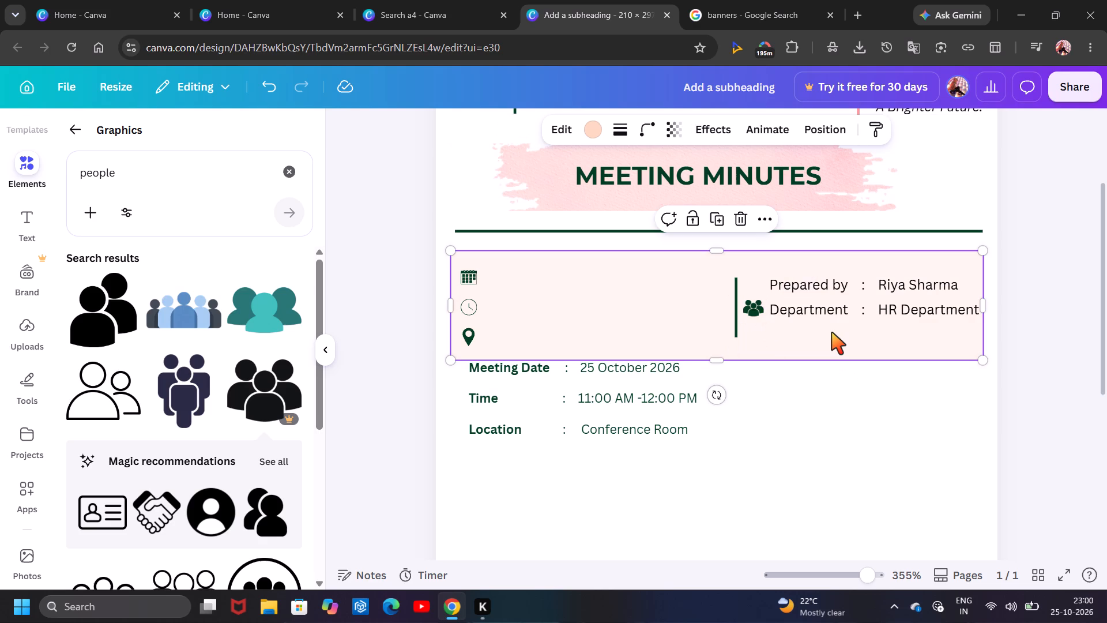
# Search the graphics for "one people" and insert the first solid black person silhouette.
pyautogui.scroll(-2, 170, 341)
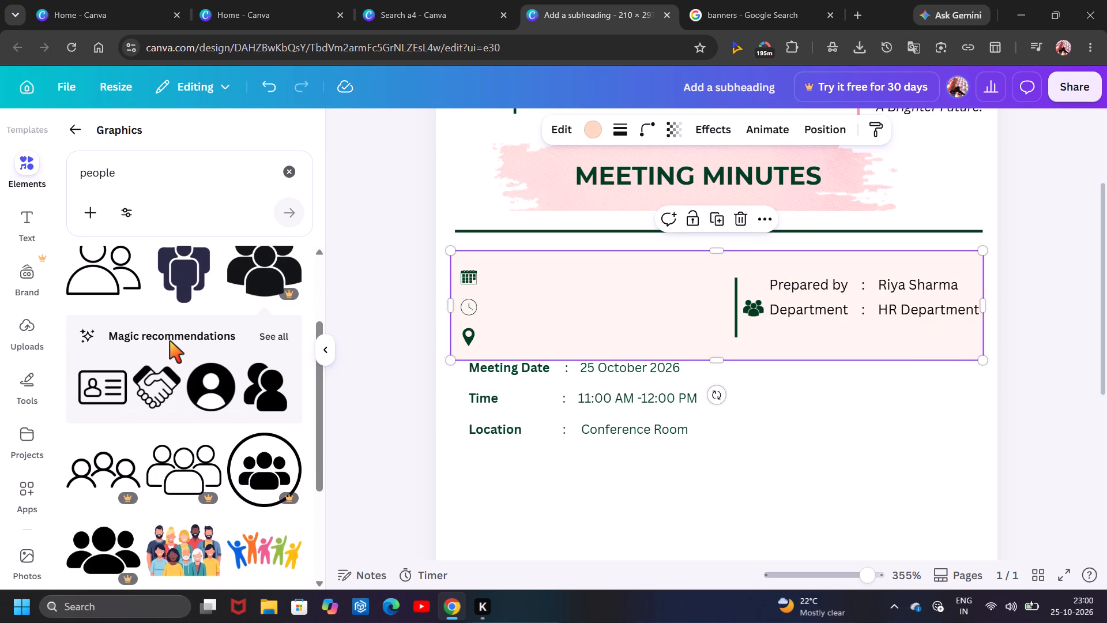
pyautogui.scroll(-5, 170, 341)
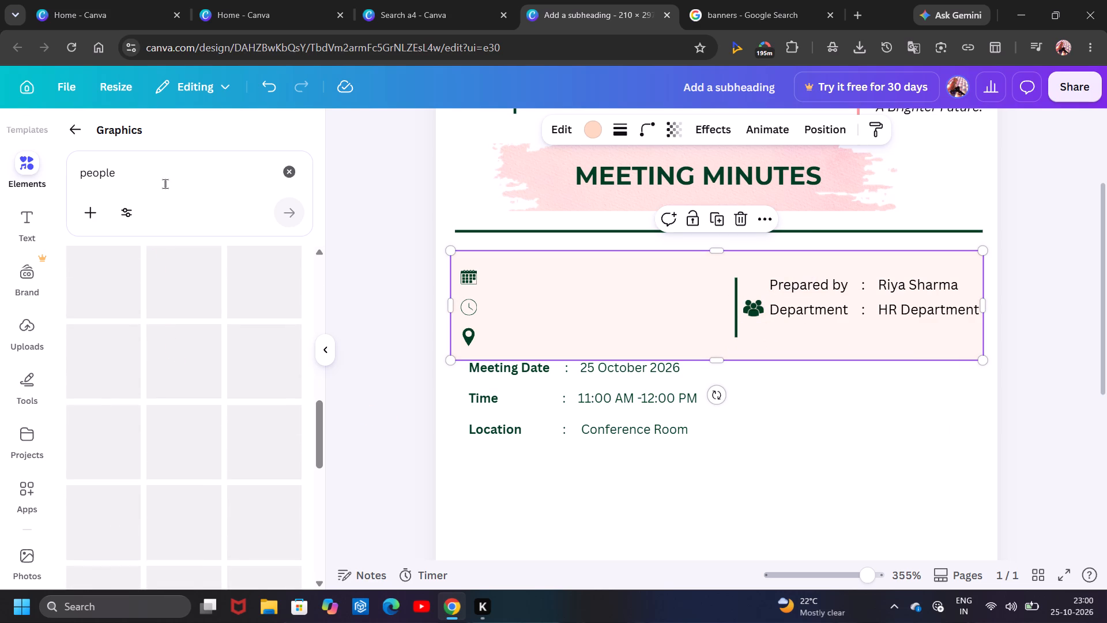
pyautogui.click(74, 186)
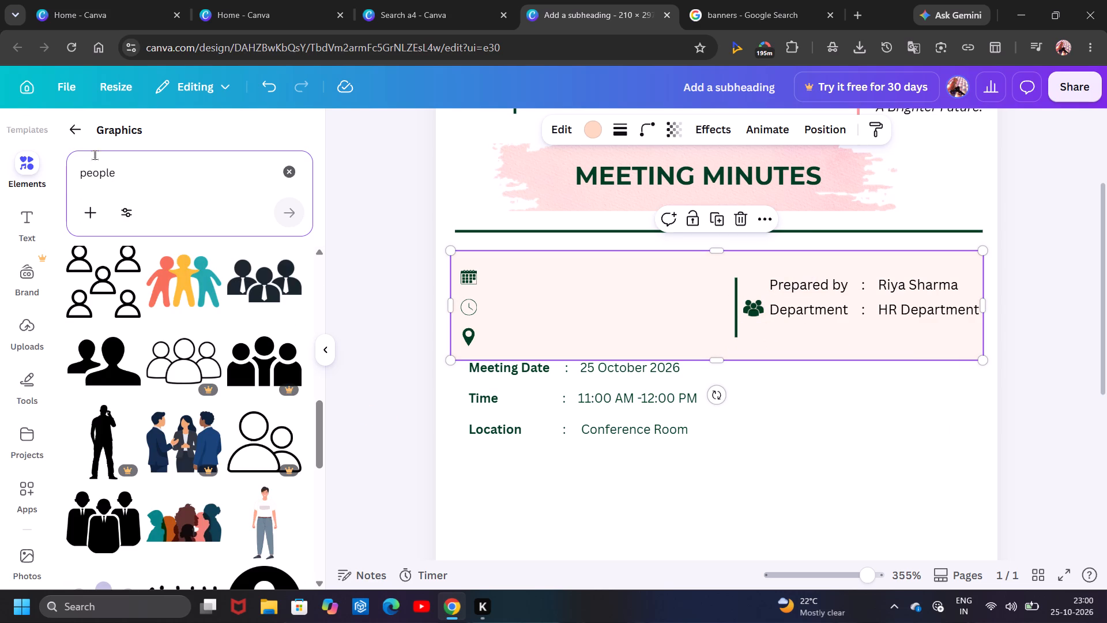
pyautogui.click(82, 174)
pyautogui.write('one')
pyautogui.press('space')
pyautogui.press('Return')
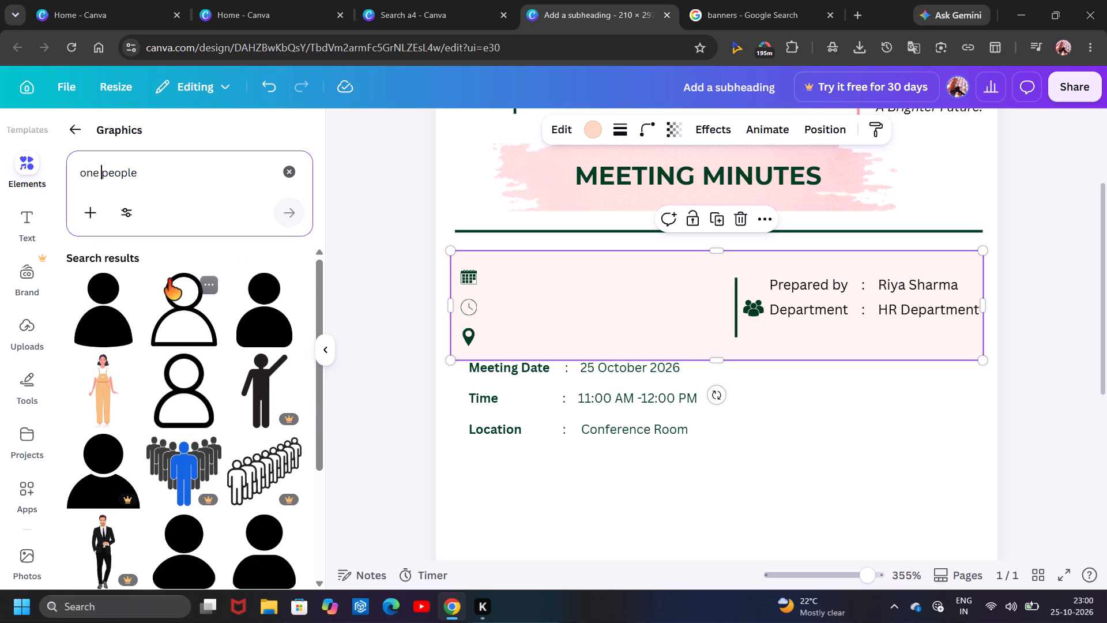
pyautogui.click(120, 295)
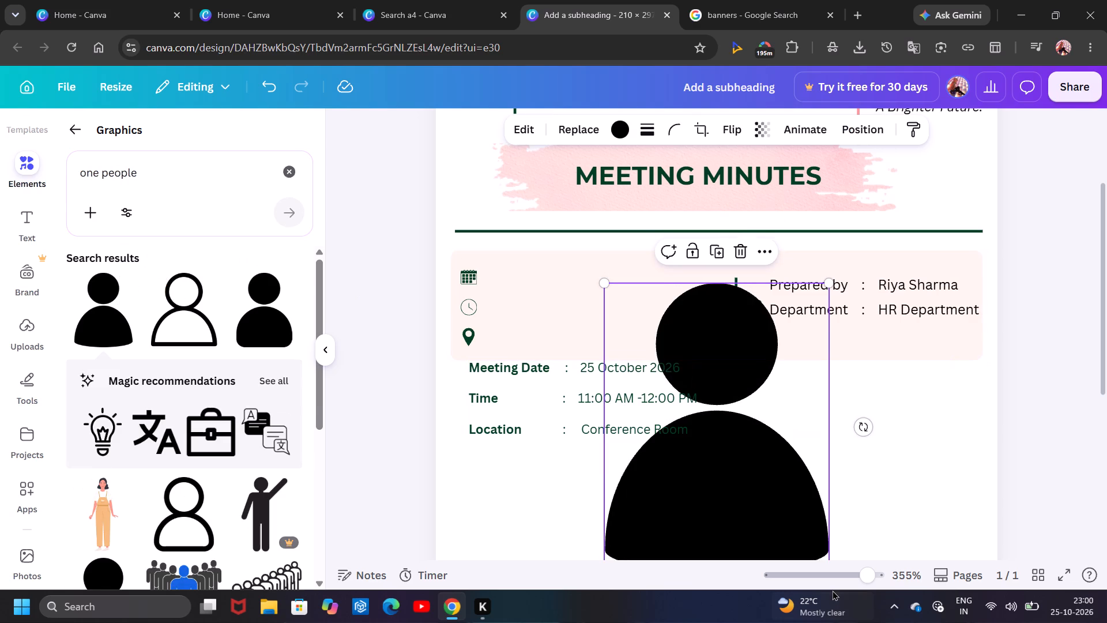
# Move the person silhouette up the page and shrink it to a small icon overlapping the horizontal line and the pink card's top edge.
pyautogui.click(808, 542)
pyautogui.moveTo(808, 542); pyautogui.dragTo(803, 491)
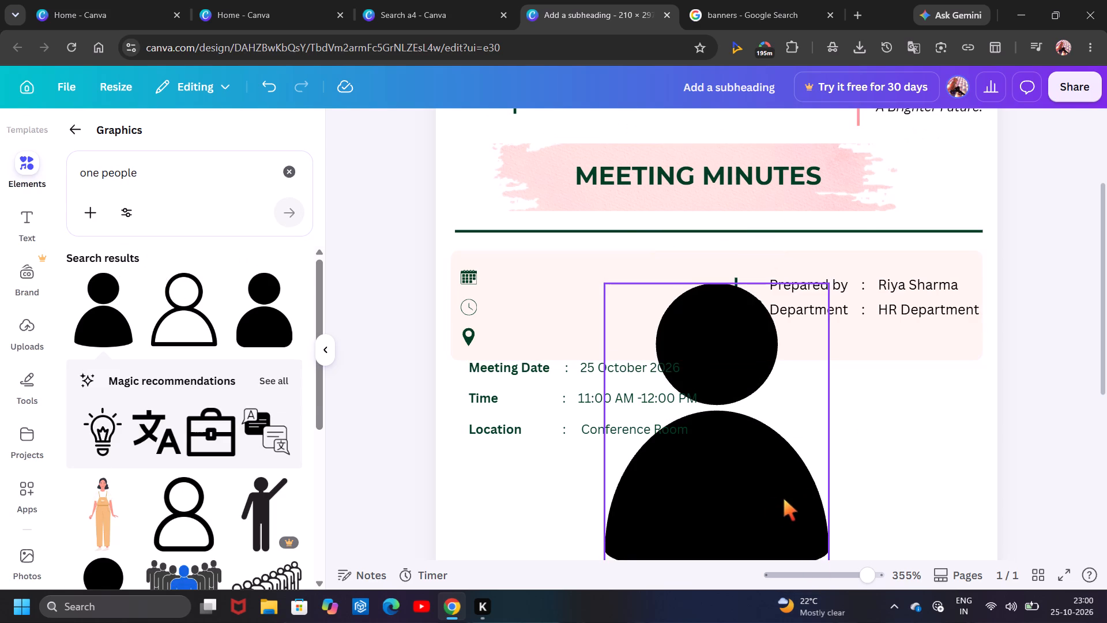
pyautogui.moveTo(773, 501); pyautogui.dragTo(809, 426)
pyautogui.moveTo(862, 498); pyautogui.dragTo(695, 279)
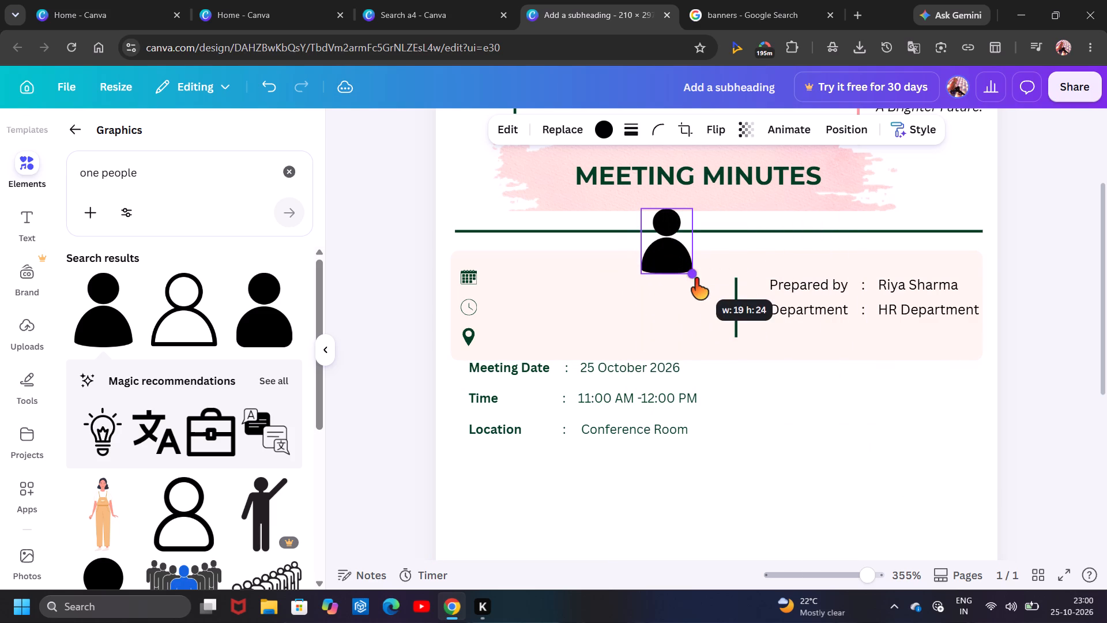
pyautogui.moveTo(695, 279); pyautogui.dragTo(687, 274)
# Slightly reduce the size of the people icon beside the Department label.
pyautogui.click(756, 311)
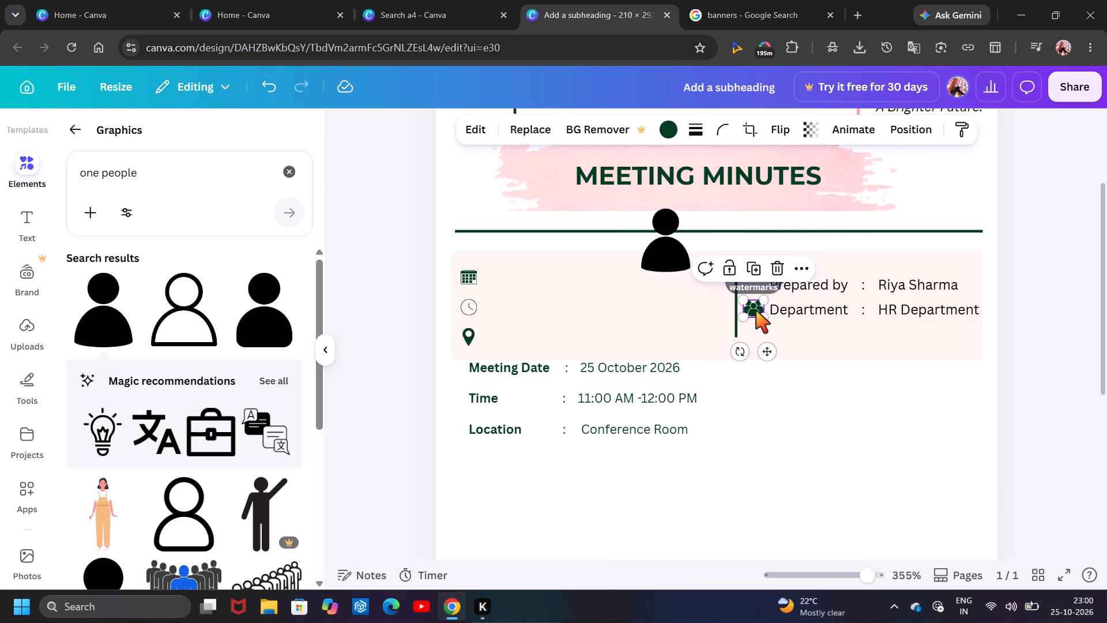
pyautogui.click(767, 320)
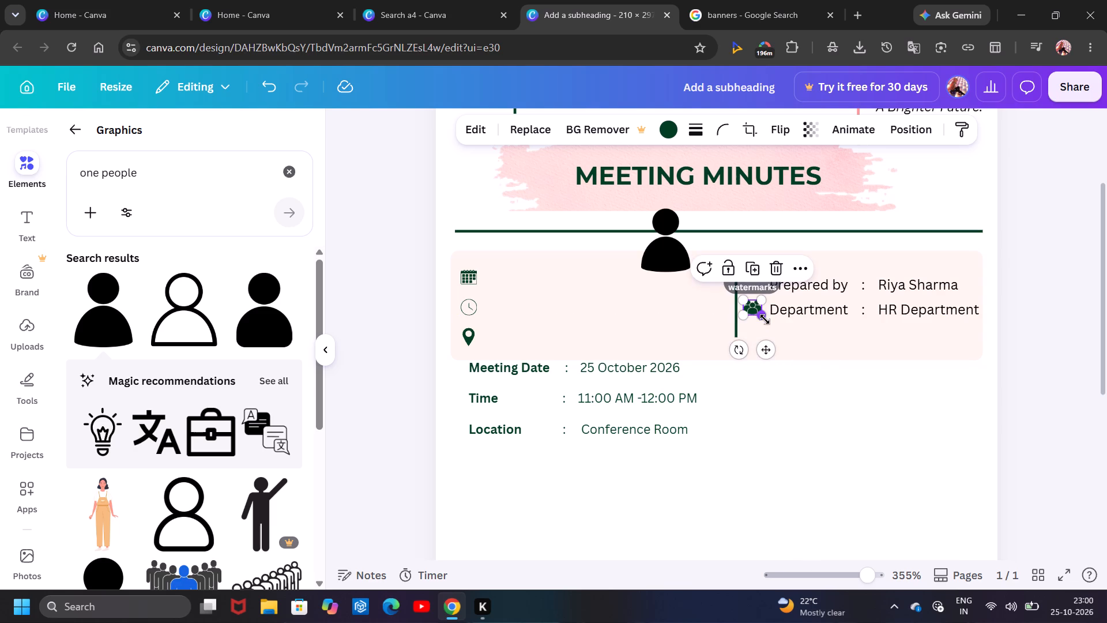
pyautogui.click(789, 362)
pyautogui.click(818, 325)
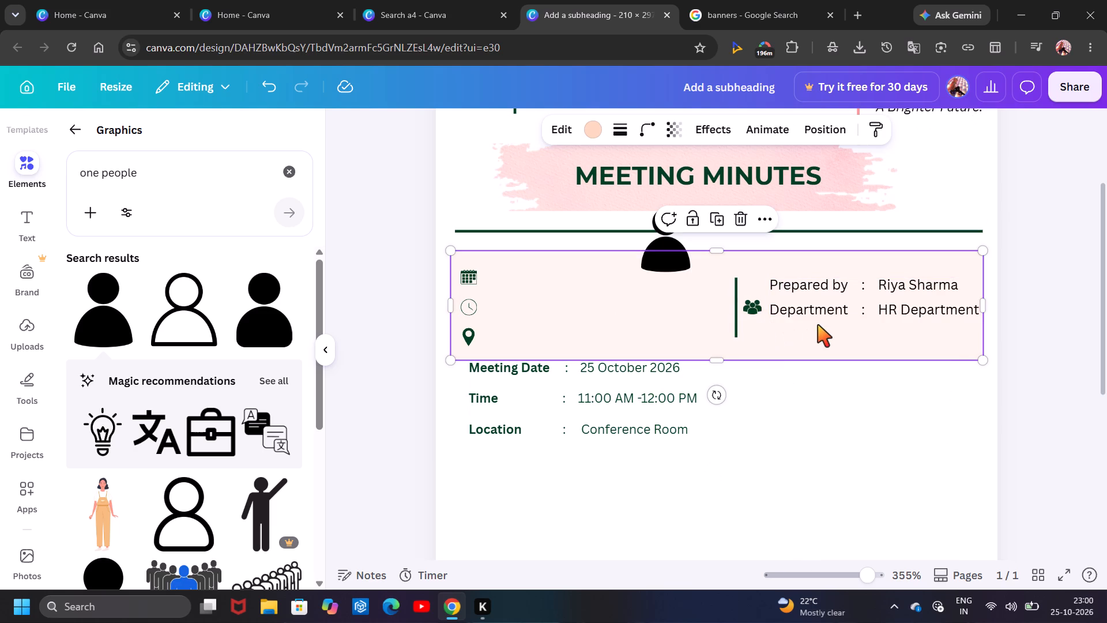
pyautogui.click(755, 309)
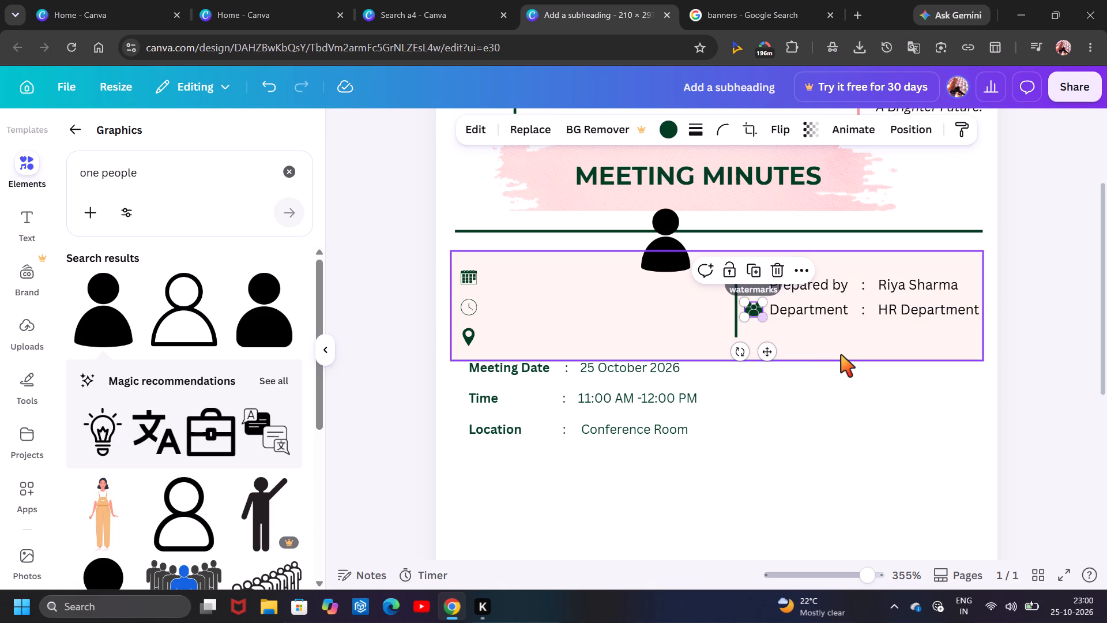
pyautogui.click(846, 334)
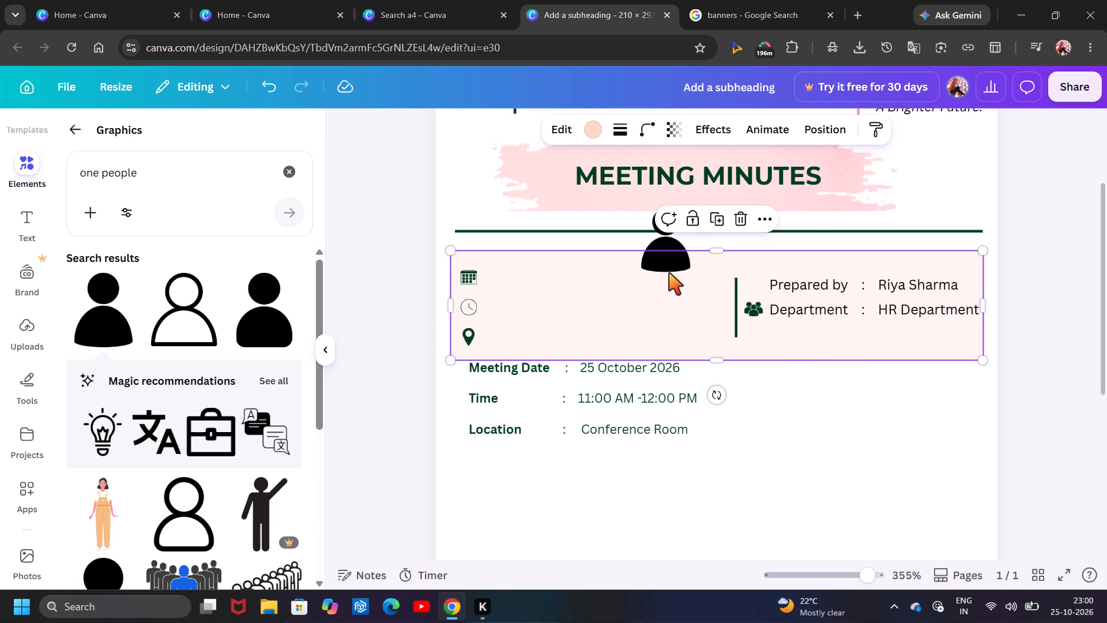
# Shrink the black person silhouette to about 5 by 6 and place it beside the Prepared by label, aligned above the people icon.
pyautogui.click(665, 269)
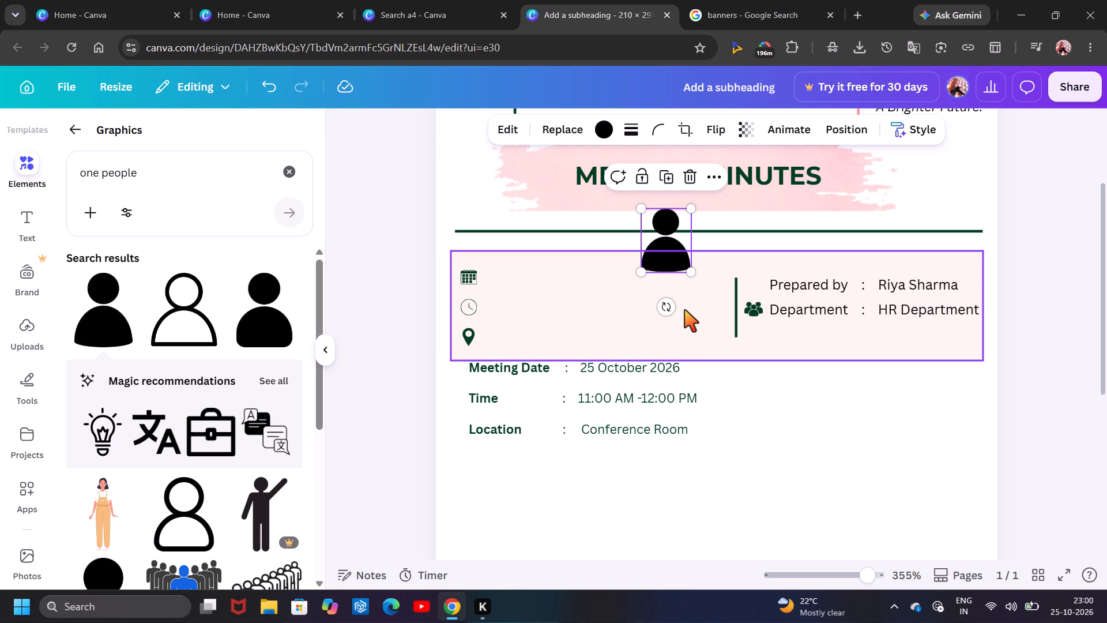
pyautogui.moveTo(690, 275); pyautogui.dragTo(664, 234)
pyautogui.moveTo(665, 267); pyautogui.dragTo(775, 311)
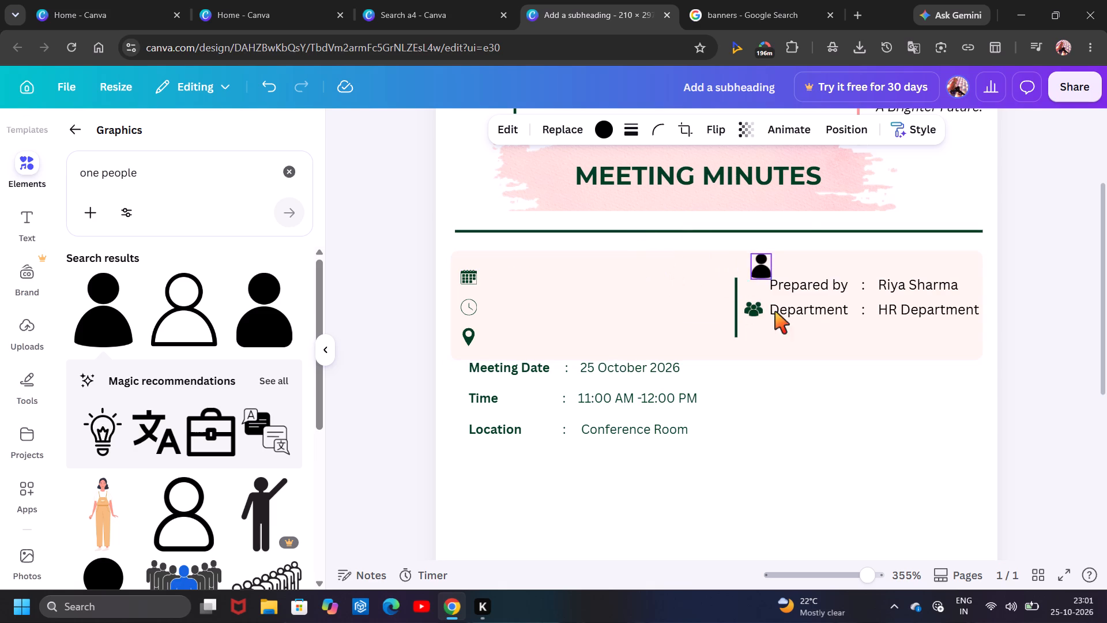
pyautogui.moveTo(775, 311); pyautogui.dragTo(765, 320)
pyautogui.moveTo(756, 290); pyautogui.dragTo(754, 282)
pyautogui.moveTo(747, 272); pyautogui.dragTo(752, 285)
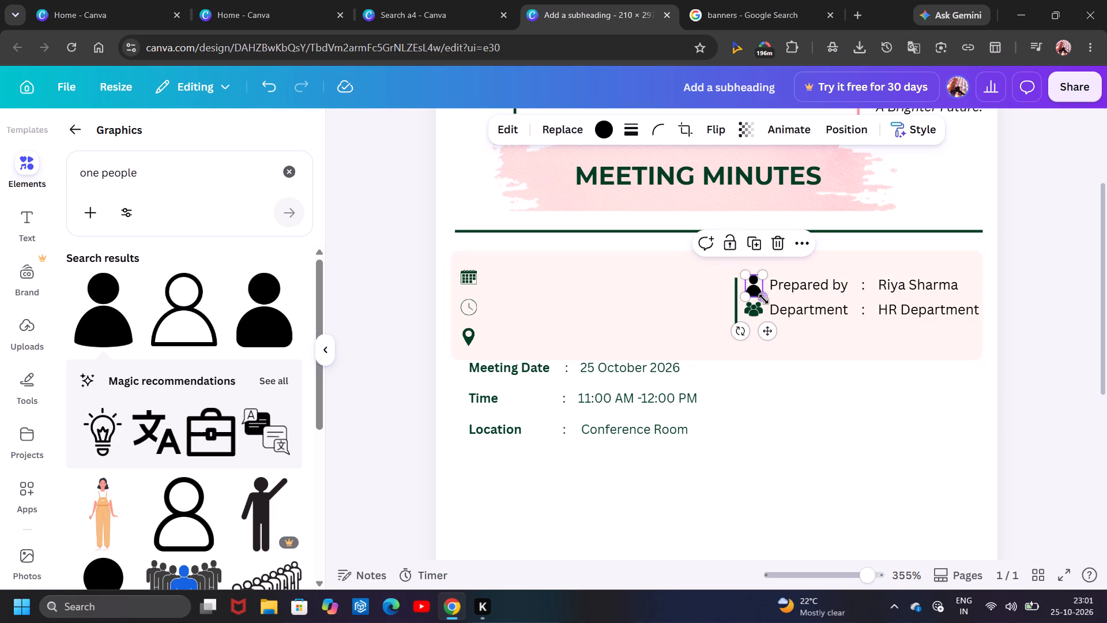
pyautogui.moveTo(763, 298); pyautogui.dragTo(759, 290)
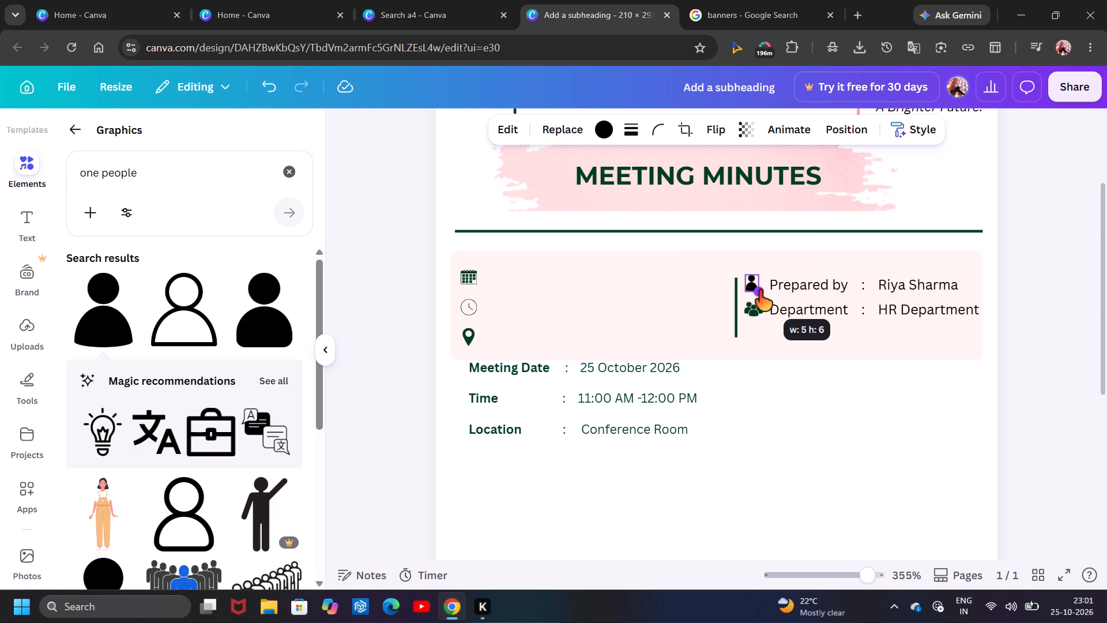
pyautogui.moveTo(759, 290); pyautogui.dragTo(759, 290)
pyautogui.moveTo(767, 322); pyautogui.dragTo(771, 328)
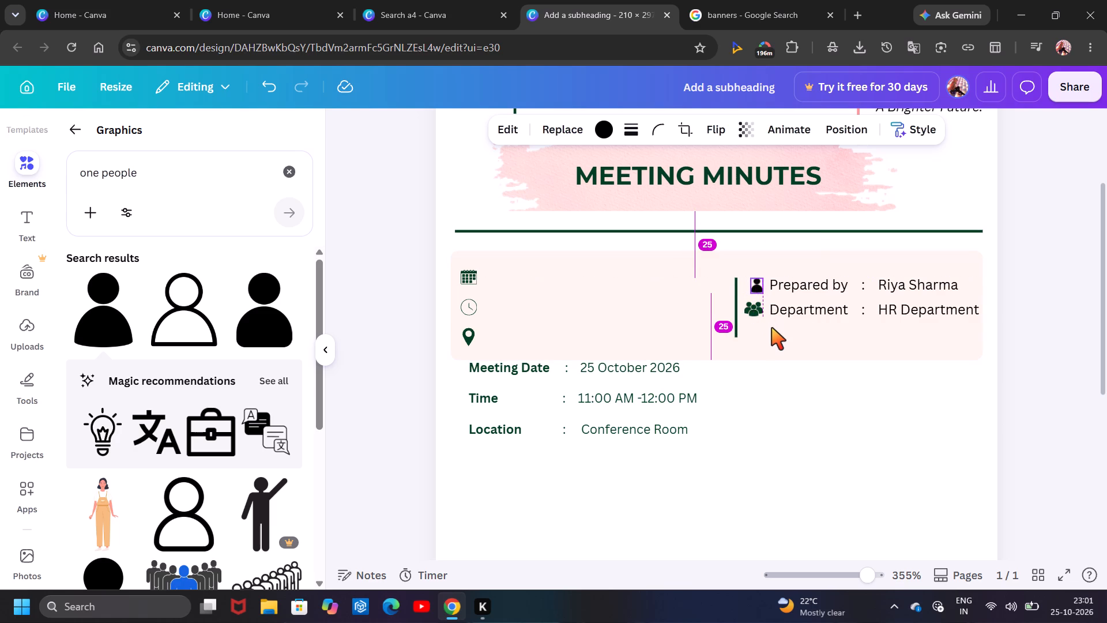
pyautogui.moveTo(771, 328); pyautogui.dragTo(769, 328)
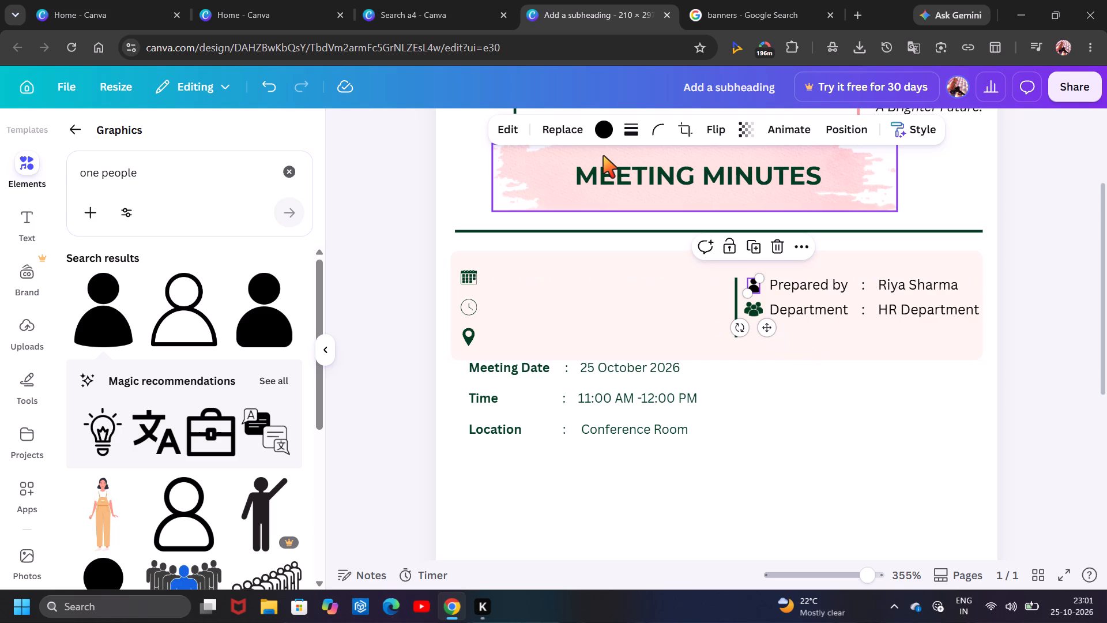
# Recolor the person icon beside Prepared by to the design's Emerald night green, #003d20.
pyautogui.click(604, 132)
pyautogui.click(146, 234)
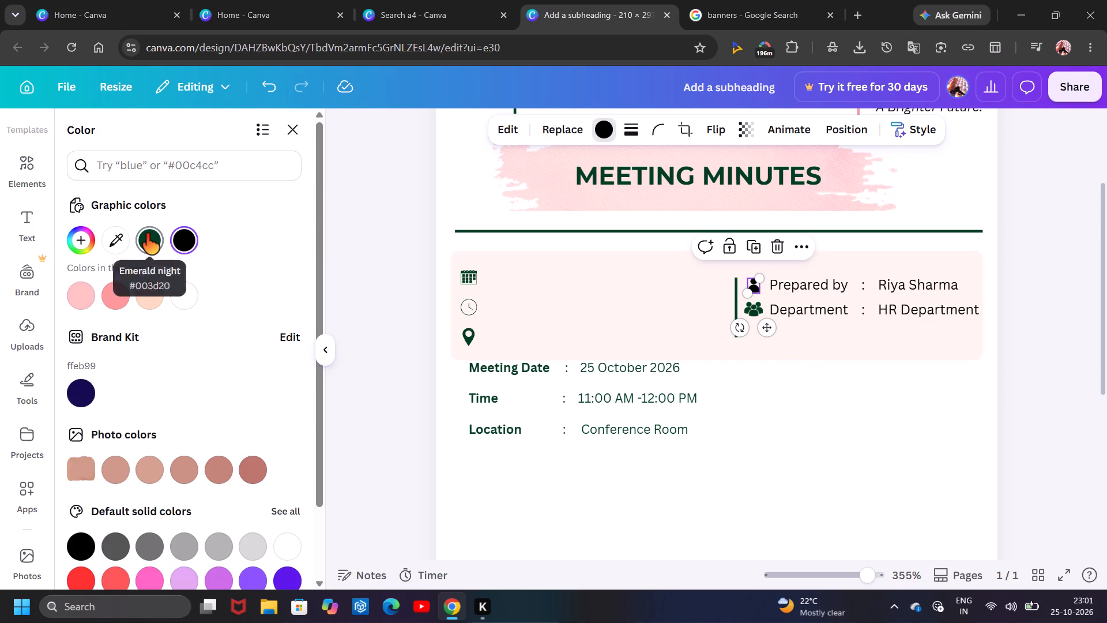
pyautogui.click(649, 333)
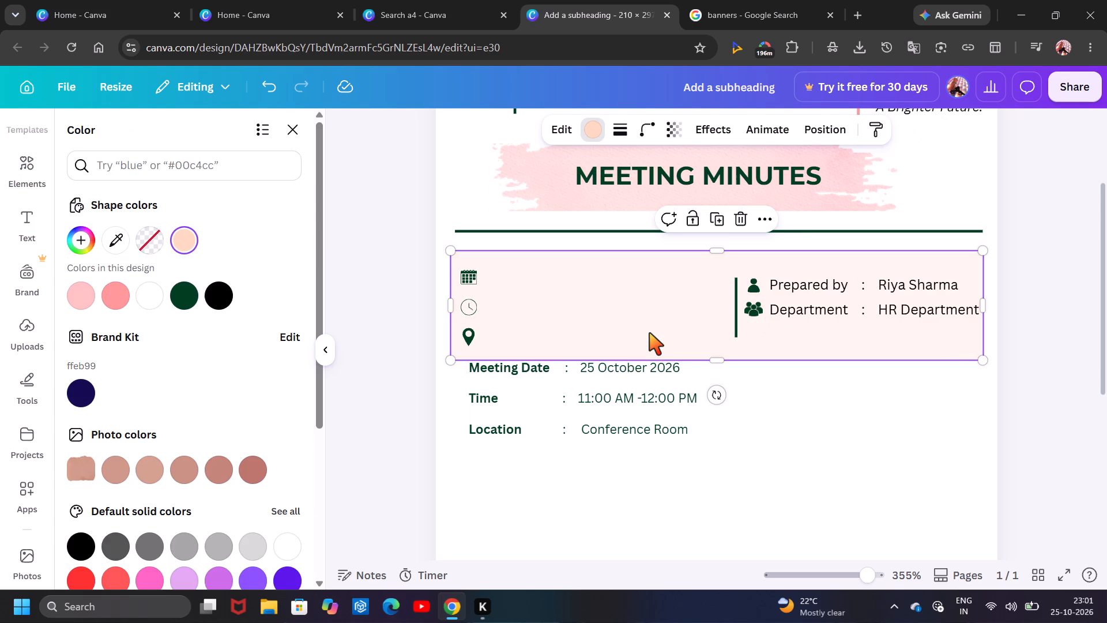
# Move the meeting details text box back into the pink card, lining its three lines up with the calendar, clock and pin icons.
pyautogui.moveTo(616, 414); pyautogui.dragTo(616, 316)
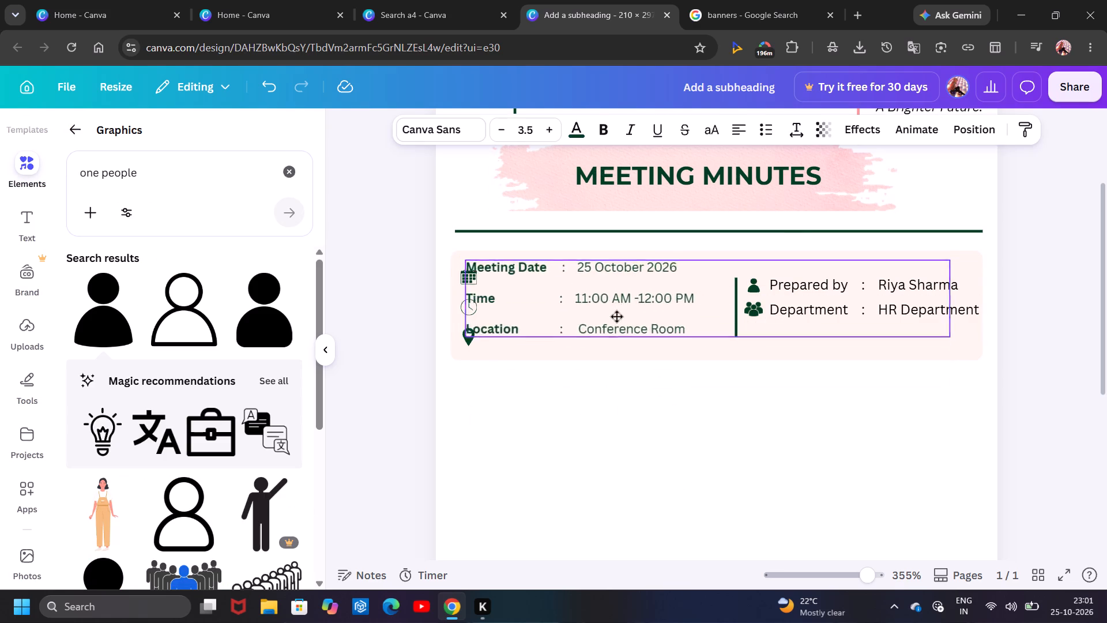
pyautogui.moveTo(616, 316); pyautogui.dragTo(629, 325)
pyautogui.click(805, 479)
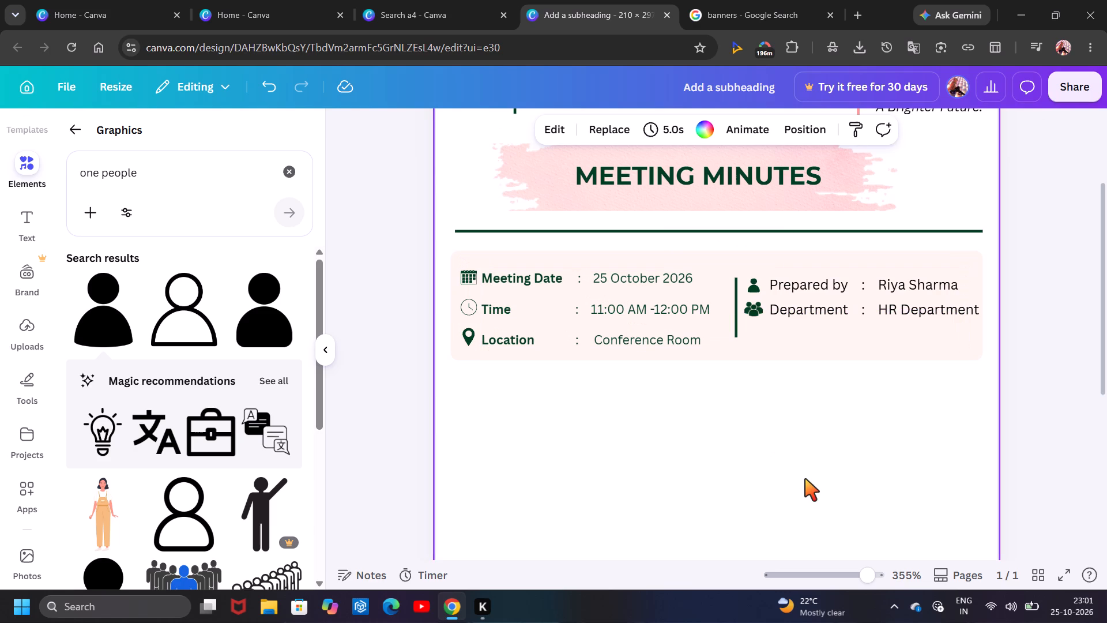
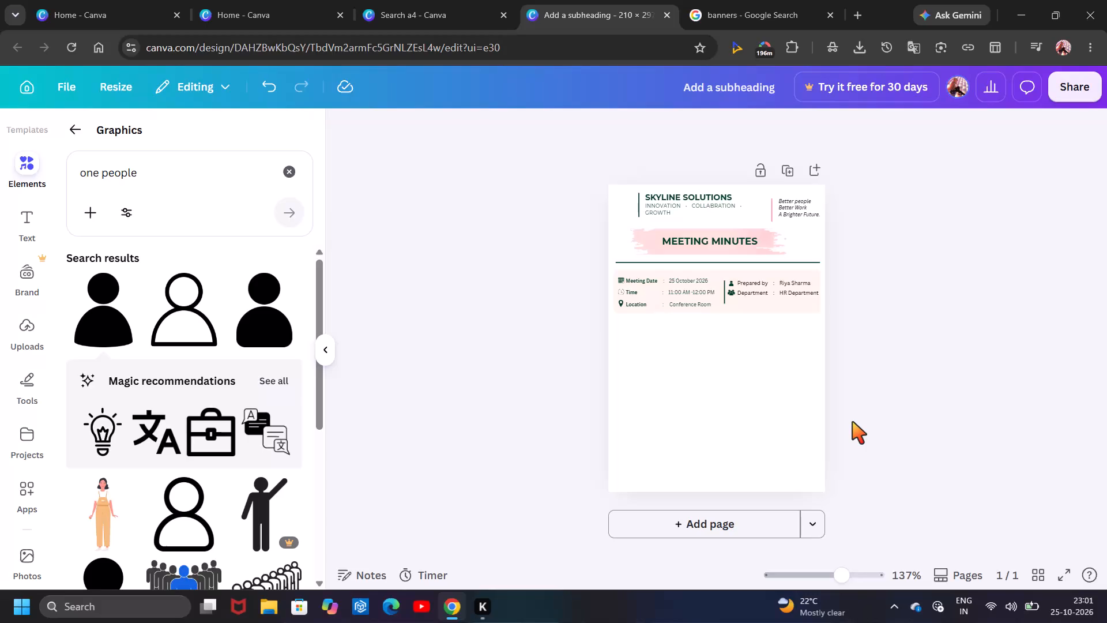
# Search the graphics for "leaves", then refine the search to "green 3 leaves".
pyautogui.click(289, 178)
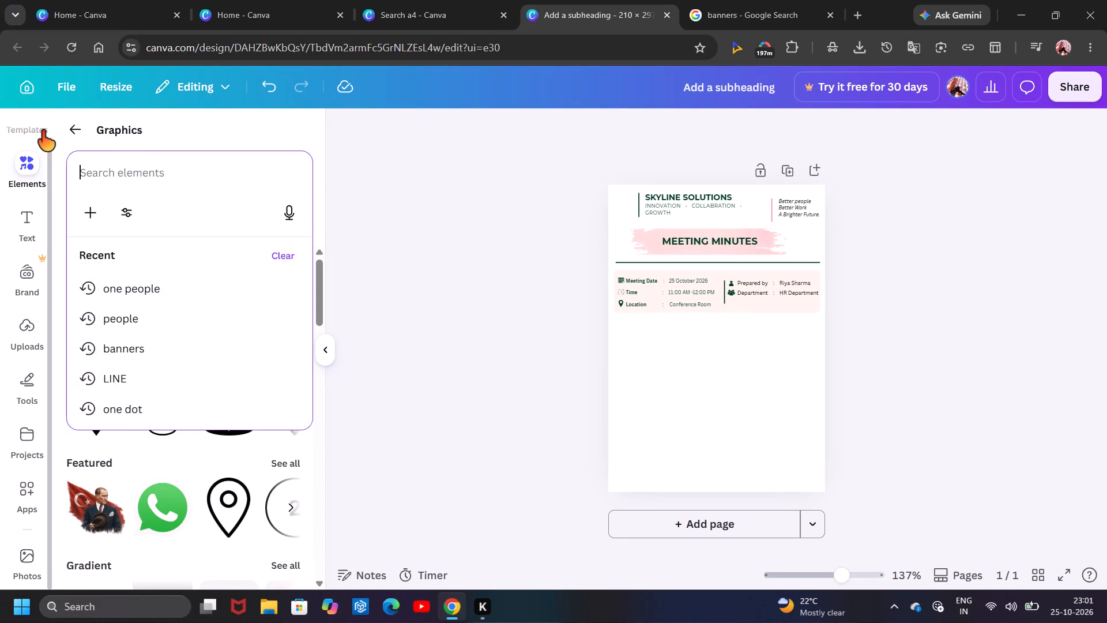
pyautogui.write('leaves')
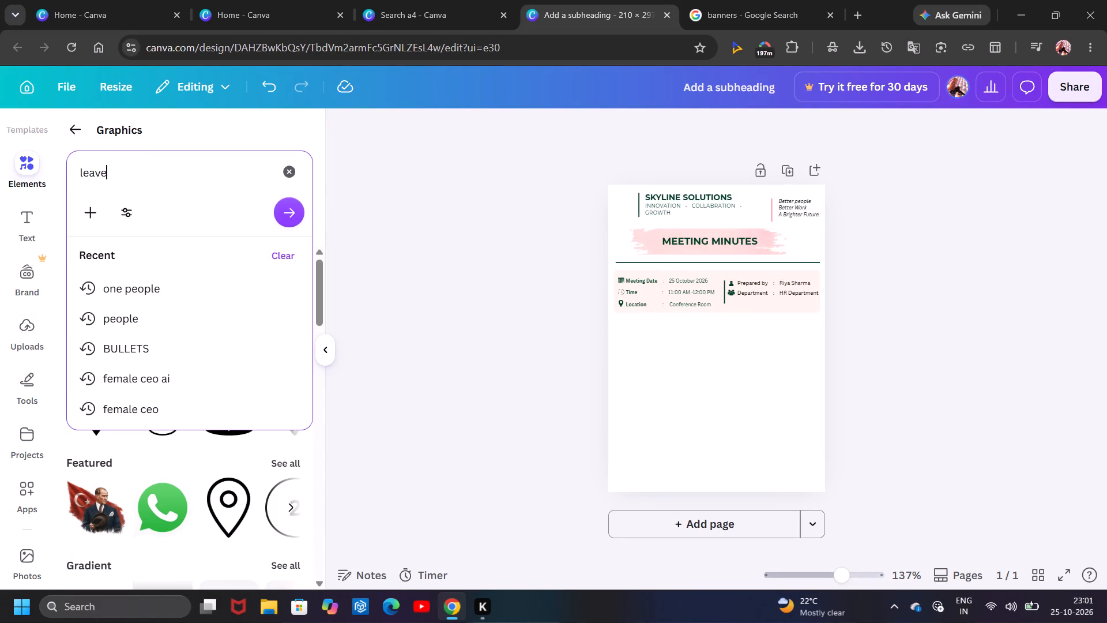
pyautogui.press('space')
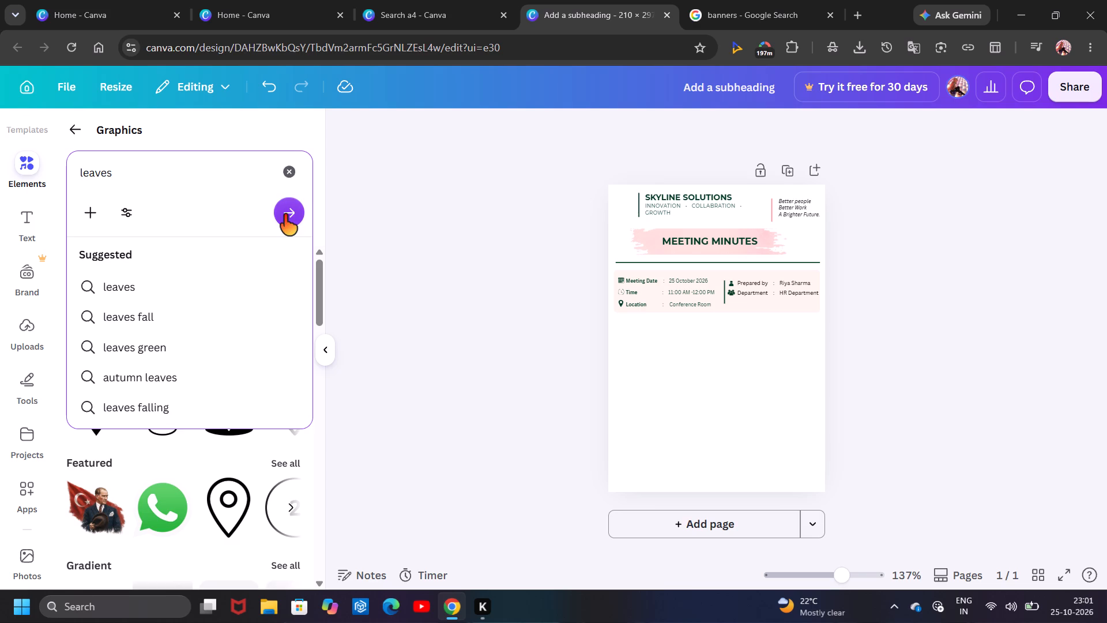
pyautogui.click(284, 215)
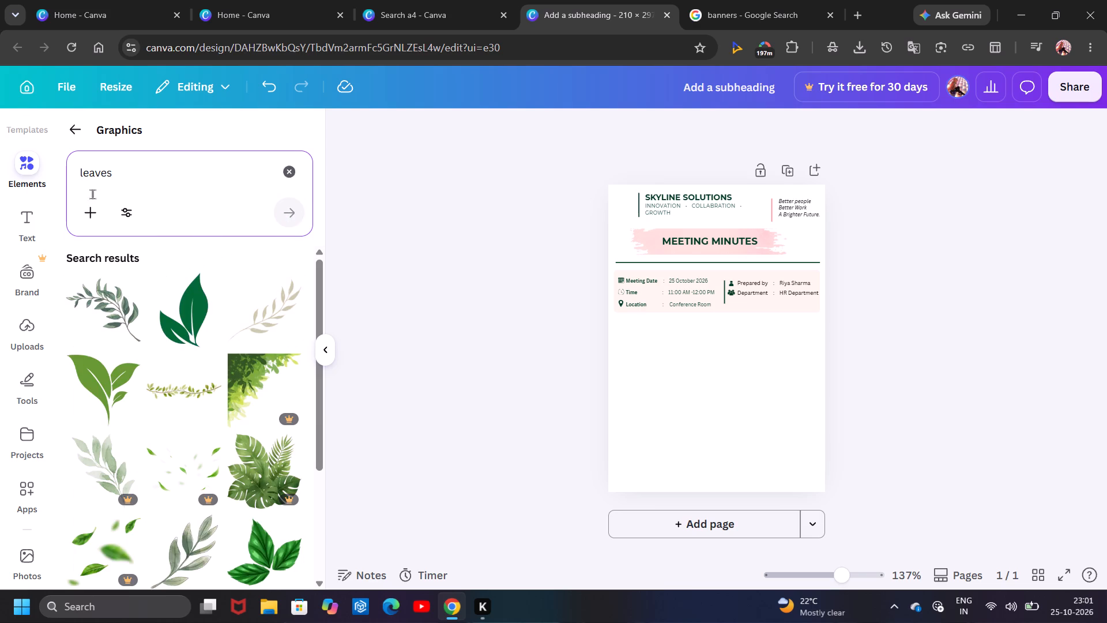
pyautogui.moveTo(65, 166); pyautogui.dragTo(80, 172)
pyautogui.click(80, 172)
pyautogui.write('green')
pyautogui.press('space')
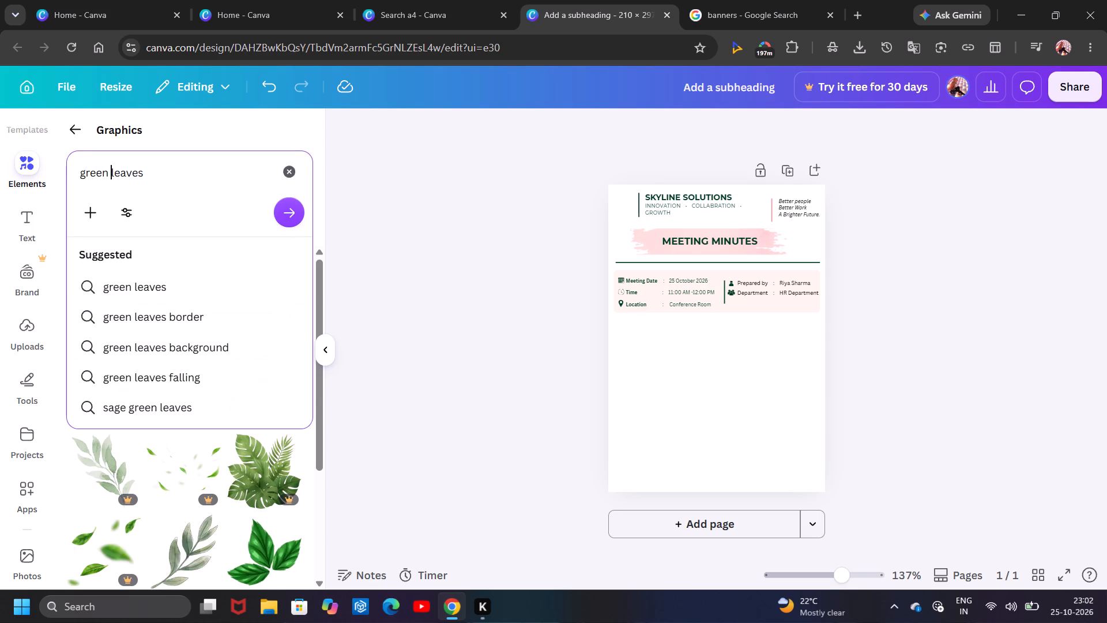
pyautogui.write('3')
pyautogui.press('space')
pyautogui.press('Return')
# Insert the solid dark green graphic of two upright leaves from the search results onto the page.
pyautogui.scroll(-2, 213, 326)
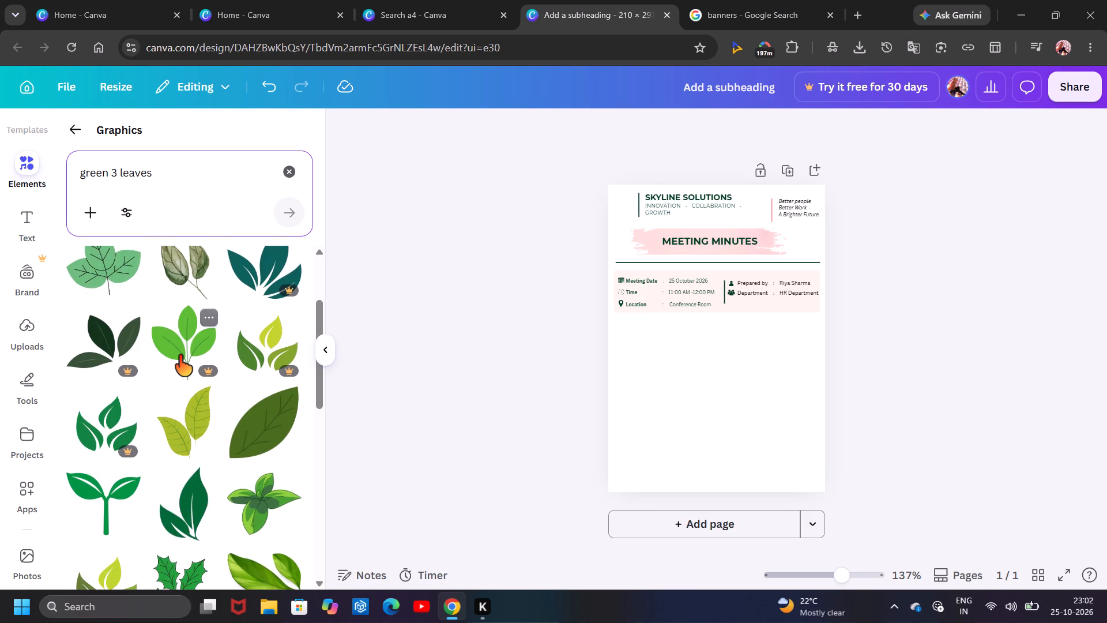
pyautogui.scroll(1, 179, 355)
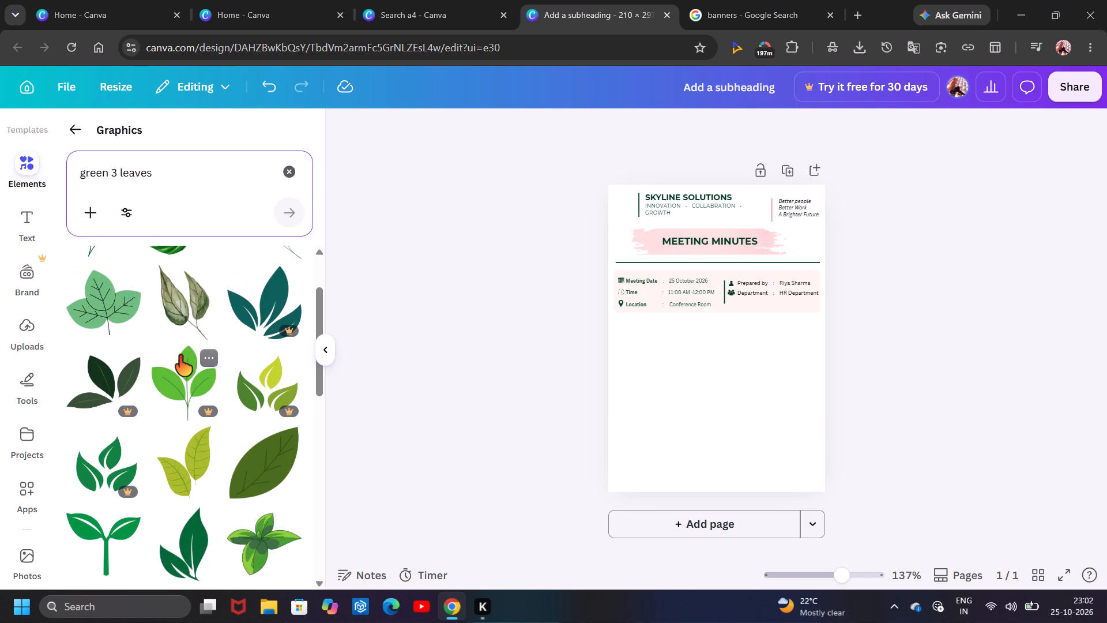
pyautogui.scroll(1, 179, 355)
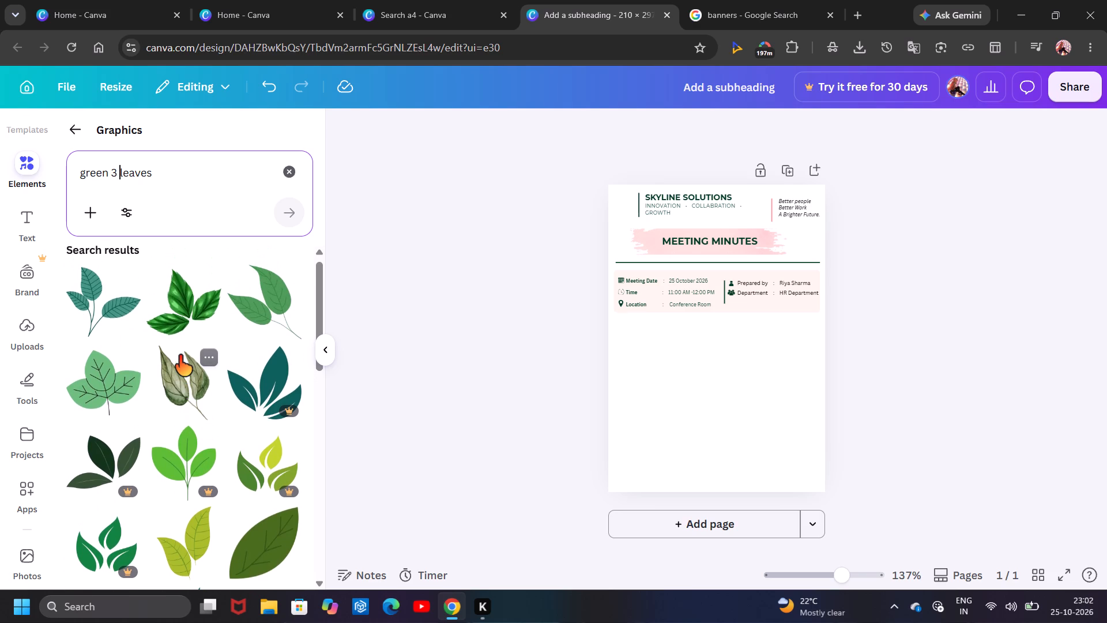
pyautogui.scroll(-4, 179, 355)
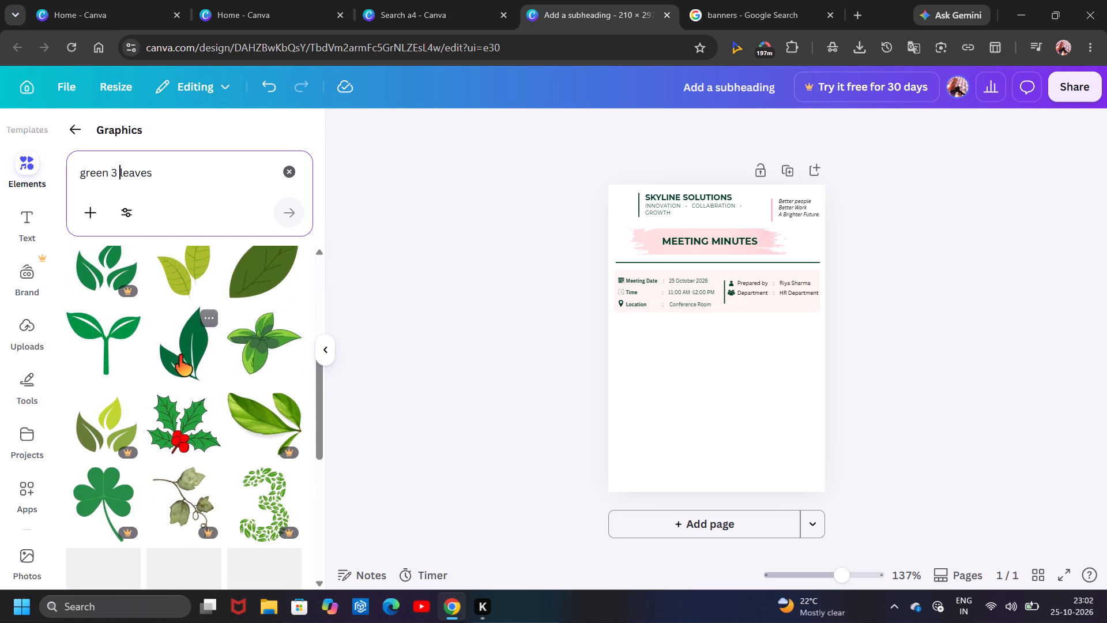
pyautogui.scroll(-1, 179, 355)
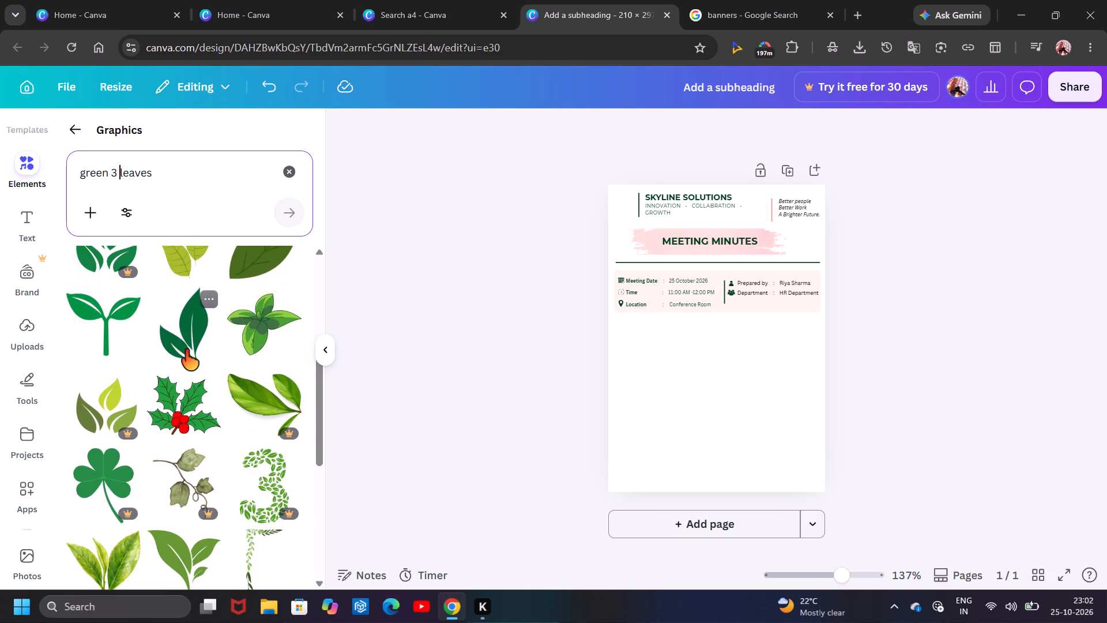
pyautogui.click(185, 350)
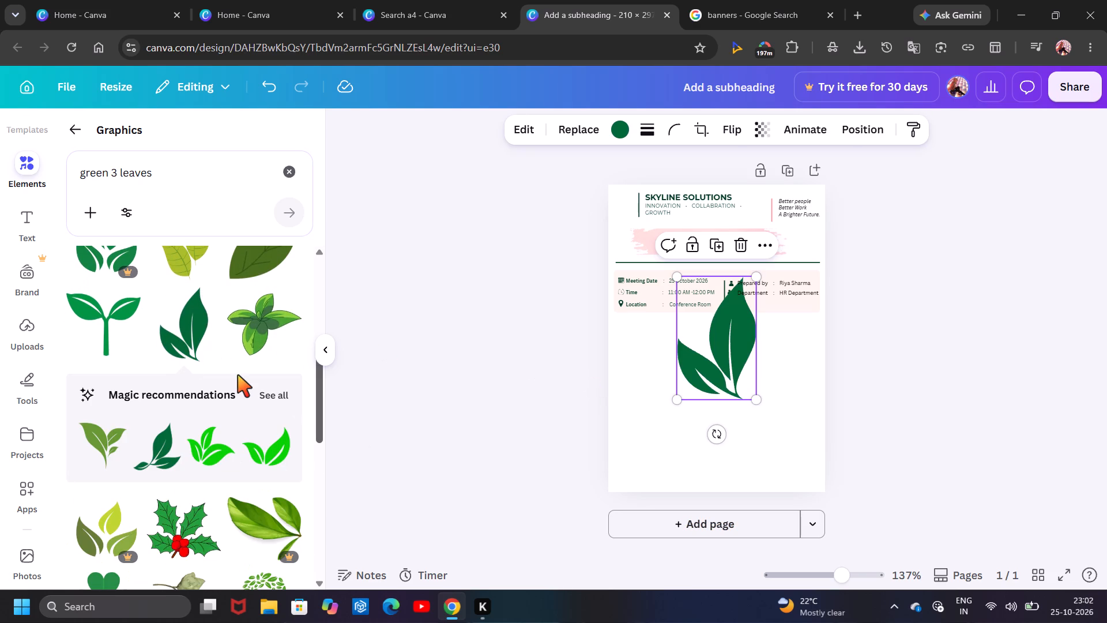
# Insert the light green three-leaf graphic with dark outlines from further down the leaf results.
pyautogui.scroll(-2, 224, 346)
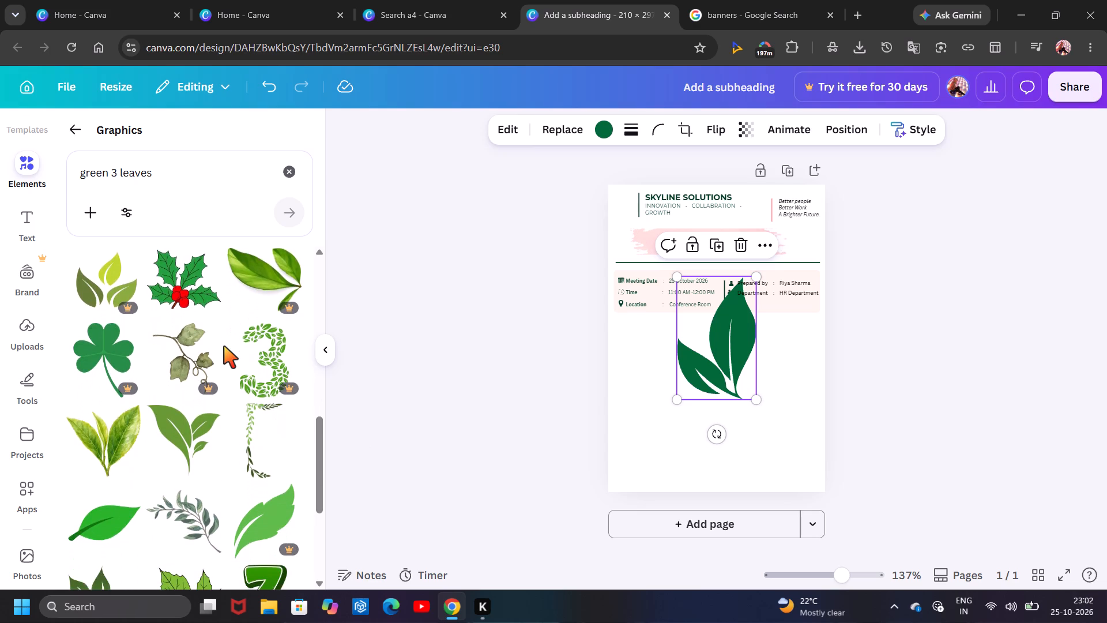
pyautogui.scroll(-4, 224, 346)
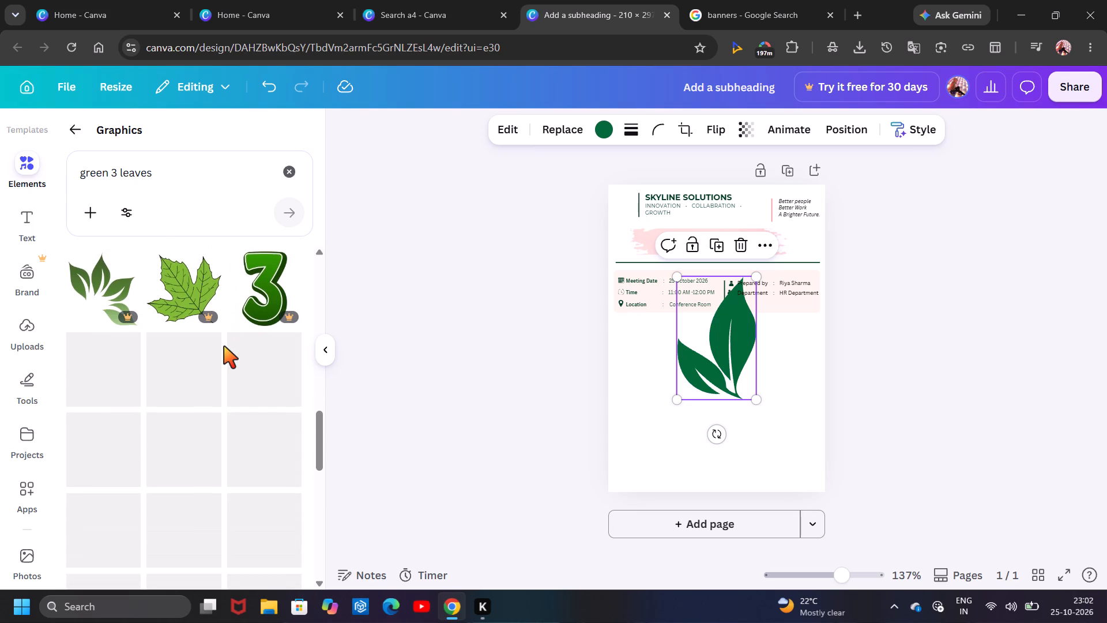
pyautogui.scroll(-2, 224, 346)
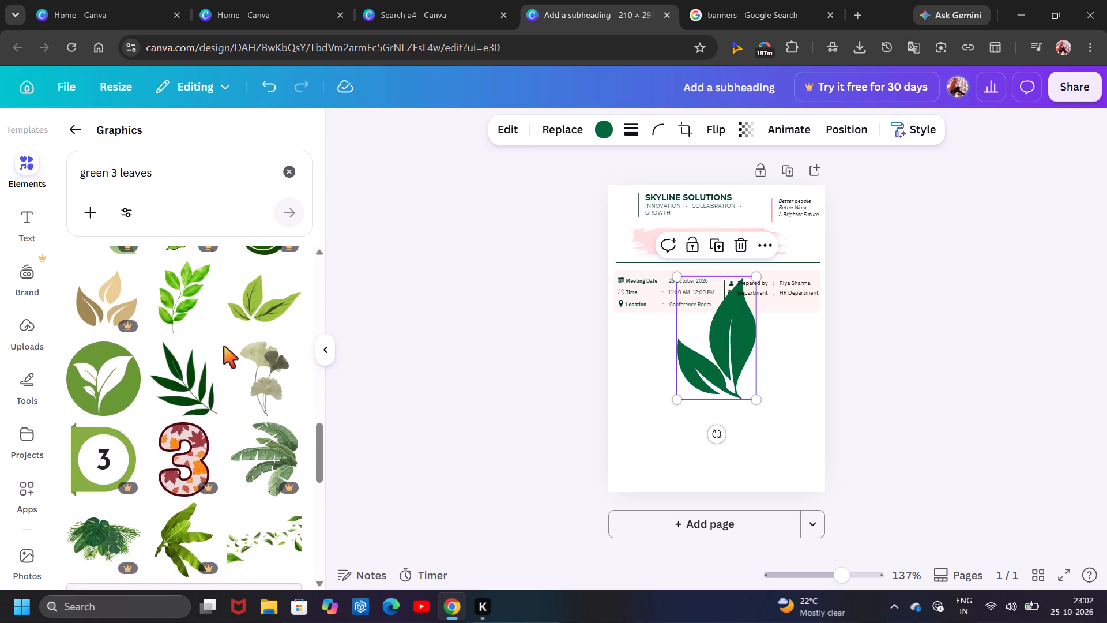
pyautogui.scroll(-1, 224, 346)
pyautogui.click(261, 305)
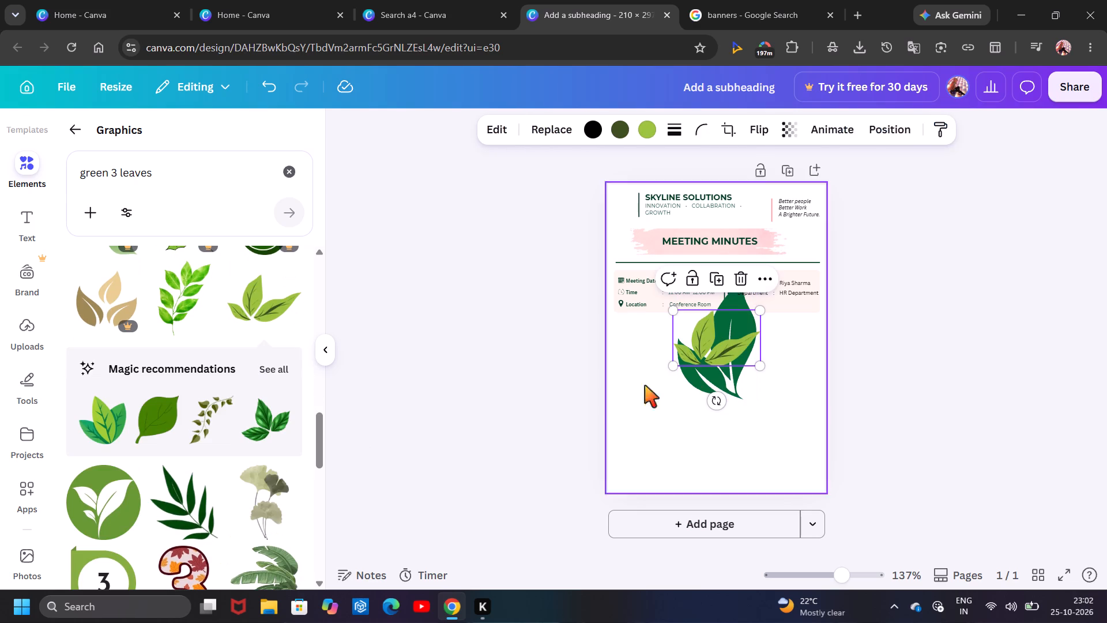
# Insert the solid dark green leaf sprig with curved, spreading leaves from further down the results.
pyautogui.hscroll(1, 71, 245)
pyautogui.scroll(-1, 187, 362)
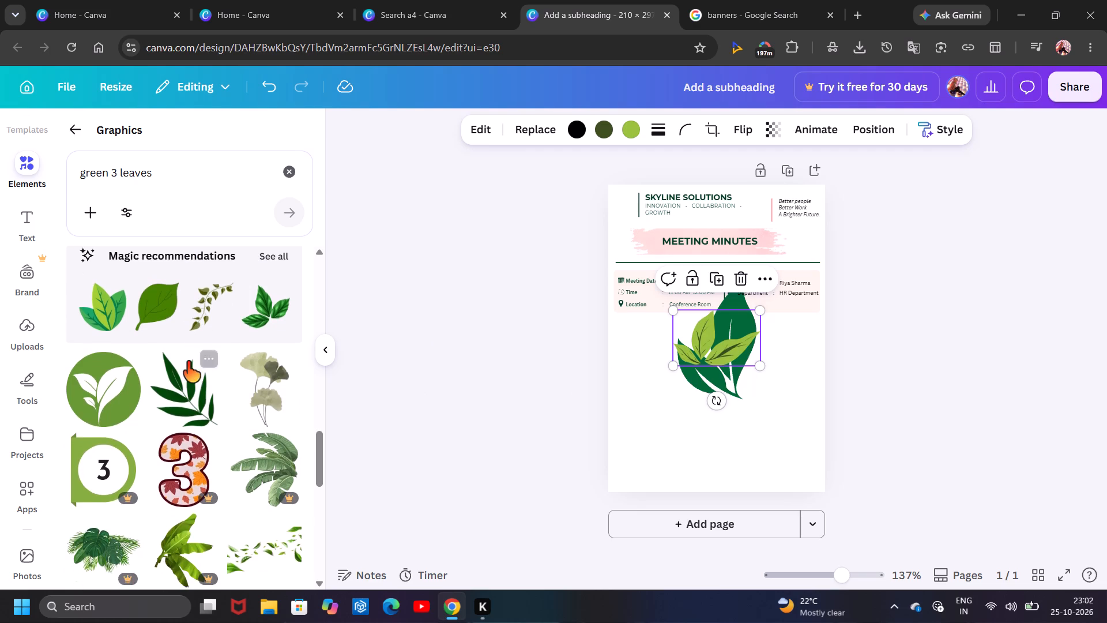
pyautogui.scroll(-1, 187, 362)
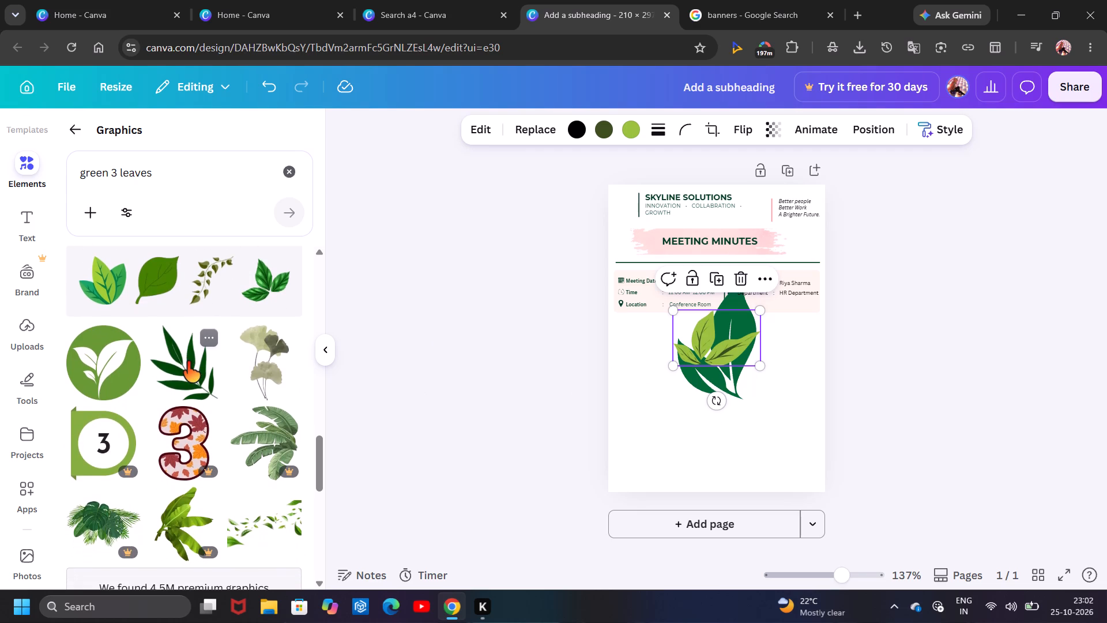
pyautogui.scroll(-3, 187, 362)
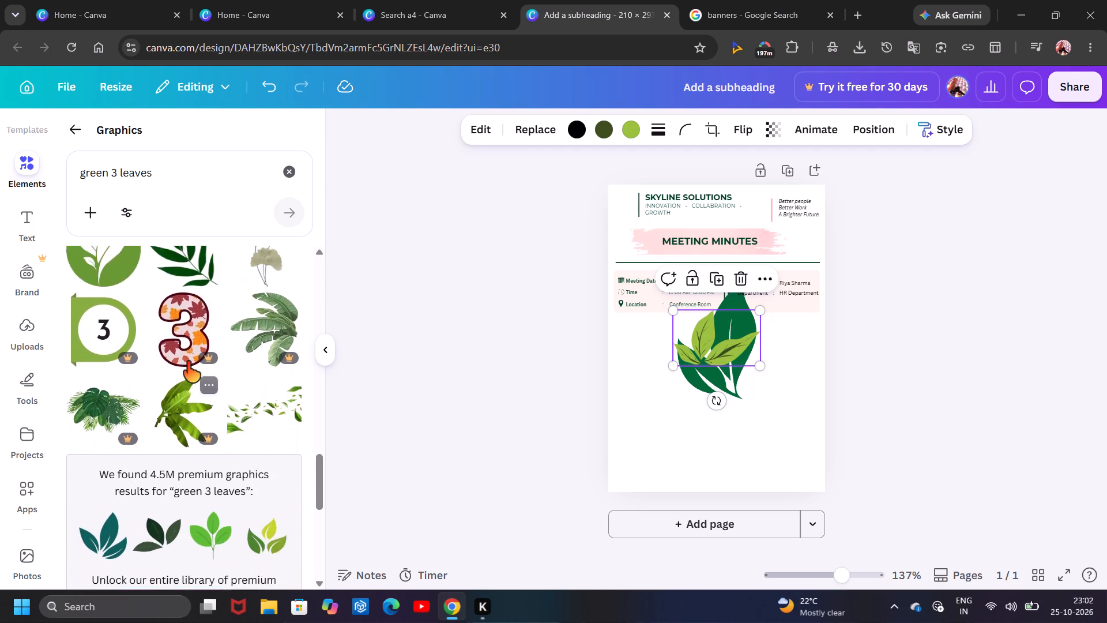
pyautogui.scroll(-3, 187, 362)
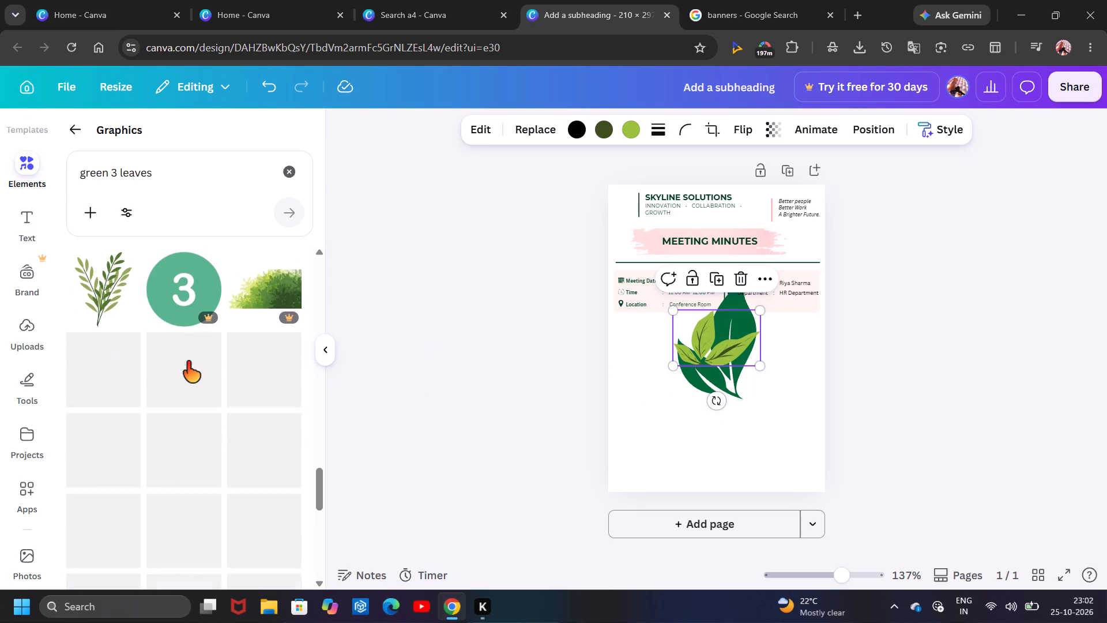
pyautogui.scroll(-4, 187, 362)
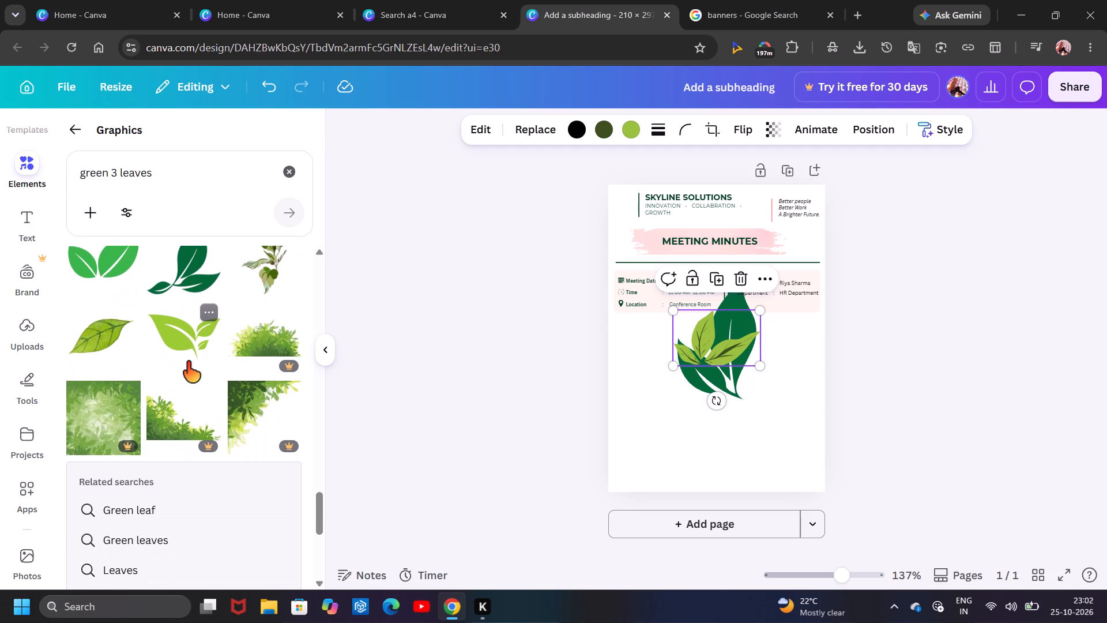
pyautogui.scroll(-1, 187, 362)
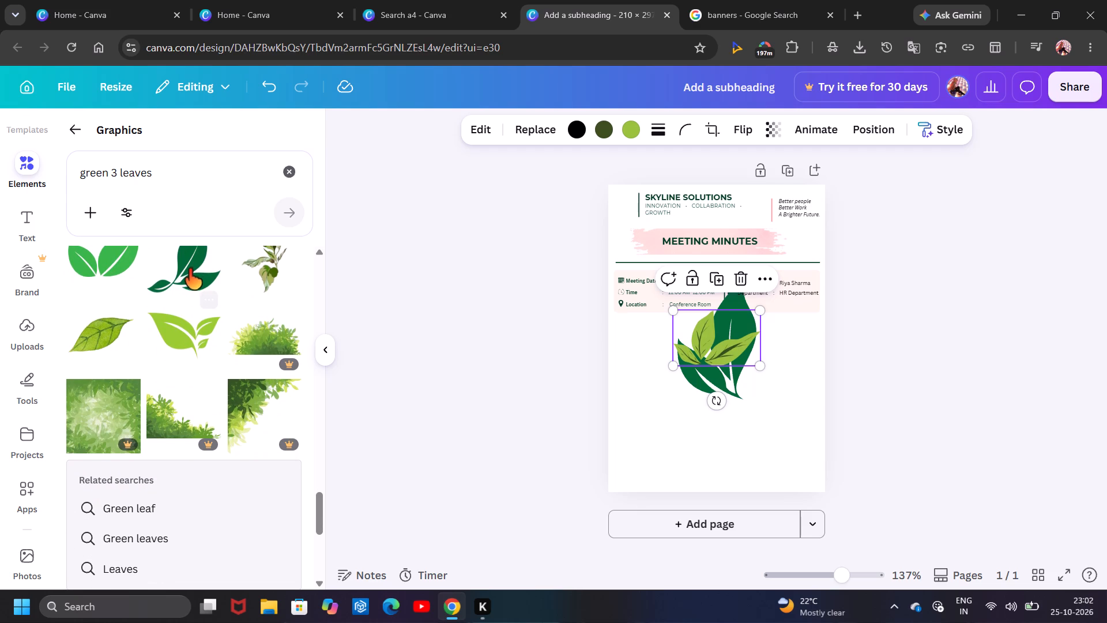
pyautogui.click(187, 271)
# Move the dark green leaf sprig to the page header and shrink it to a small logo before the vertical line beside SKYLINE SOLUTIONS.
pyautogui.moveTo(741, 398); pyautogui.dragTo(688, 349)
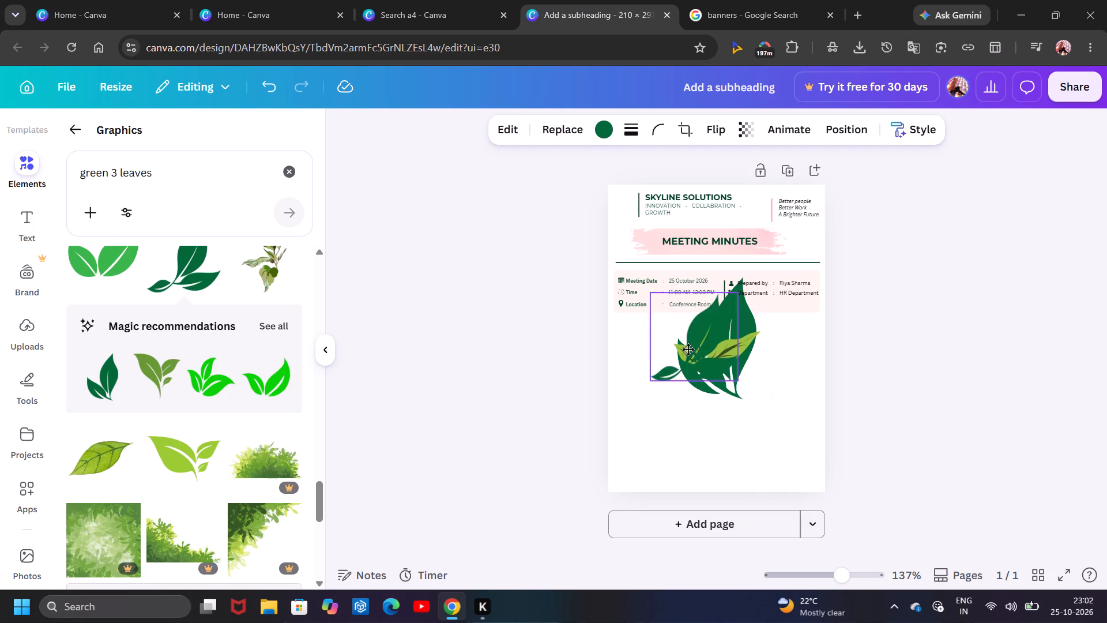
pyautogui.moveTo(688, 349); pyautogui.dragTo(630, 231)
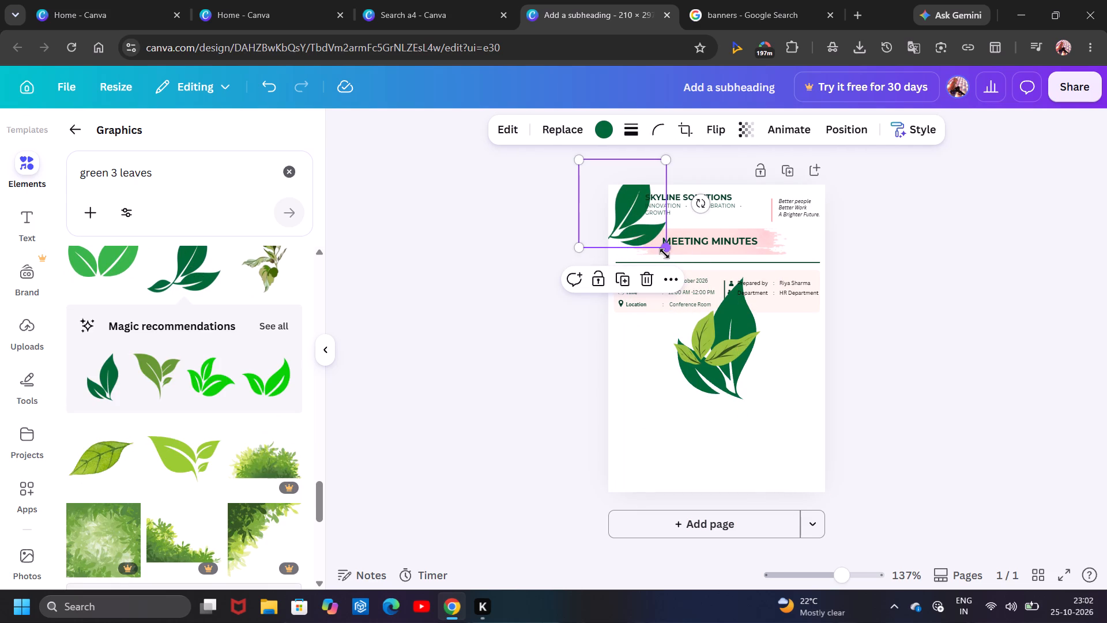
pyautogui.moveTo(664, 253); pyautogui.dragTo(614, 201)
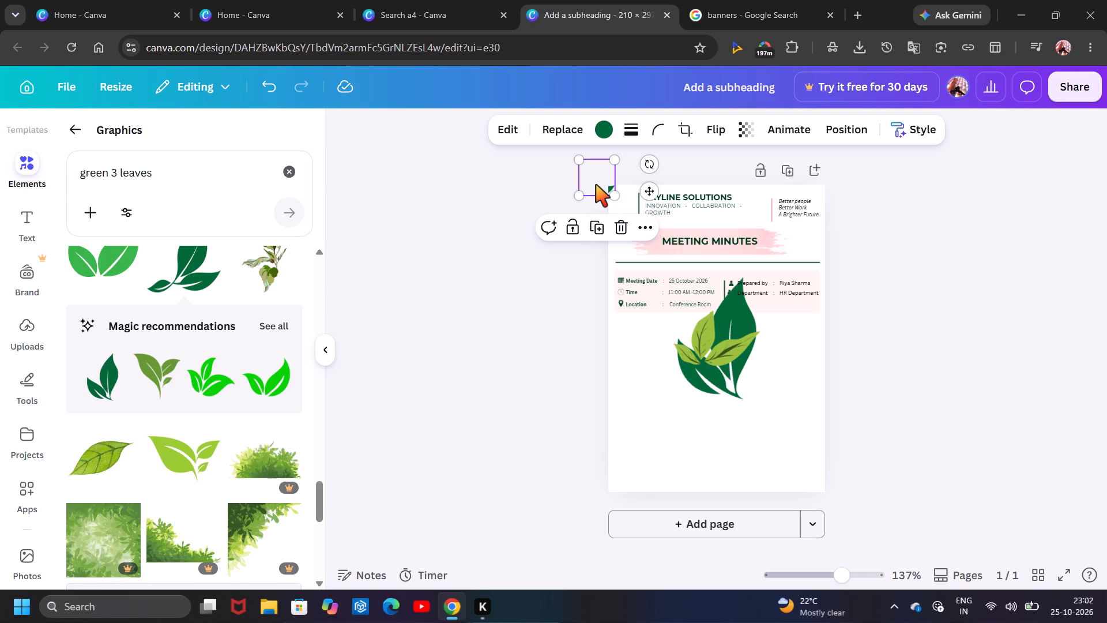
pyautogui.moveTo(646, 194); pyautogui.dragTo(675, 232)
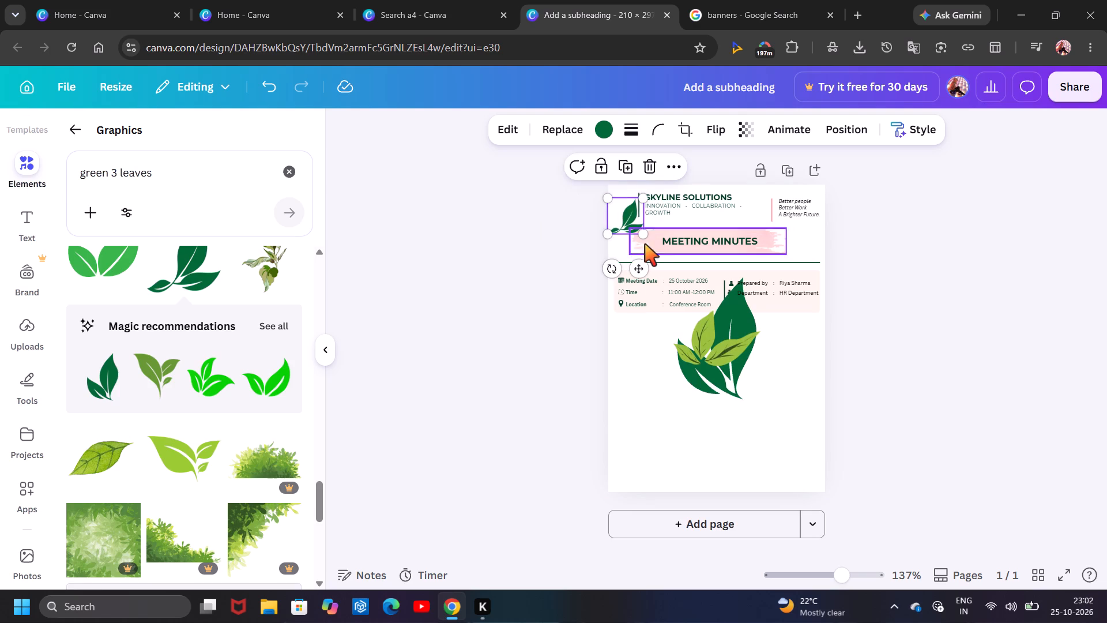
pyautogui.moveTo(642, 237); pyautogui.dragTo(634, 216)
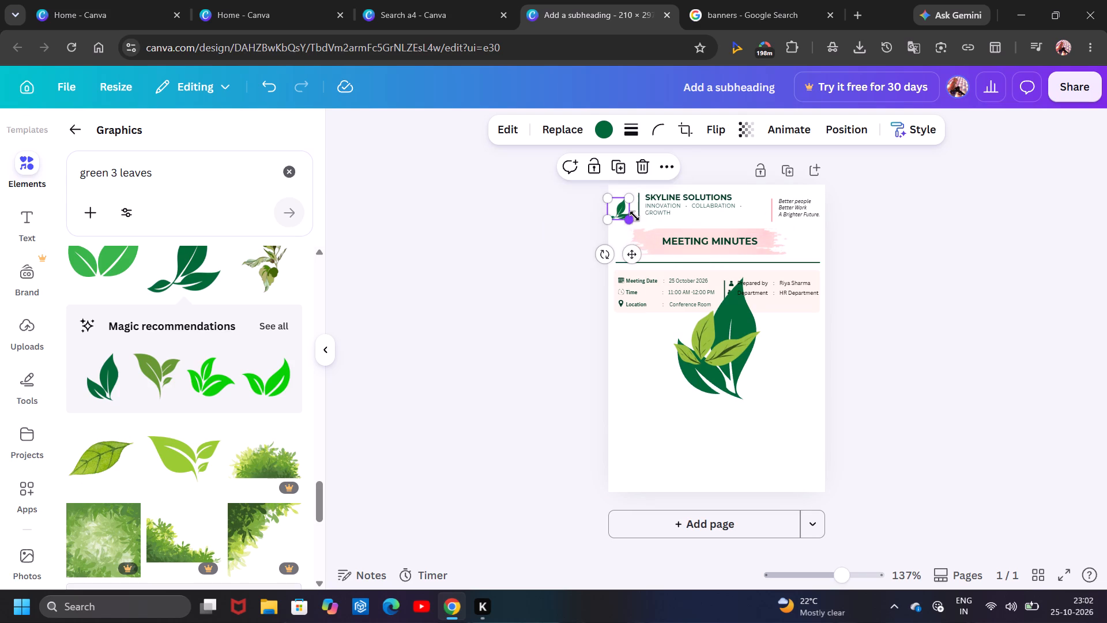
pyautogui.moveTo(624, 253); pyautogui.dragTo(630, 249)
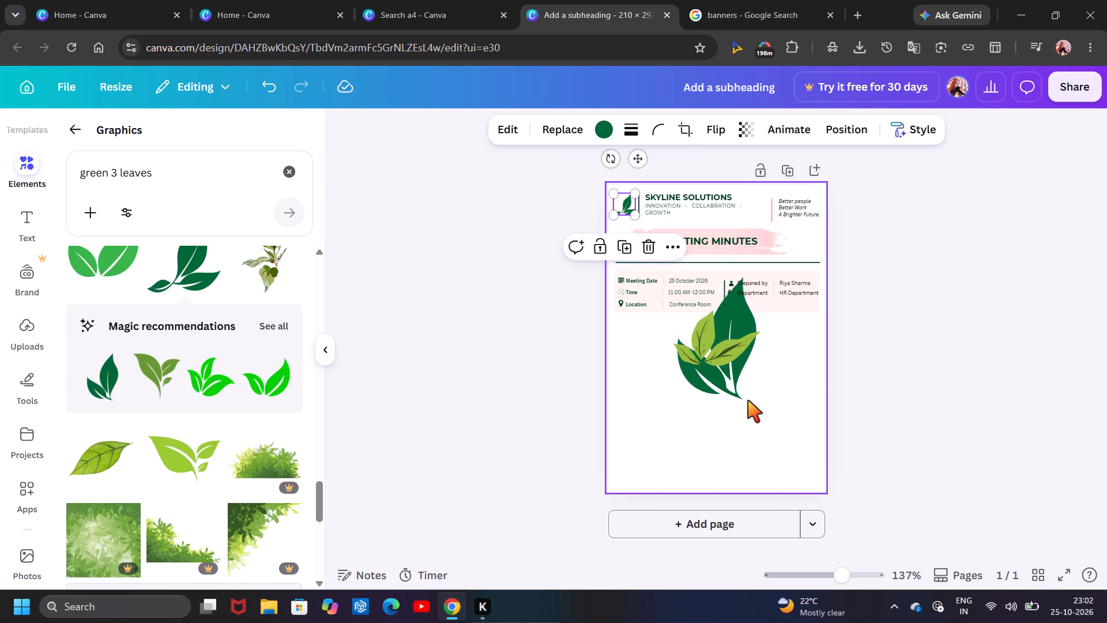
pyautogui.click(762, 428)
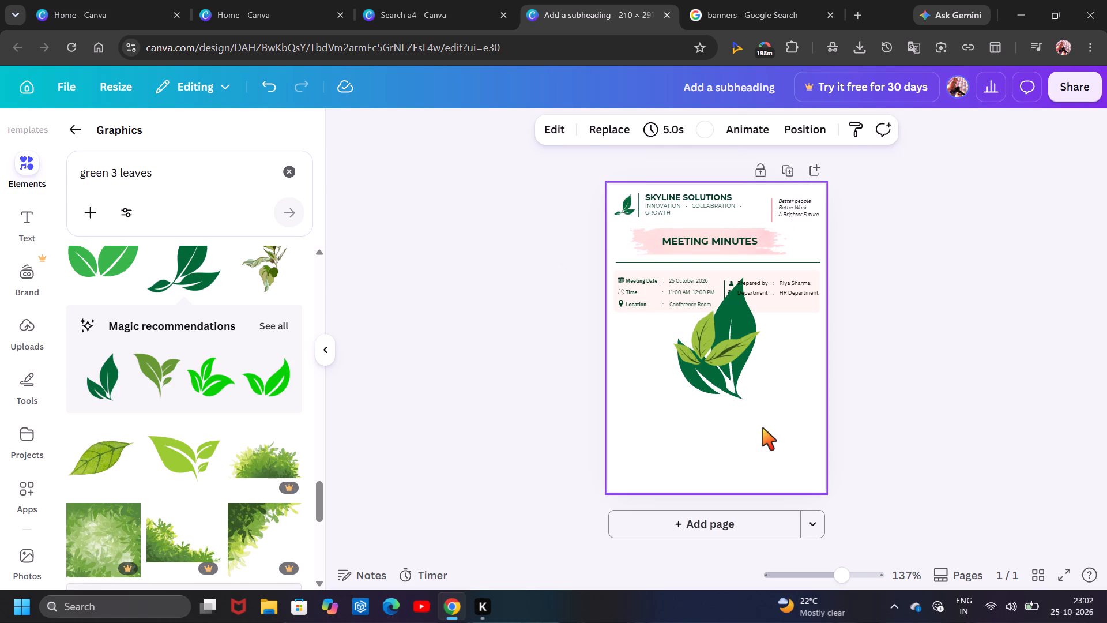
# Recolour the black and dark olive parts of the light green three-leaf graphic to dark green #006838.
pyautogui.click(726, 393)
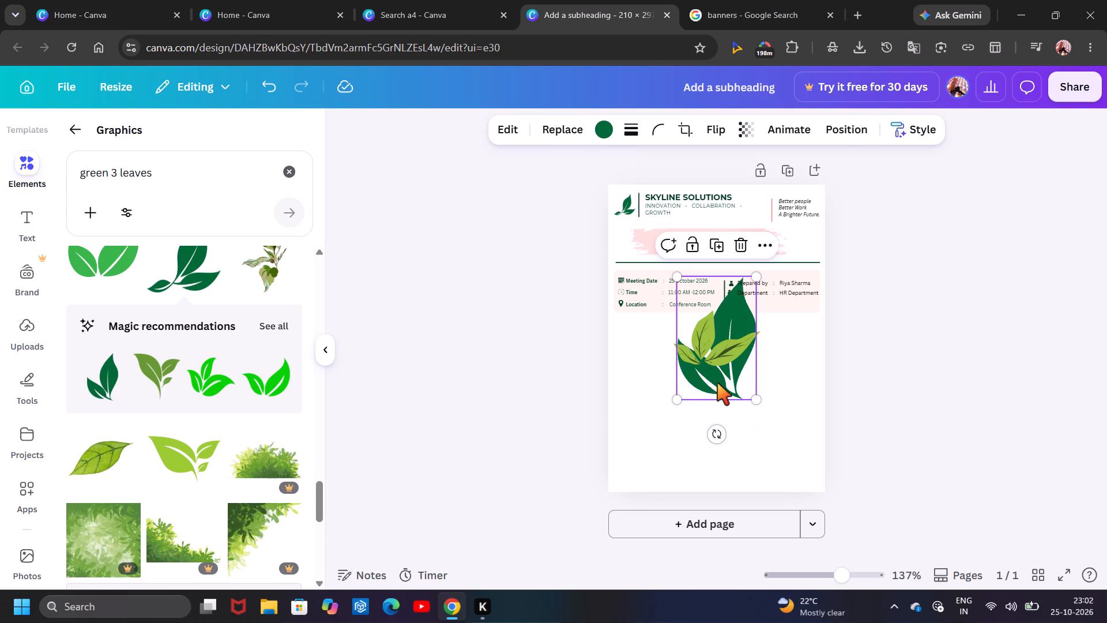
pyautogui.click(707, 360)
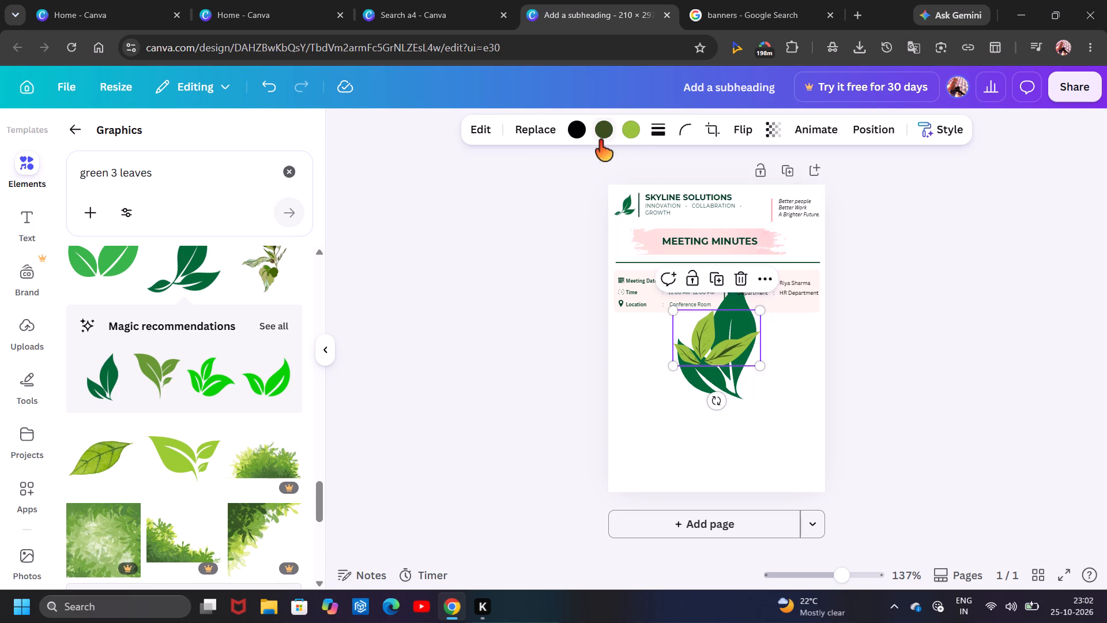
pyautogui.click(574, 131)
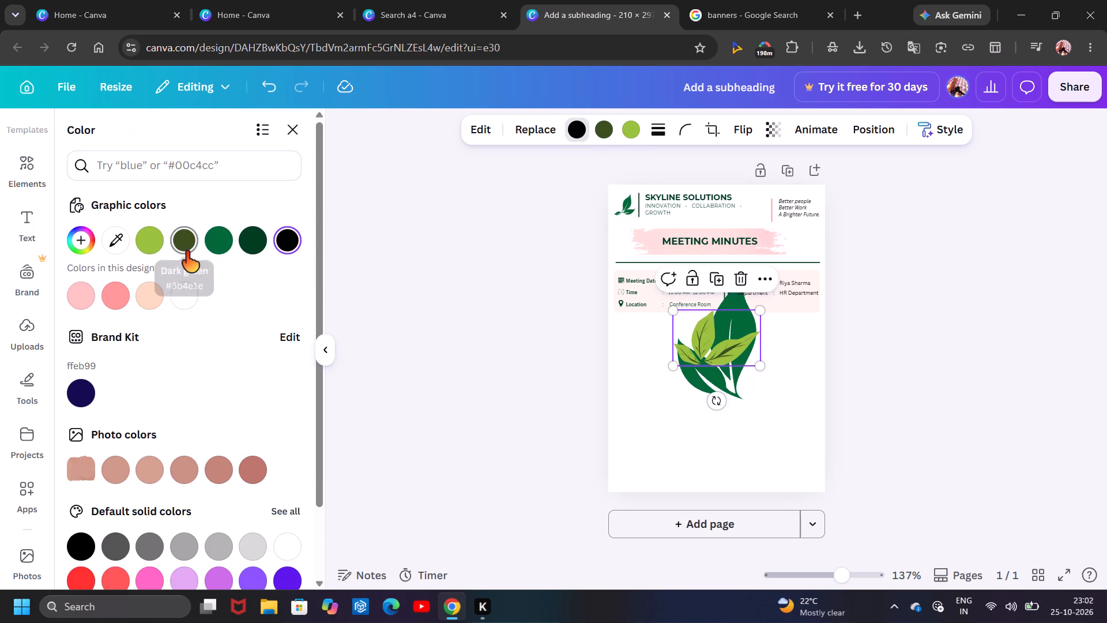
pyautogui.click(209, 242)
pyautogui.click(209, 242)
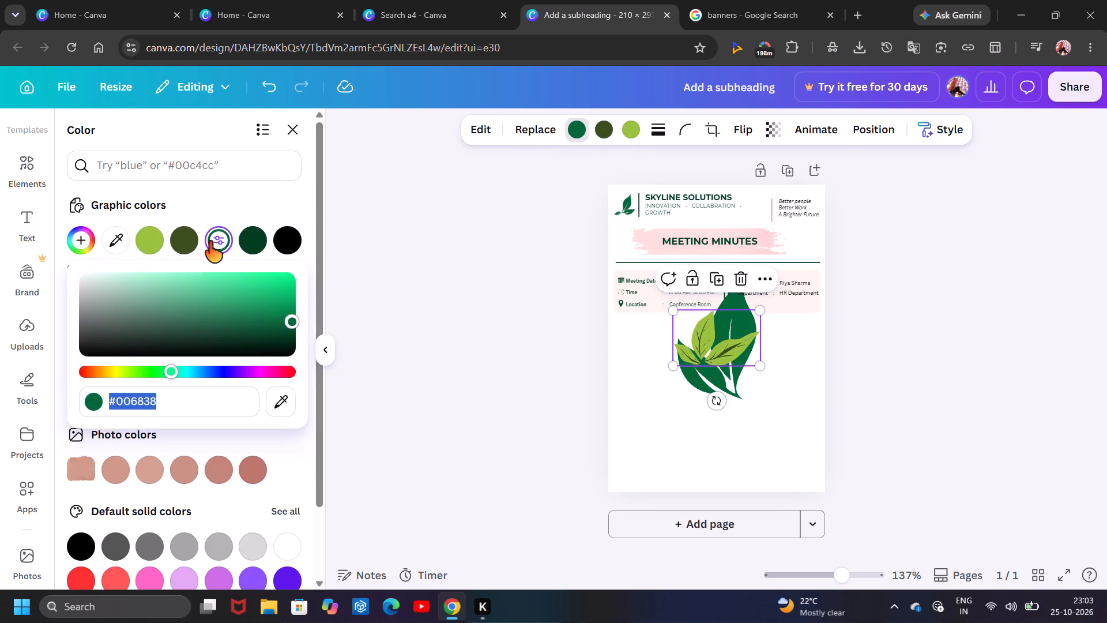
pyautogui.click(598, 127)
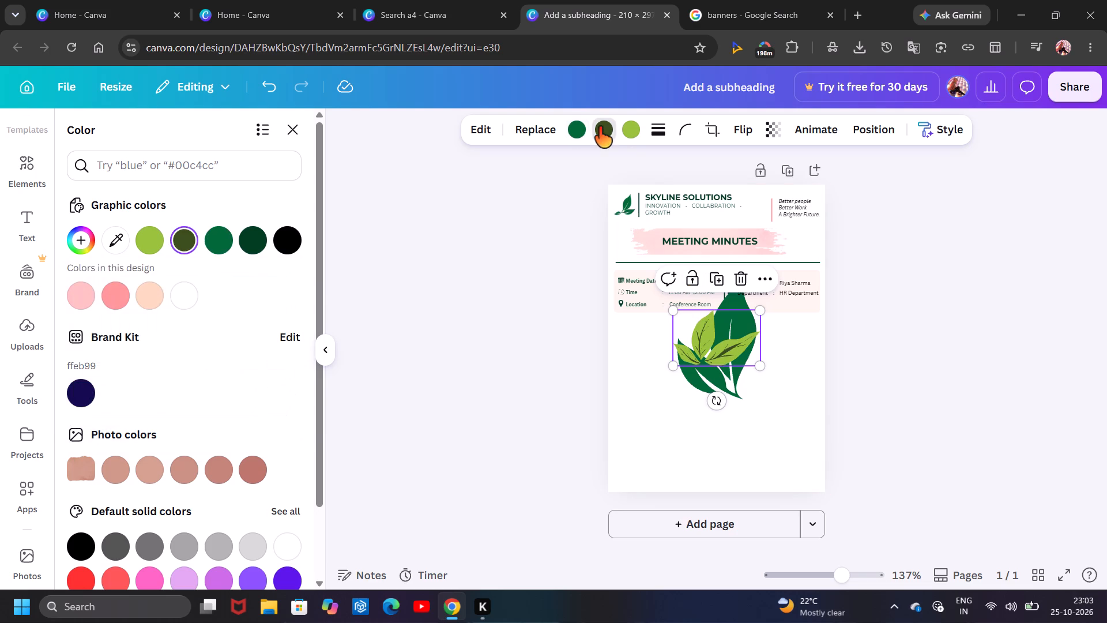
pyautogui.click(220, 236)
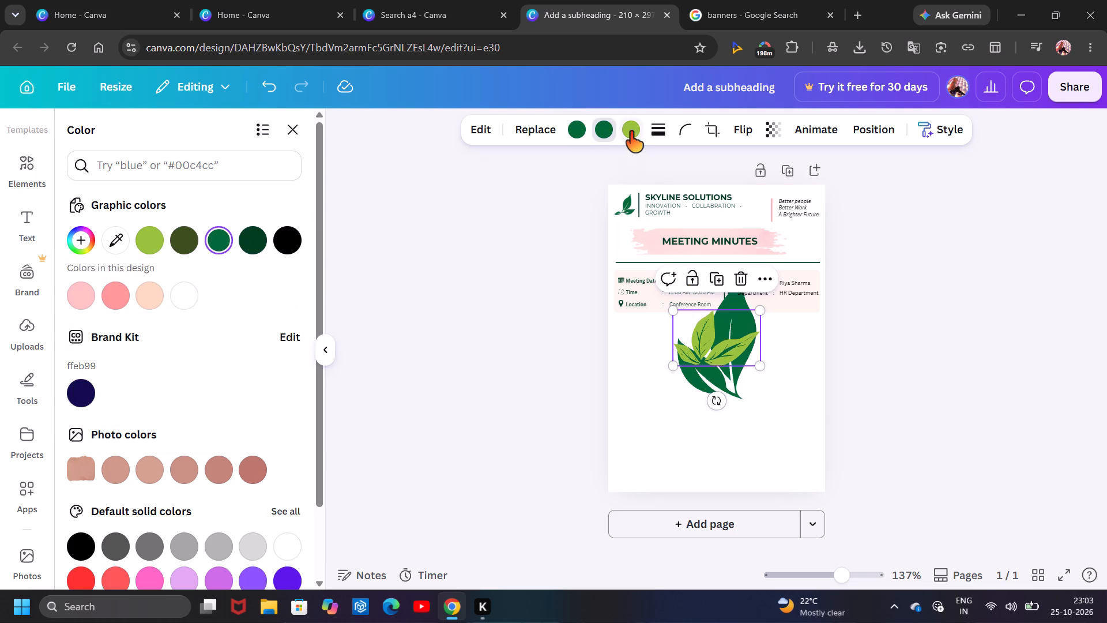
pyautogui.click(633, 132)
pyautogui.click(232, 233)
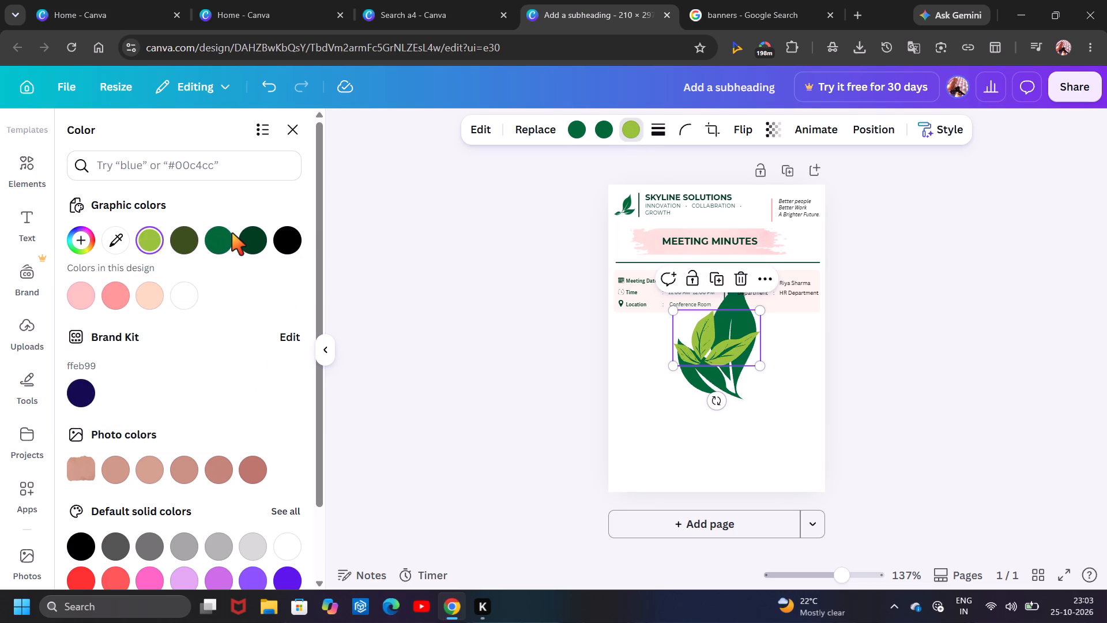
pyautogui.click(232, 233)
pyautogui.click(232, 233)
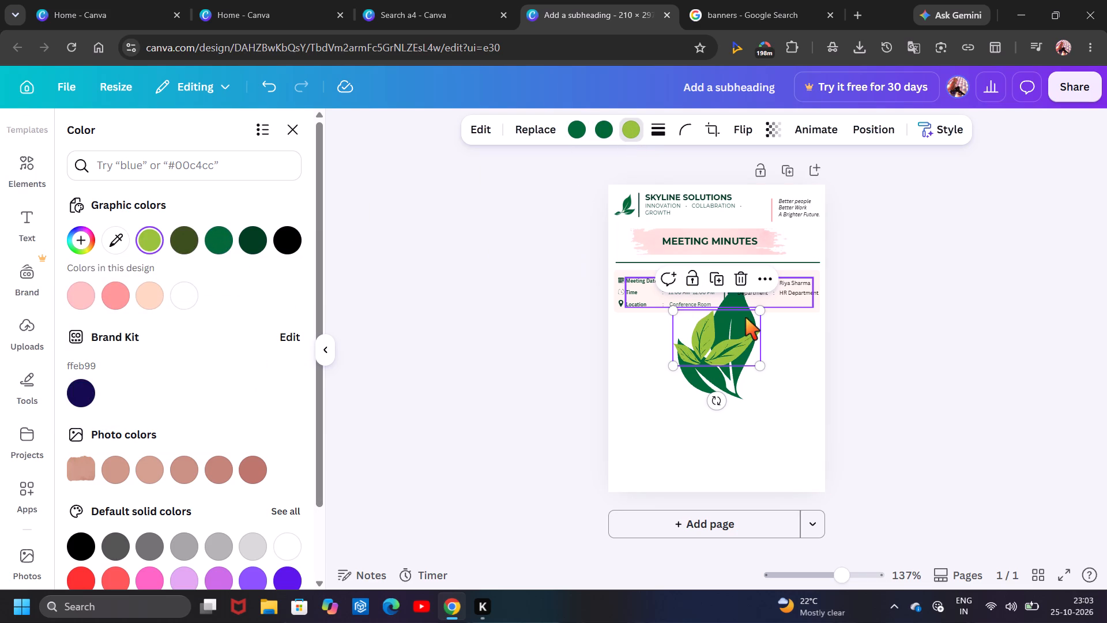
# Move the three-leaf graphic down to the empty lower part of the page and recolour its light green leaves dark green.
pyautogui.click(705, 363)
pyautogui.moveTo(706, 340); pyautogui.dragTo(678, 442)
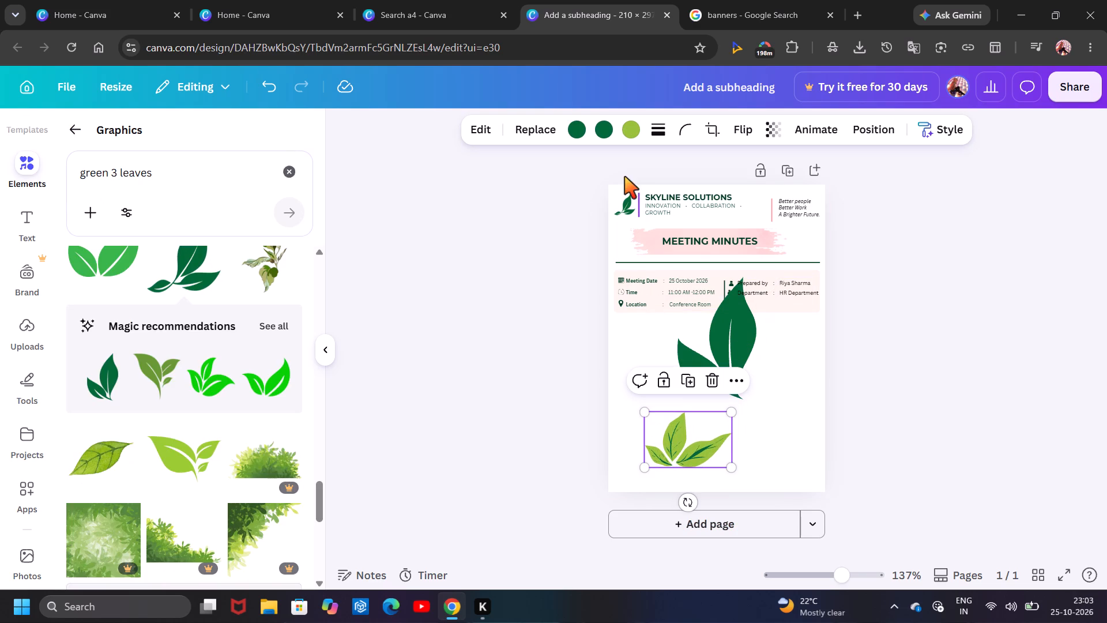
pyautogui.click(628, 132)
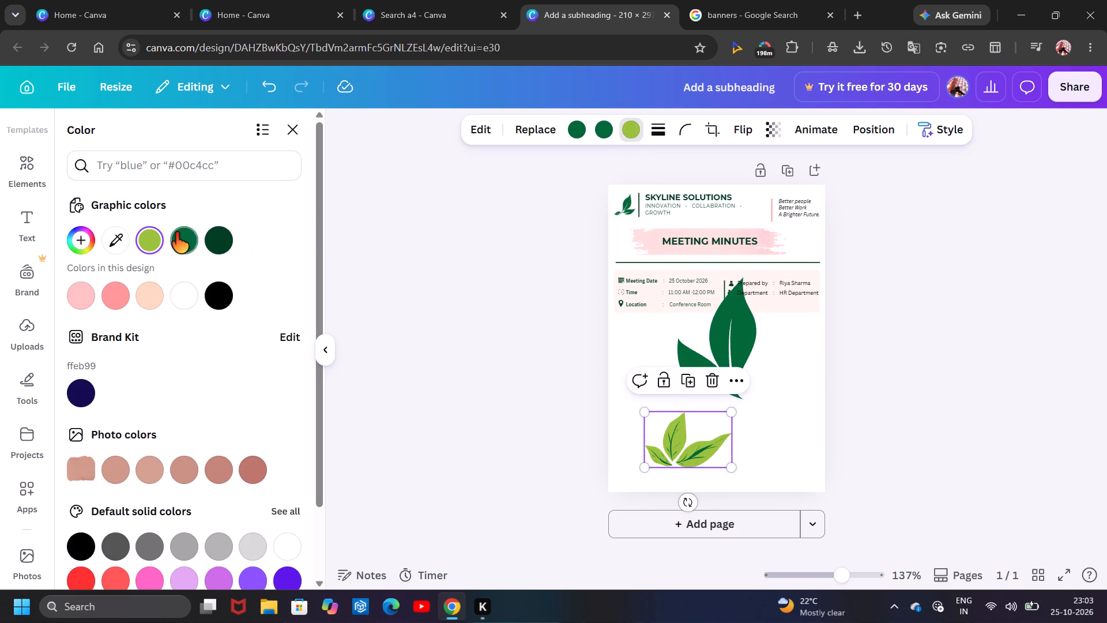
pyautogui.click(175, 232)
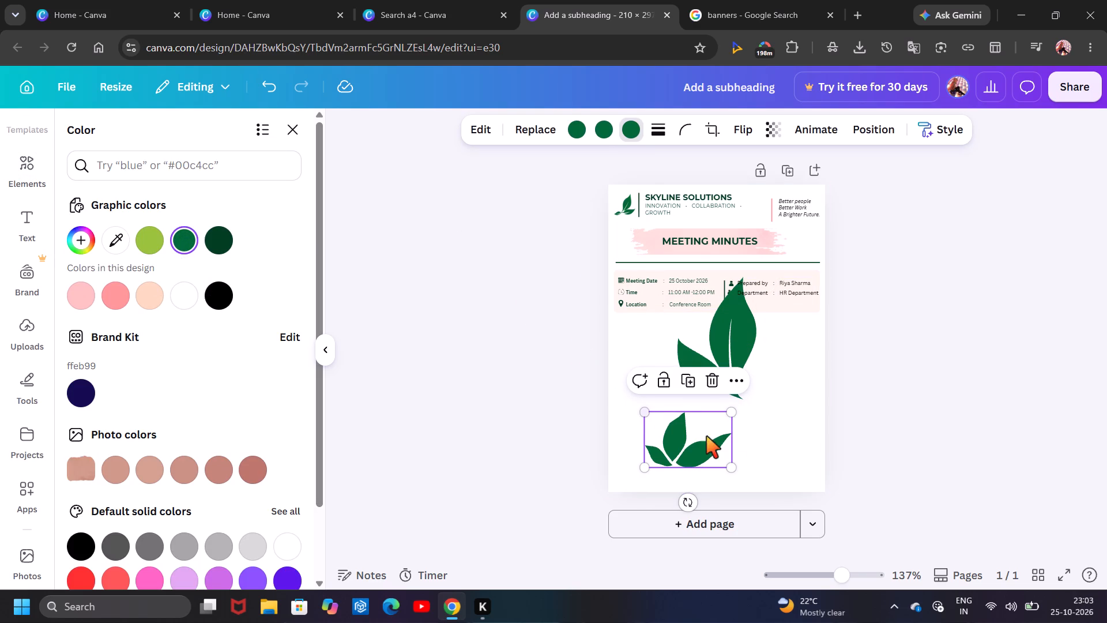
# Delete the three-leaf graphic and the large dark green two-leaf graphic from the page.
pyautogui.click(718, 381)
pyautogui.click(722, 380)
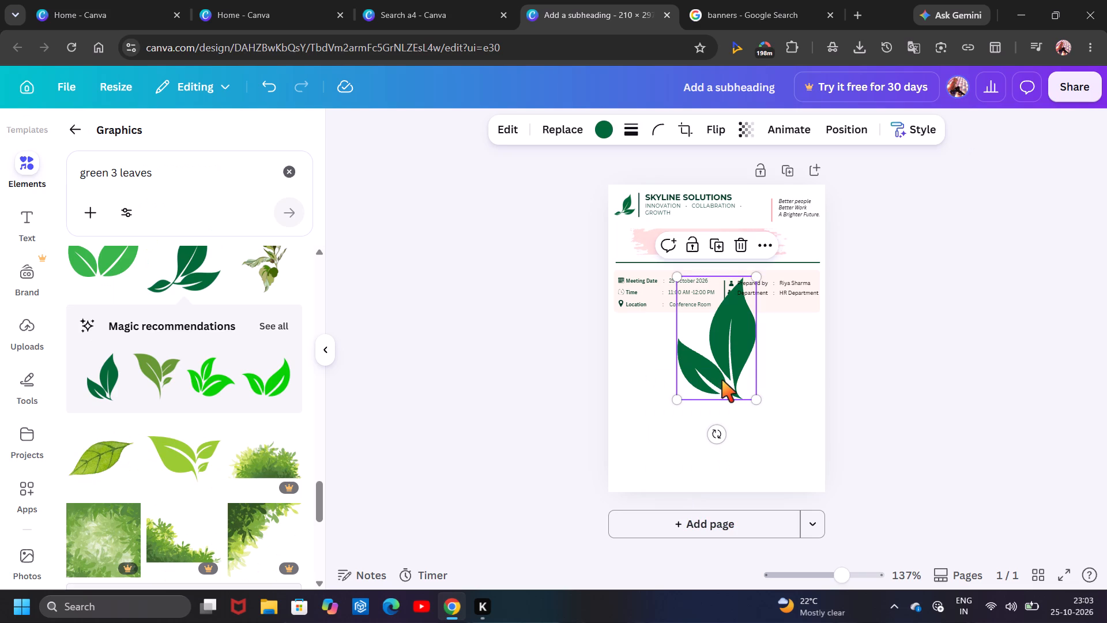
pyautogui.click(735, 242)
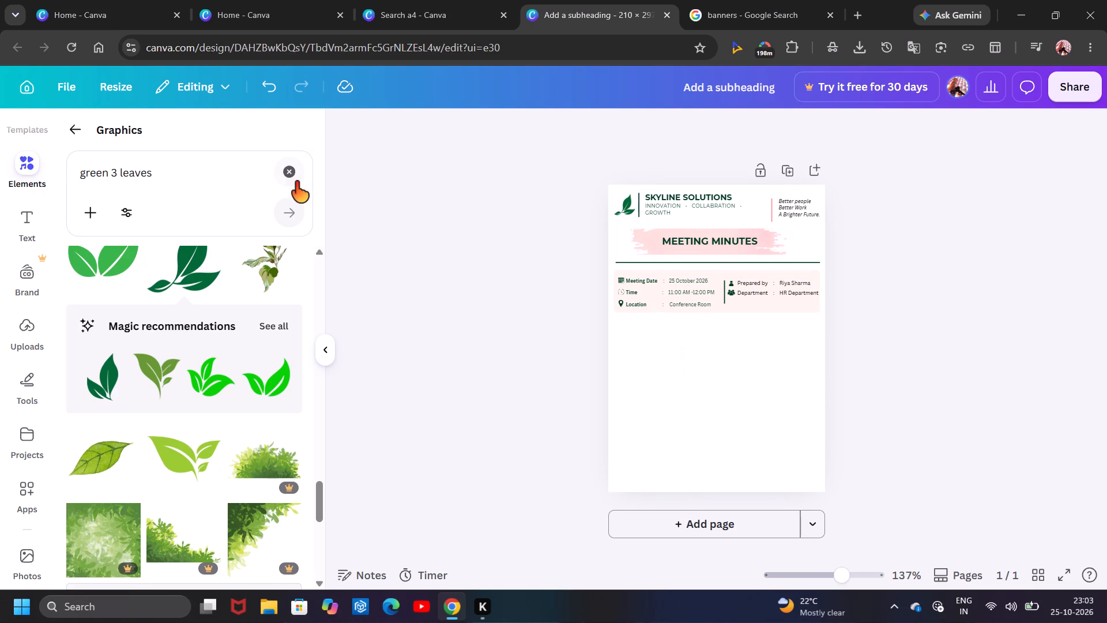
# Search graphics for "corners designs" and insert the plain light purple wavy corner shape onto the page.
pyautogui.click(288, 166)
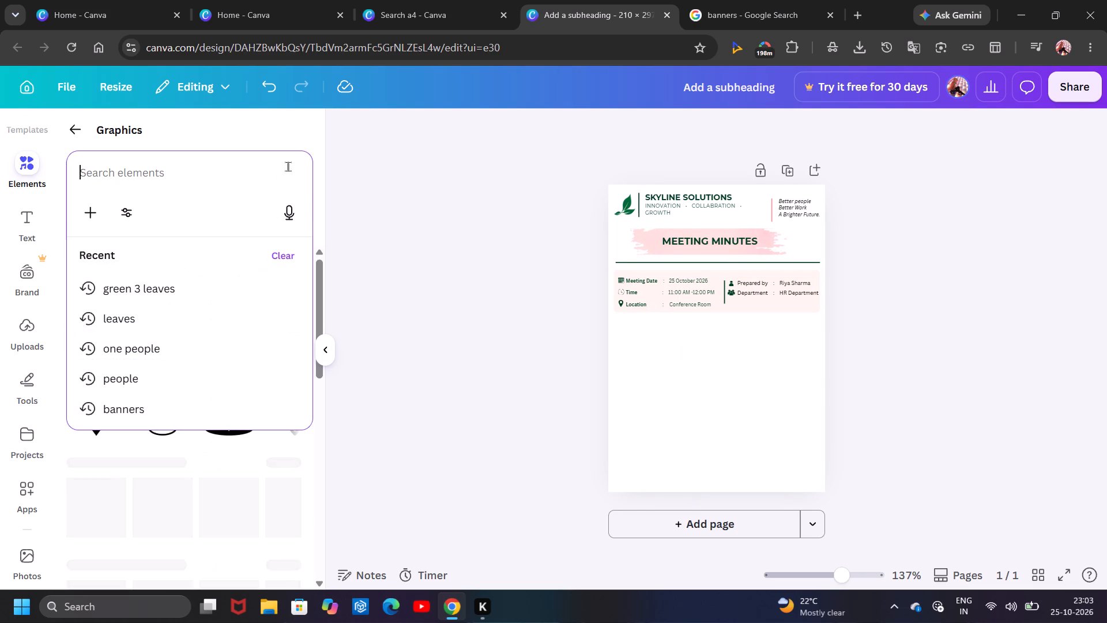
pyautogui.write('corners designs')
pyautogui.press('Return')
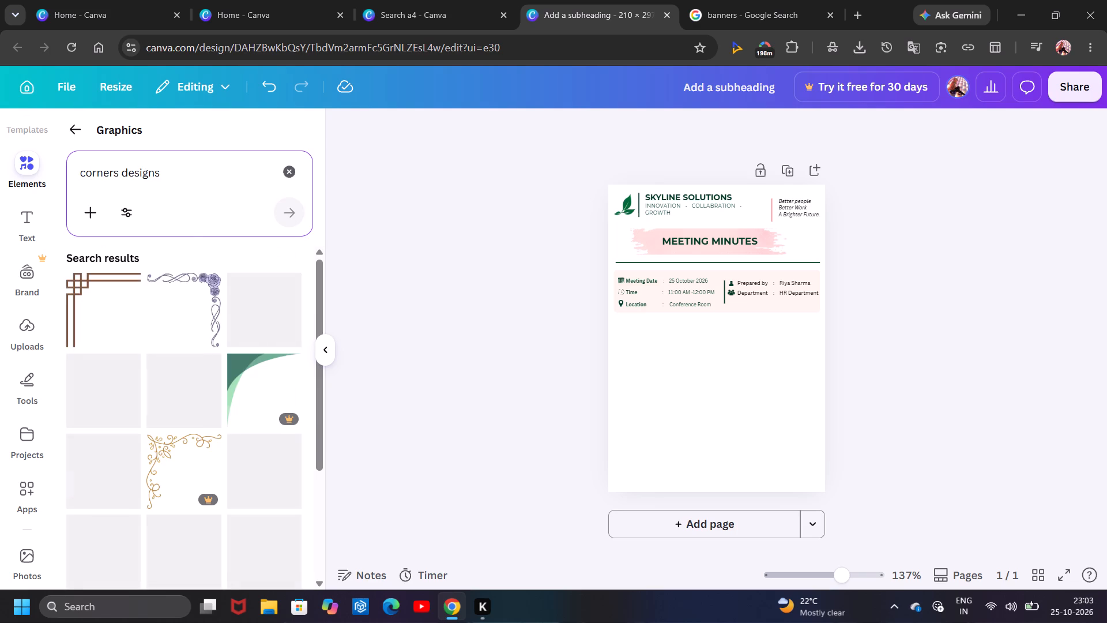
pyautogui.scroll(-4, 180, 275)
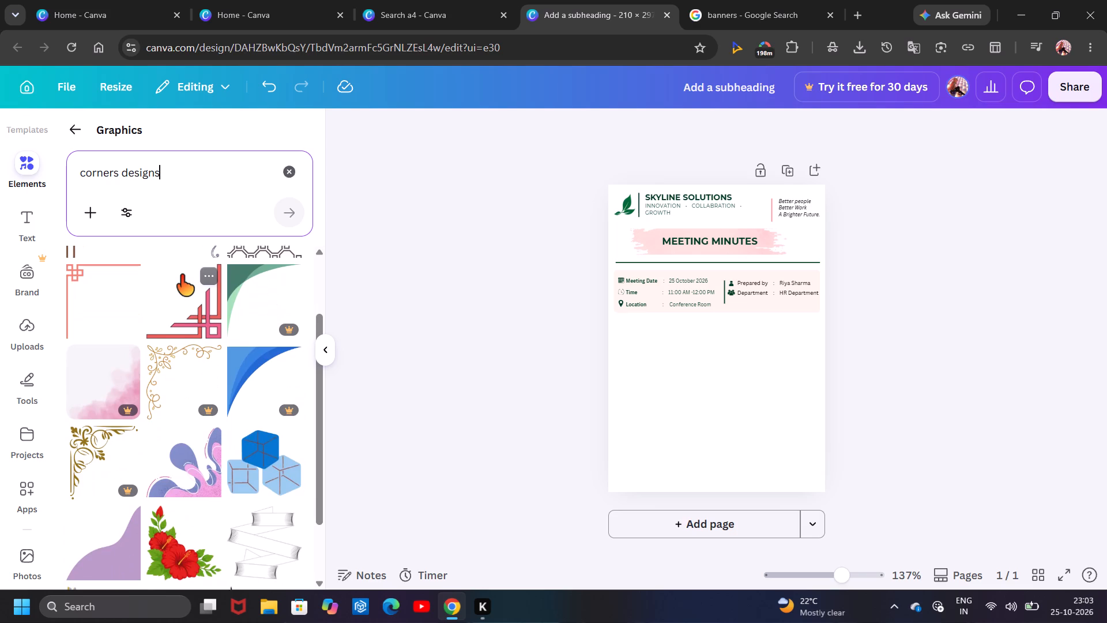
pyautogui.scroll(-3, 180, 275)
pyautogui.scroll(1, 183, 314)
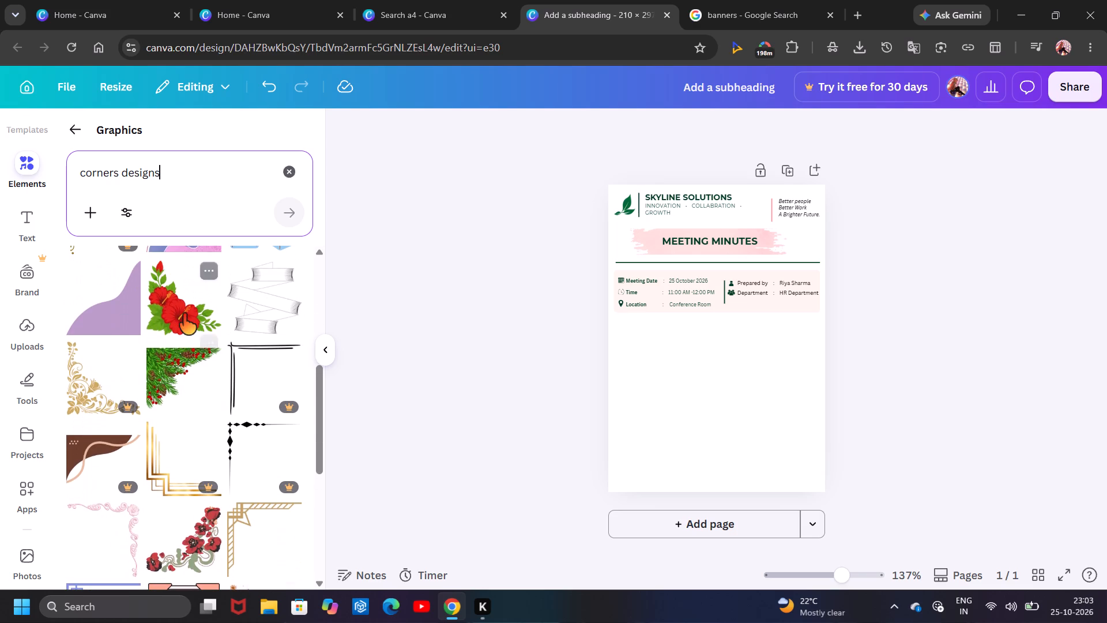
pyautogui.click(92, 313)
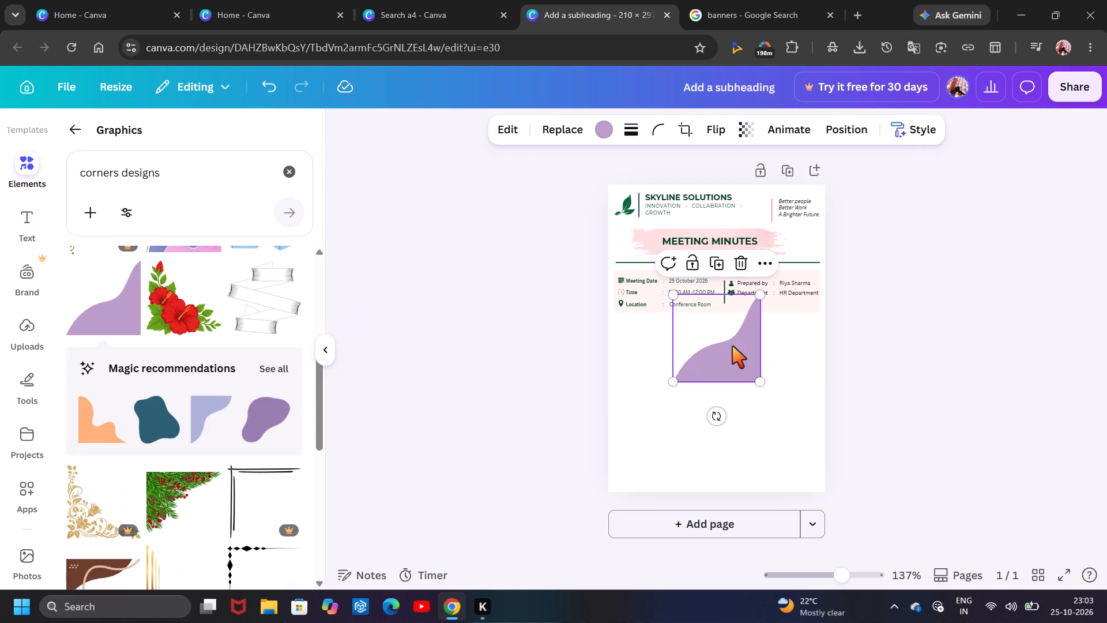
# Rotate the purple corner shape roughly half a turn so its solid corner faces the page's top-left corner.
pyautogui.click(724, 418)
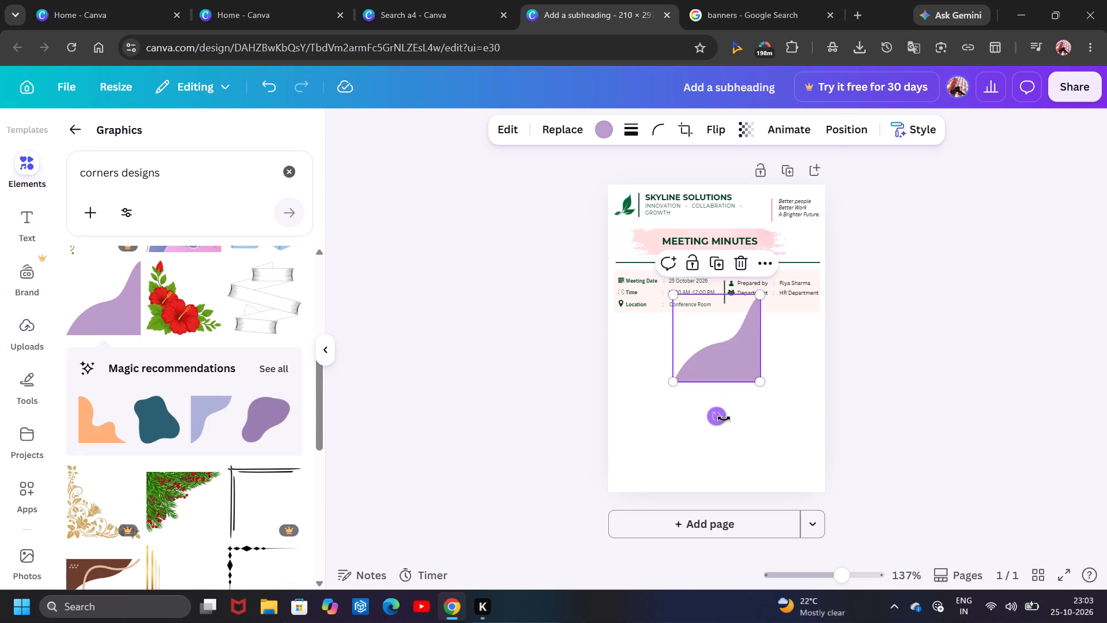
pyautogui.click(721, 422)
pyautogui.click(715, 419)
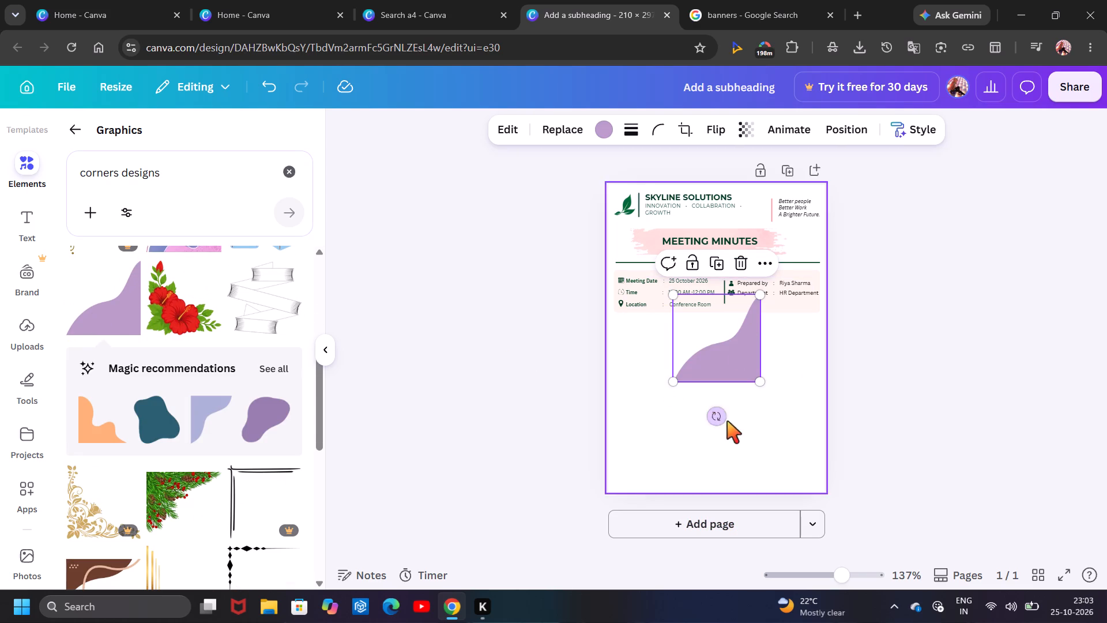
pyautogui.moveTo(715, 423); pyautogui.dragTo(714, 256)
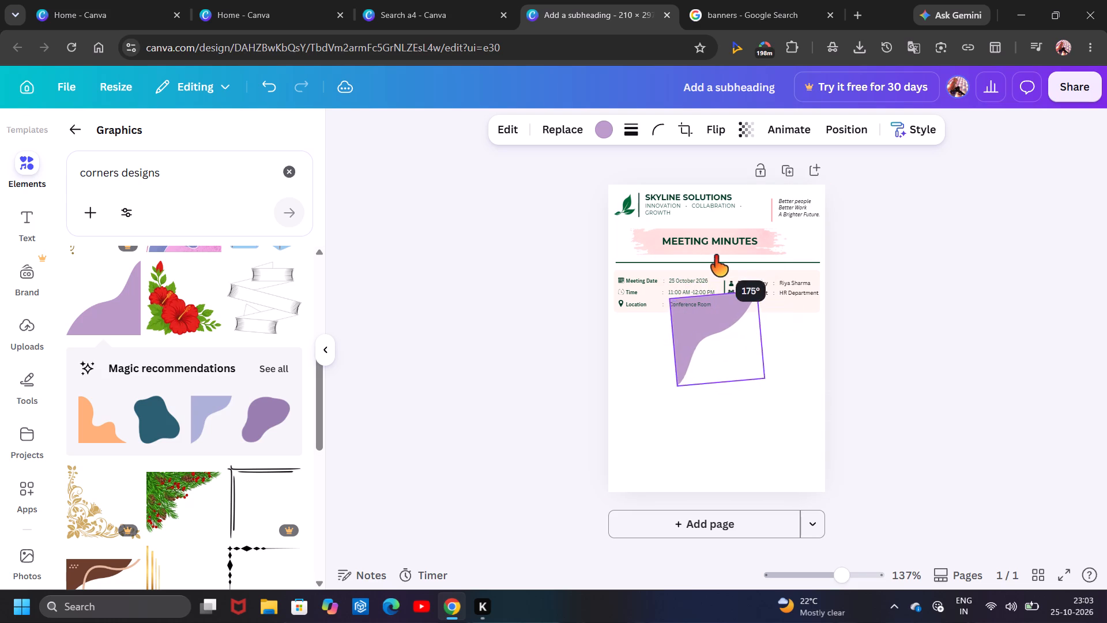
pyautogui.moveTo(714, 256); pyautogui.dragTo(717, 261)
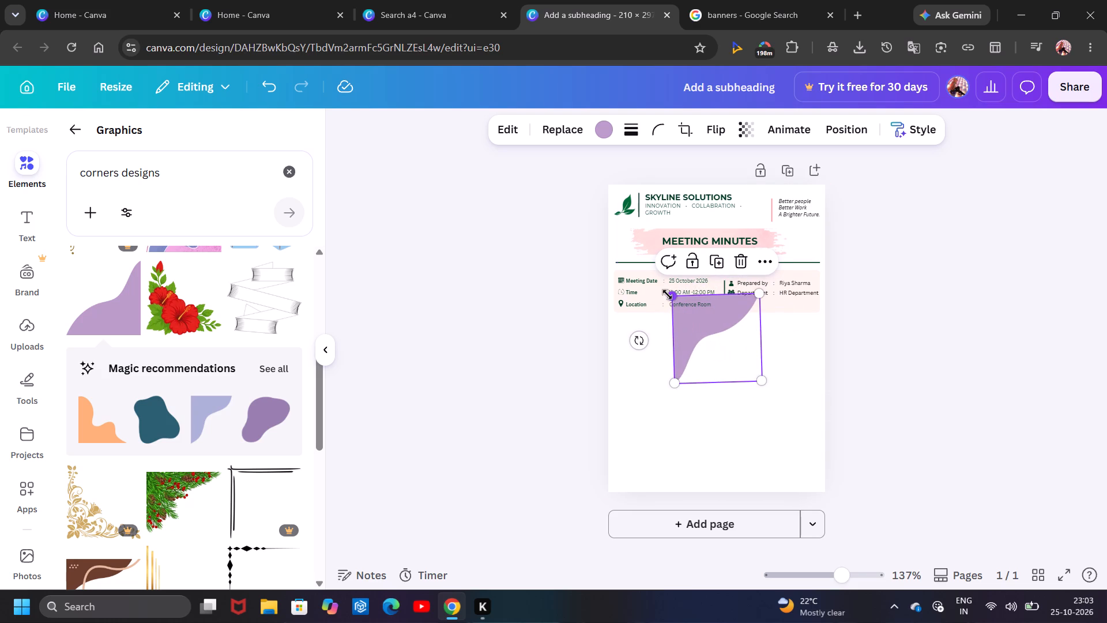
# Nudge the small leaf logo in the header closer to the vertical line beside SKYLINE SOLUTIONS.
pyautogui.click(628, 212)
pyautogui.moveTo(635, 212); pyautogui.dragTo(631, 206)
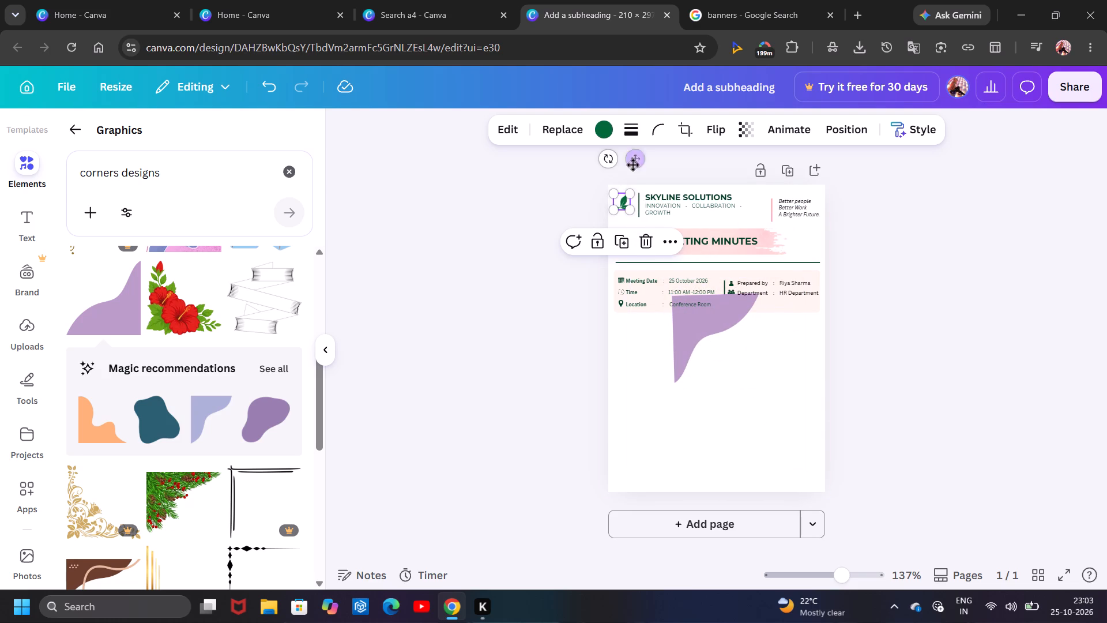
pyautogui.moveTo(635, 162); pyautogui.dragTo(639, 168)
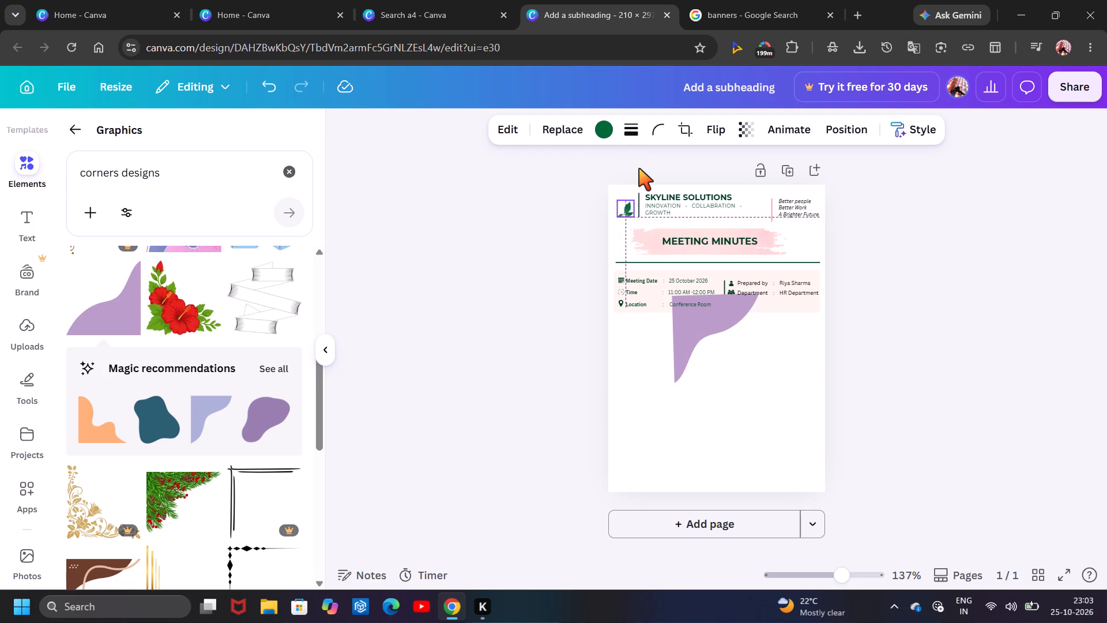
pyautogui.moveTo(639, 168); pyautogui.dragTo(641, 168)
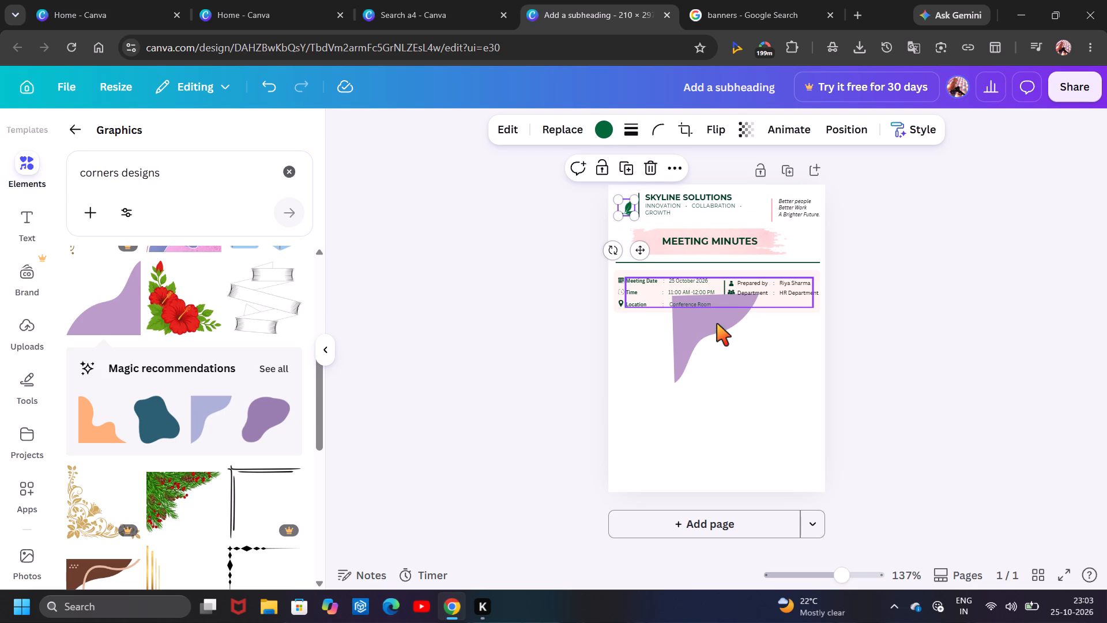
pyautogui.moveTo(701, 327); pyautogui.dragTo(675, 290)
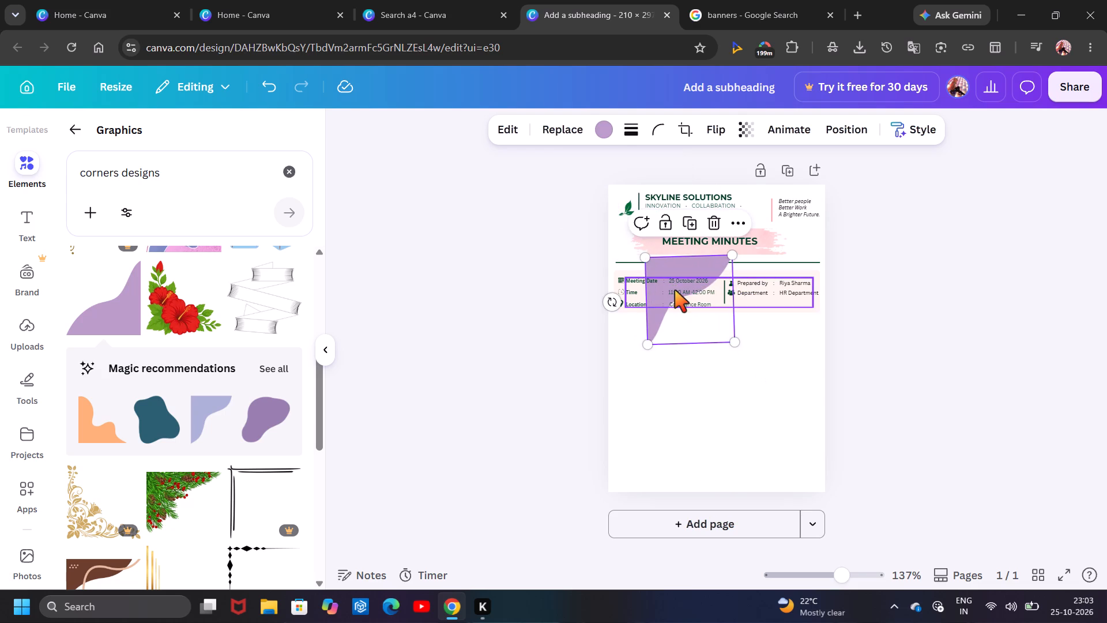
pyautogui.click(623, 213)
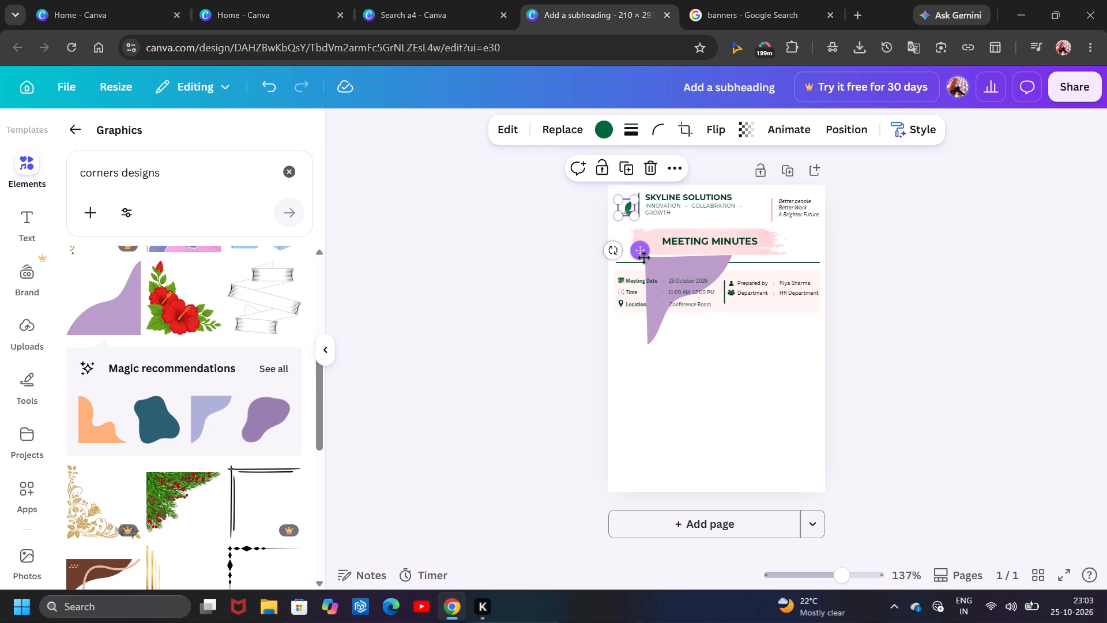
pyautogui.click(638, 256)
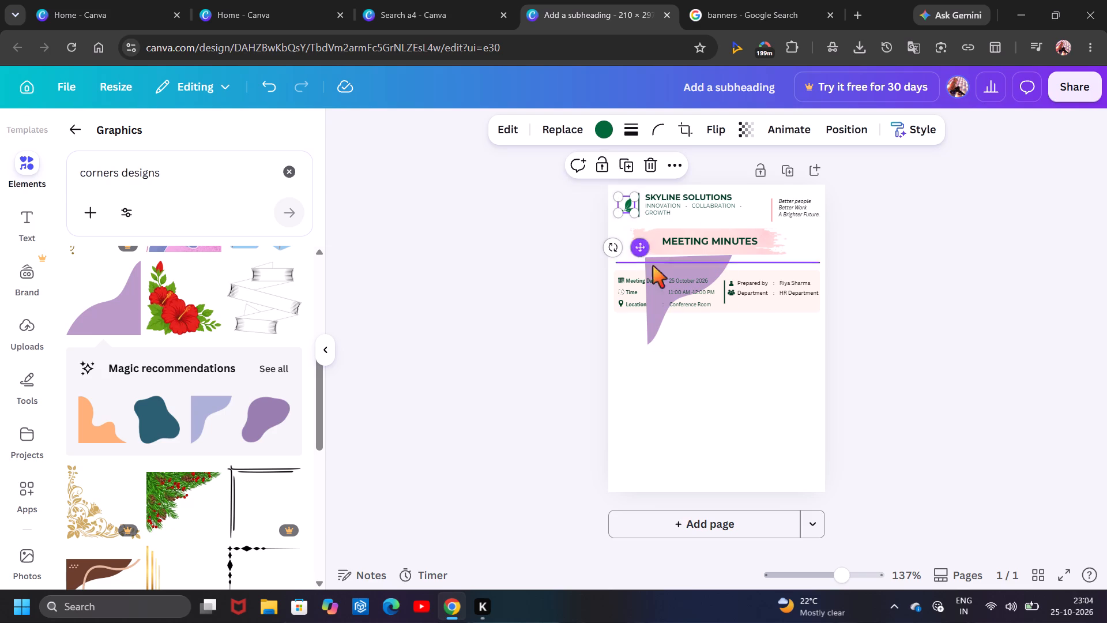
# Shrink the purple corner shape to a small accent and place it in the page's top-left corner beside the leaf logo.
pyautogui.click(653, 322)
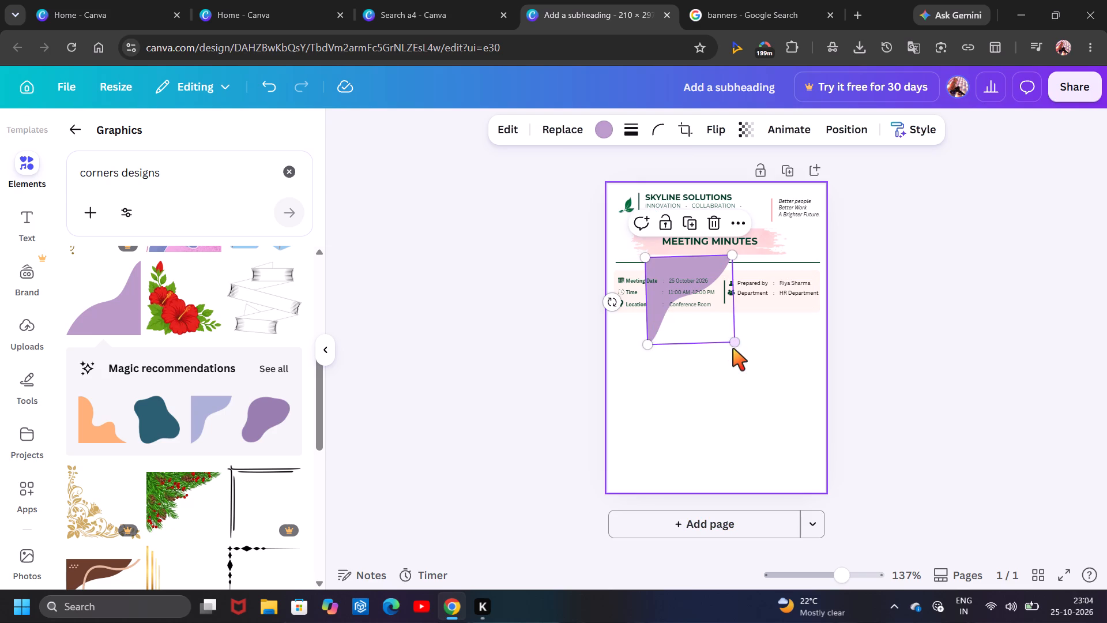
pyautogui.moveTo(733, 348); pyautogui.dragTo(731, 341)
pyautogui.moveTo(731, 341); pyautogui.dragTo(688, 290)
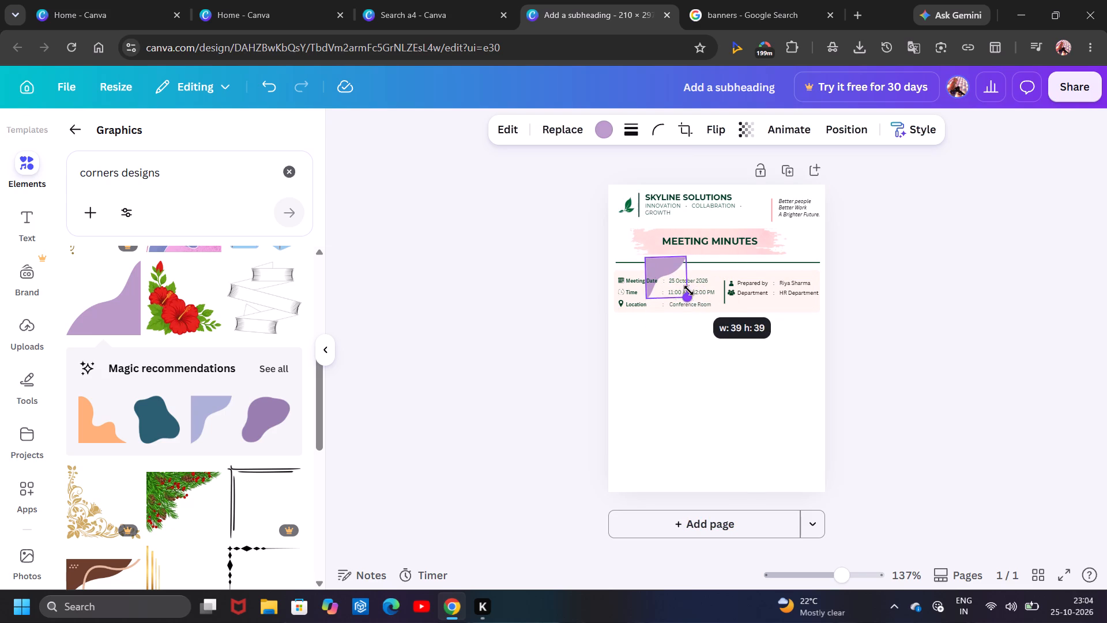
pyautogui.moveTo(688, 290); pyautogui.dragTo(684, 288)
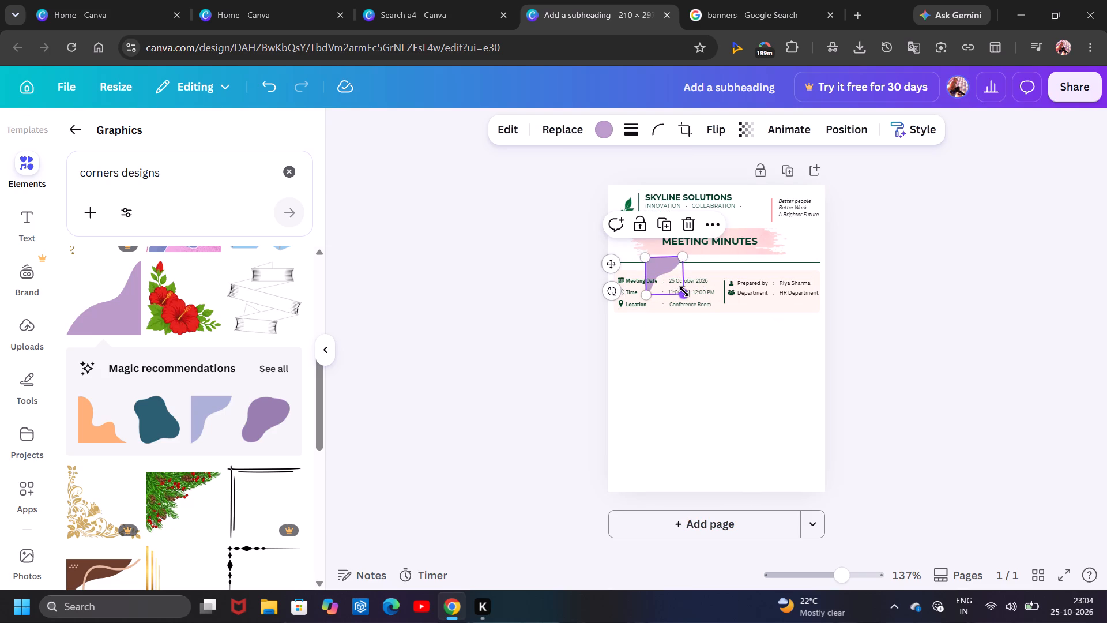
pyautogui.click(684, 291)
pyautogui.moveTo(684, 291); pyautogui.dragTo(674, 269)
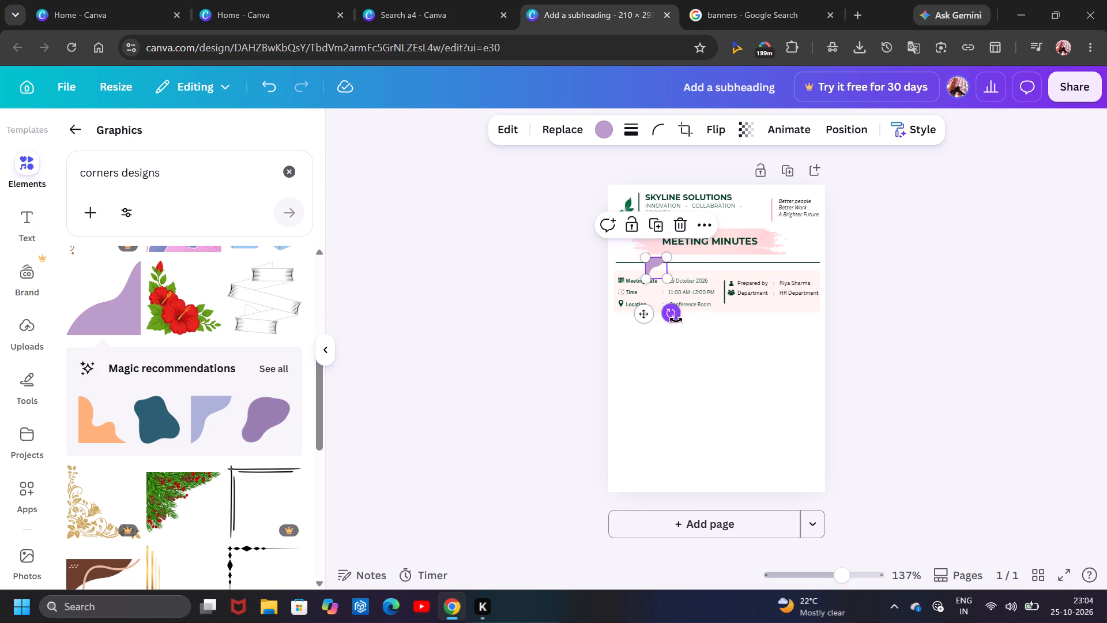
pyautogui.moveTo(637, 317); pyautogui.dragTo(598, 250)
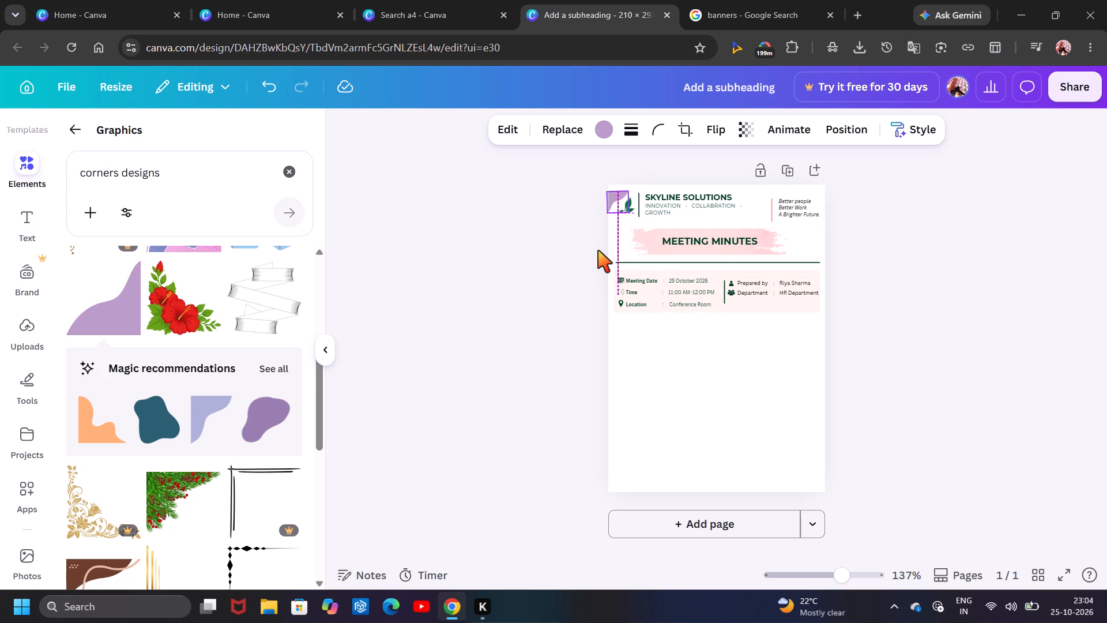
pyautogui.moveTo(598, 250); pyautogui.dragTo(598, 244)
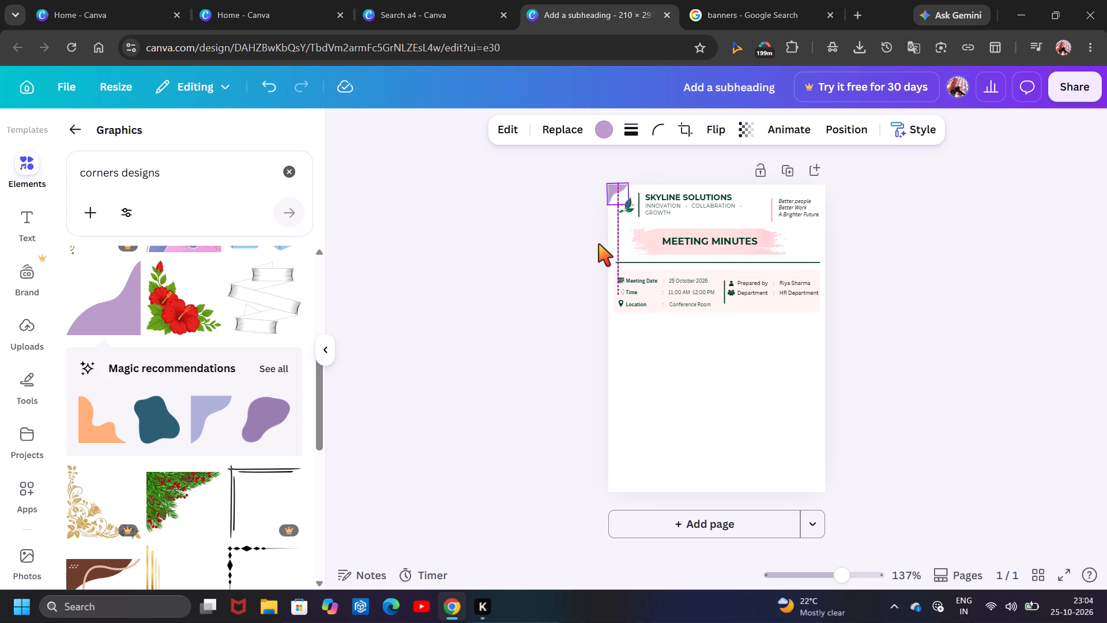
pyautogui.moveTo(598, 244); pyautogui.dragTo(599, 244)
pyautogui.click(580, 285)
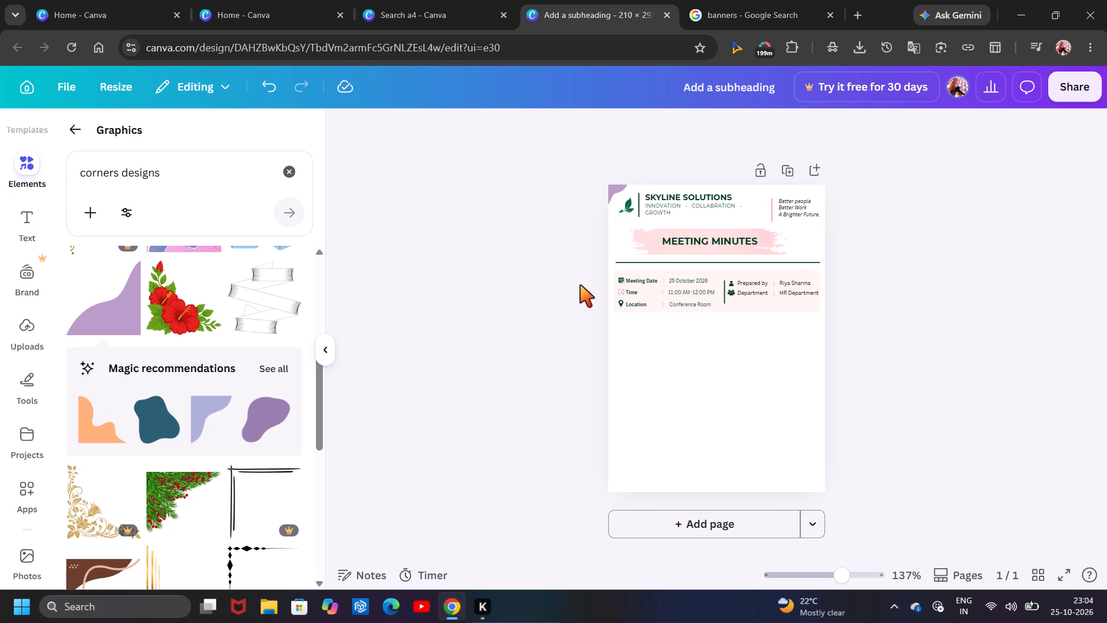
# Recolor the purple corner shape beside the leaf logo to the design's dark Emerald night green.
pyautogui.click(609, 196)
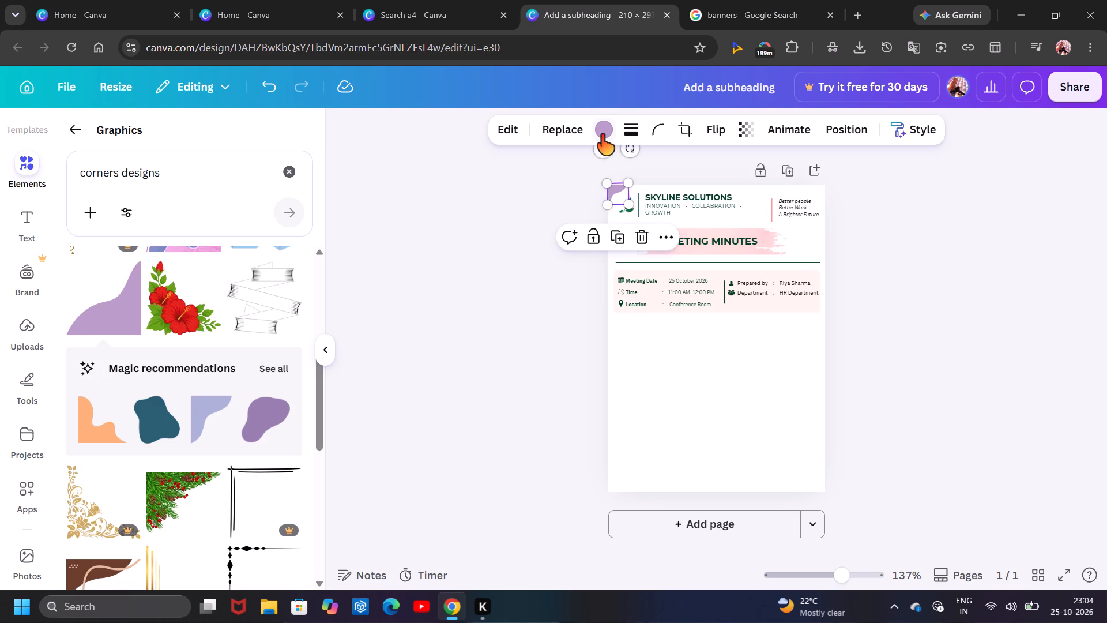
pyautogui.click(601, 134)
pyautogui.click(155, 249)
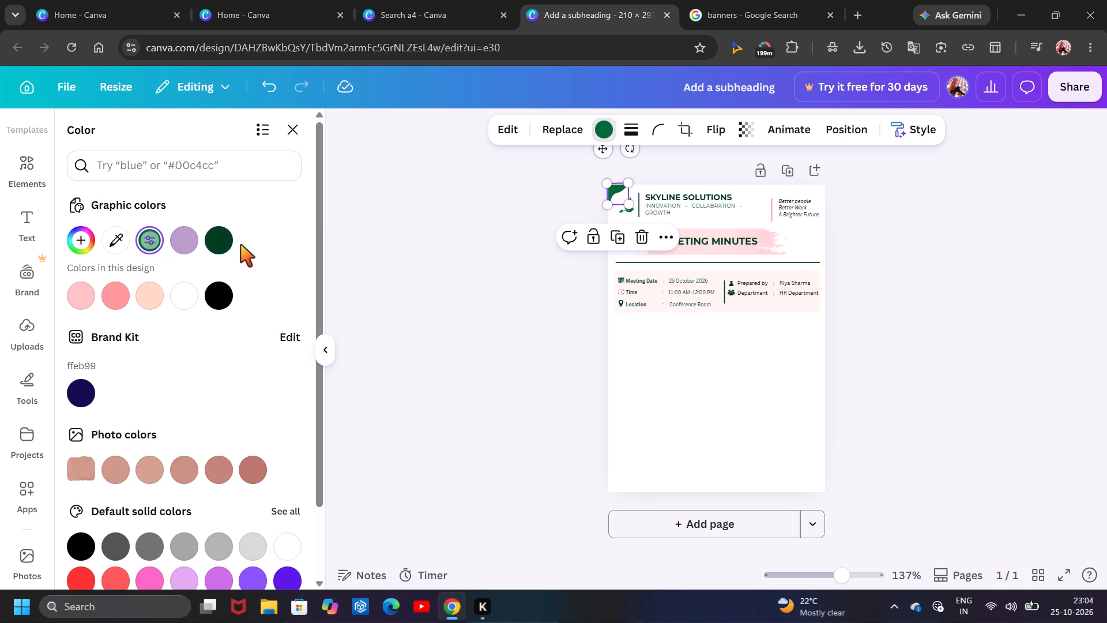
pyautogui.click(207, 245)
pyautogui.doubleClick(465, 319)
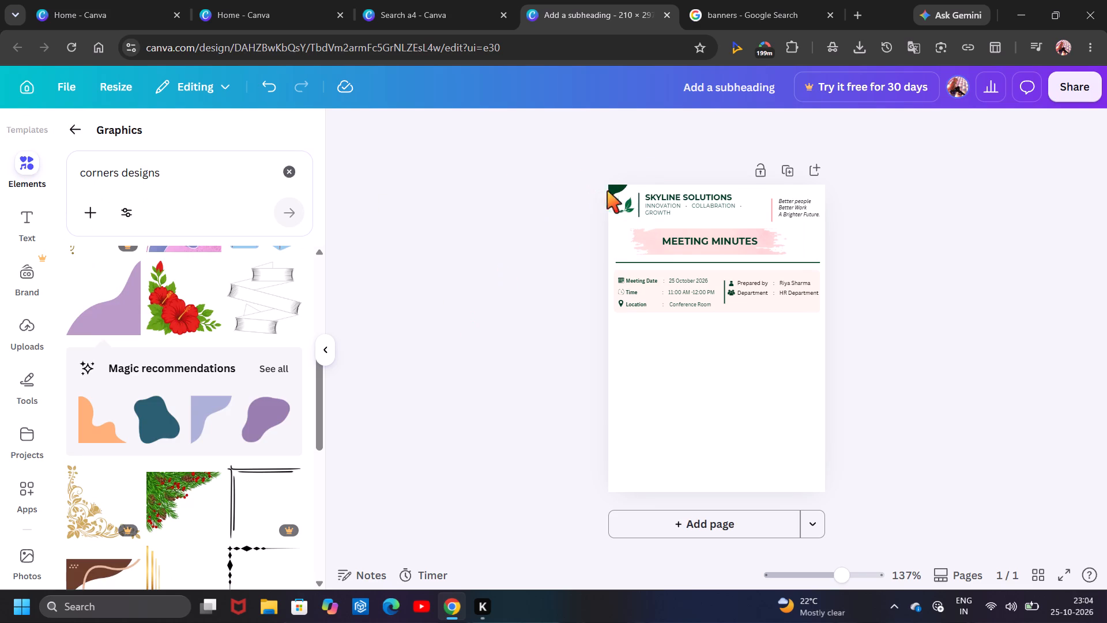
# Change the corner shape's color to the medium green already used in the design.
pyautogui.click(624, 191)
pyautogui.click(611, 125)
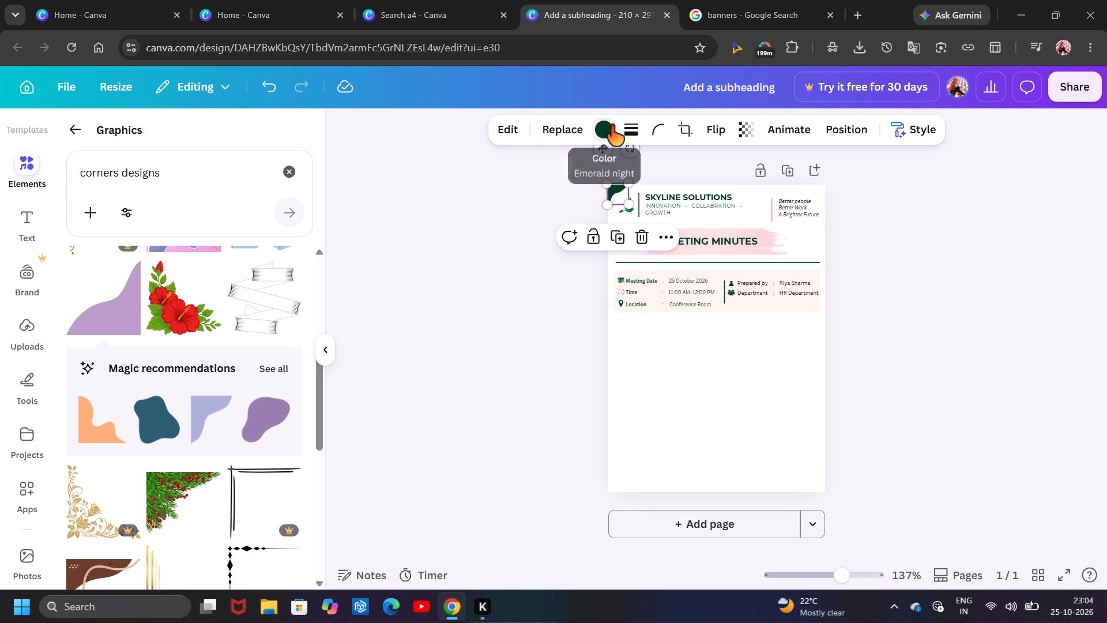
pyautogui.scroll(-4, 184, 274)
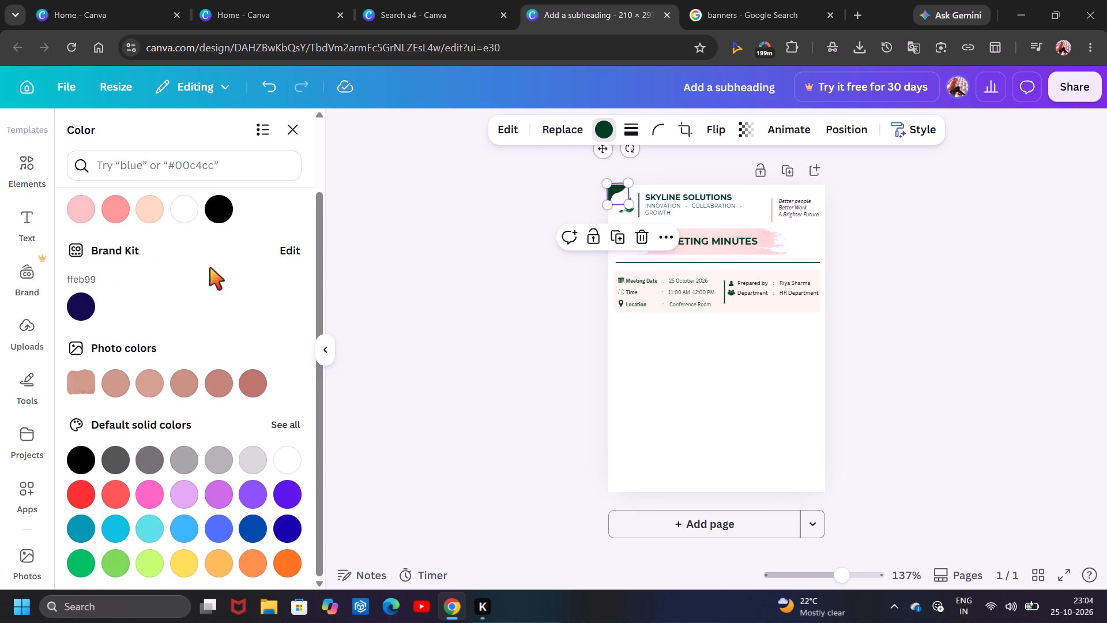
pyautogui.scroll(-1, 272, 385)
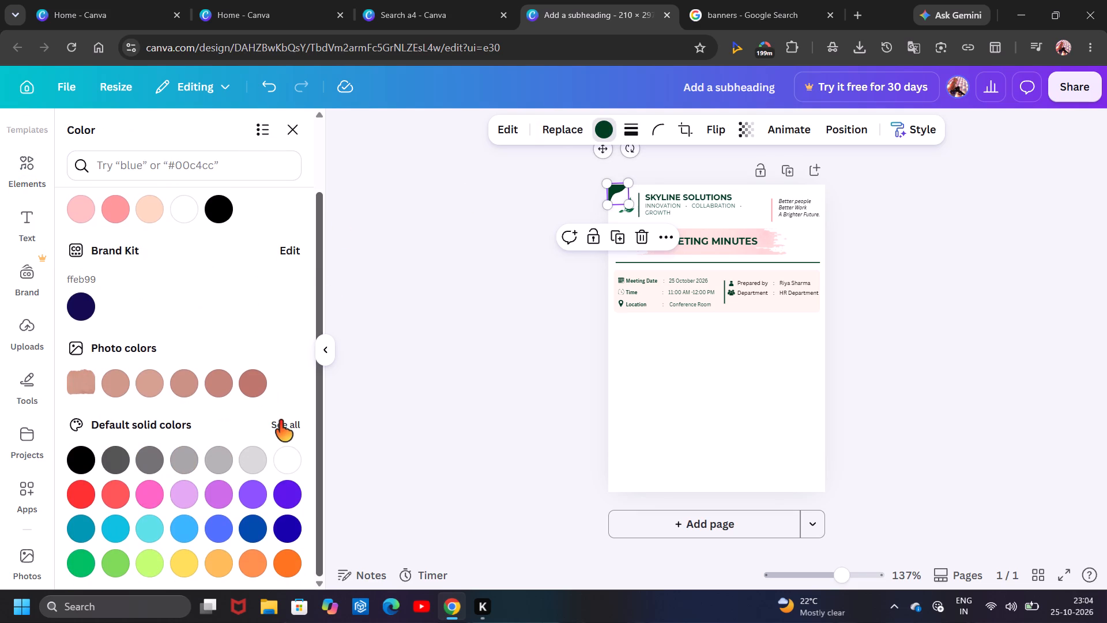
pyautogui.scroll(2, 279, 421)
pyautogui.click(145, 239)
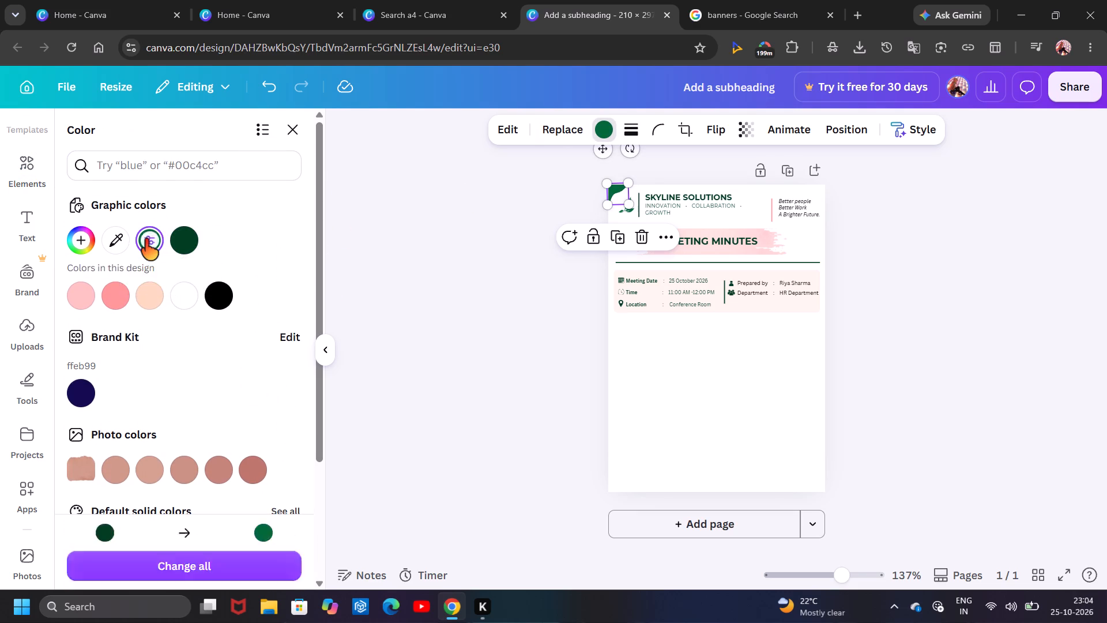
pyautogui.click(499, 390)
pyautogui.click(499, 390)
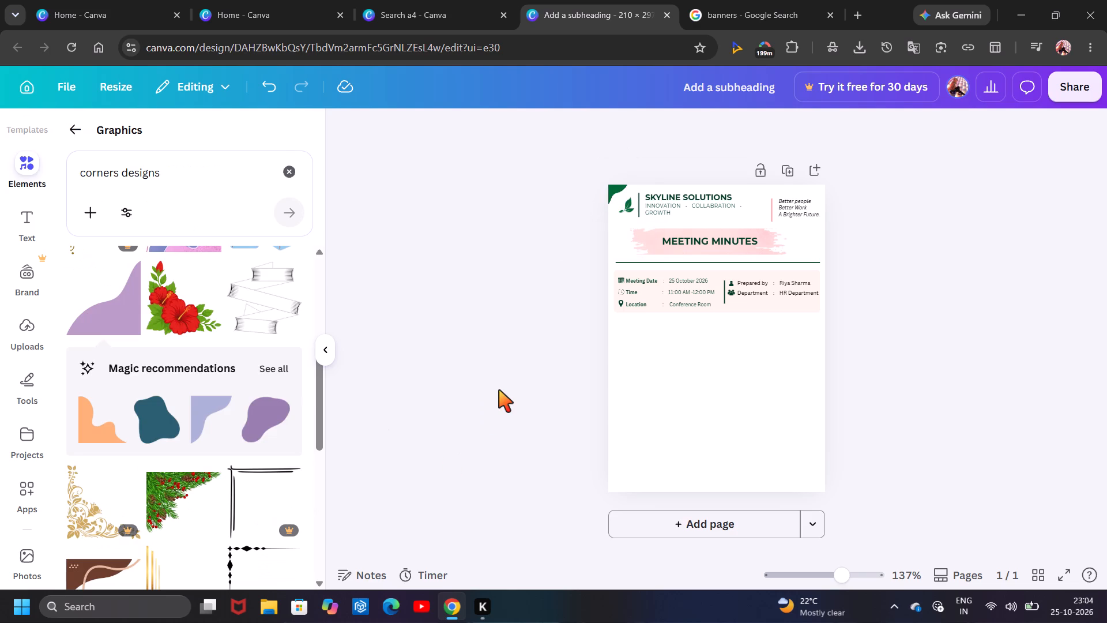
# Enlarge the green corner shape very slightly, keeping it anchored in the page's top-left corner.
pyautogui.click(617, 193)
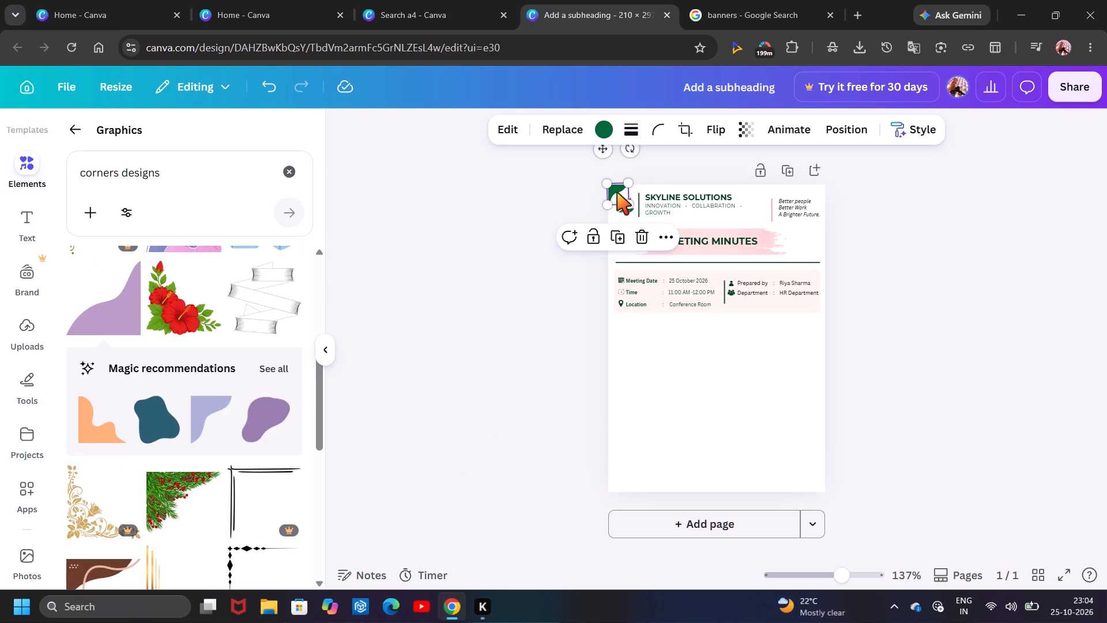
pyautogui.click(628, 208)
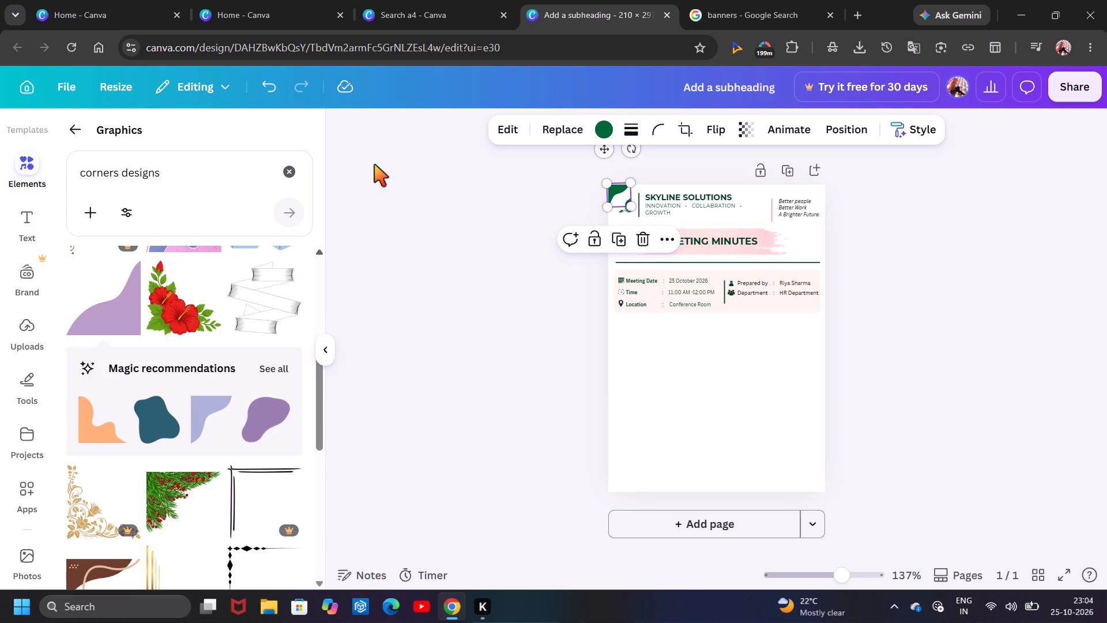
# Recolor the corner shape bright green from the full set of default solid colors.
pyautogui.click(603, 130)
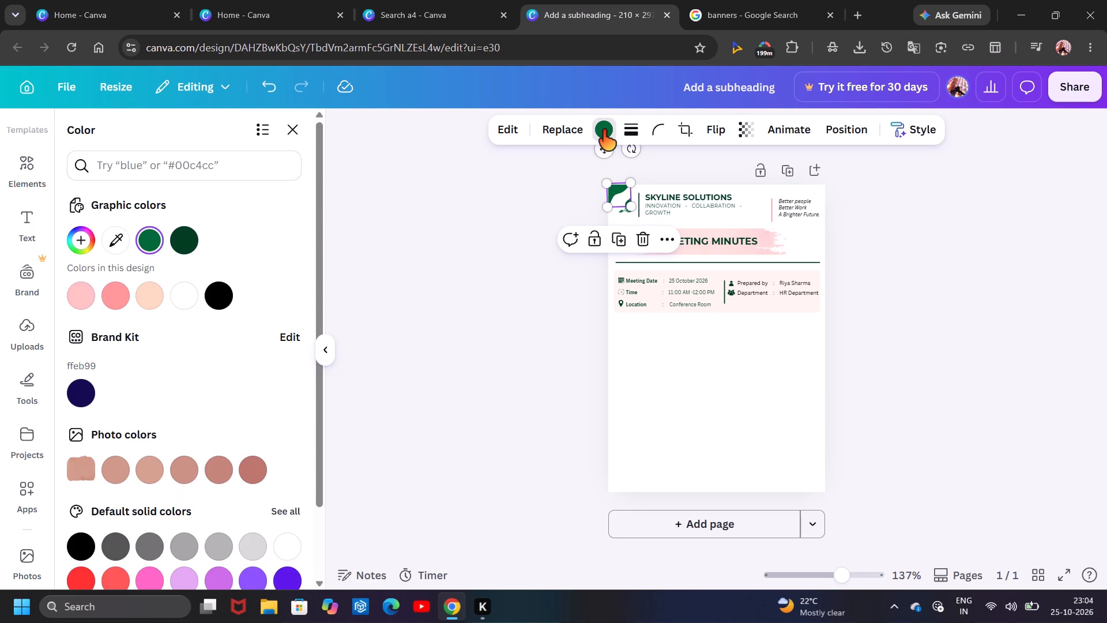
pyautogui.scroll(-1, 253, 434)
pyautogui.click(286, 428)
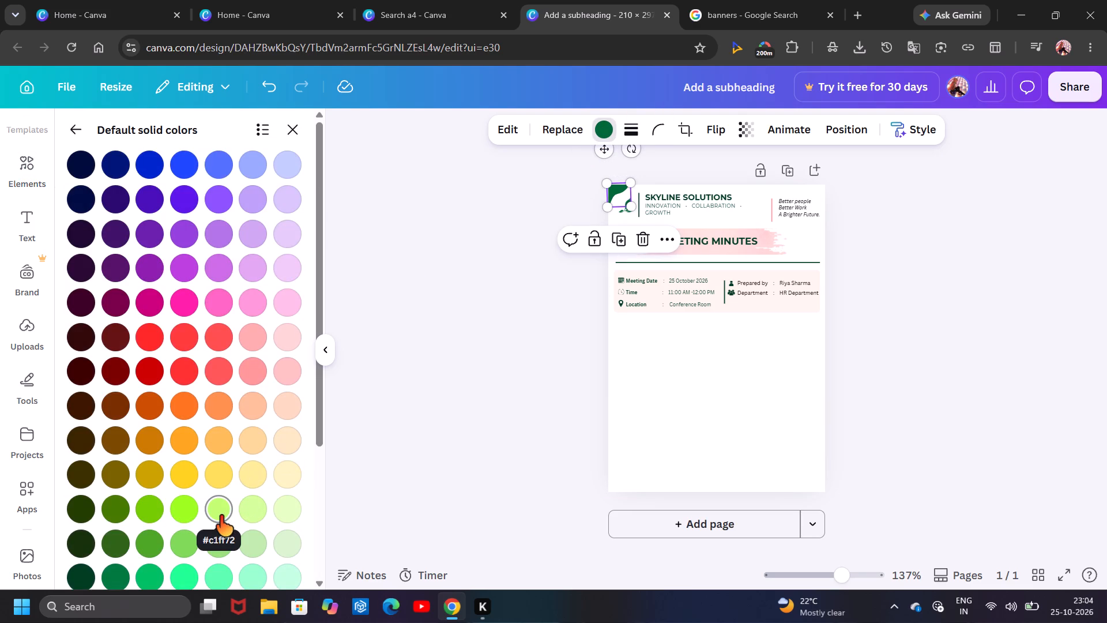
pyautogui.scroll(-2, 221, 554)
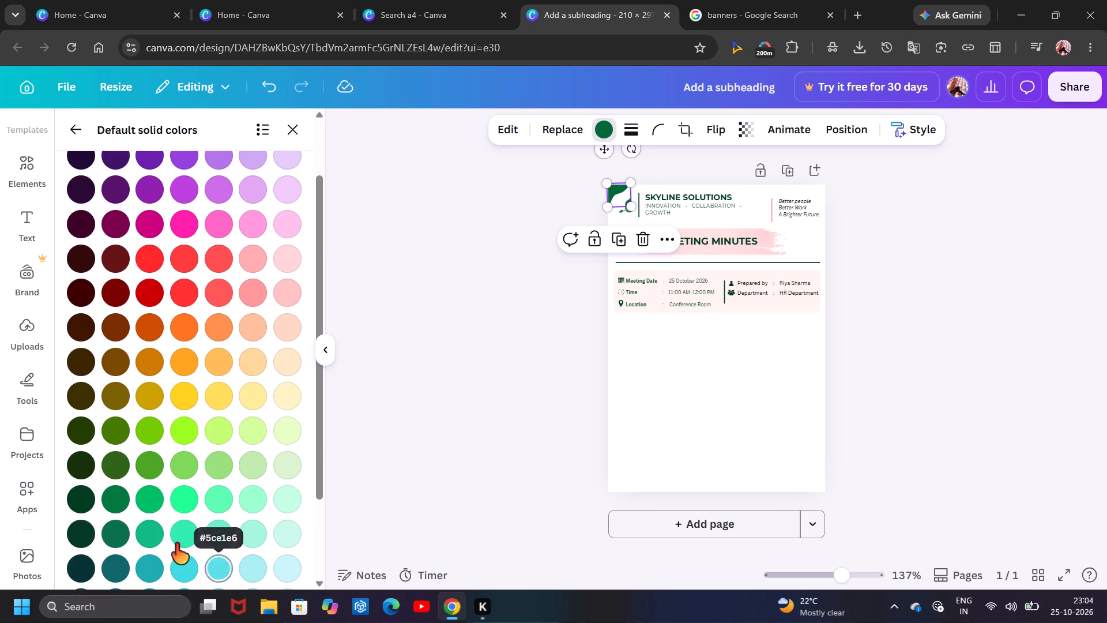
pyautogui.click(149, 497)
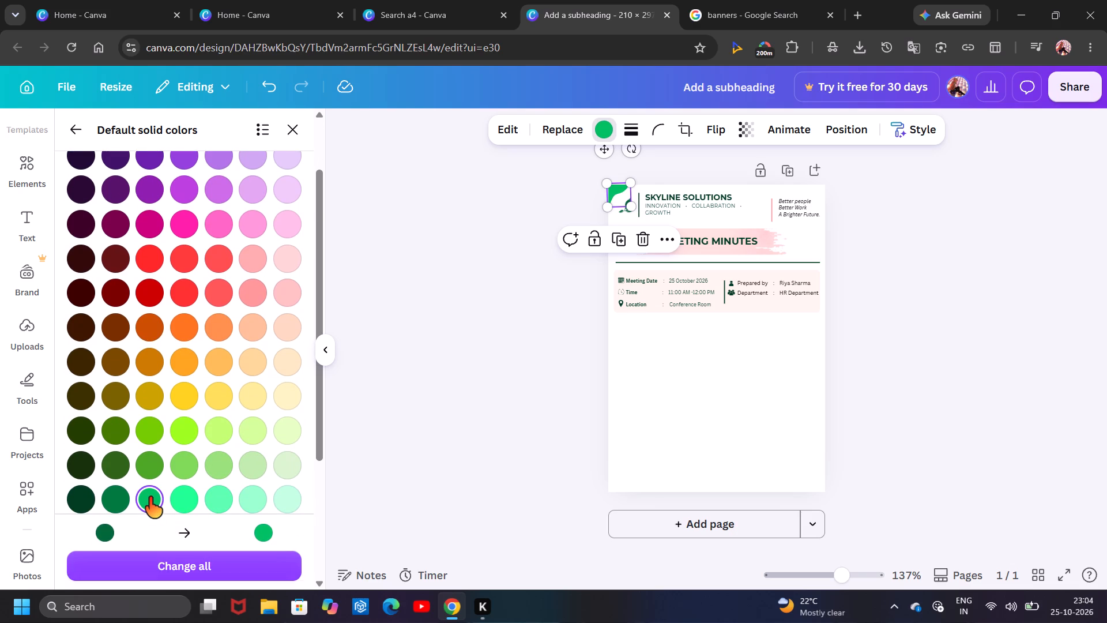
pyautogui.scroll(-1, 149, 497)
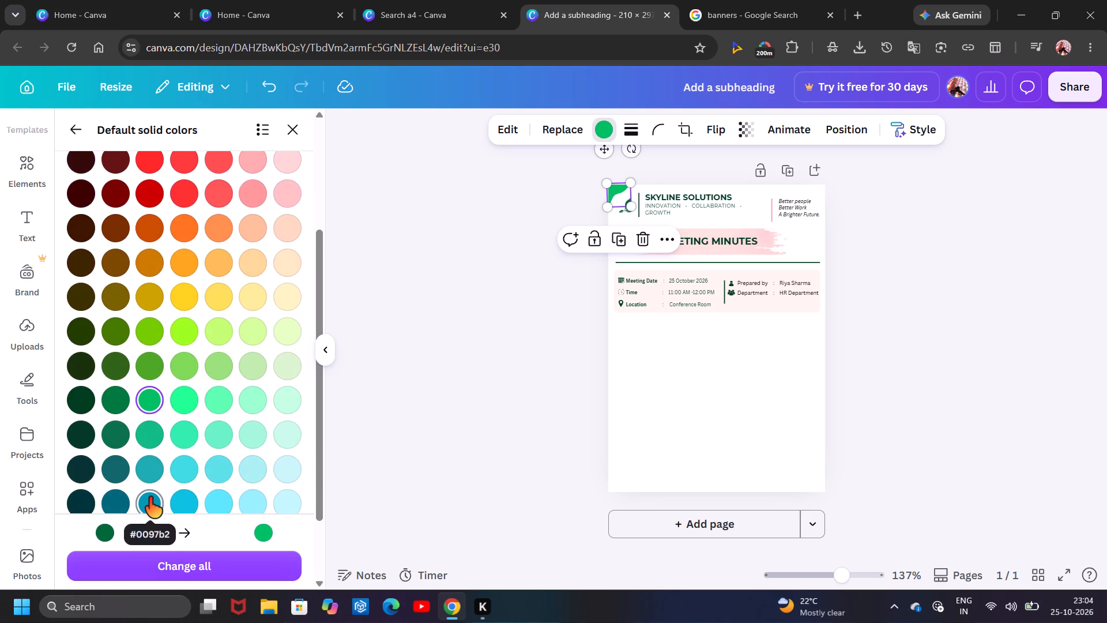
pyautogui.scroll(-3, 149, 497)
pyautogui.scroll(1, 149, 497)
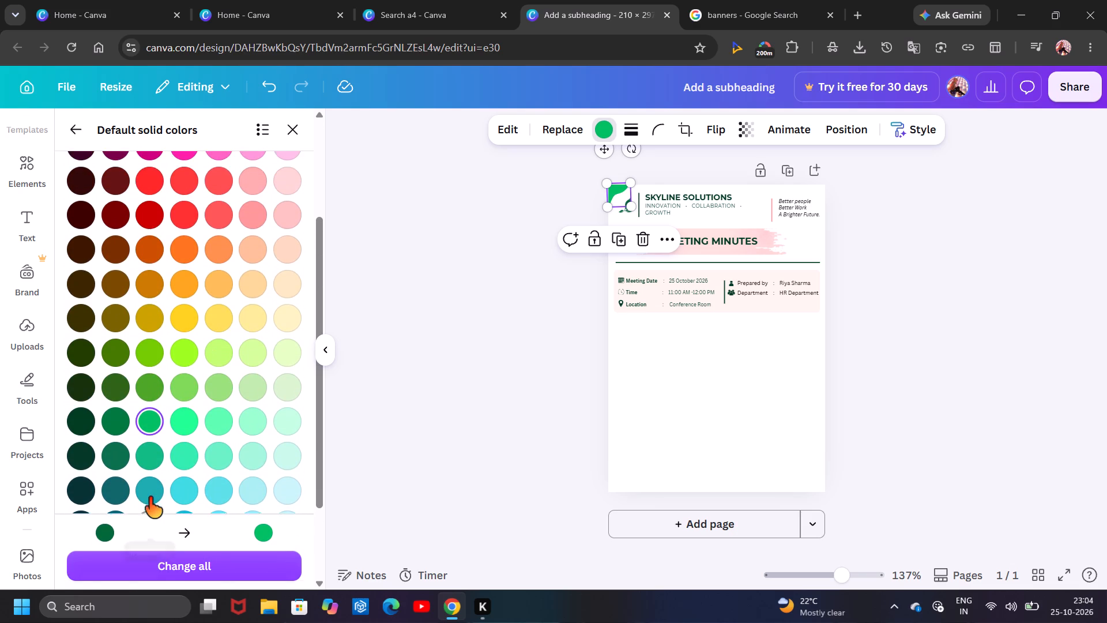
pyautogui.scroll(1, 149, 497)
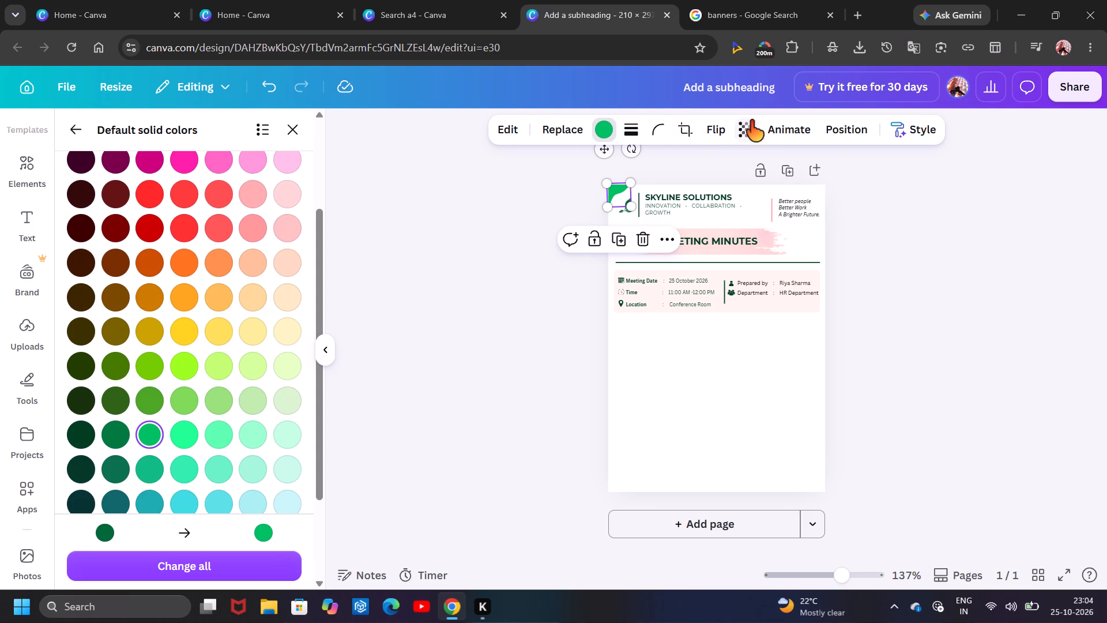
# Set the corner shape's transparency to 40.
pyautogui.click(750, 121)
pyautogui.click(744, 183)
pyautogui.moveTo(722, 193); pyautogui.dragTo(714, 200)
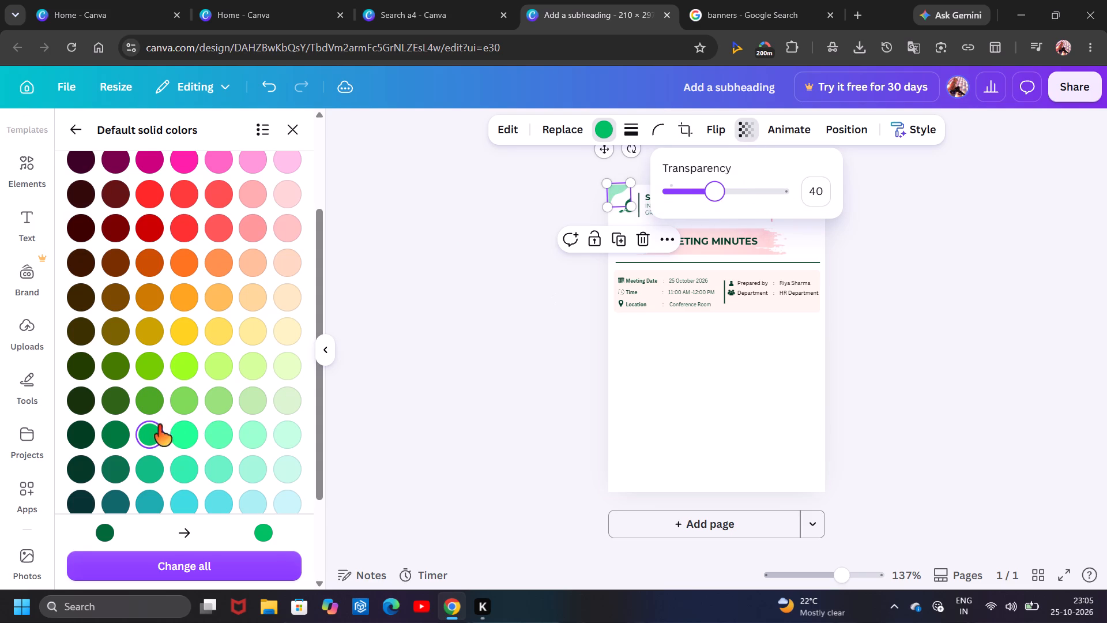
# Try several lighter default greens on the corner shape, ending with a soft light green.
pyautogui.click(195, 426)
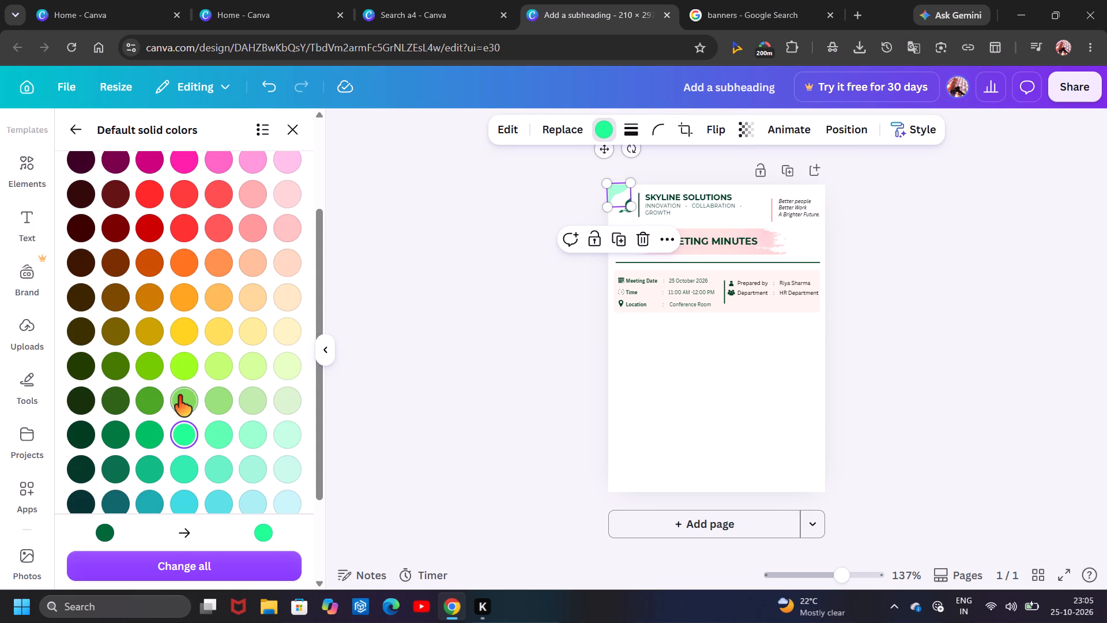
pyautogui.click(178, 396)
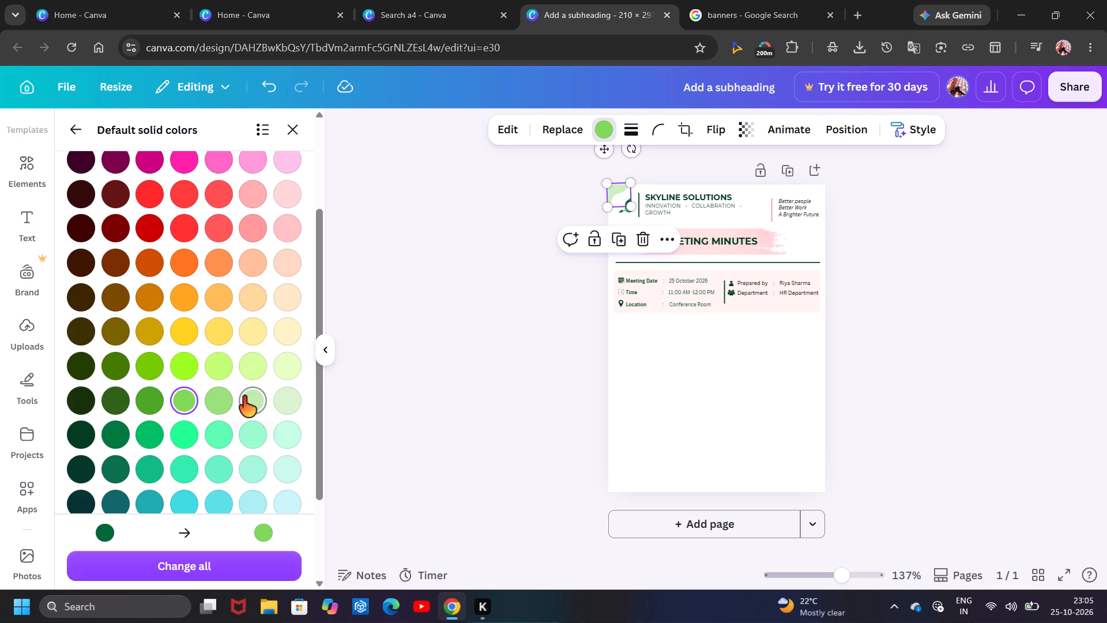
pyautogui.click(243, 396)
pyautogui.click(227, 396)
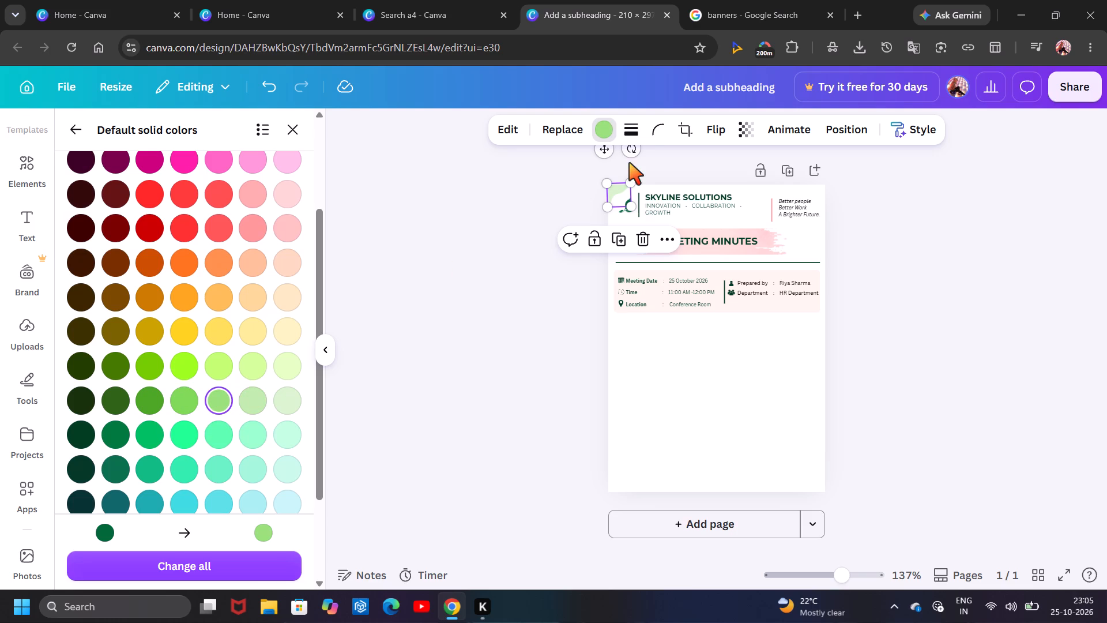
# Adjust the corner shape's transparency to make the light green noticeably more opaque.
pyautogui.click(741, 136)
pyautogui.moveTo(710, 193); pyautogui.dragTo(714, 193)
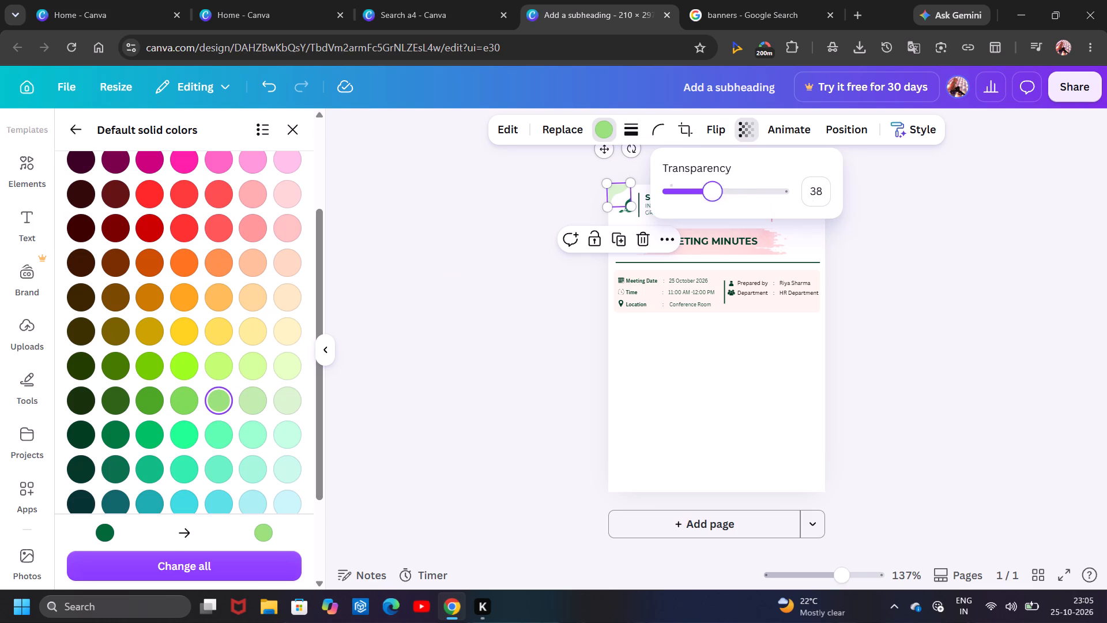
pyautogui.moveTo(714, 193); pyautogui.dragTo(740, 193)
# Compare the palest default greens on the corner shape and apply Pastel green #bfecac.
pyautogui.click(250, 393)
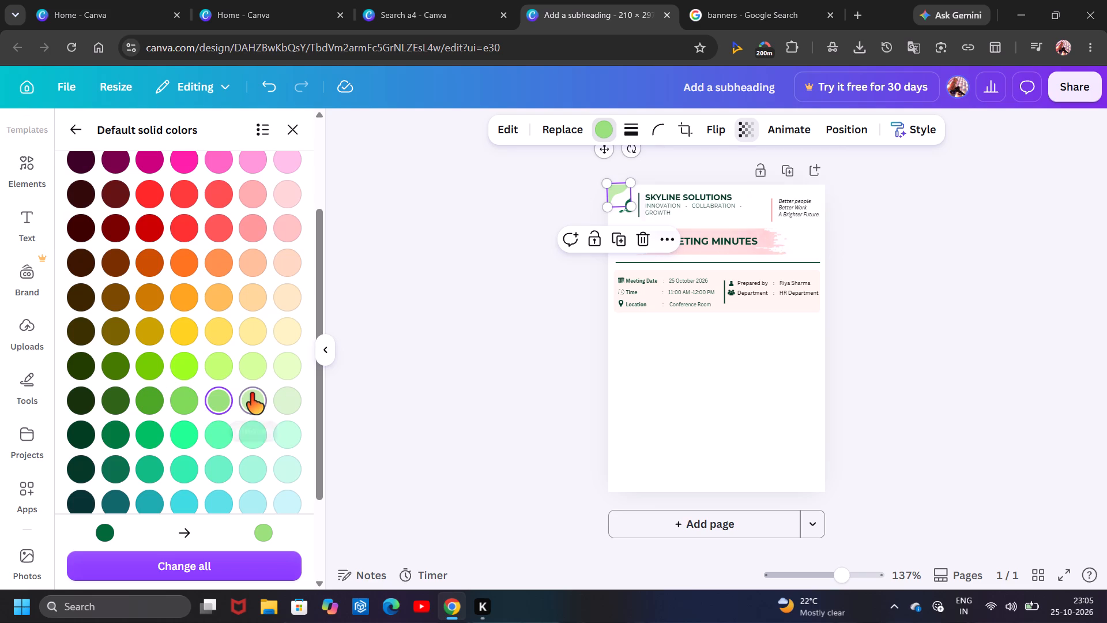
pyautogui.click(297, 406)
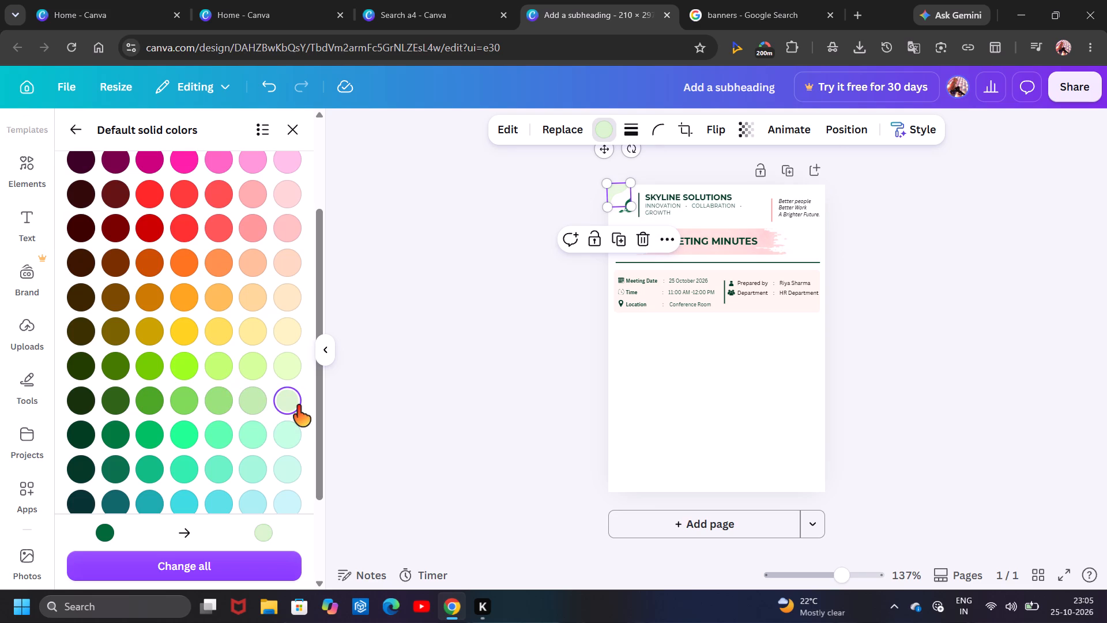
pyautogui.click(250, 401)
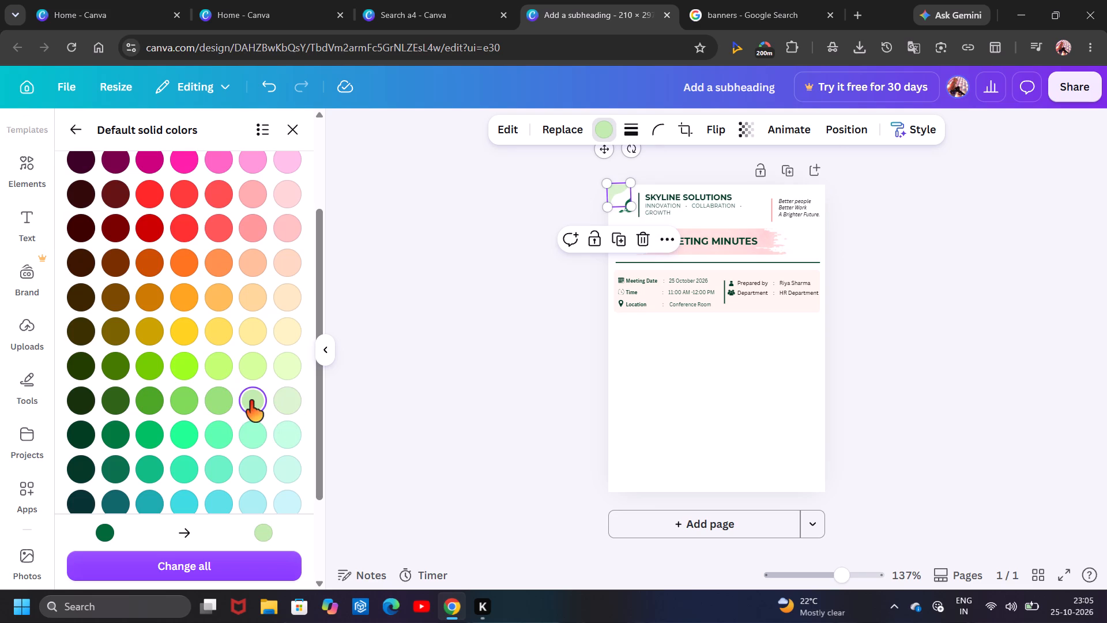
pyautogui.click(469, 416)
pyautogui.click(469, 416)
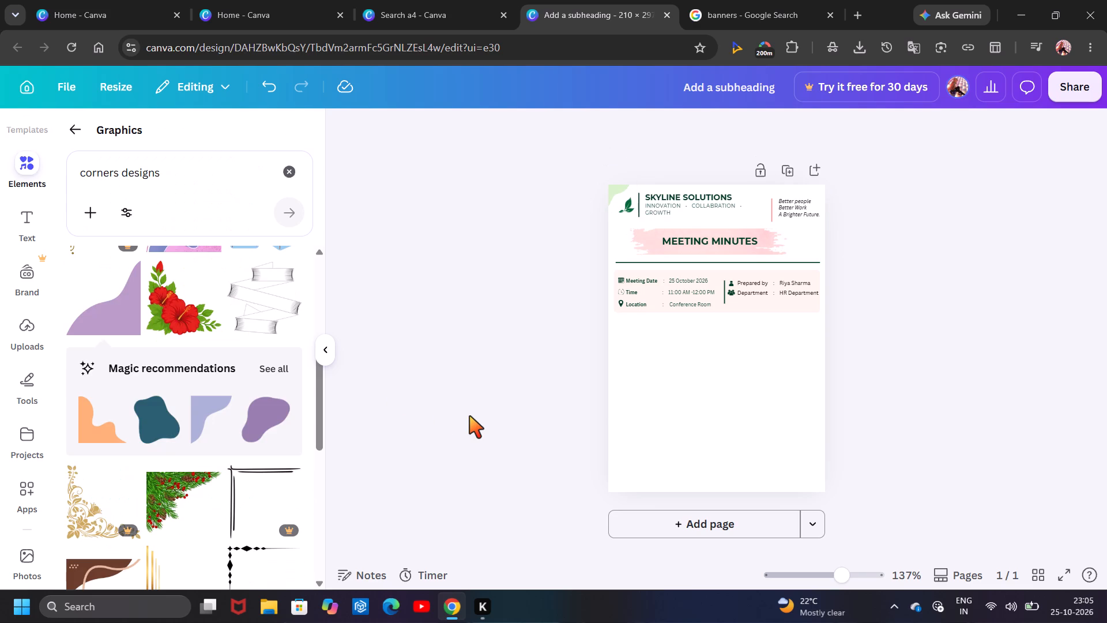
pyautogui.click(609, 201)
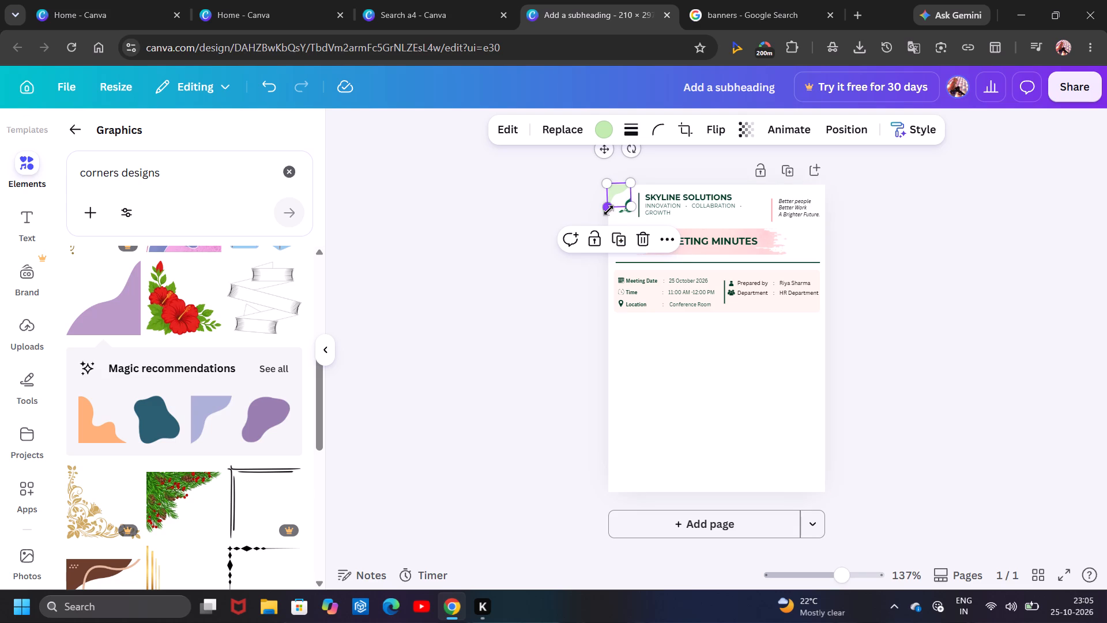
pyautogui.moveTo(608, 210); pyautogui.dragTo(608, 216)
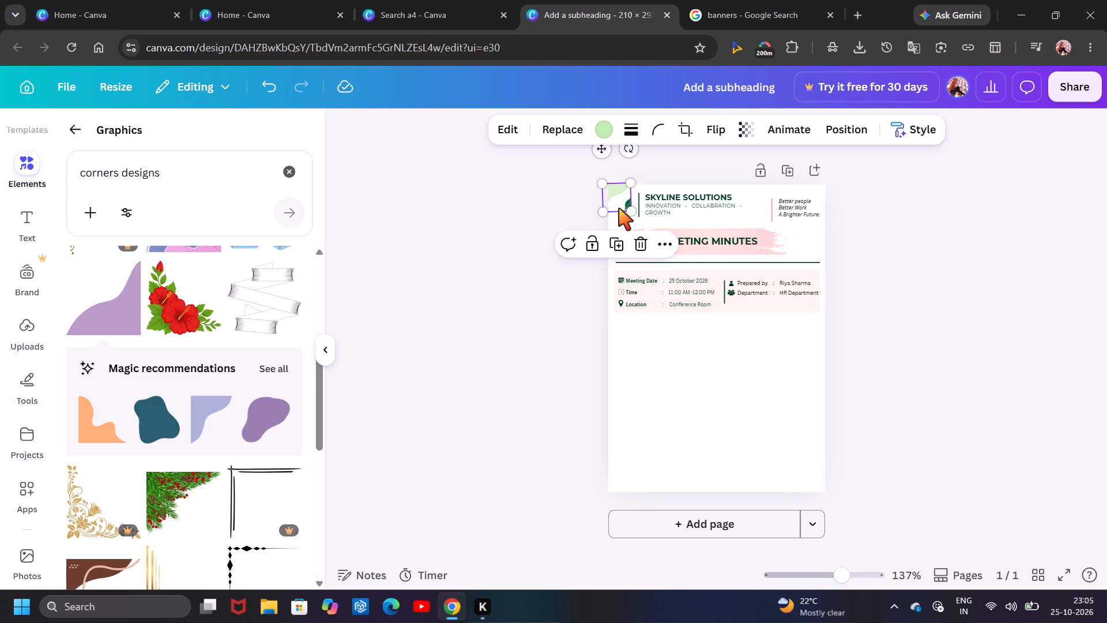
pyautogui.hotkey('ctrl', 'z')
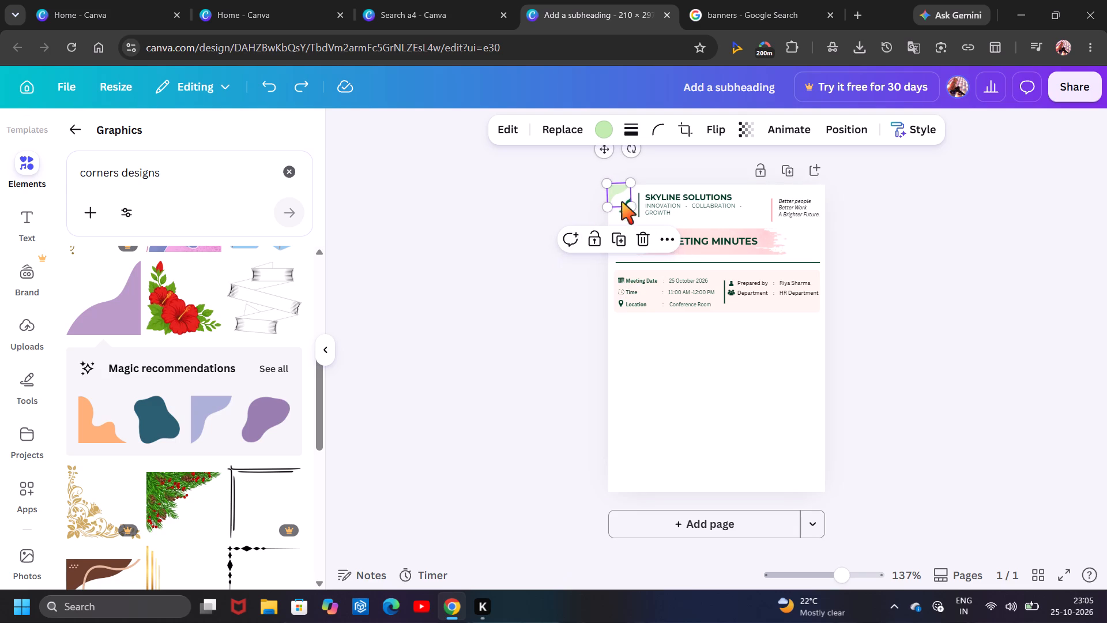
# Enlarge the pastel green corner shape slightly toward the leaf logo, keeping its outer corner in place.
pyautogui.moveTo(631, 207); pyautogui.dragTo(636, 213)
pyautogui.click(530, 299)
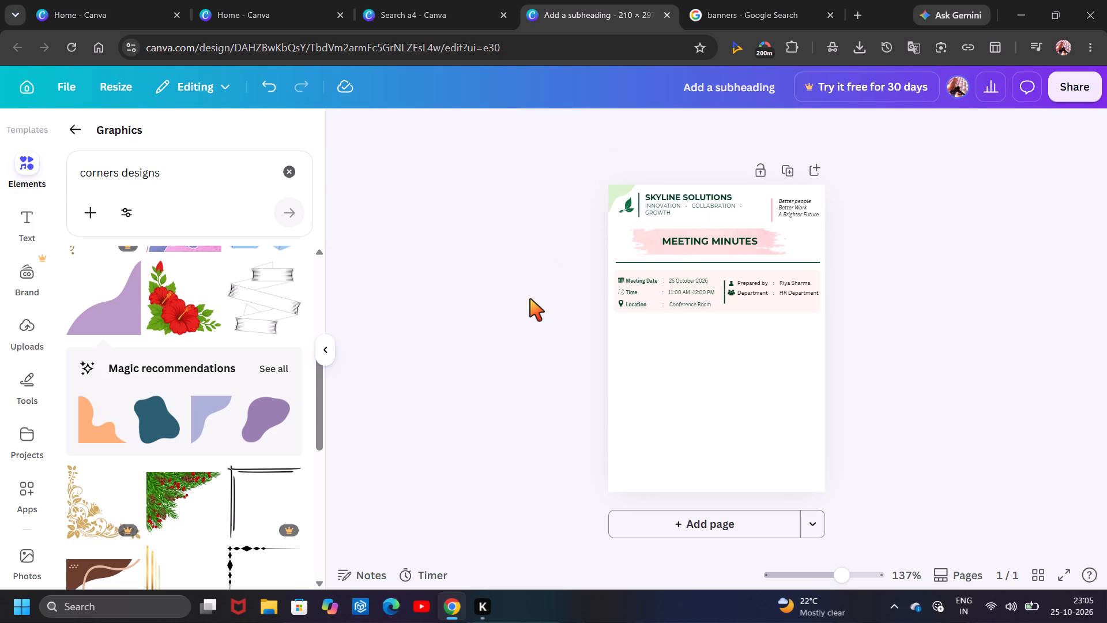
# Set the page background to the design's Pastel green #bfecac.
pyautogui.click(767, 422)
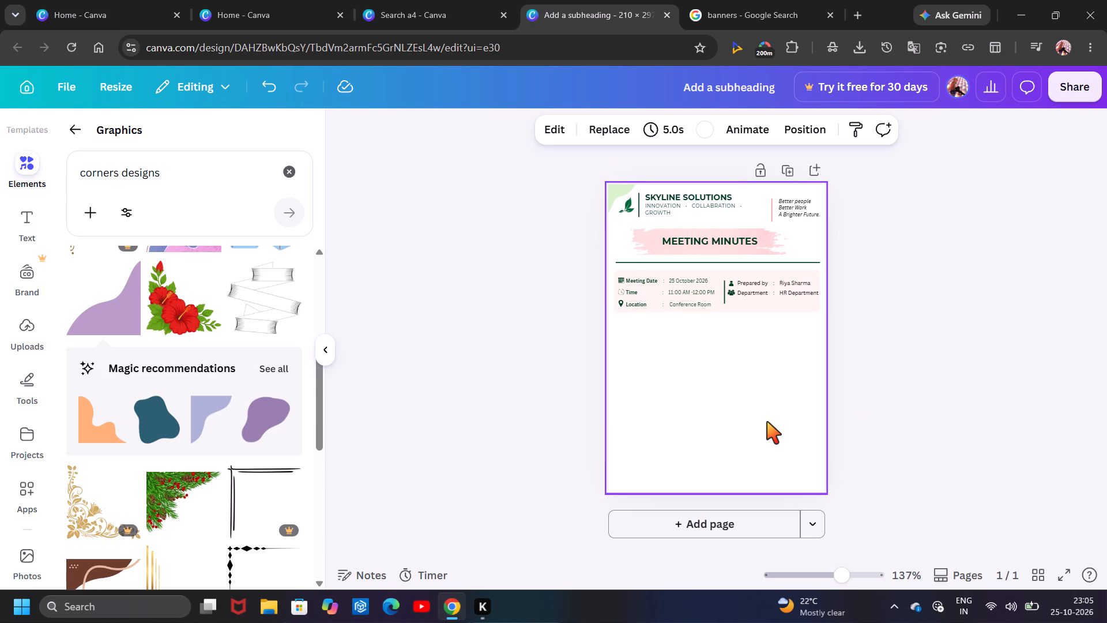
pyautogui.click(693, 130)
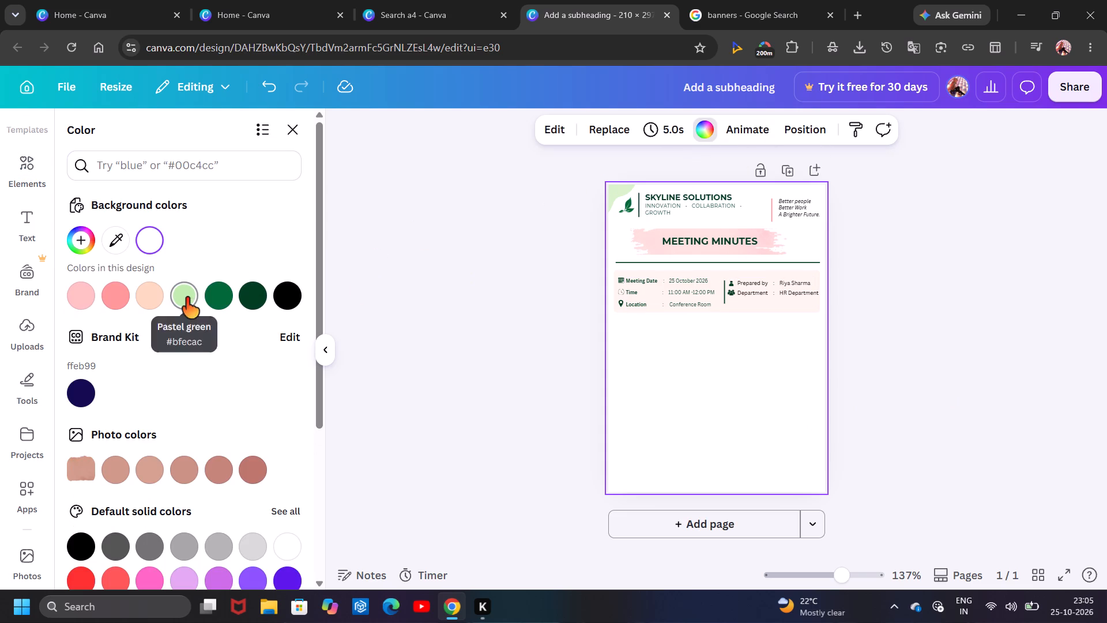
pyautogui.click(186, 298)
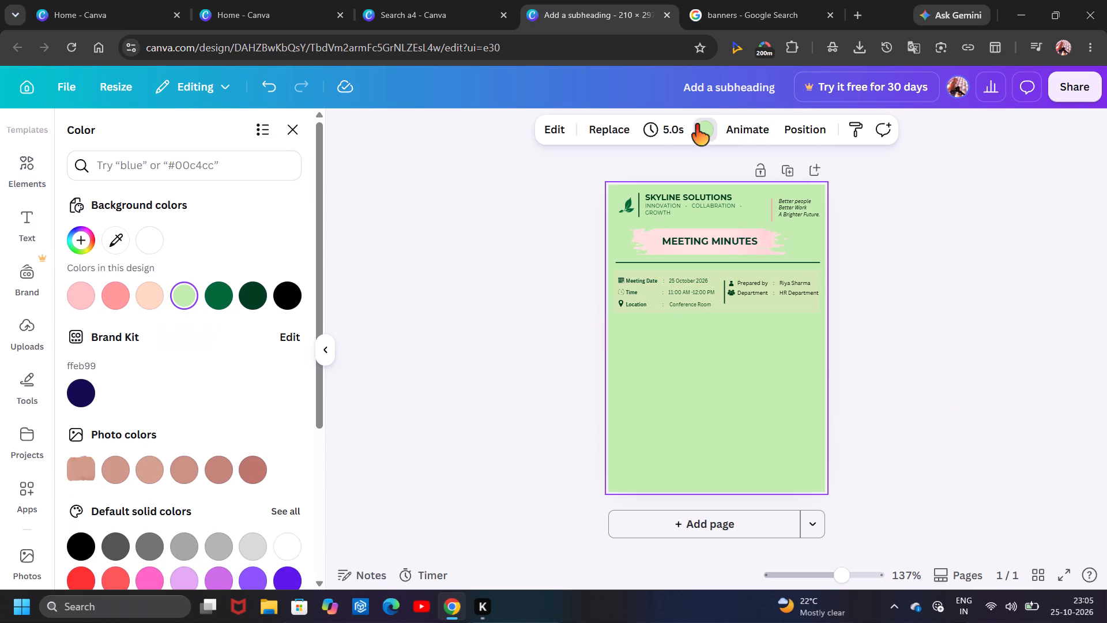
pyautogui.click(703, 133)
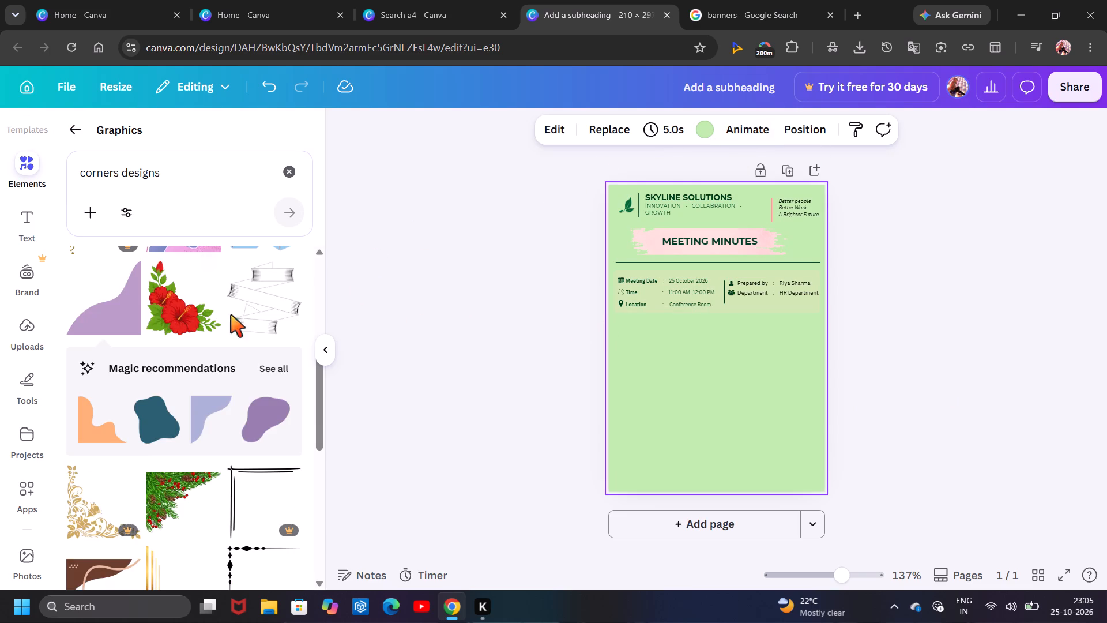
pyautogui.scroll(3, 269, 348)
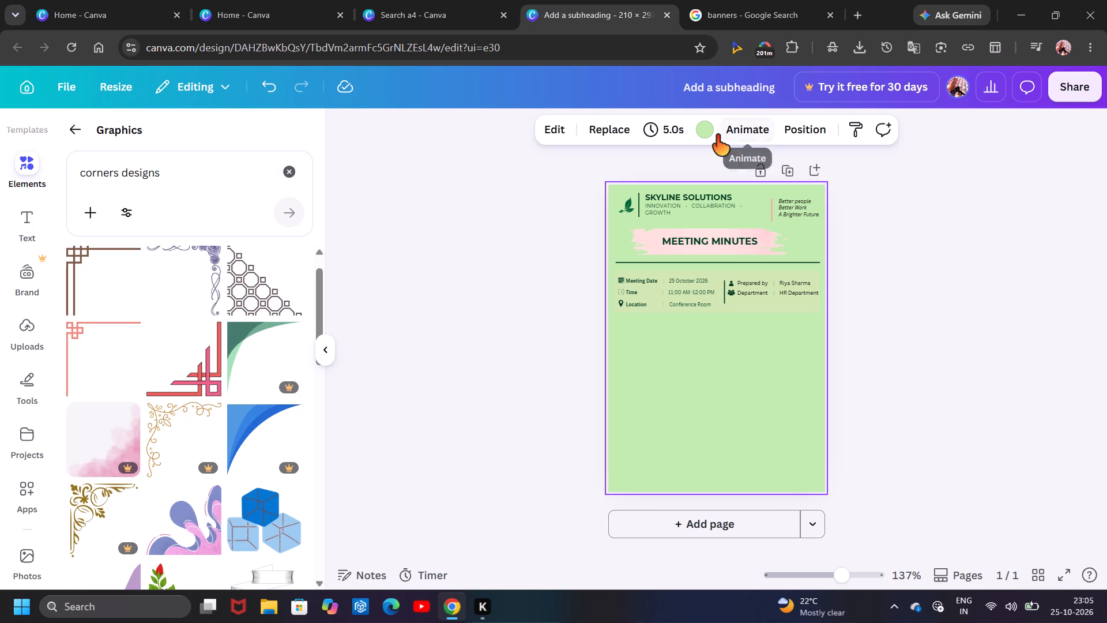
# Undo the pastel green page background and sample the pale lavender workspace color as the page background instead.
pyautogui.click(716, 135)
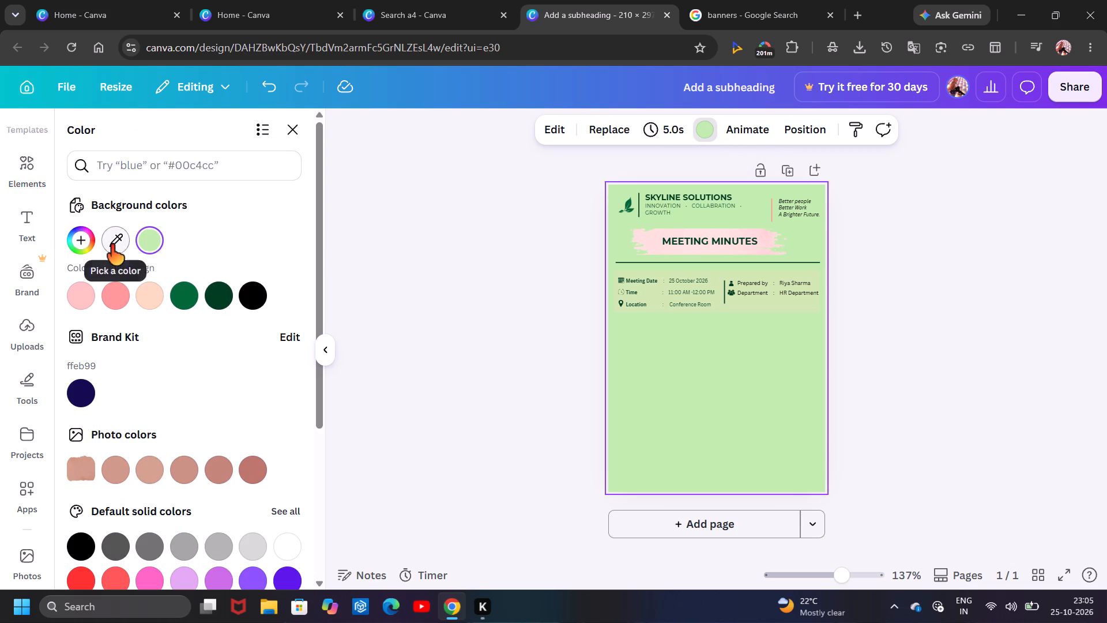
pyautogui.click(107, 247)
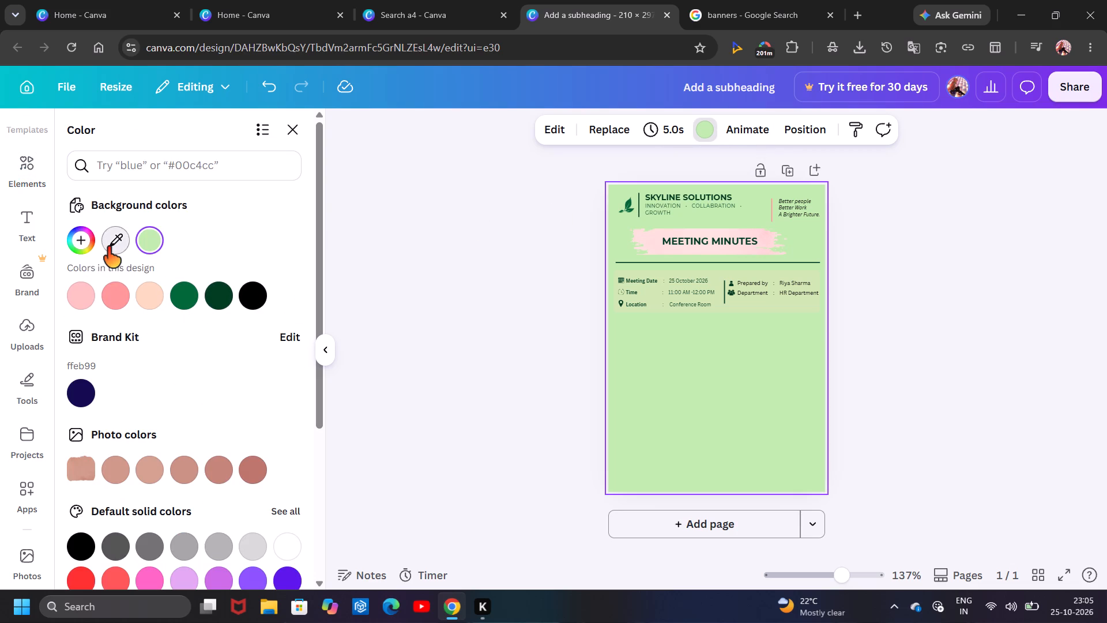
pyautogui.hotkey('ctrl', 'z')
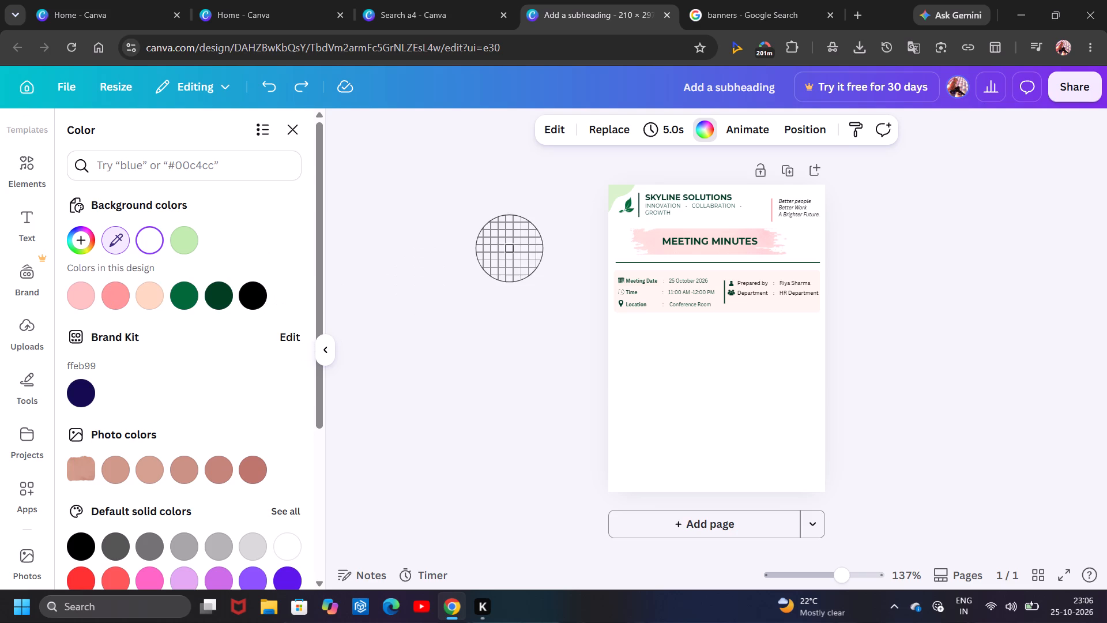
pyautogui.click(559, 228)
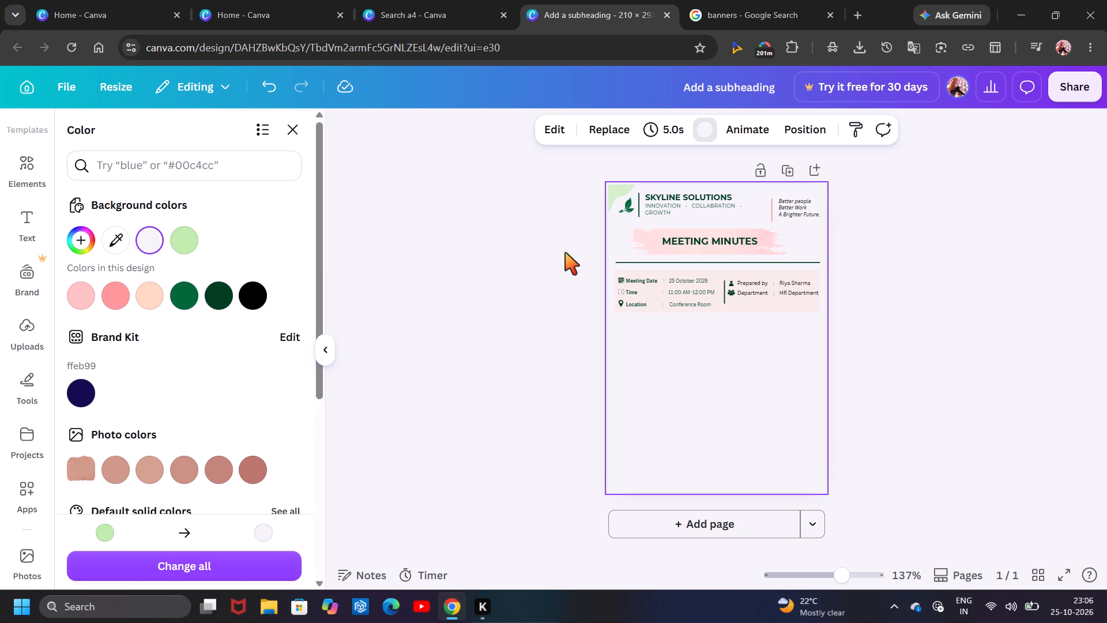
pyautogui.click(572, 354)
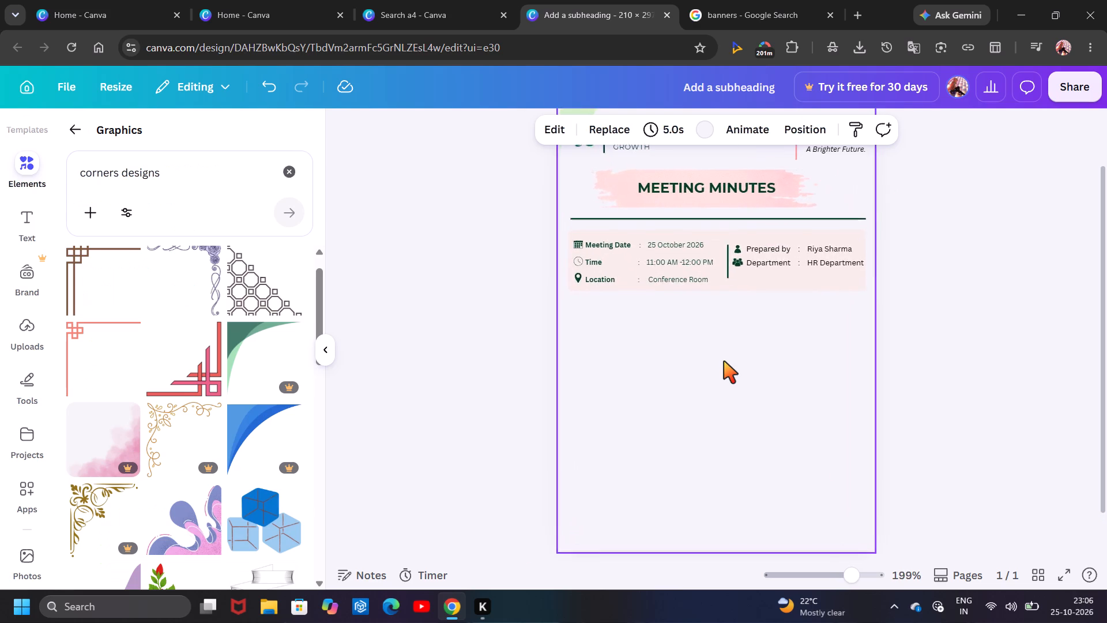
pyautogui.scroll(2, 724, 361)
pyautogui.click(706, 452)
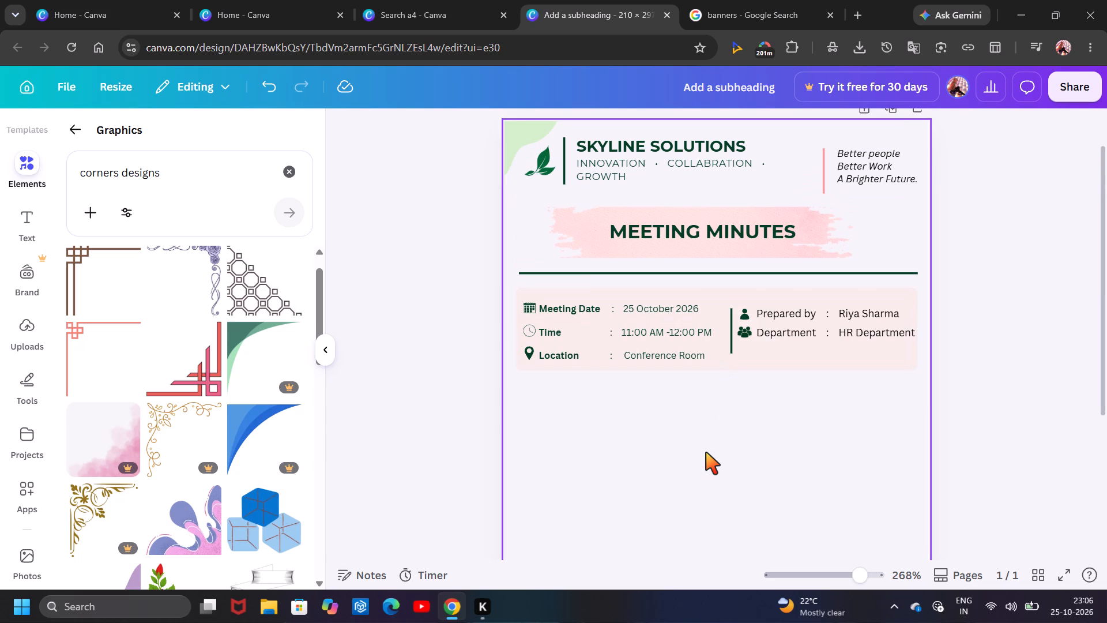
# Add a rounded square from the recently used shapes to the page.
pyautogui.click(74, 128)
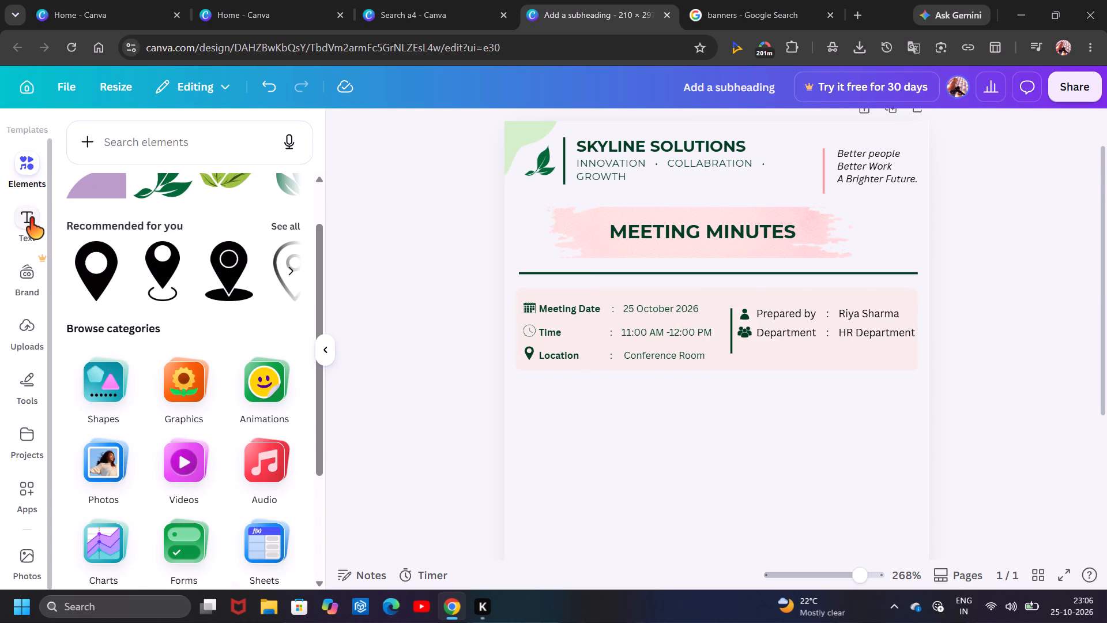
pyautogui.scroll(-1, 153, 282)
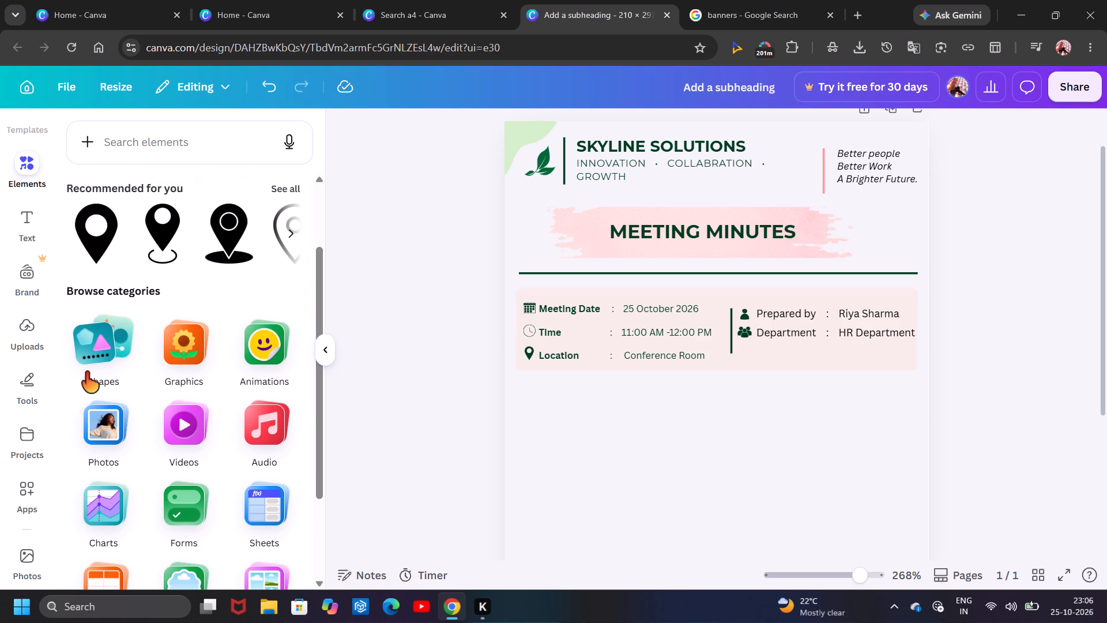
pyautogui.click(99, 359)
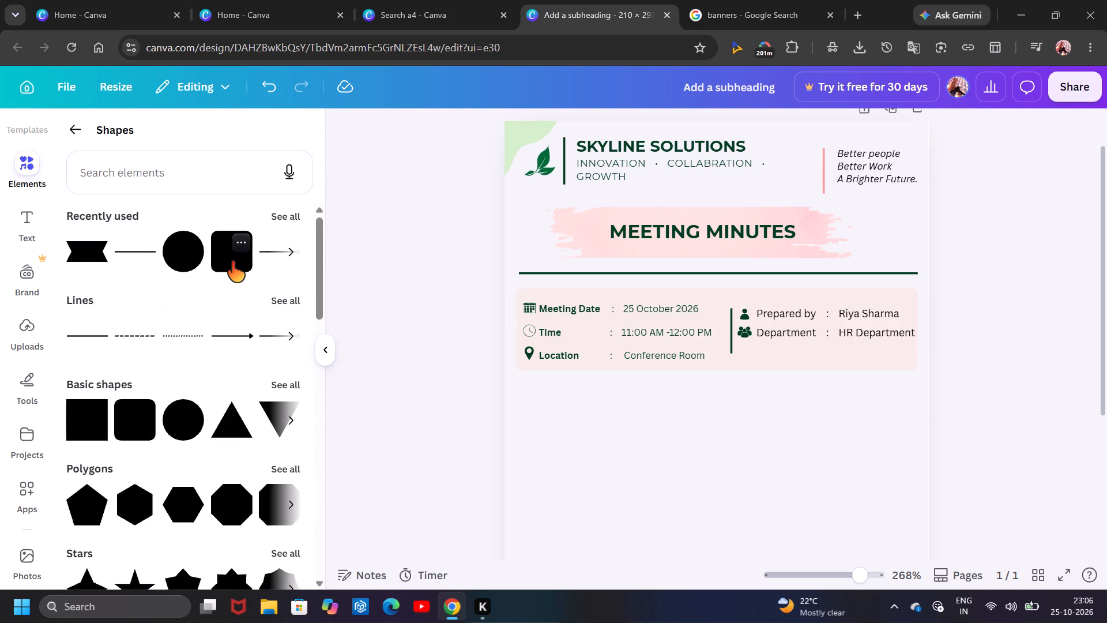
pyautogui.click(226, 262)
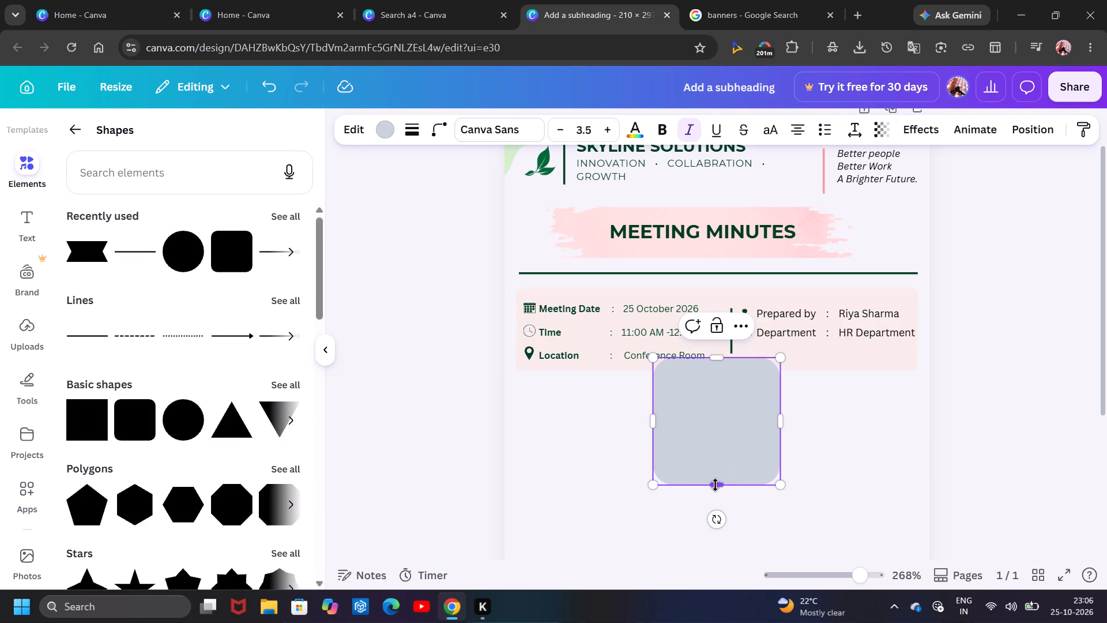
# Check the corner rounding setting of the pink meeting details card.
pyautogui.click(593, 365)
pyautogui.click(573, 364)
pyautogui.click(551, 370)
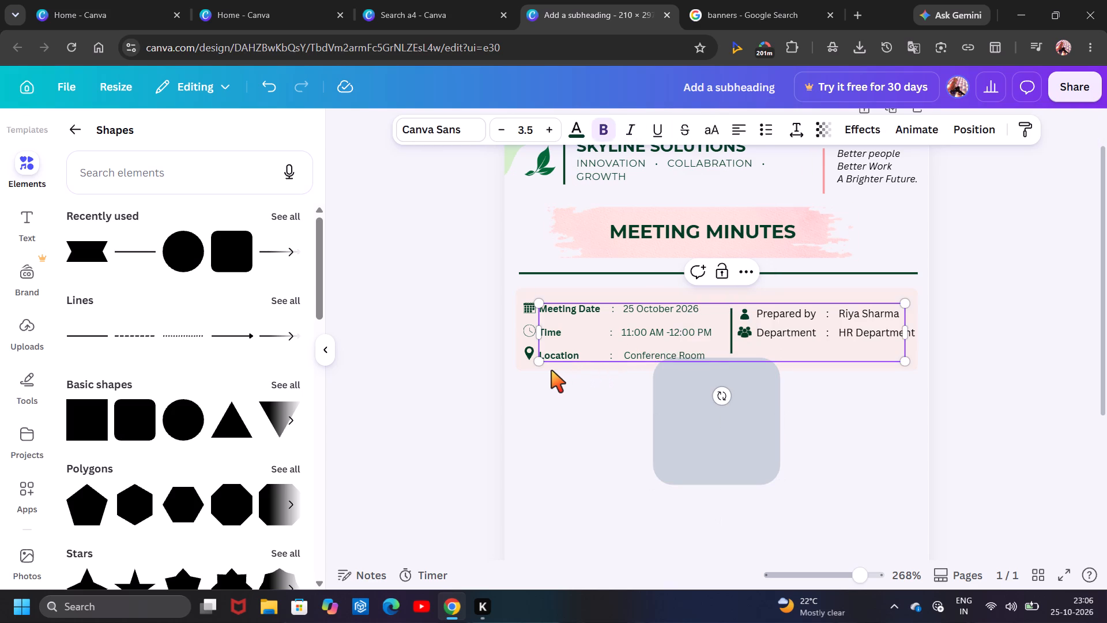
pyautogui.click(521, 367)
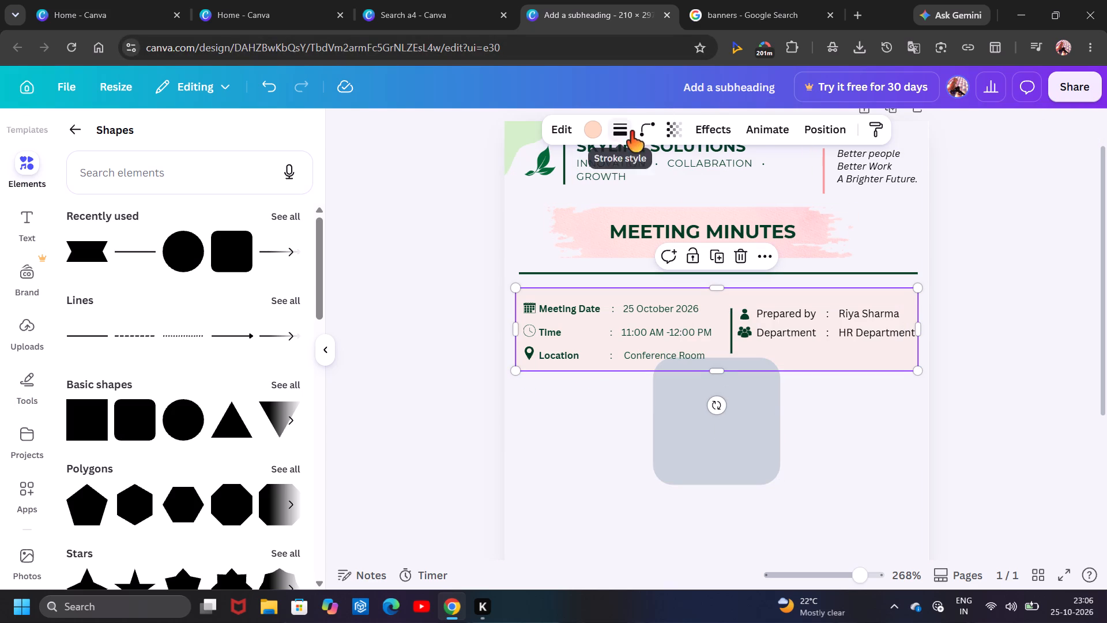
pyautogui.click(632, 132)
pyautogui.click(649, 127)
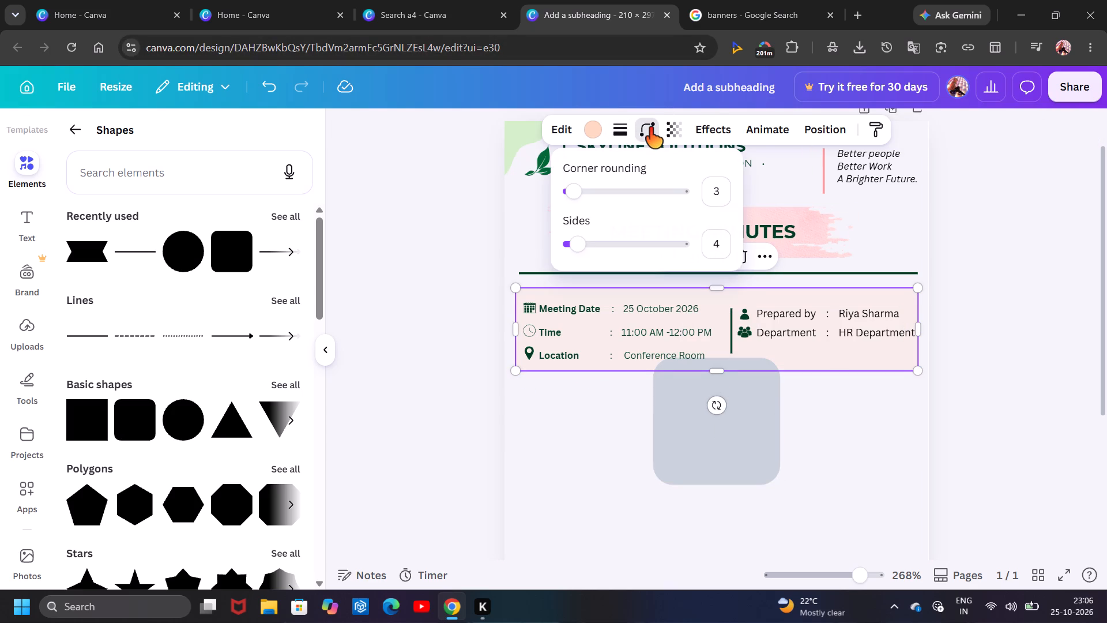
# Stretch the gray rounded square sideways to about 199 wide, matching the width of the details card.
pyautogui.click(739, 427)
pyautogui.moveTo(650, 422); pyautogui.dragTo(522, 404)
pyautogui.click(807, 350)
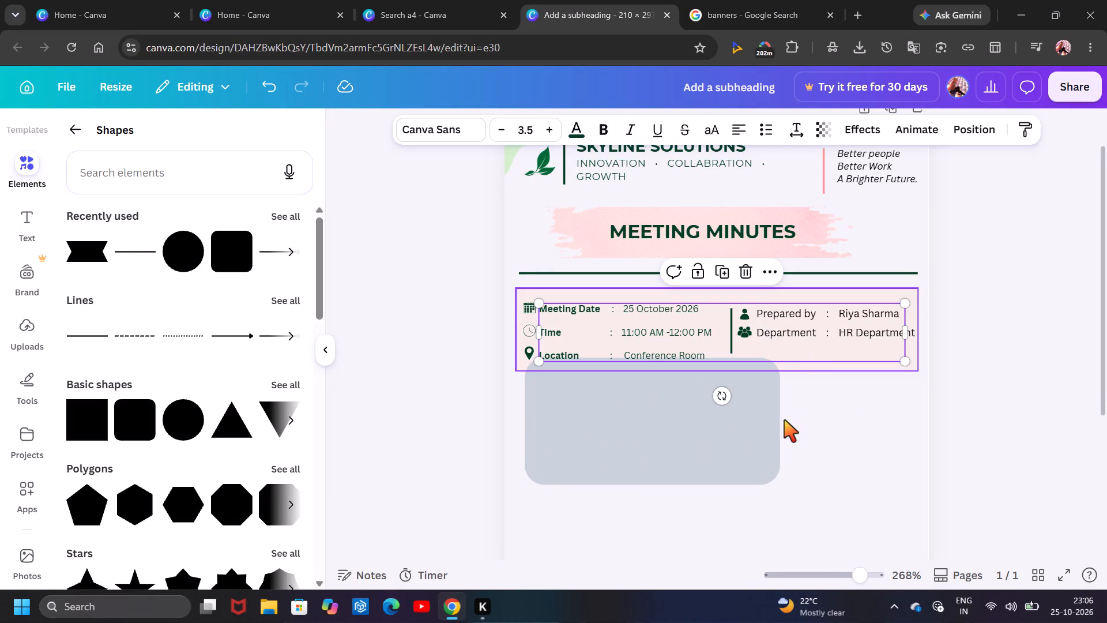
pyautogui.click(781, 427)
pyautogui.click(763, 427)
pyautogui.moveTo(785, 419); pyautogui.dragTo(932, 380)
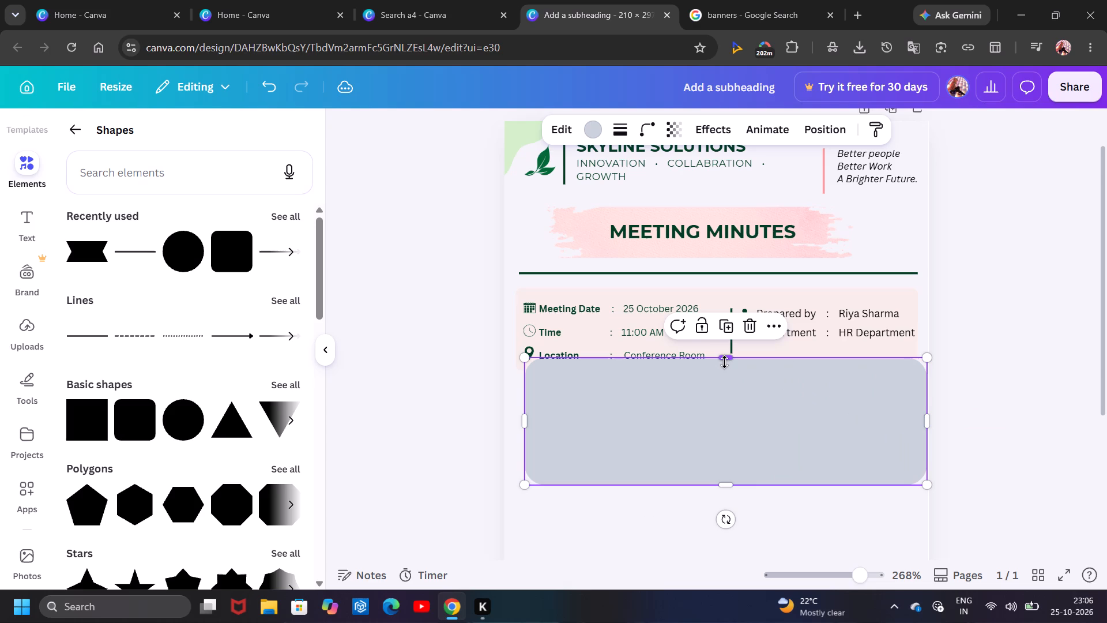
# Place the gray shape just below the details card, aligned with its side edges, and flatten it into a thin bar.
pyautogui.moveTo(724, 361); pyautogui.dragTo(718, 386)
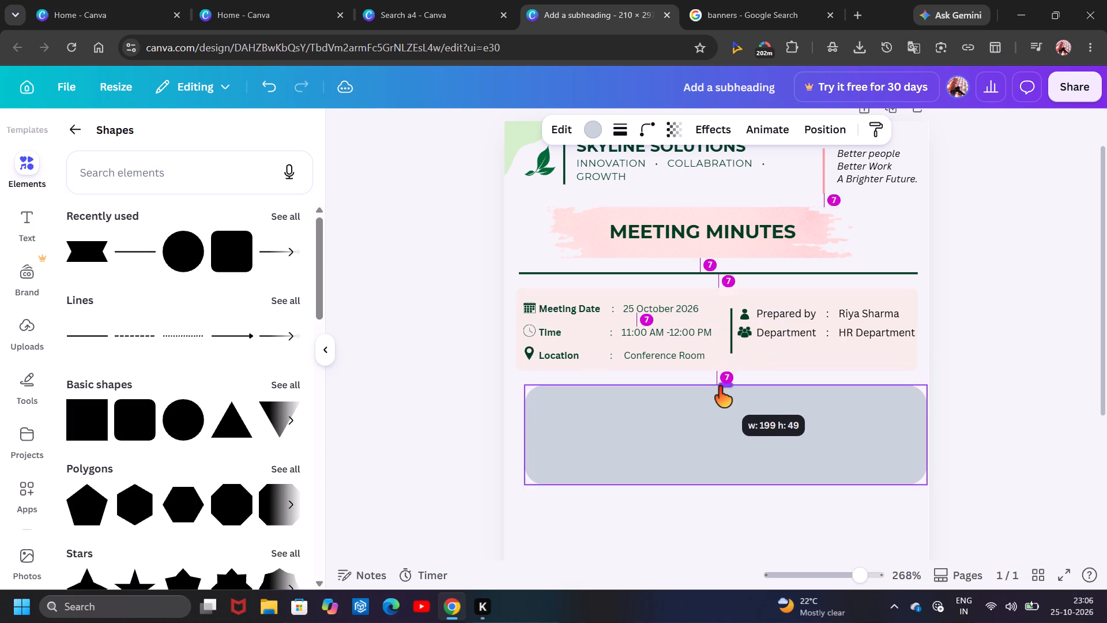
pyautogui.moveTo(718, 386); pyautogui.dragTo(720, 381)
pyautogui.moveTo(698, 408); pyautogui.dragTo(691, 410)
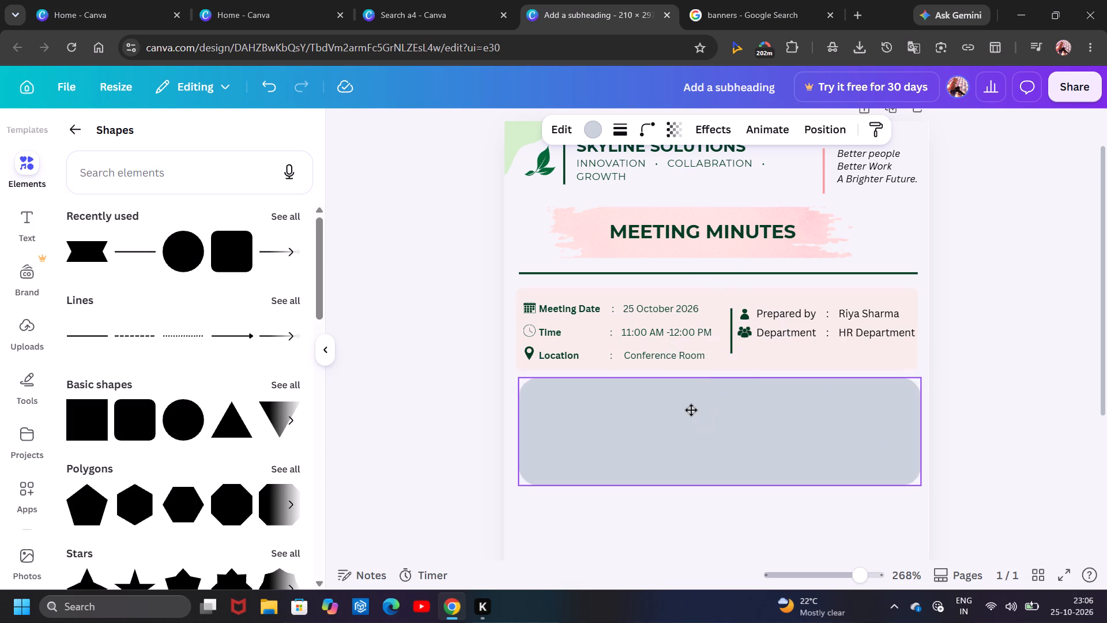
pyautogui.moveTo(691, 410); pyautogui.dragTo(691, 407)
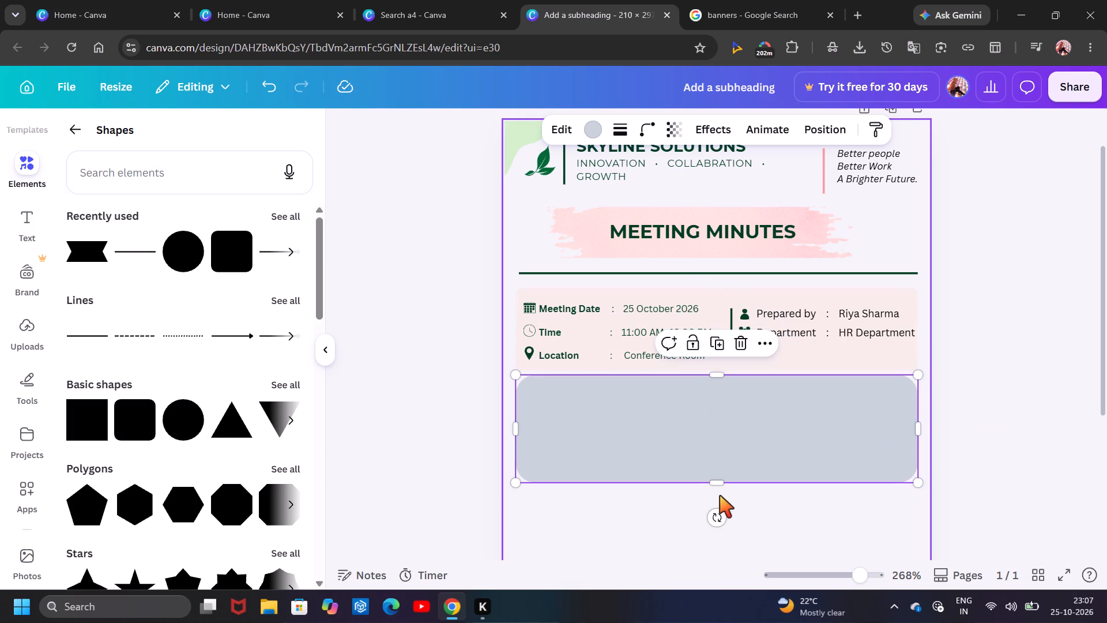
pyautogui.moveTo(715, 485); pyautogui.dragTo(707, 391)
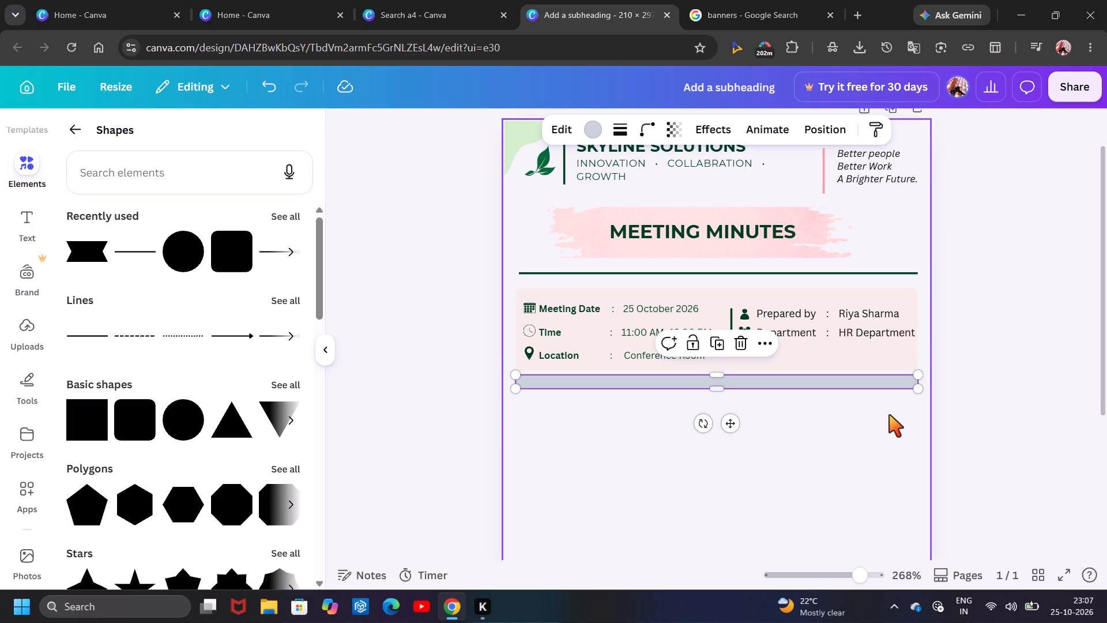
pyautogui.click(889, 415)
pyautogui.click(900, 385)
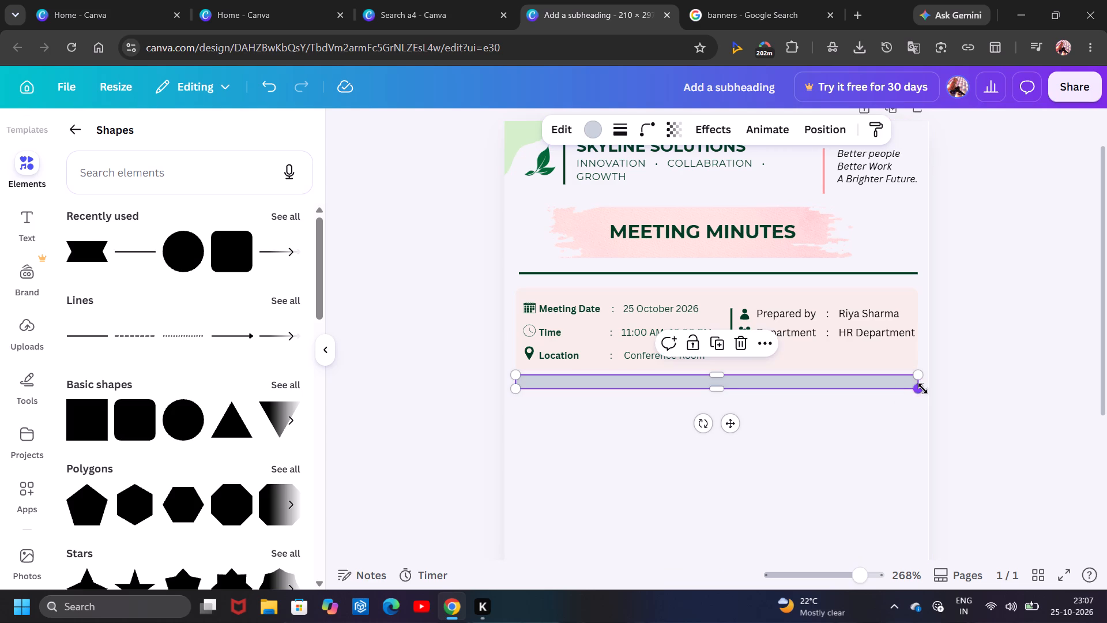
pyautogui.click(921, 393)
pyautogui.moveTo(920, 390); pyautogui.dragTo(905, 386)
pyautogui.click(905, 386)
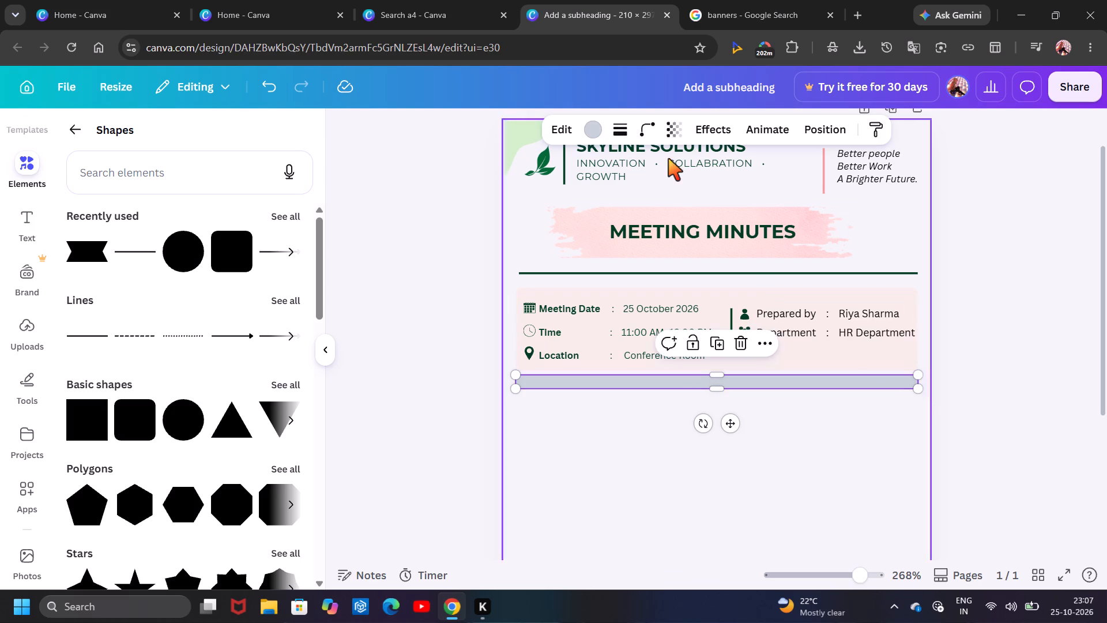
# Set the thin gray bar's corner rounding to 3.
pyautogui.click(650, 132)
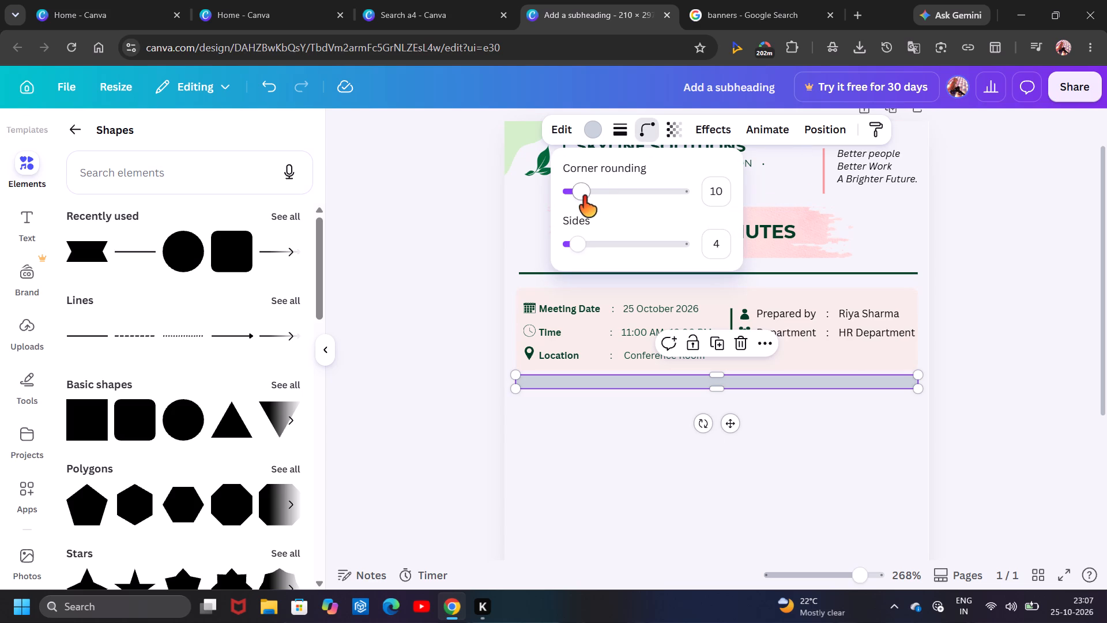
pyautogui.moveTo(583, 196); pyautogui.dragTo(574, 199)
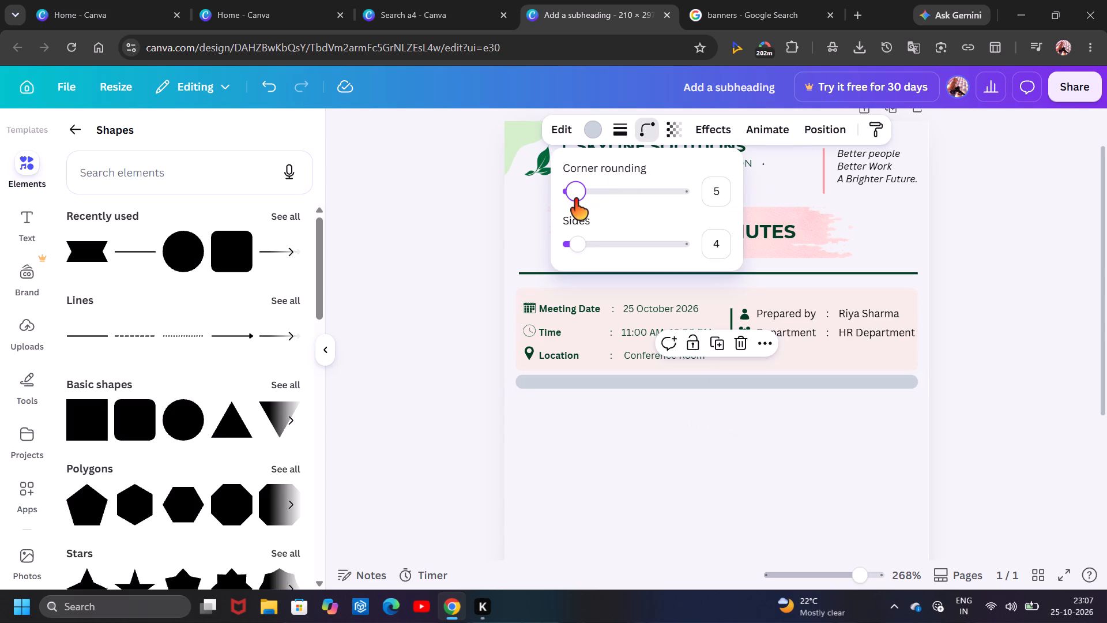
pyautogui.moveTo(574, 199); pyautogui.dragTo(572, 199)
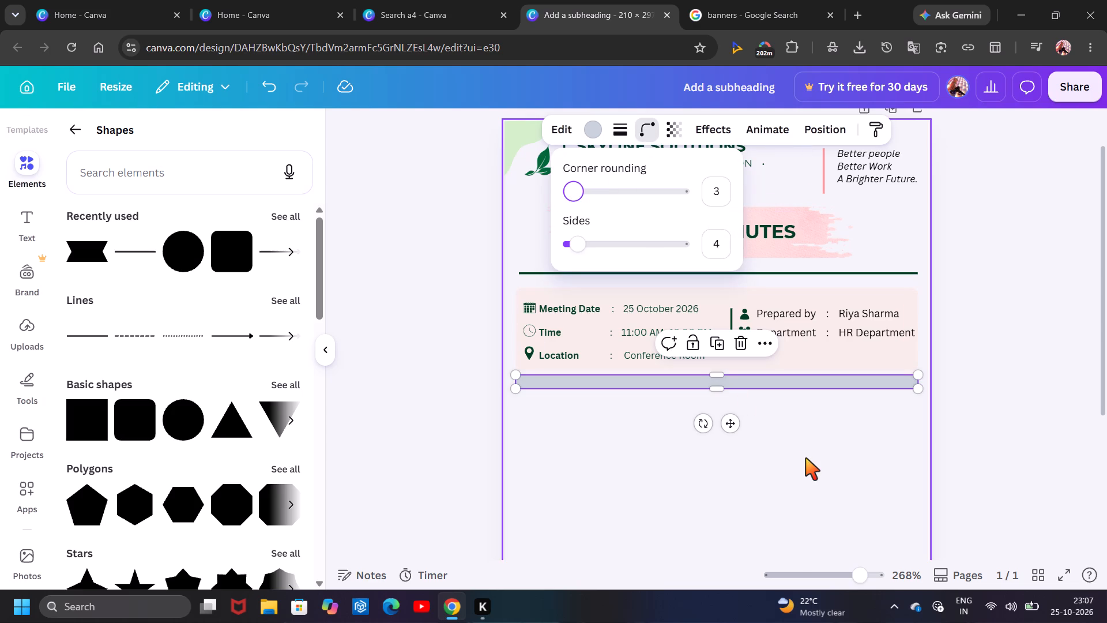
pyautogui.click(805, 458)
pyautogui.click(805, 458)
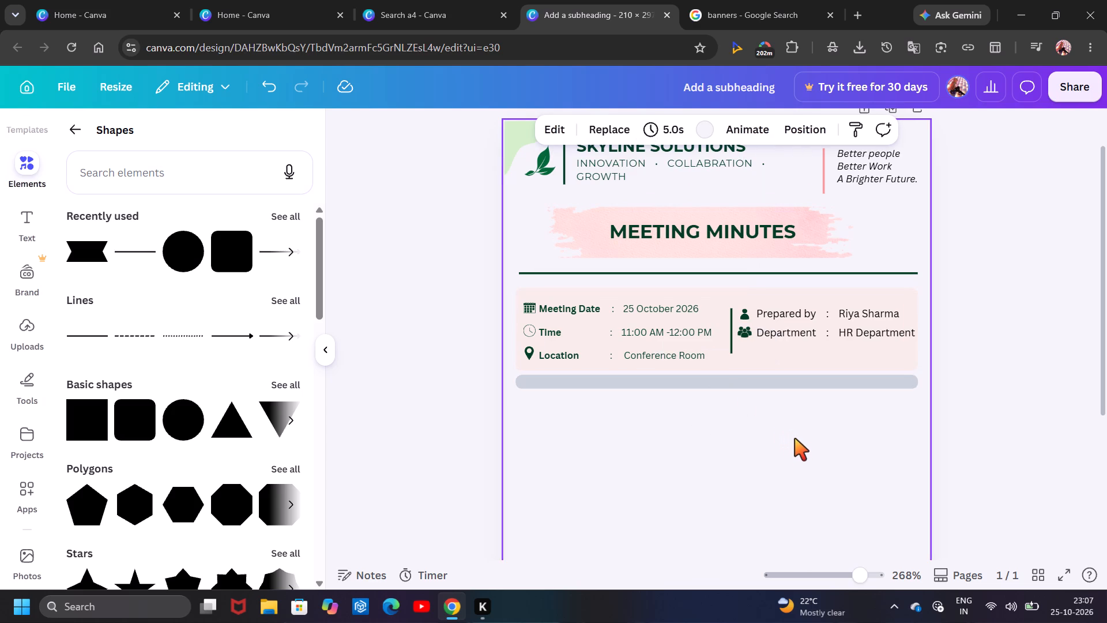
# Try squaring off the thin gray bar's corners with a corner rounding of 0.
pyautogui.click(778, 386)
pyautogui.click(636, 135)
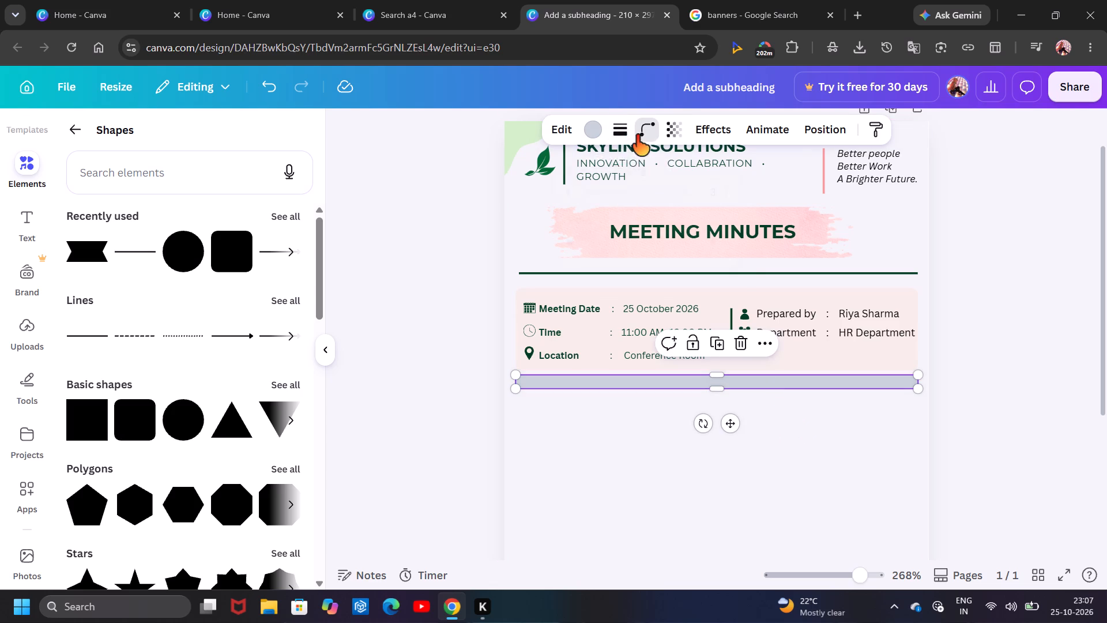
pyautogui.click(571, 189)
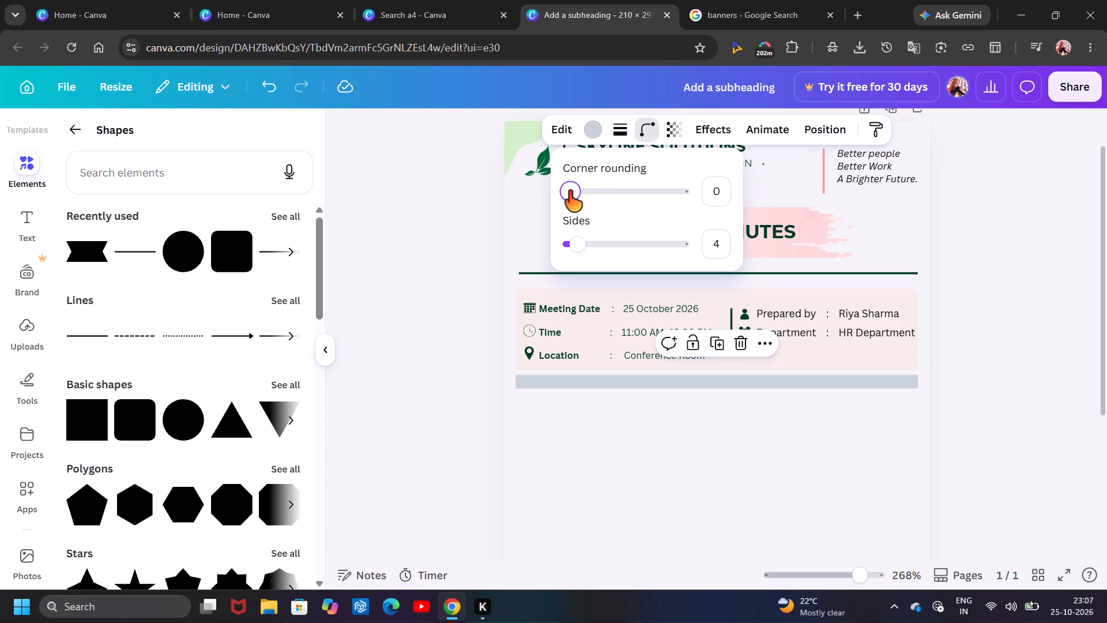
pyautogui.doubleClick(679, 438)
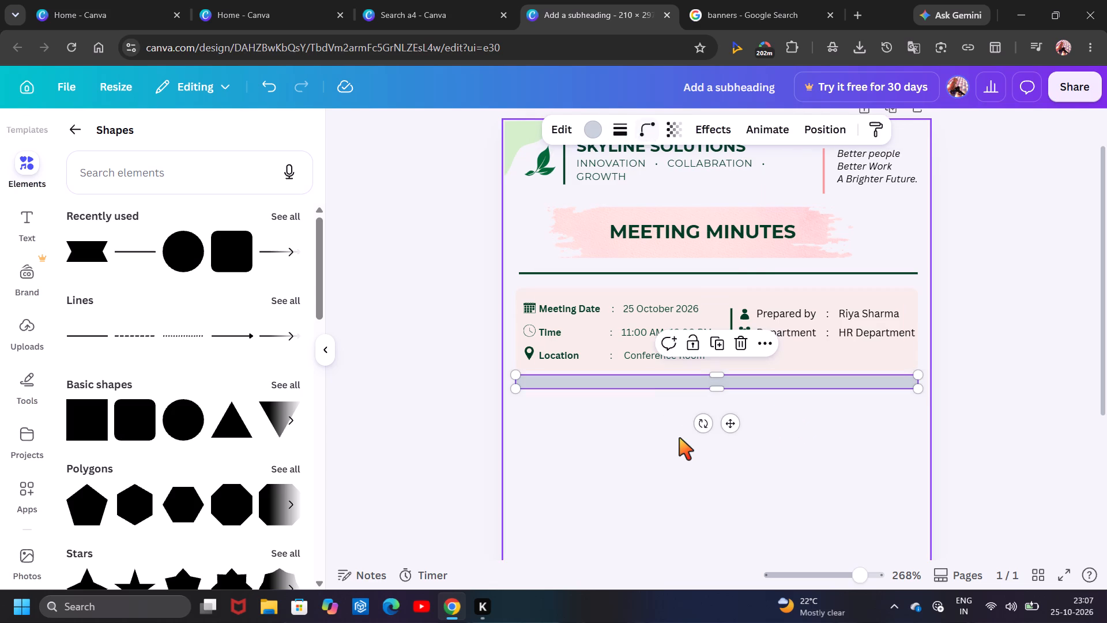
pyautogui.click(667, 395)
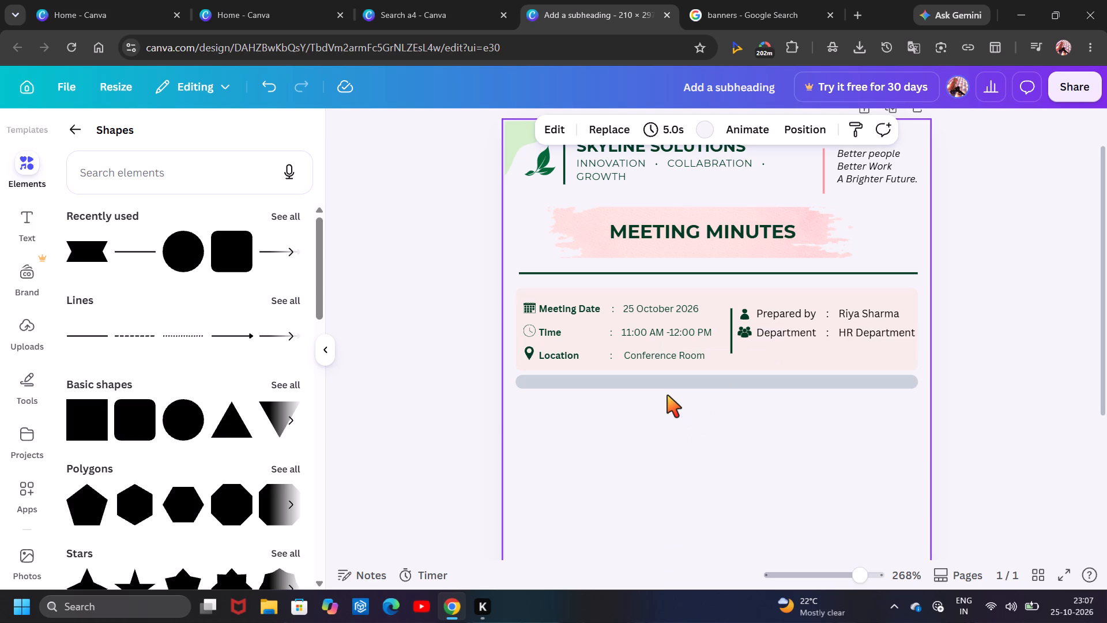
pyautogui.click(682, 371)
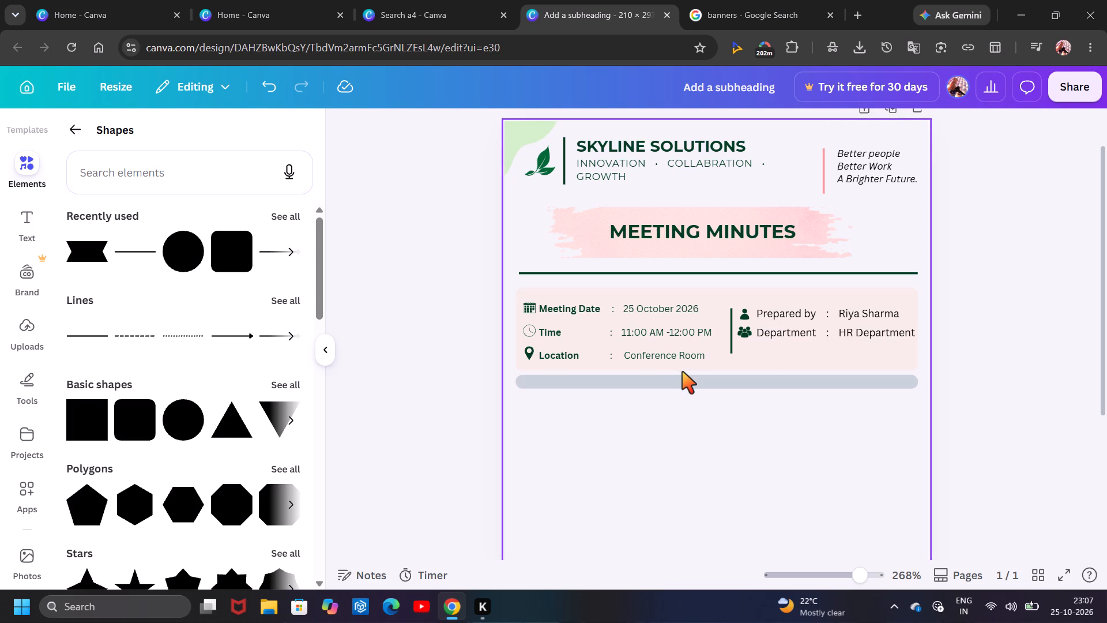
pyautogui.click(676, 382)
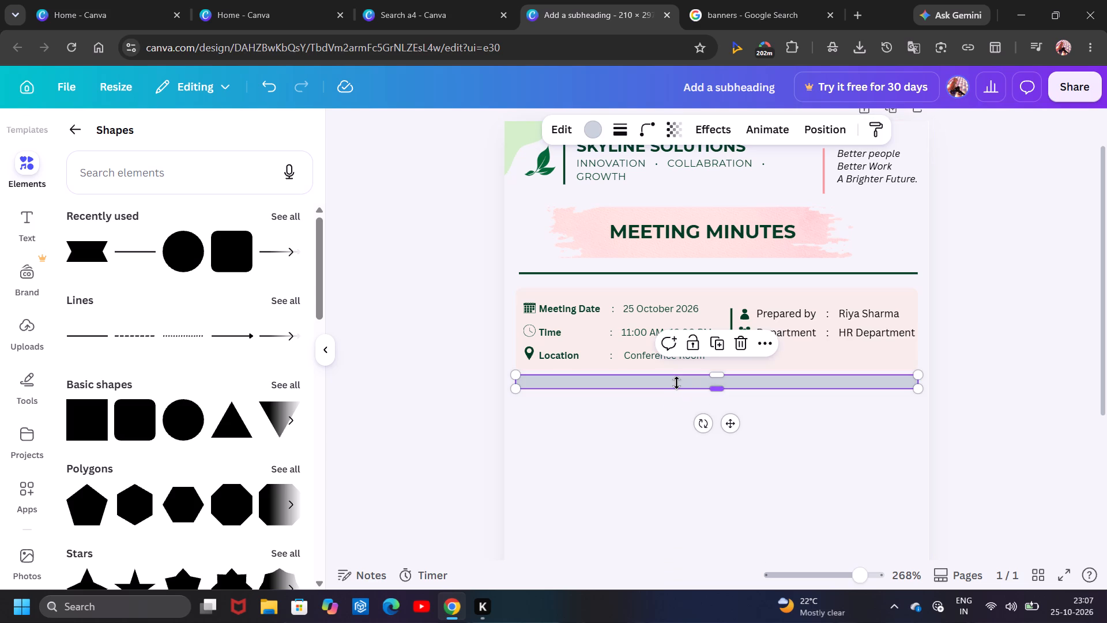
# Set the page background to the design's pastel green.
pyautogui.click(874, 523)
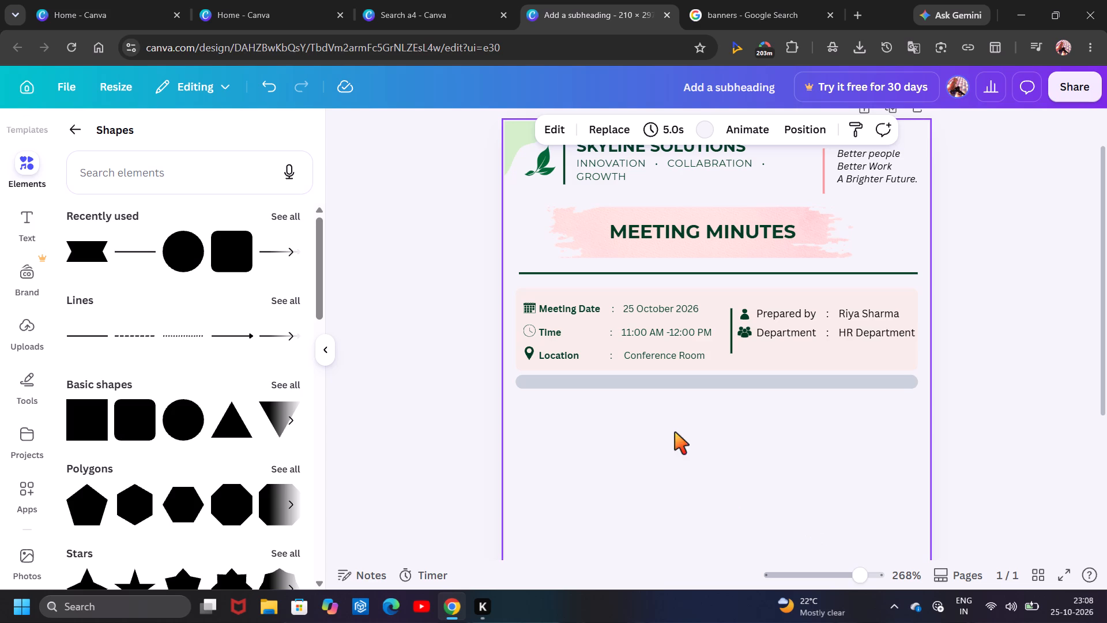
pyautogui.click(699, 129)
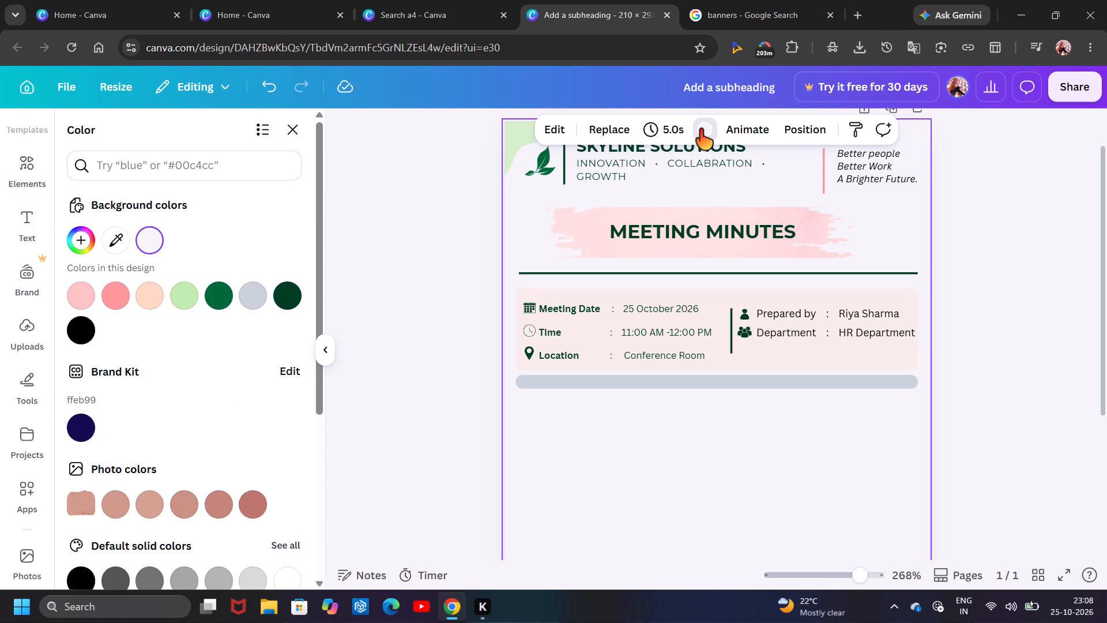
pyautogui.click(181, 298)
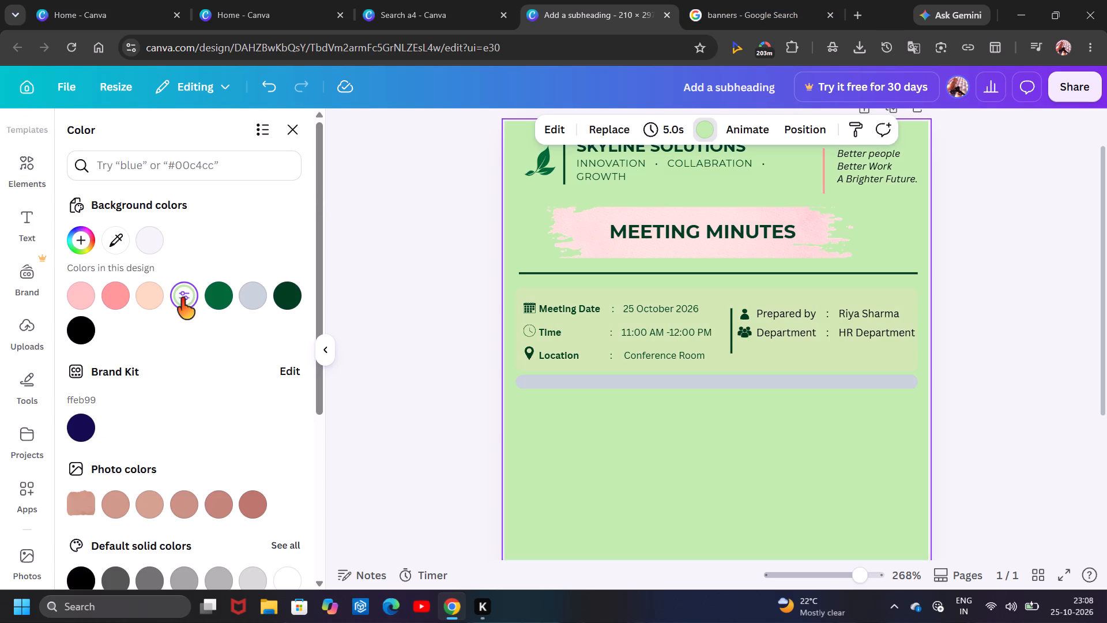
pyautogui.click(924, 376)
pyautogui.click(953, 406)
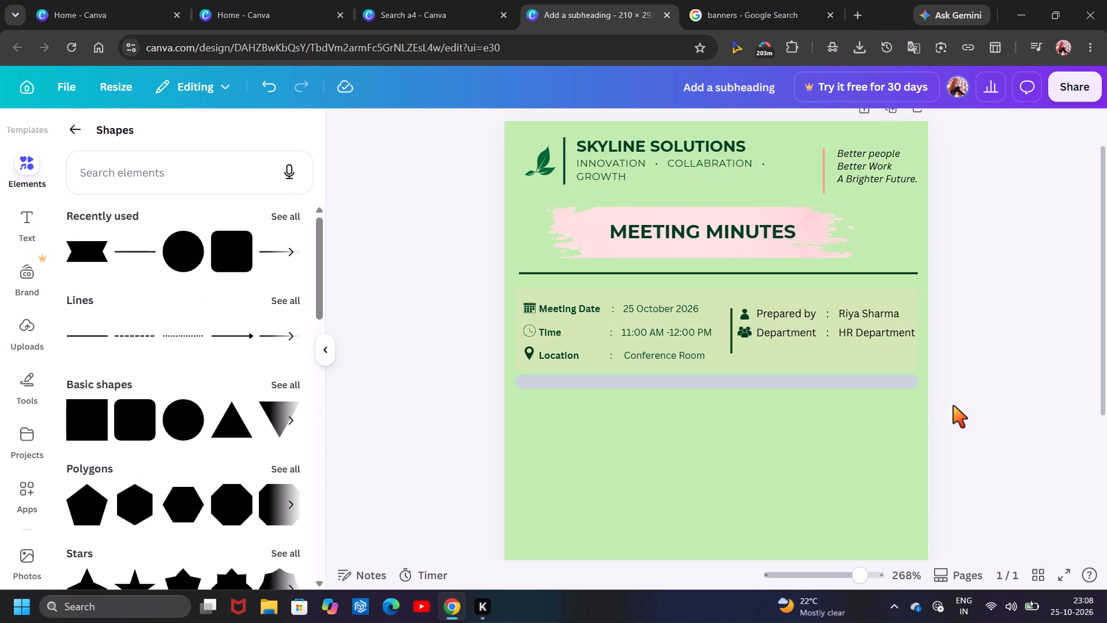
# Undo the pastel green page background change.
pyautogui.hotkey('ctrl', 'z')
# Recolor the thin gray bar below the details card to the design's pastel green, #bfecac.
pyautogui.click(848, 377)
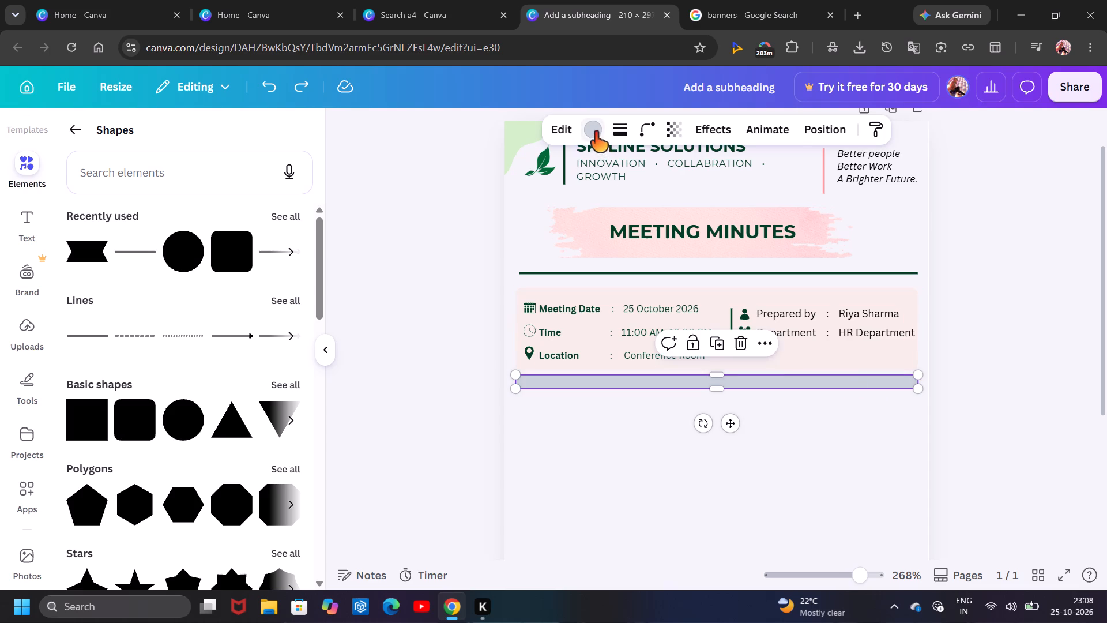
pyautogui.click(593, 130)
pyautogui.click(139, 301)
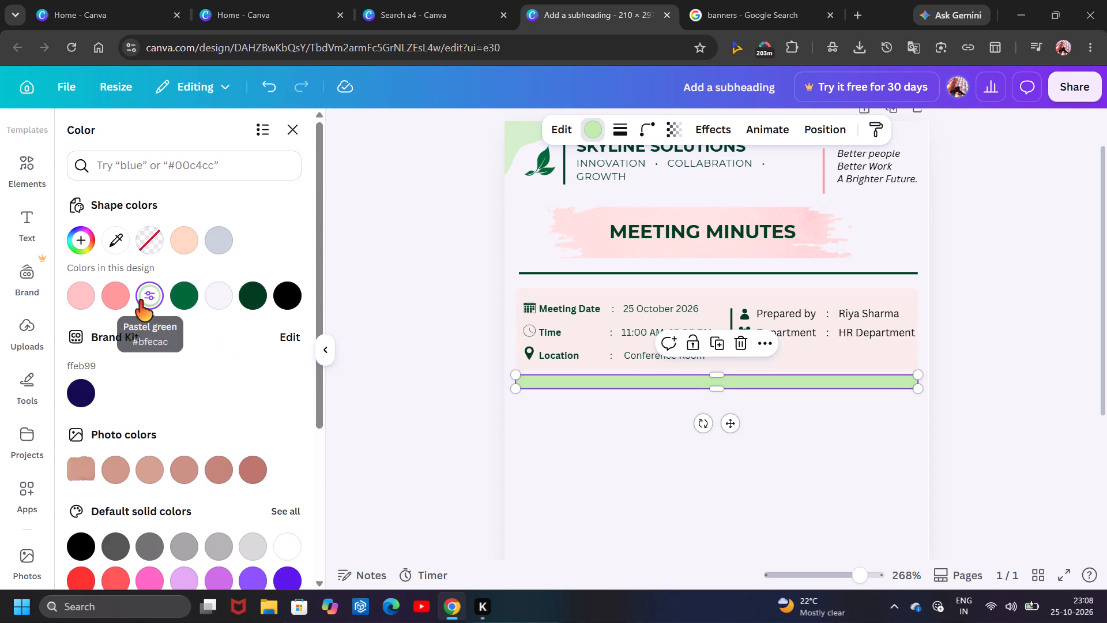
# Check the green corner shape's transparency and reduce the pastel green bar's transparency value to about 63 to match it.
pyautogui.click(521, 147)
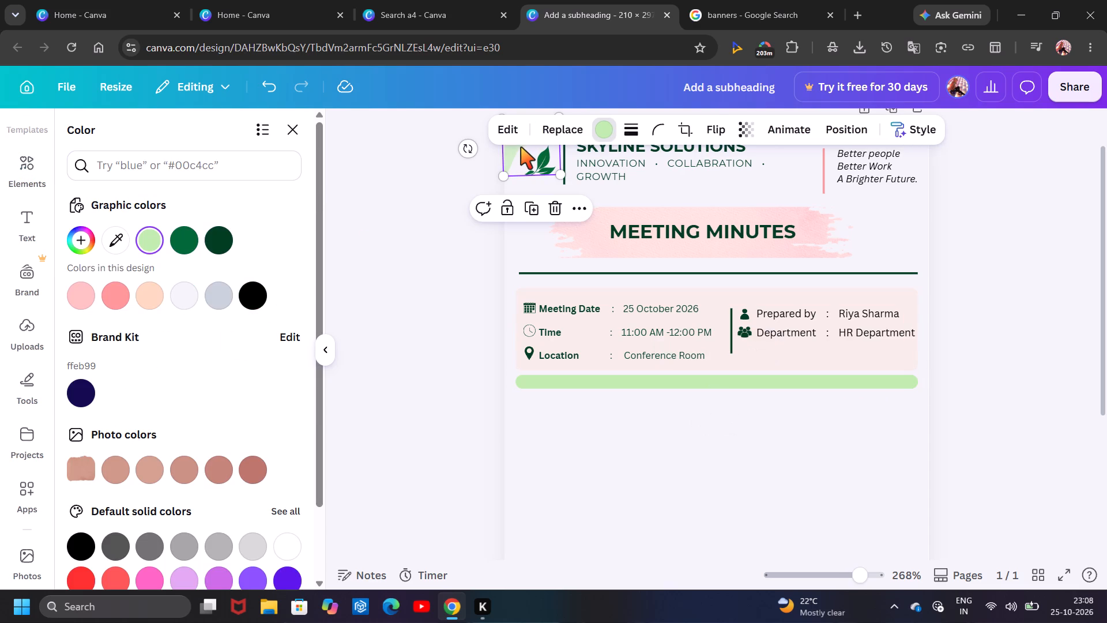
pyautogui.click(752, 123)
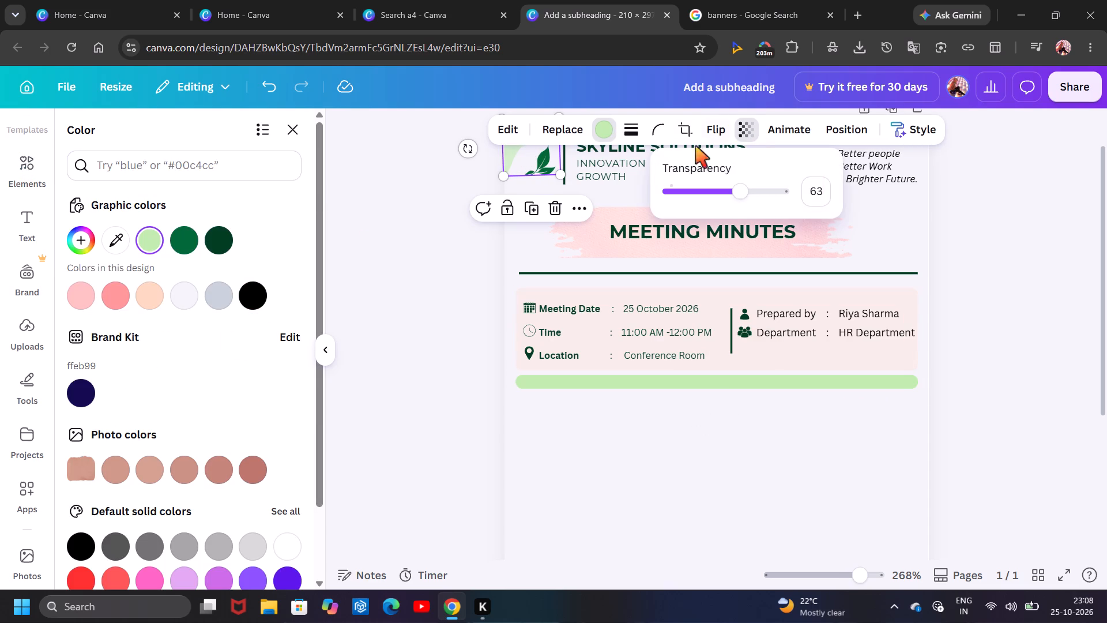
pyautogui.click(601, 382)
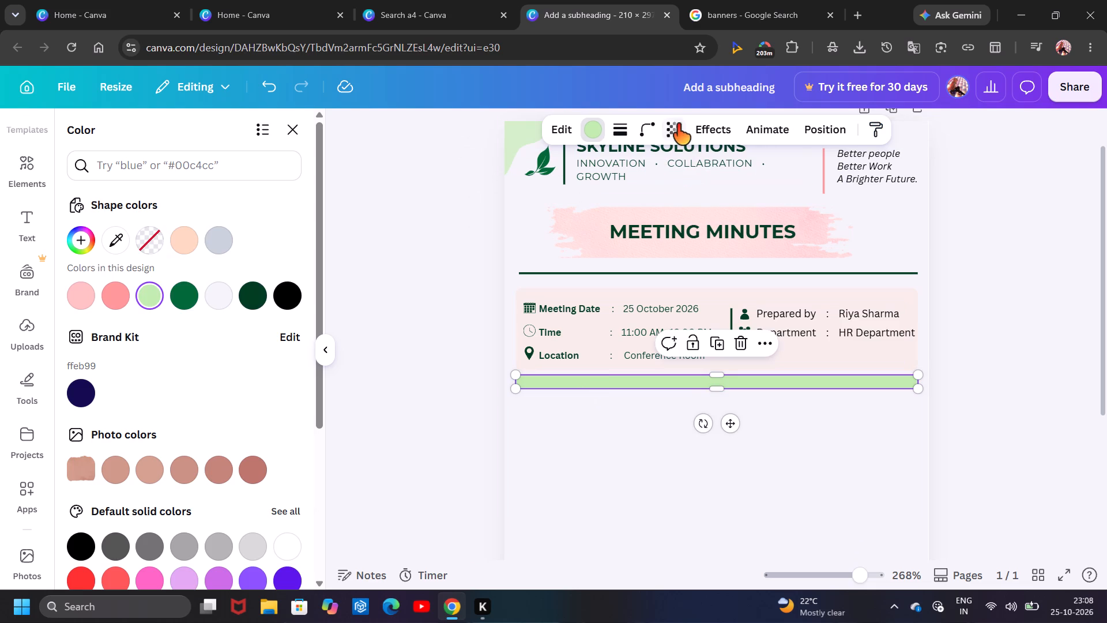
pyautogui.click(677, 124)
pyautogui.moveTo(707, 185); pyautogui.dragTo(687, 192)
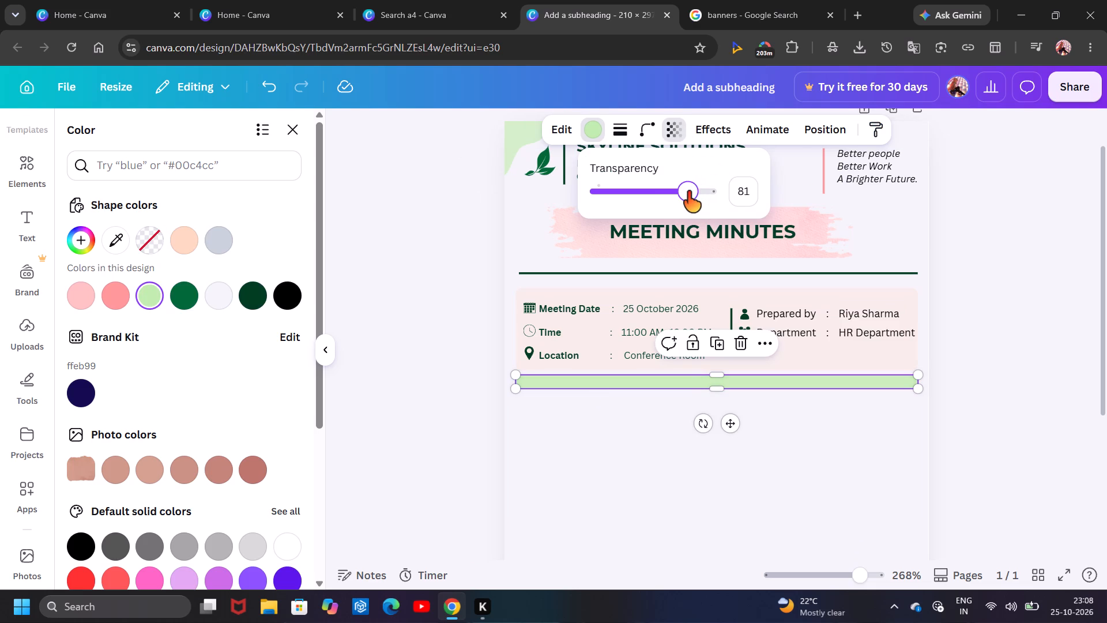
pyautogui.moveTo(687, 192); pyautogui.dragTo(676, 197)
pyautogui.moveTo(676, 197); pyautogui.dragTo(669, 201)
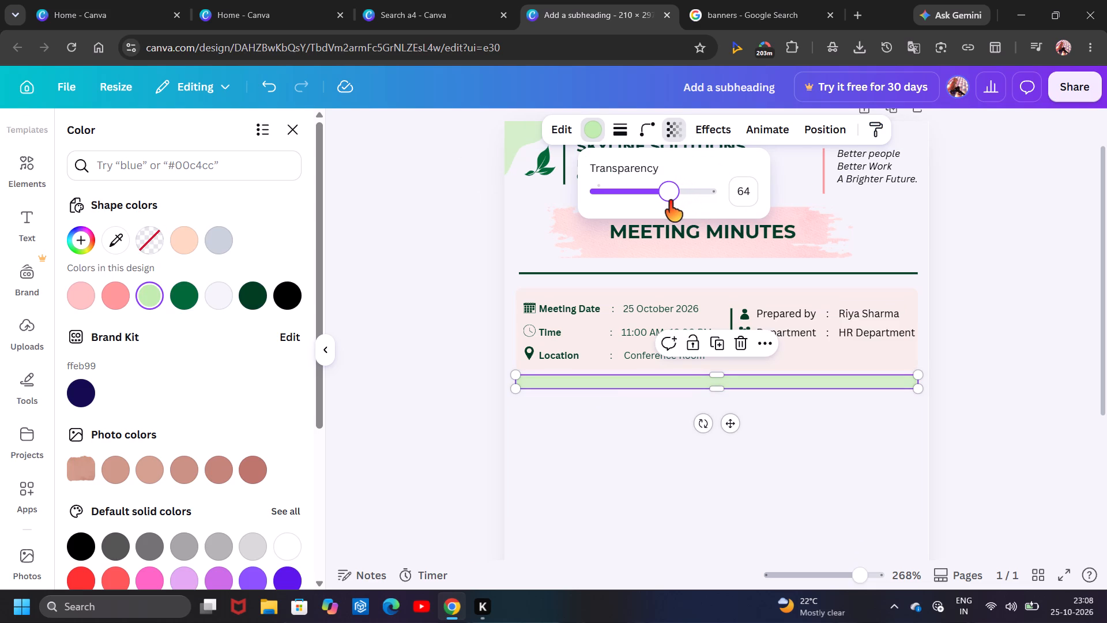
pyautogui.moveTo(669, 201); pyautogui.dragTo(668, 201)
pyautogui.click(955, 440)
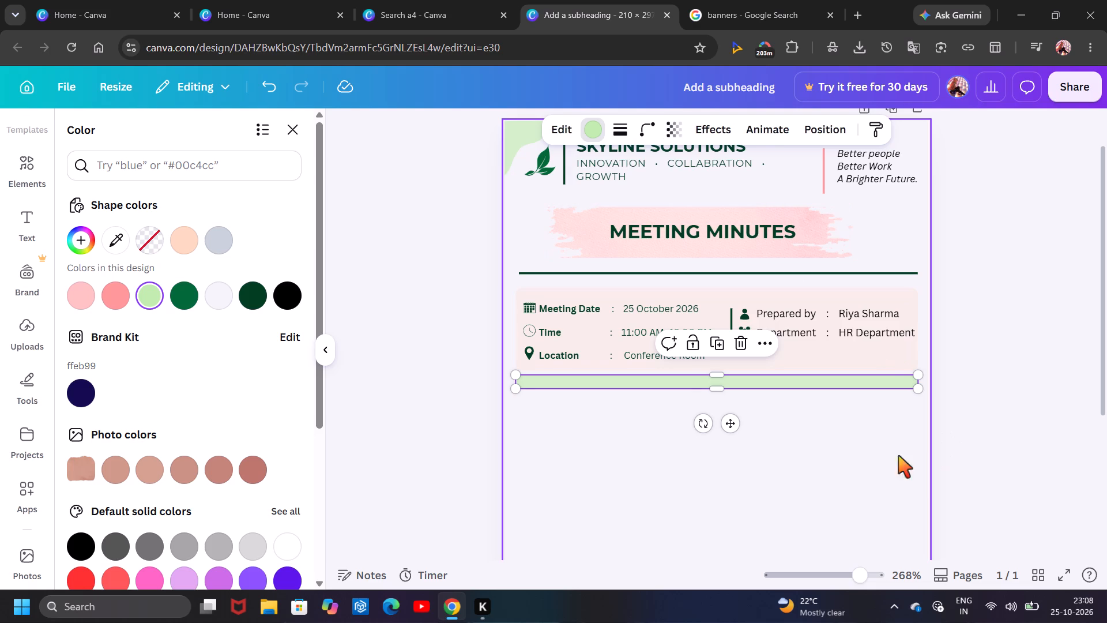
pyautogui.click(859, 446)
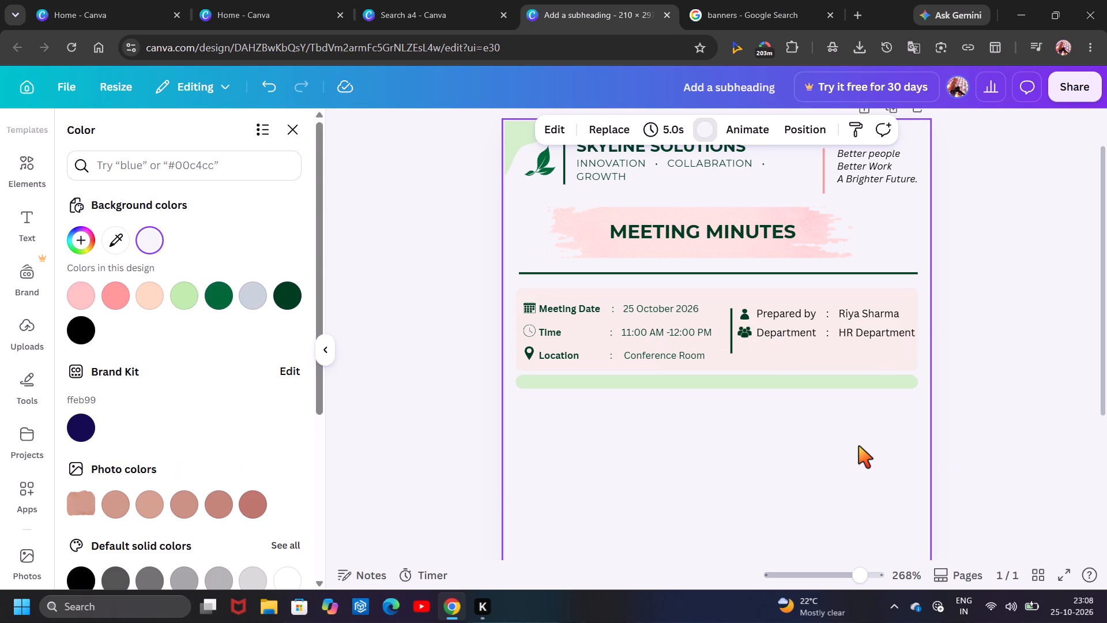
# Square off the pastel green bar's corners with a corner rounding of 0.
pyautogui.click(854, 383)
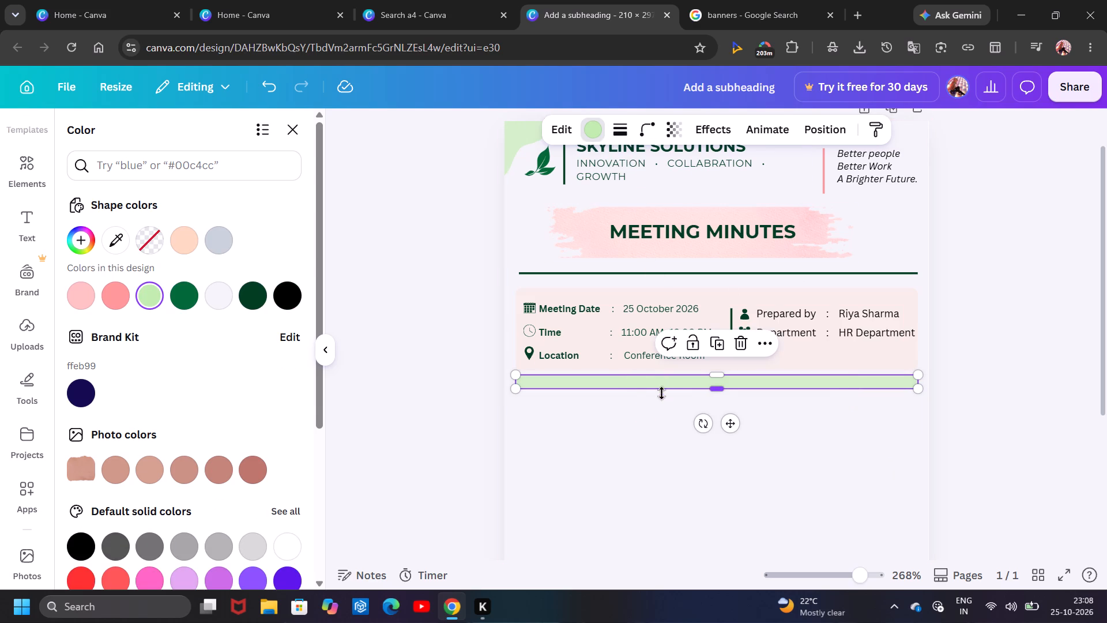
pyautogui.click(635, 129)
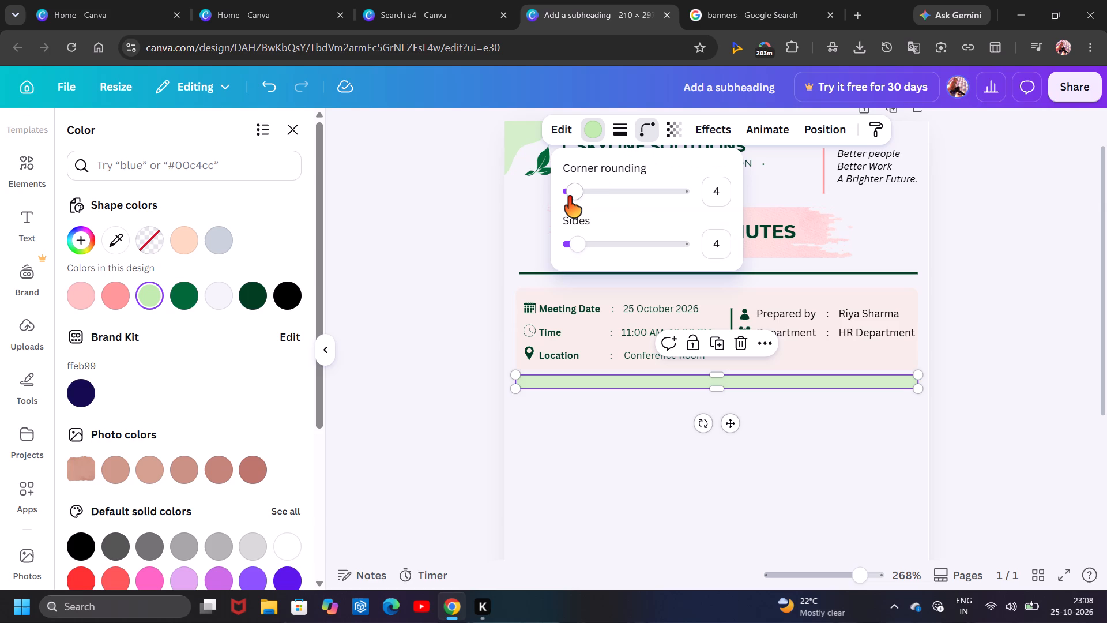
pyautogui.click(567, 194)
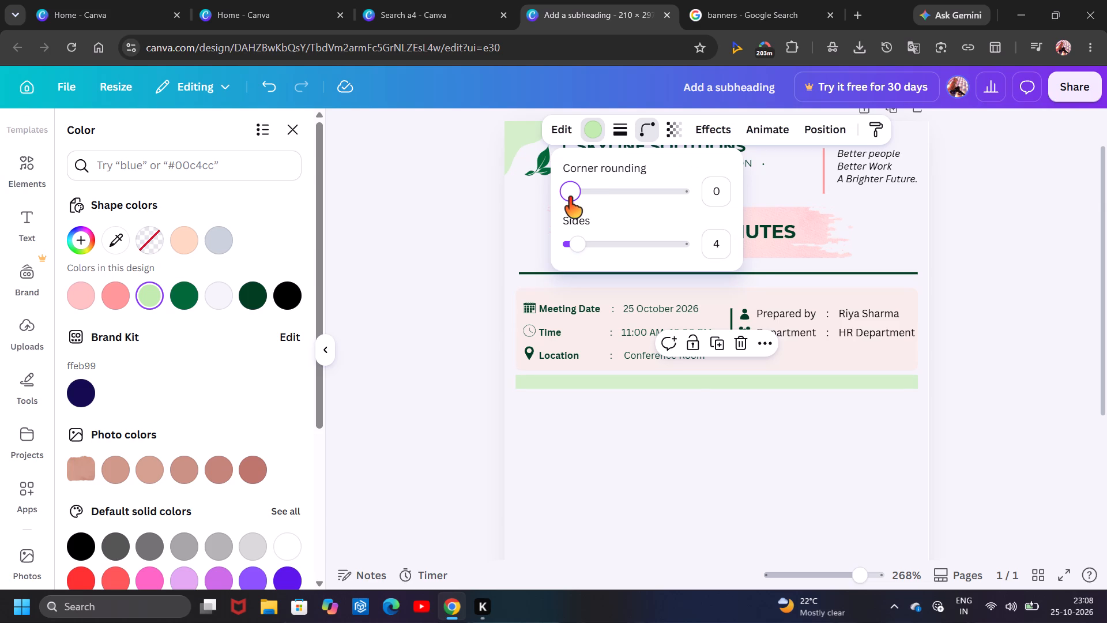
pyautogui.click(644, 492)
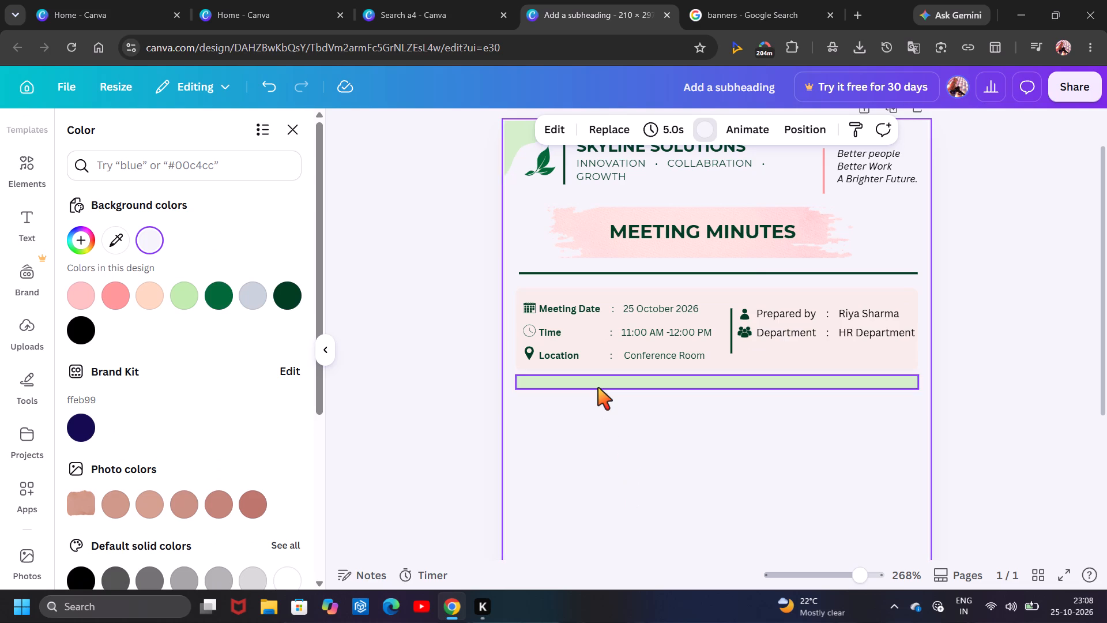
# Add a circle, shrink it to slightly taller than the pastel green bar, and place it over the bar's left end.
pyautogui.click(295, 139)
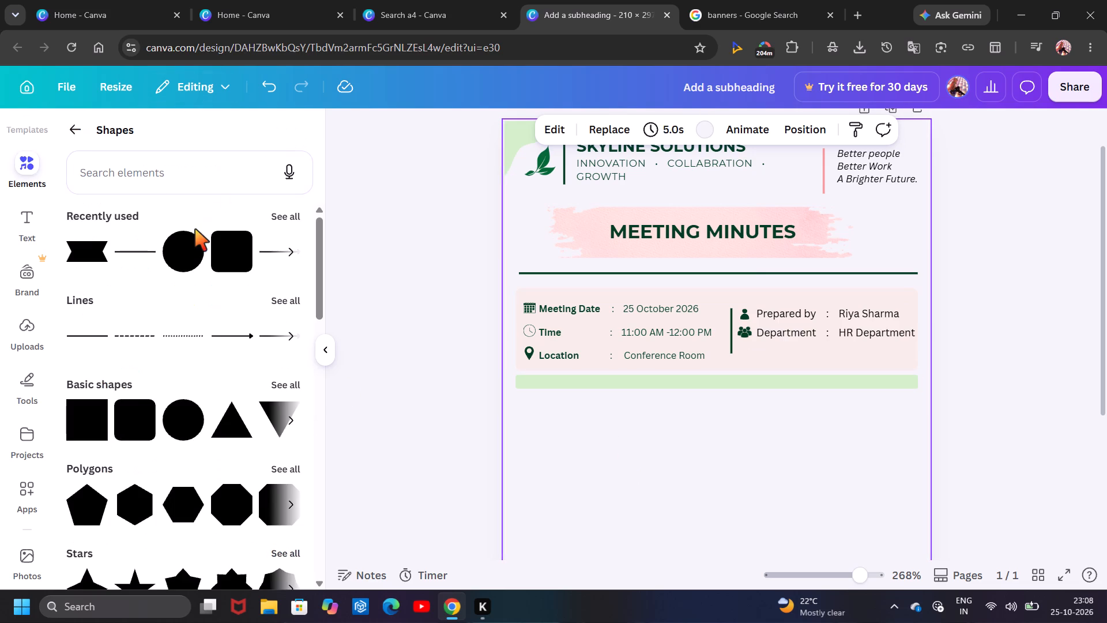
pyautogui.click(181, 245)
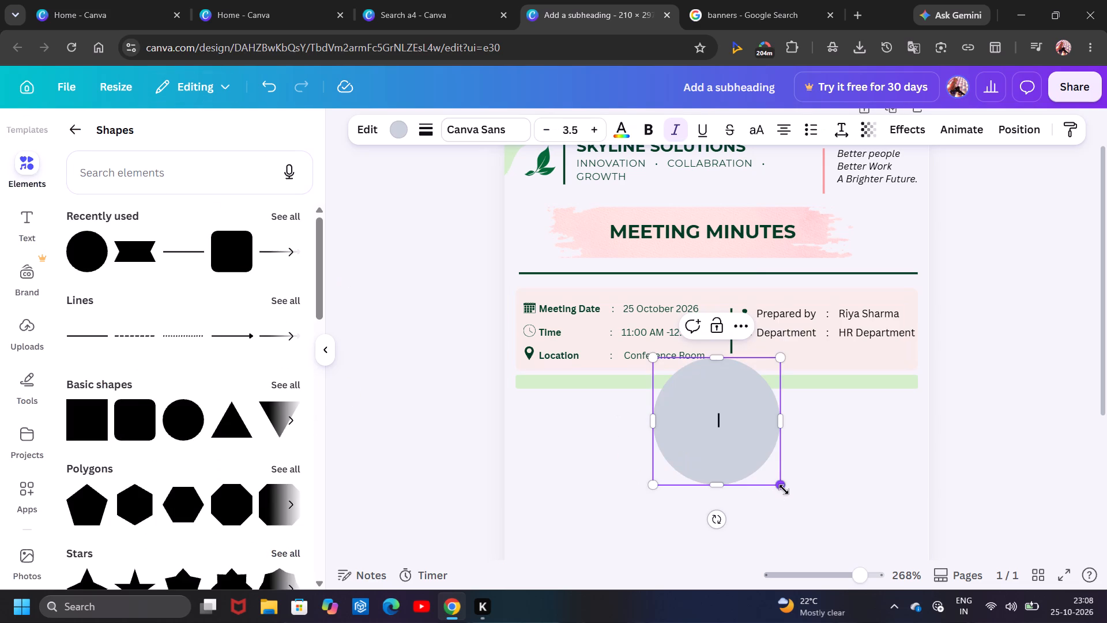
pyautogui.moveTo(784, 489); pyautogui.dragTo(678, 384)
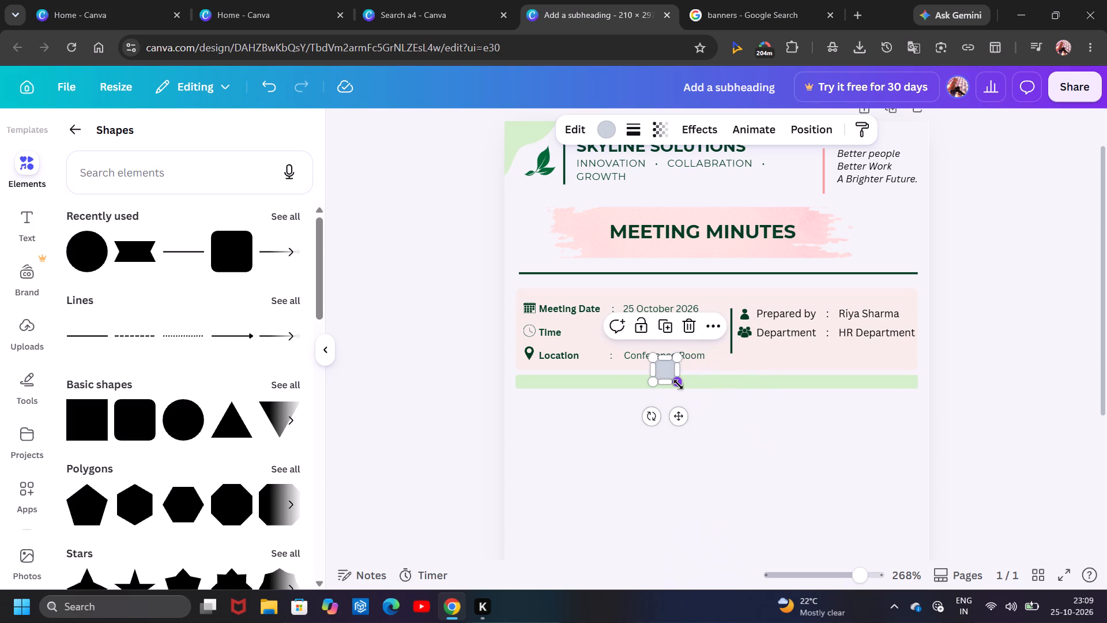
pyautogui.moveTo(675, 417); pyautogui.dragTo(532, 433)
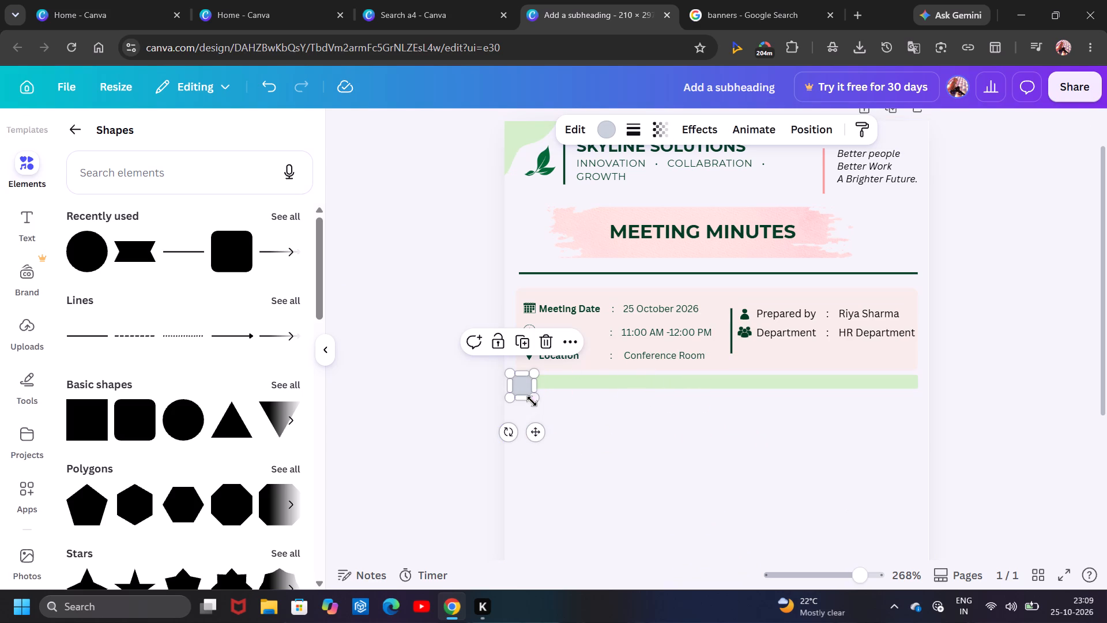
pyautogui.moveTo(531, 400); pyautogui.dragTo(526, 387)
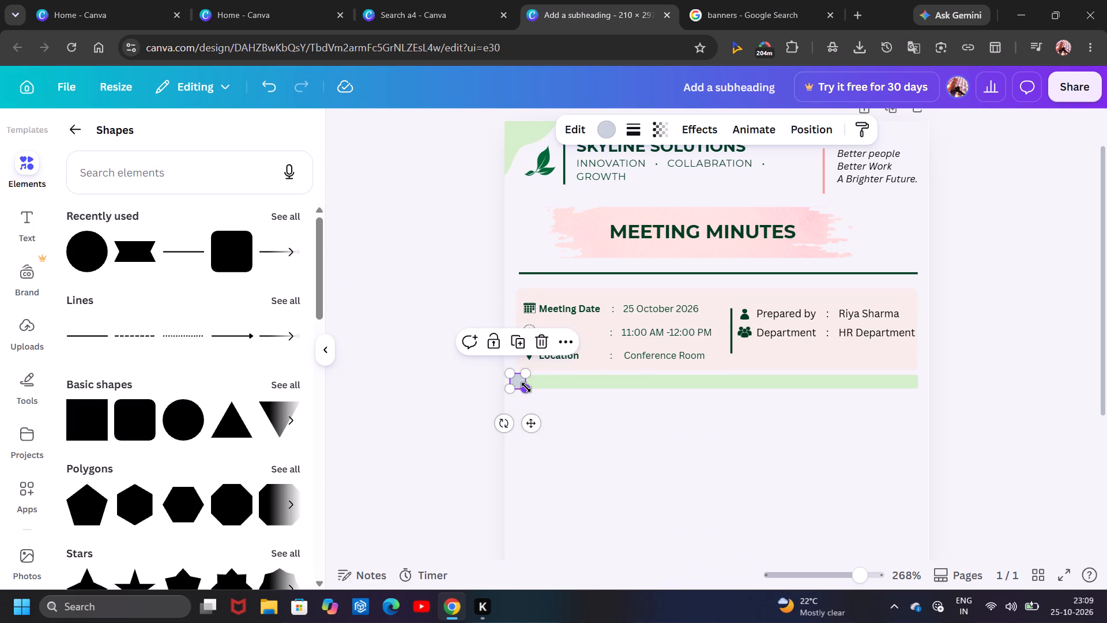
pyautogui.click(571, 449)
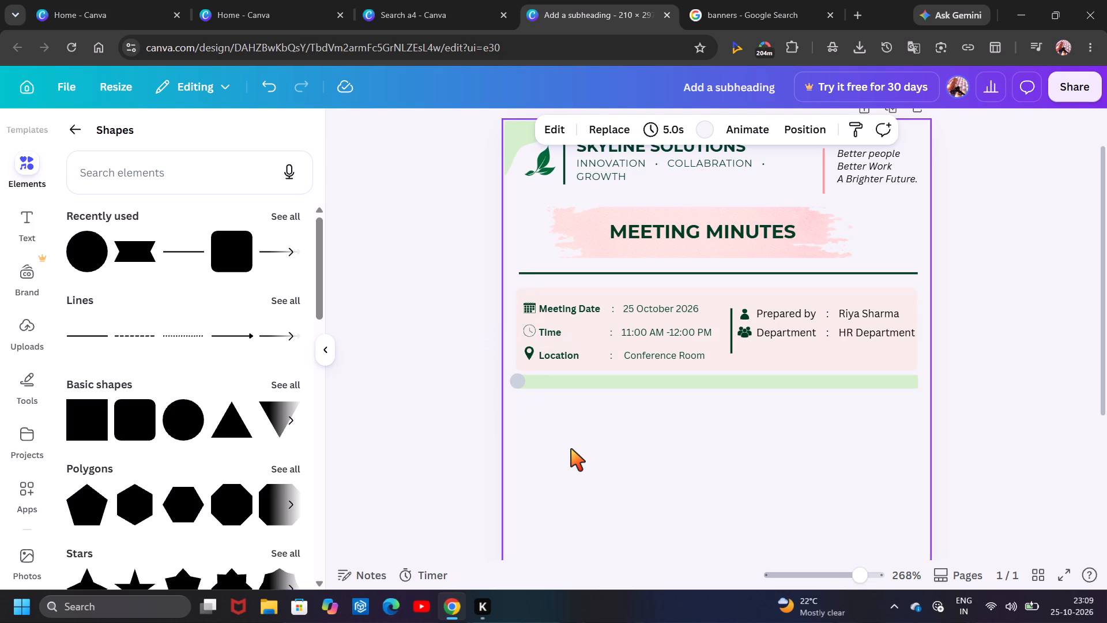
pyautogui.click(513, 383)
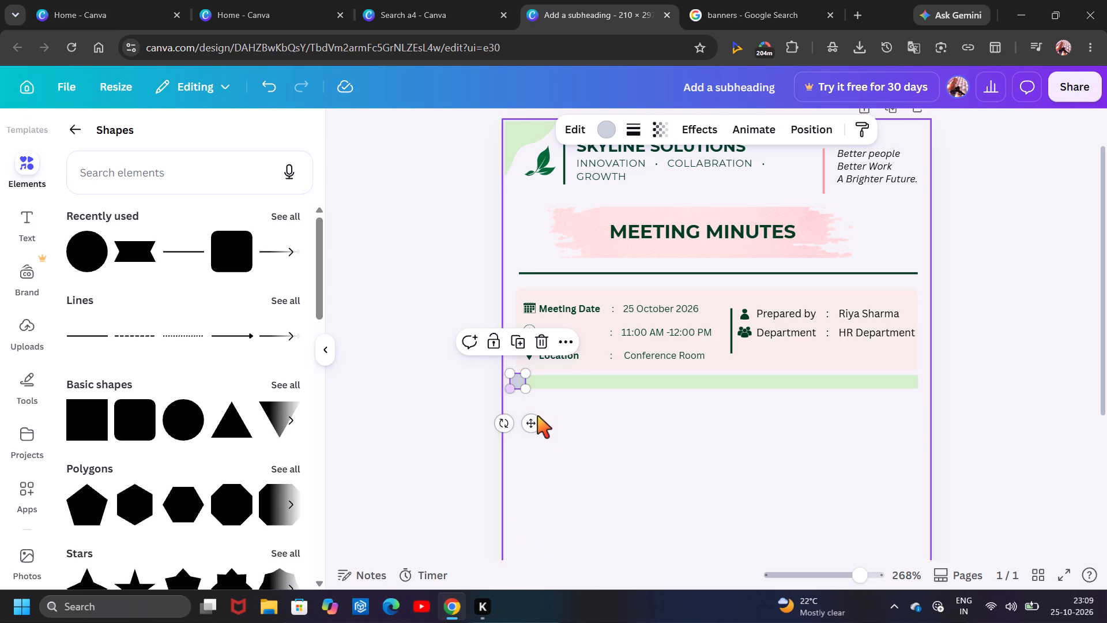
pyautogui.click(530, 426)
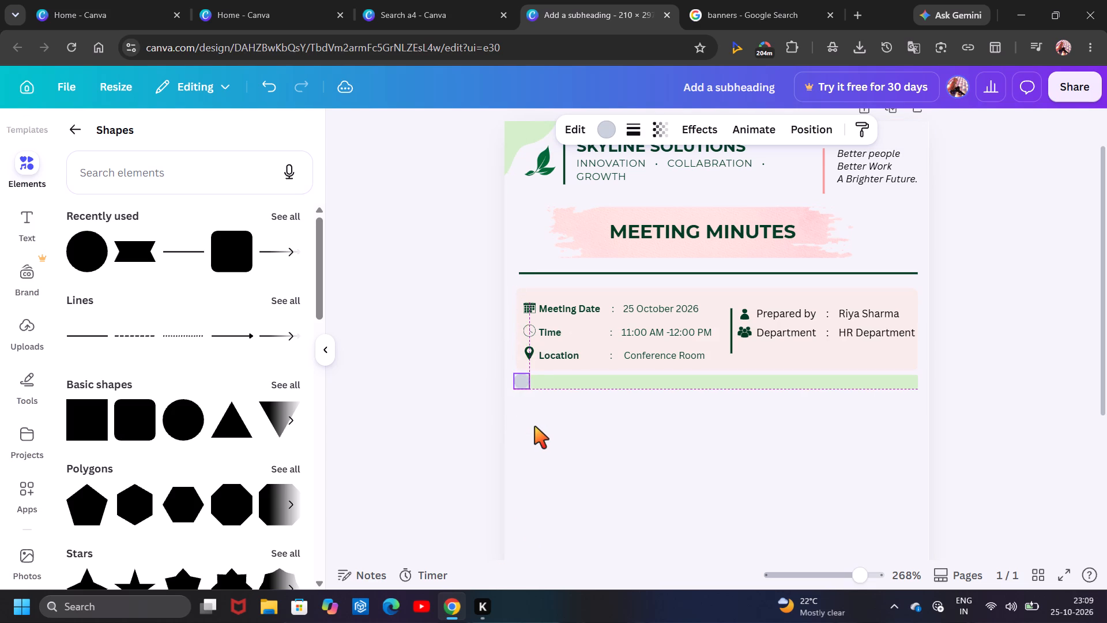
pyautogui.click(617, 441)
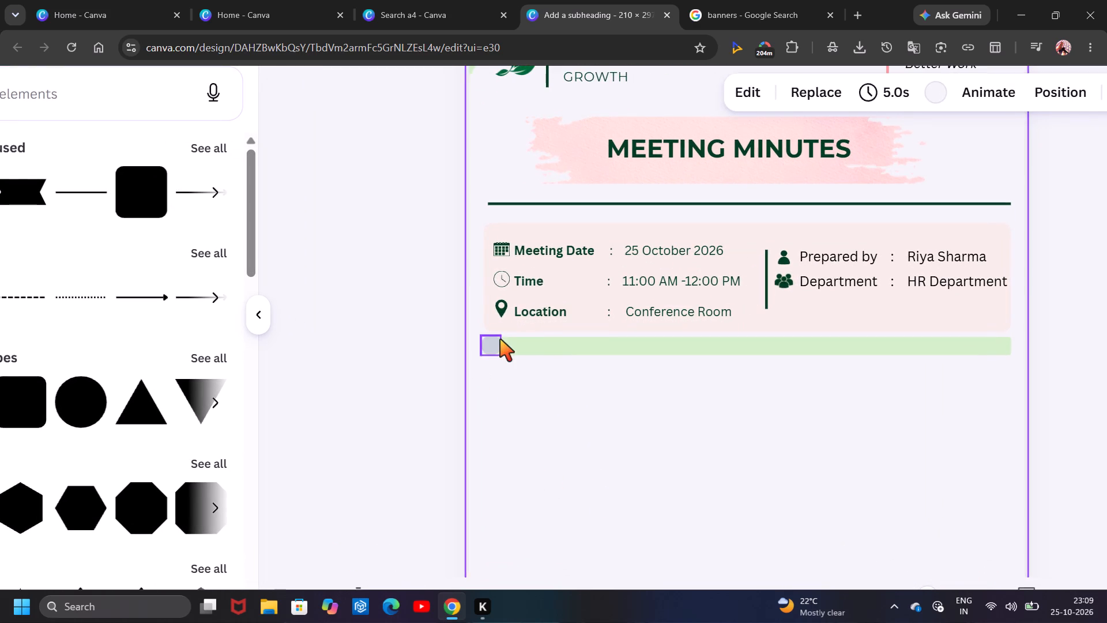
pyautogui.click(500, 339)
pyautogui.click(502, 358)
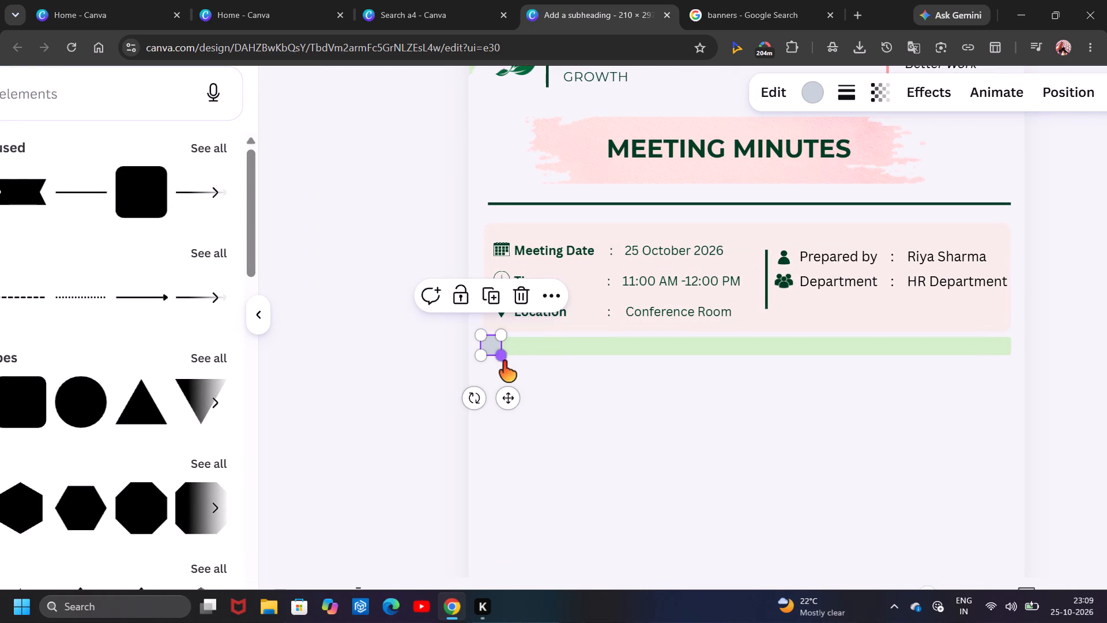
pyautogui.click(592, 388)
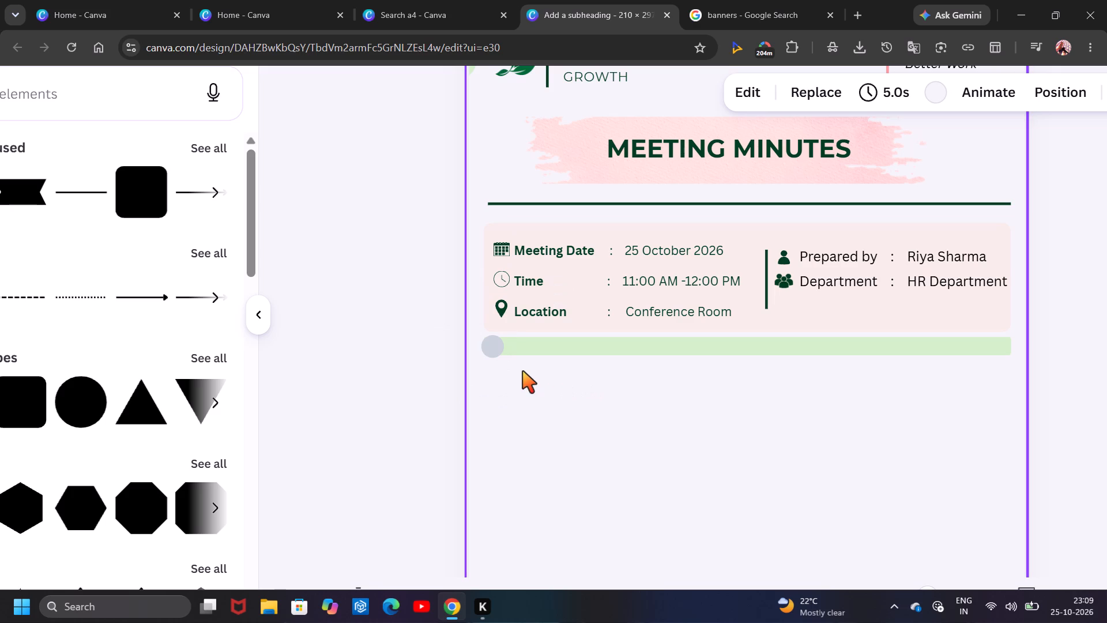
# Recolor the small circle on the bar's left end to the design's dark green.
pyautogui.click(485, 349)
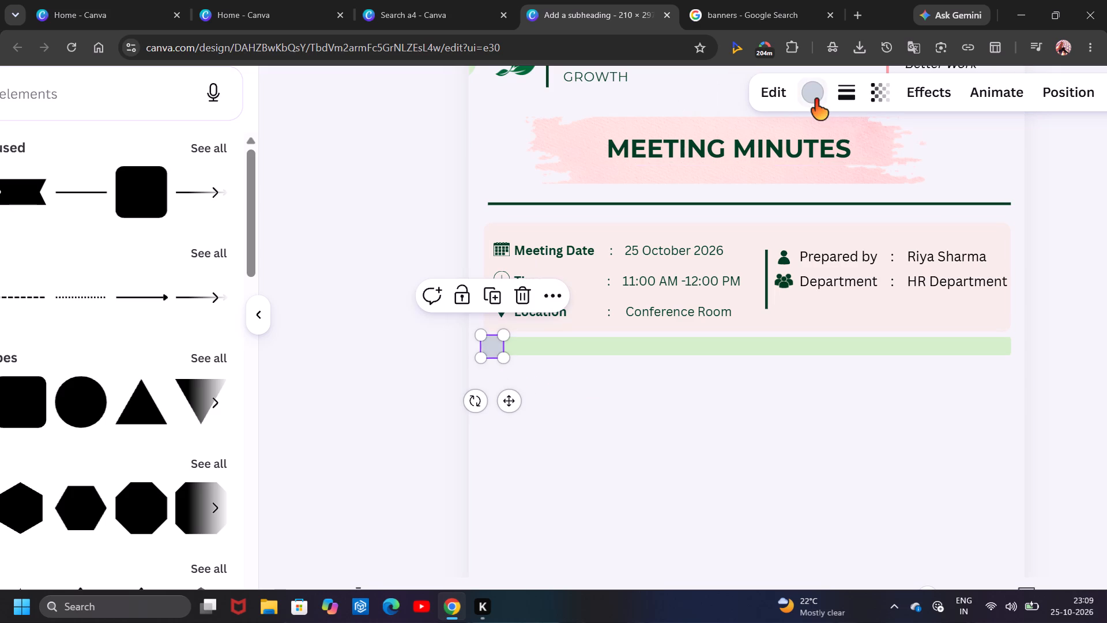
pyautogui.click(815, 99)
pyautogui.click(123, 252)
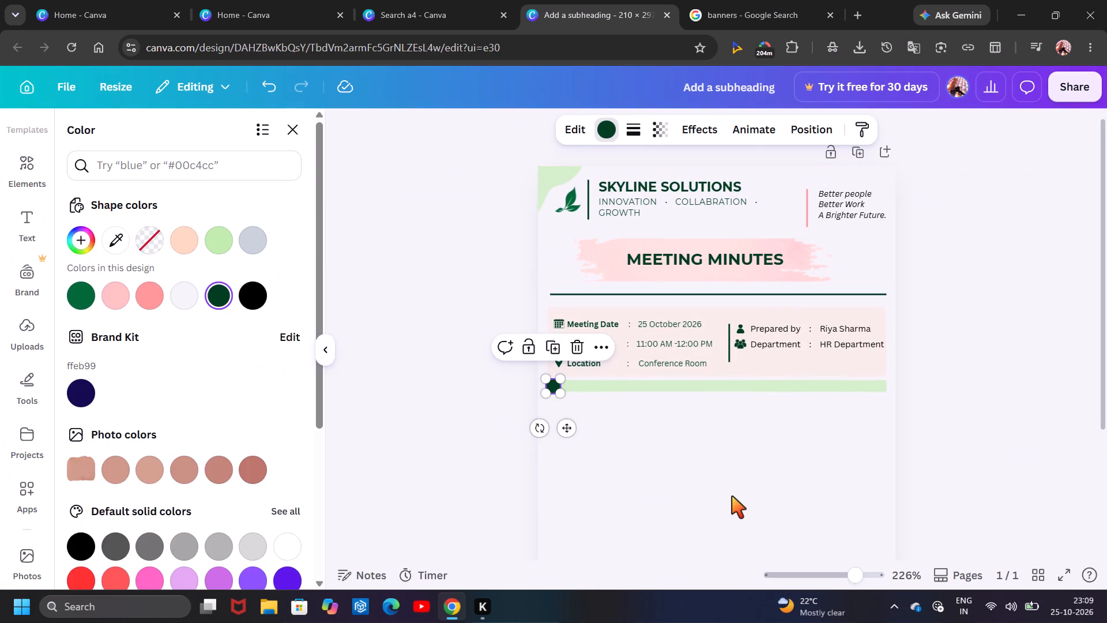
pyautogui.click(741, 499)
# Soften the dark green circle by reducing its transparency value to 56.
pyautogui.click(553, 385)
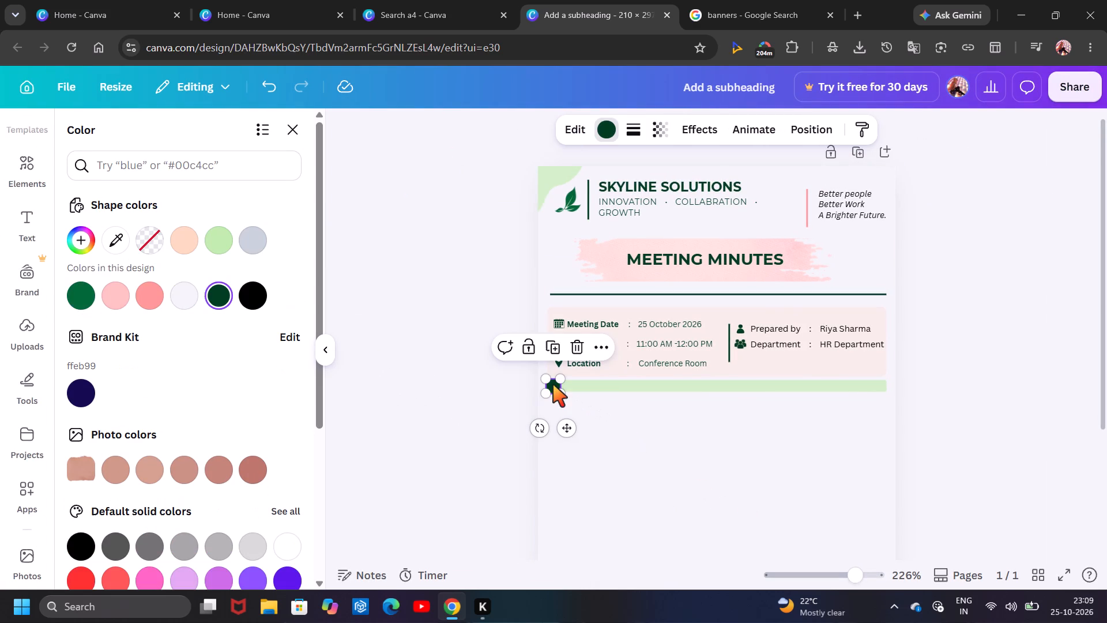
pyautogui.click(659, 130)
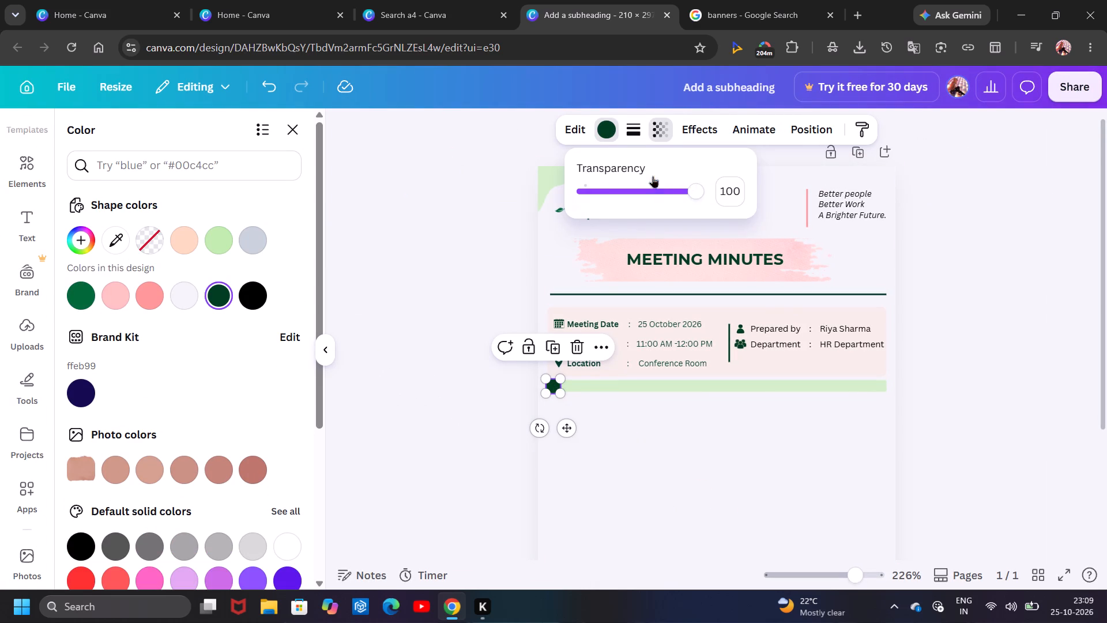
pyautogui.click(669, 189)
pyautogui.click(683, 401)
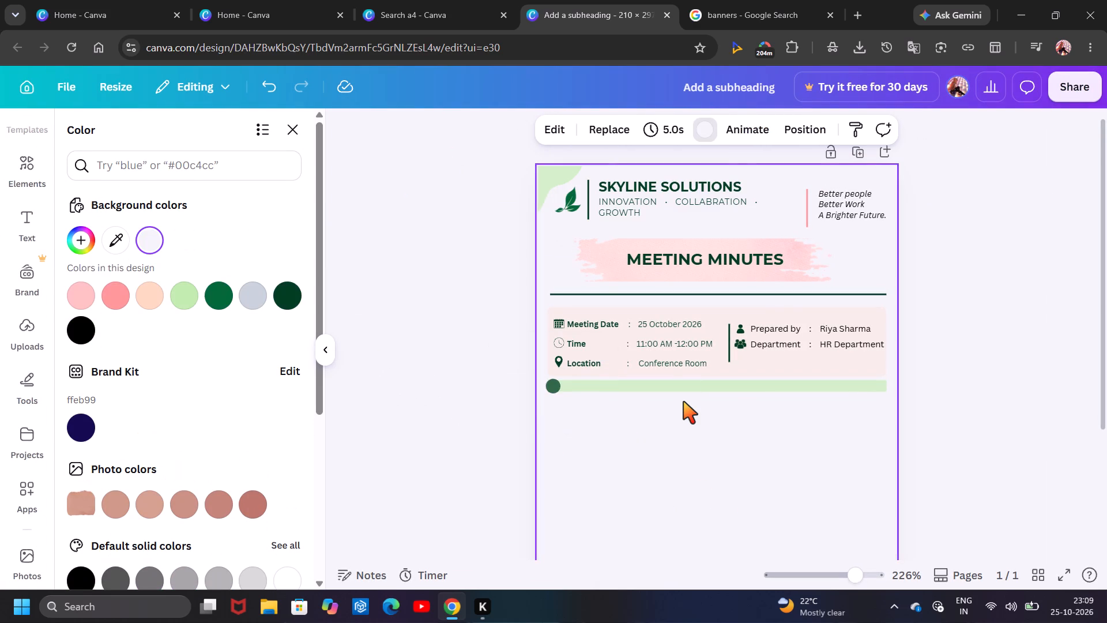
pyautogui.click(545, 382)
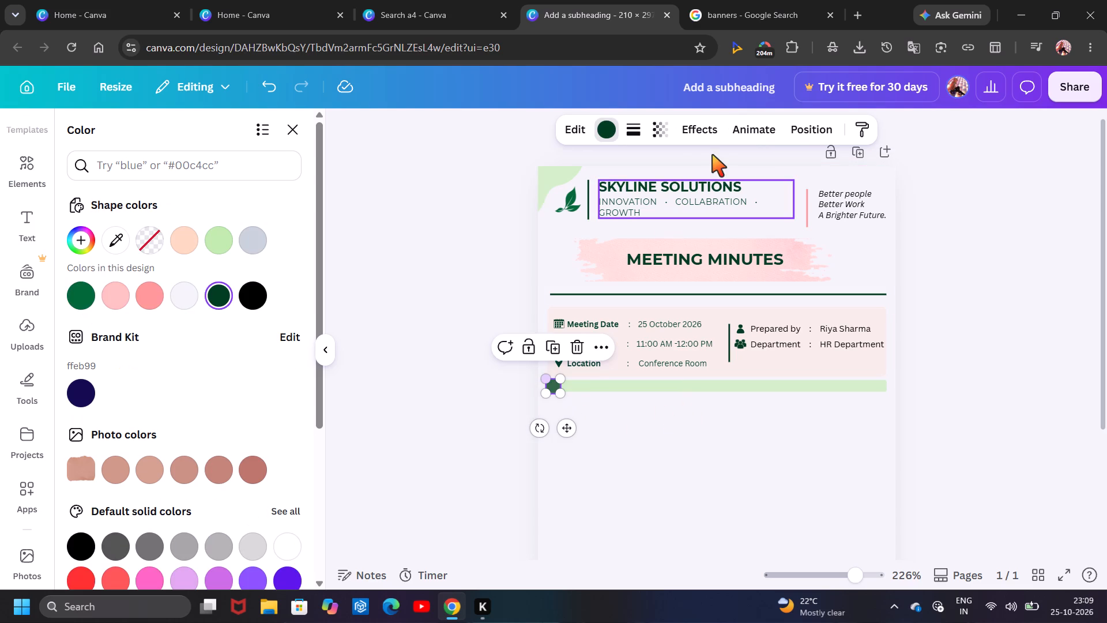
pyautogui.click(658, 126)
pyautogui.click(647, 182)
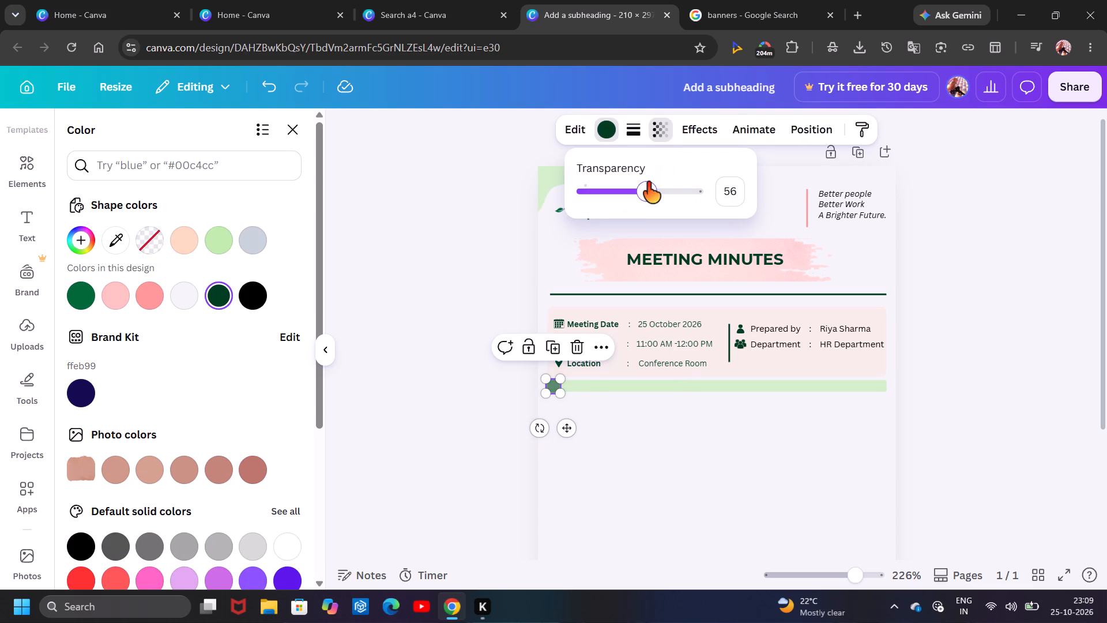
pyautogui.click(681, 410)
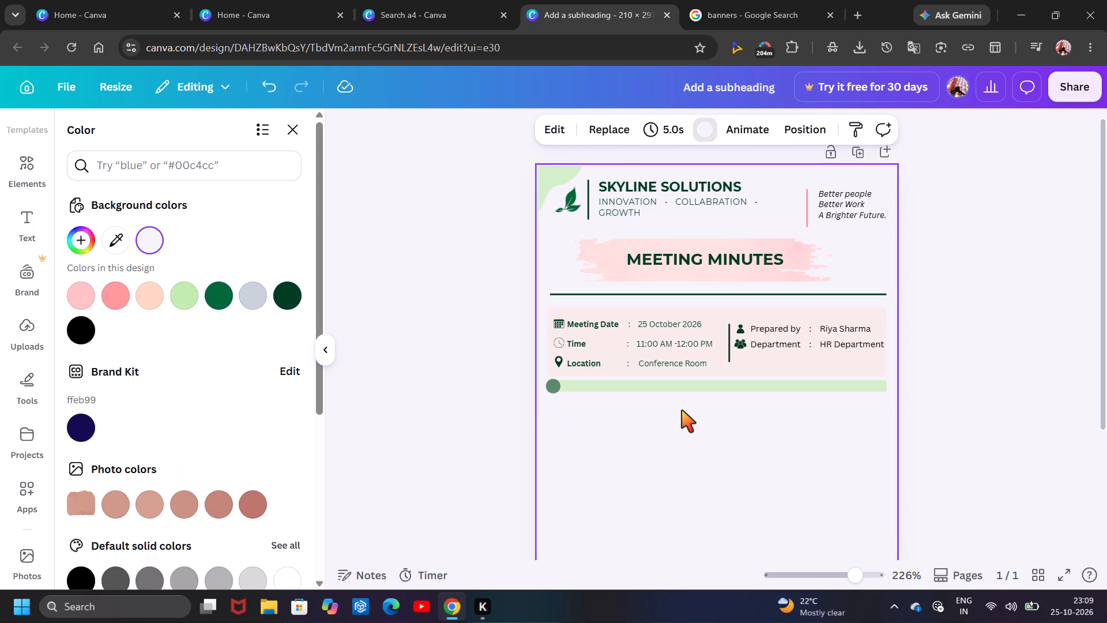
# Add a text label reading "Attendees" near the left end of the pastel green bar.
pyautogui.click(592, 384)
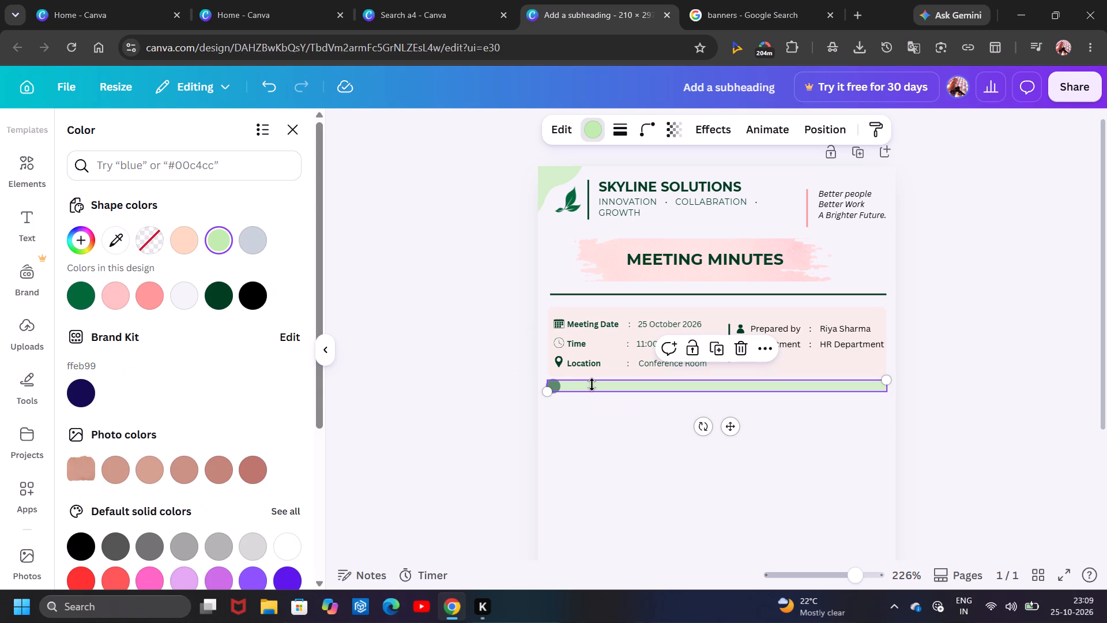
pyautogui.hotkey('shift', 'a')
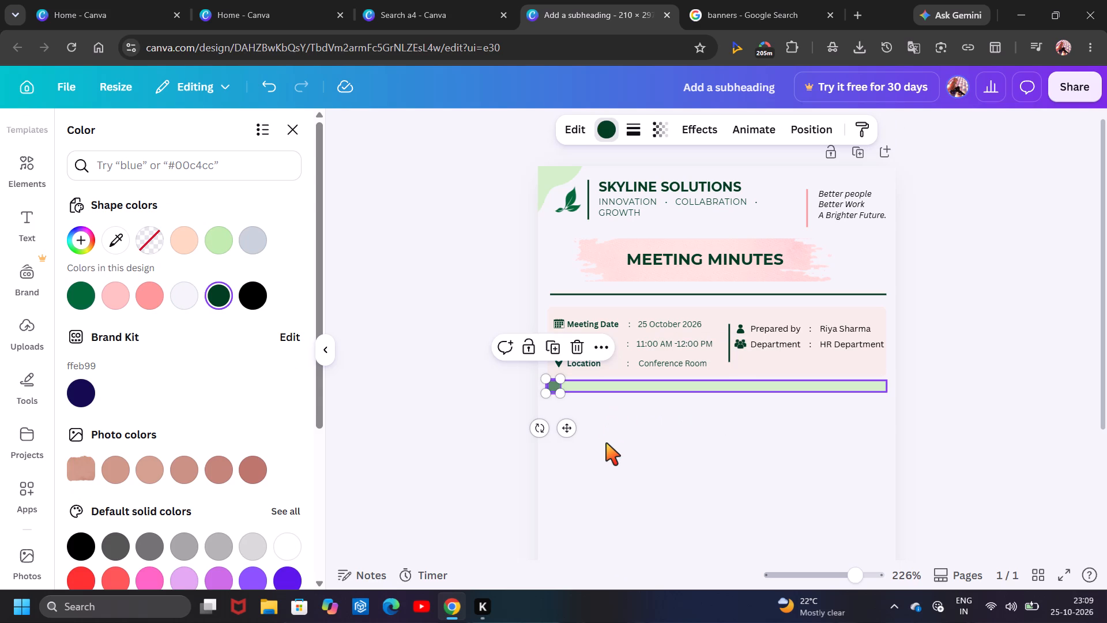
pyautogui.click(606, 443)
pyautogui.click(626, 390)
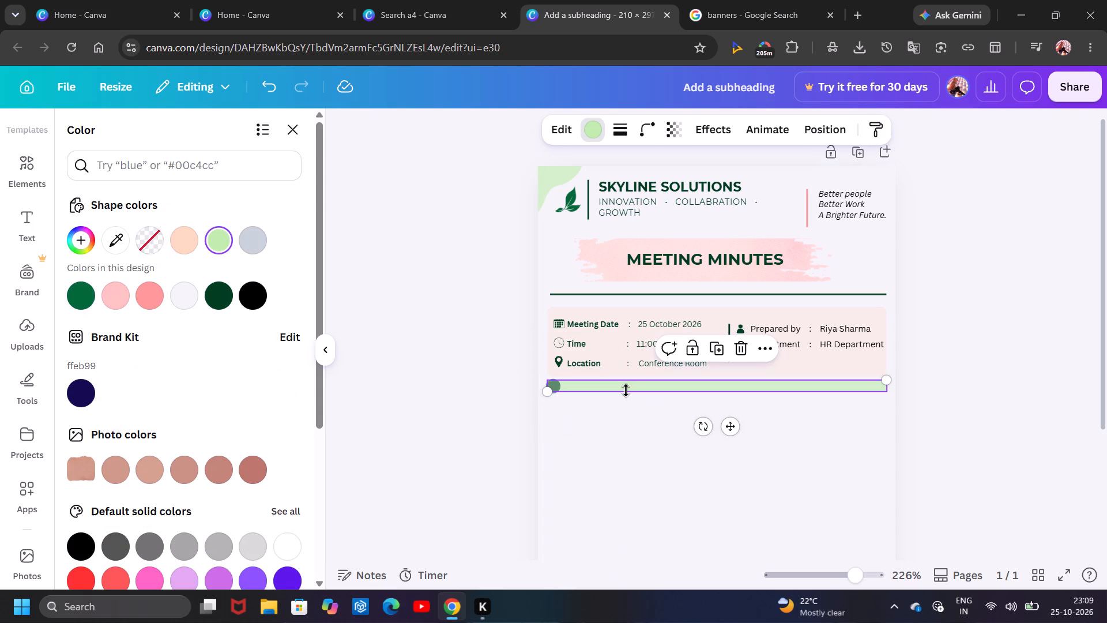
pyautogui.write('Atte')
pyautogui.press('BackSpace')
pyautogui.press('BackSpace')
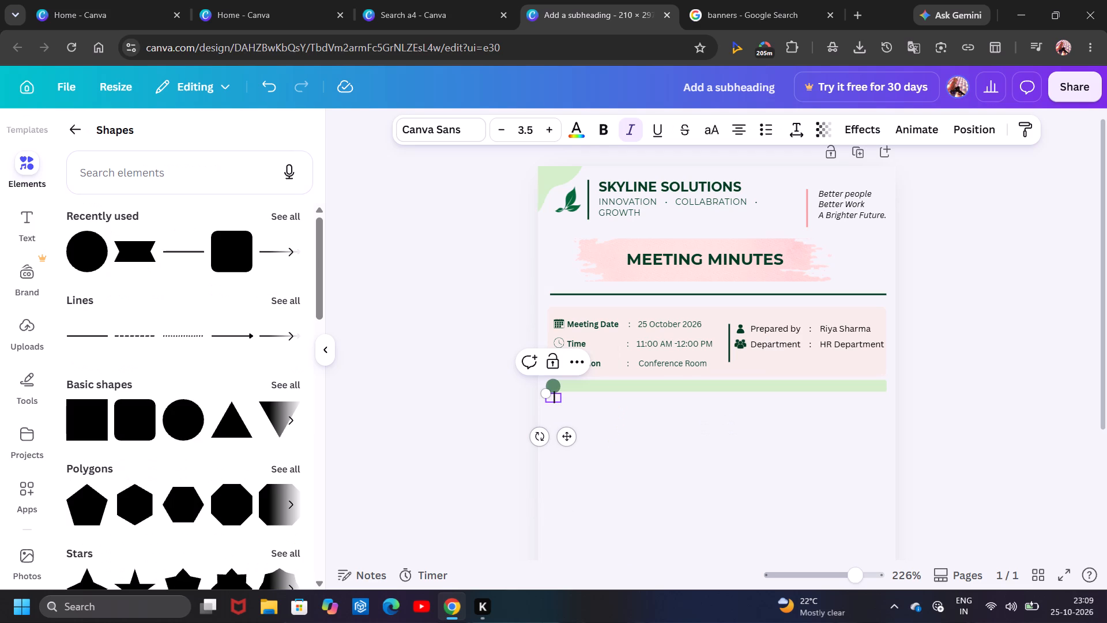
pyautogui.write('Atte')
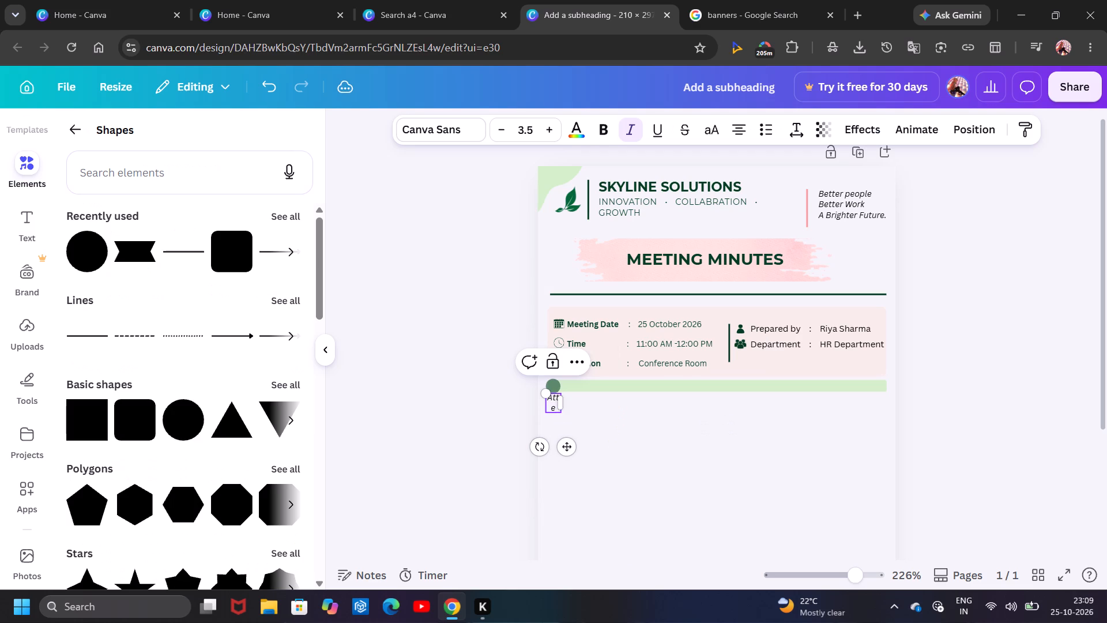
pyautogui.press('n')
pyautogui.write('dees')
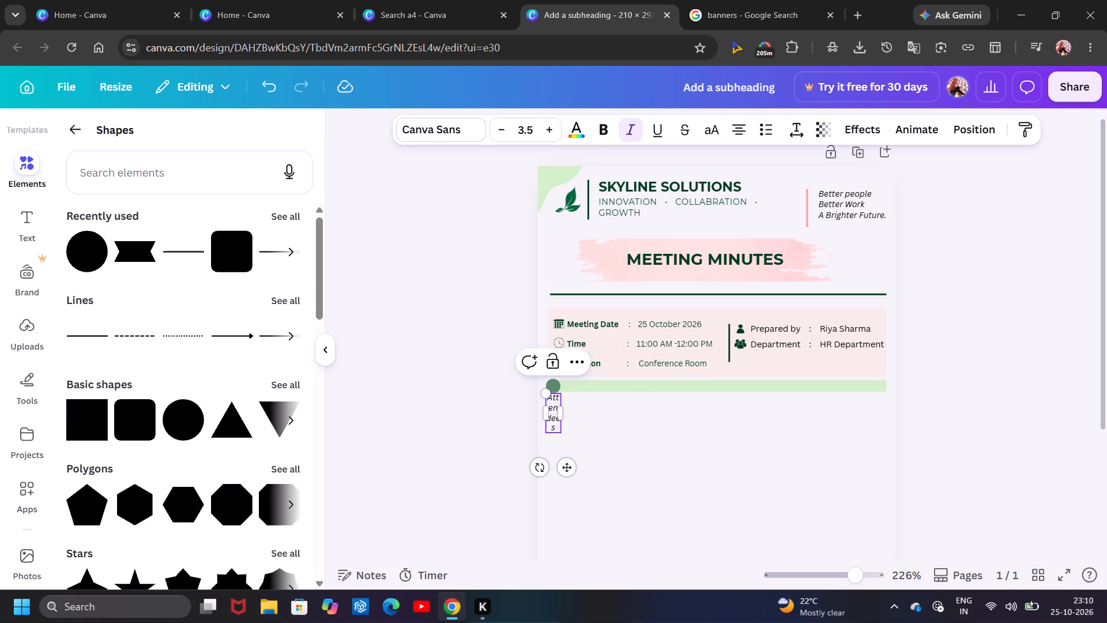
# Widen the Attendees label to one line, place it on the green bar beside the circle, and remove its italics.
pyautogui.moveTo(563, 416); pyautogui.dragTo(607, 414)
pyautogui.moveTo(585, 435); pyautogui.dragTo(594, 424)
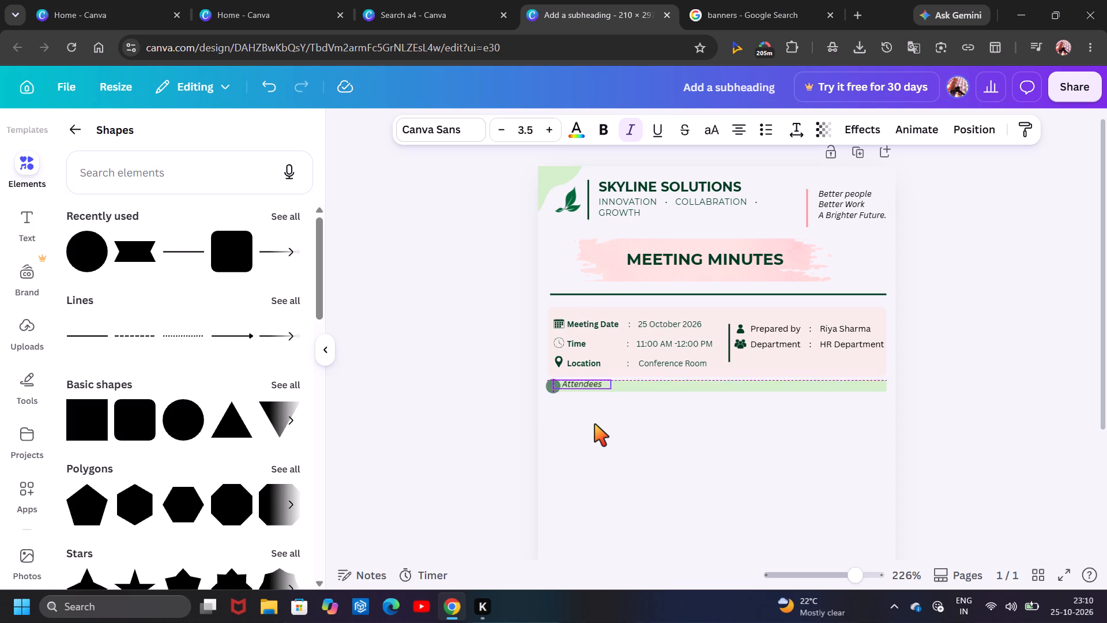
pyautogui.moveTo(594, 424); pyautogui.dragTo(597, 425)
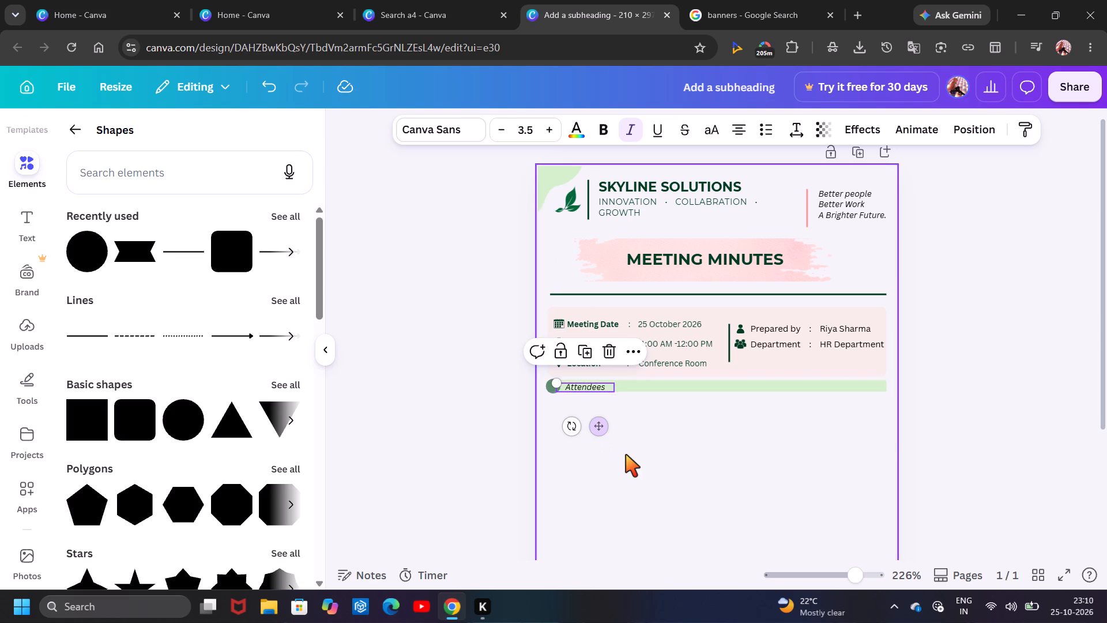
pyautogui.click(624, 137)
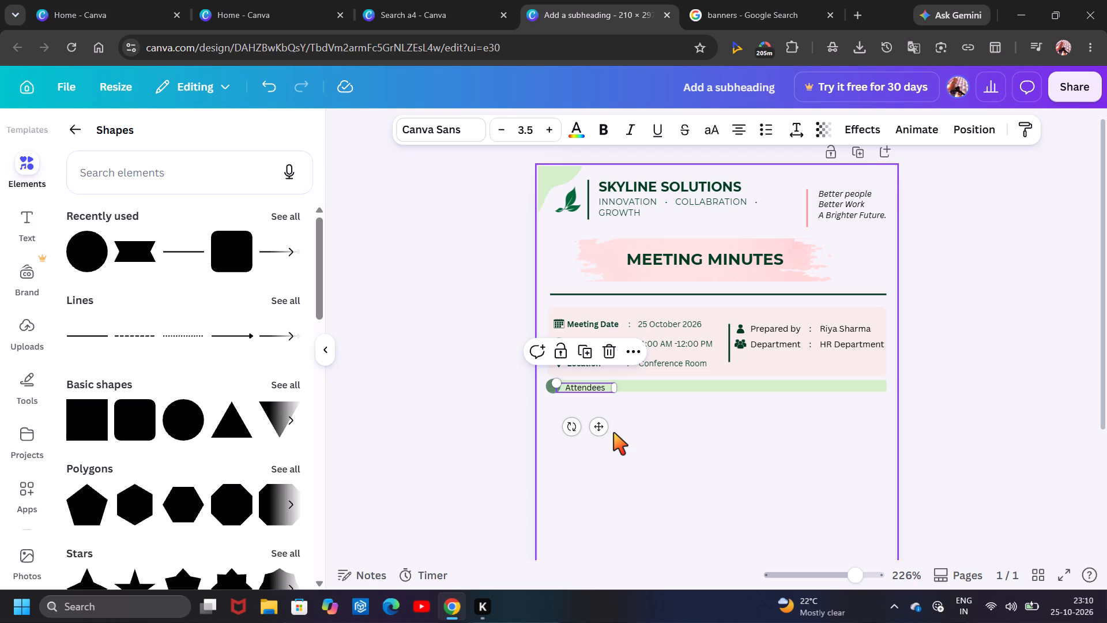
pyautogui.click(597, 429)
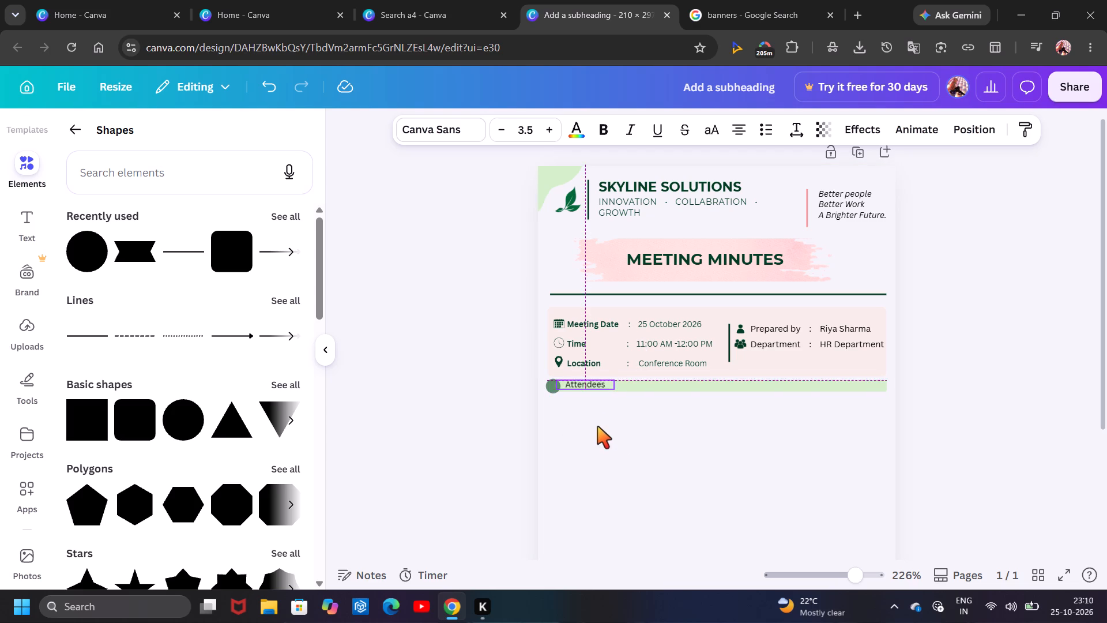
pyautogui.click(698, 441)
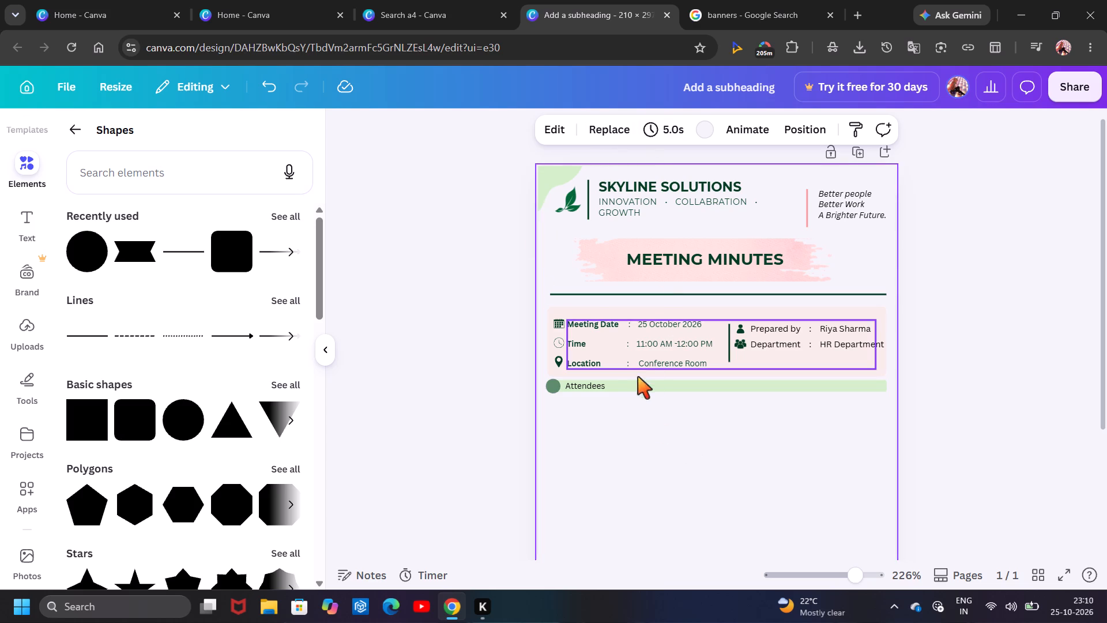
# Set the Attendees label in bold Open Sans.
pyautogui.tripleClick(586, 391)
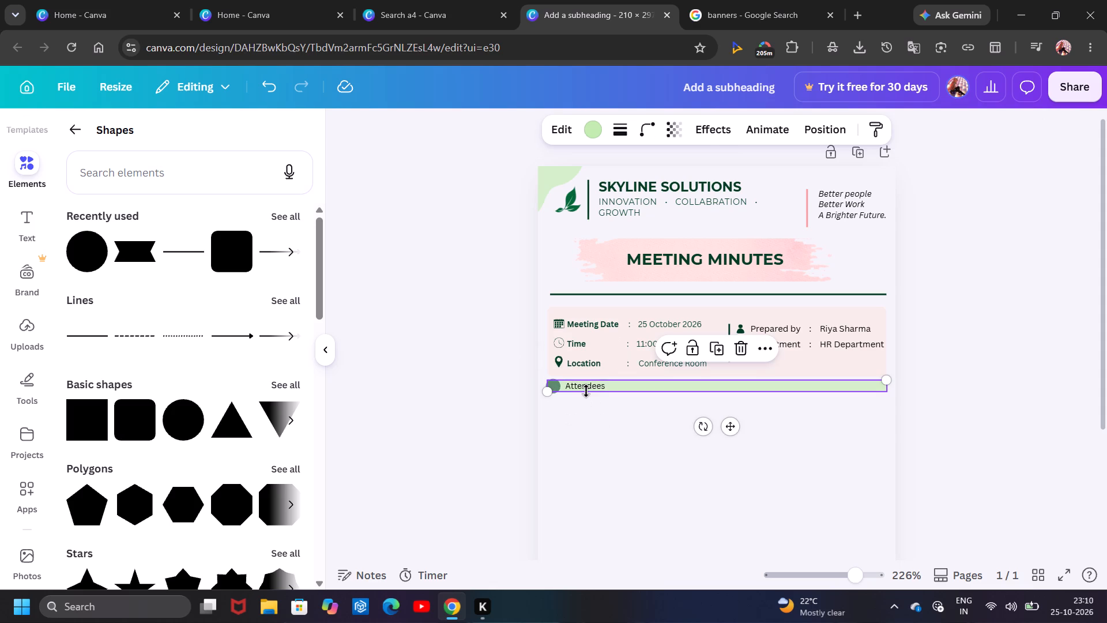
pyautogui.tripleClick(586, 391)
pyautogui.click(586, 391)
pyautogui.tripleClick(582, 388)
pyautogui.doubleClick(582, 388)
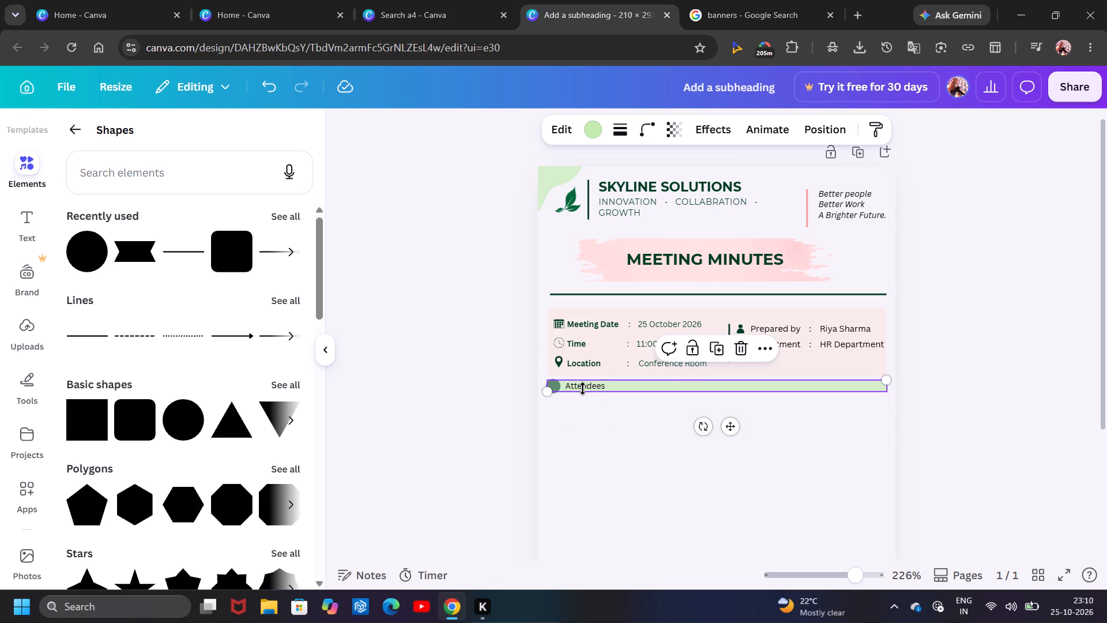
pyautogui.moveTo(568, 385); pyautogui.dragTo(614, 384)
pyautogui.click(593, 390)
pyautogui.click(592, 427)
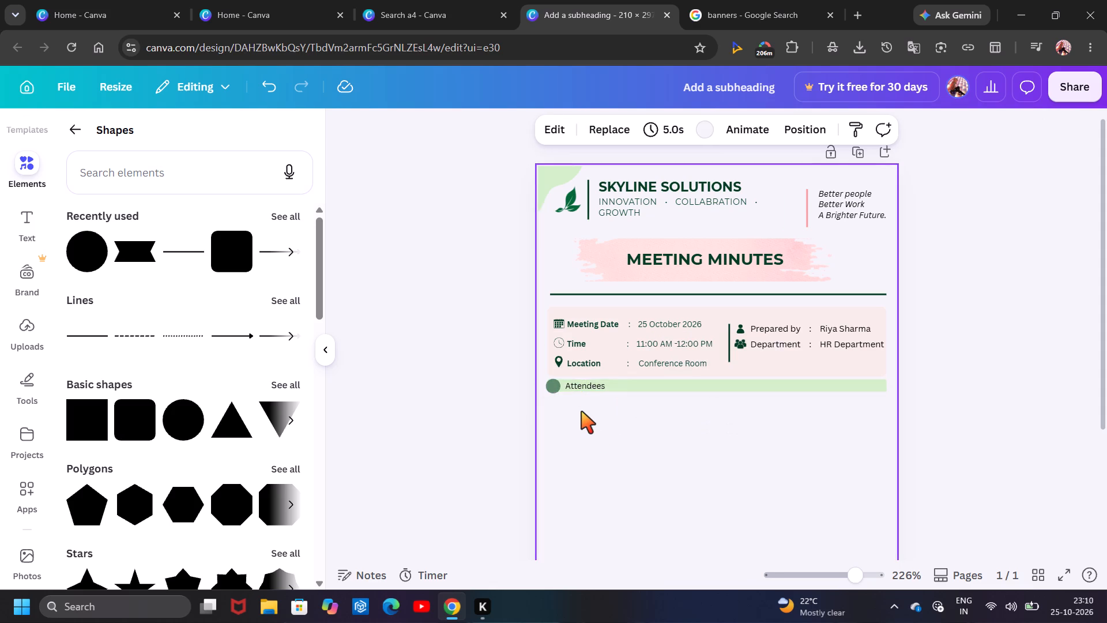
pyautogui.click(581, 387)
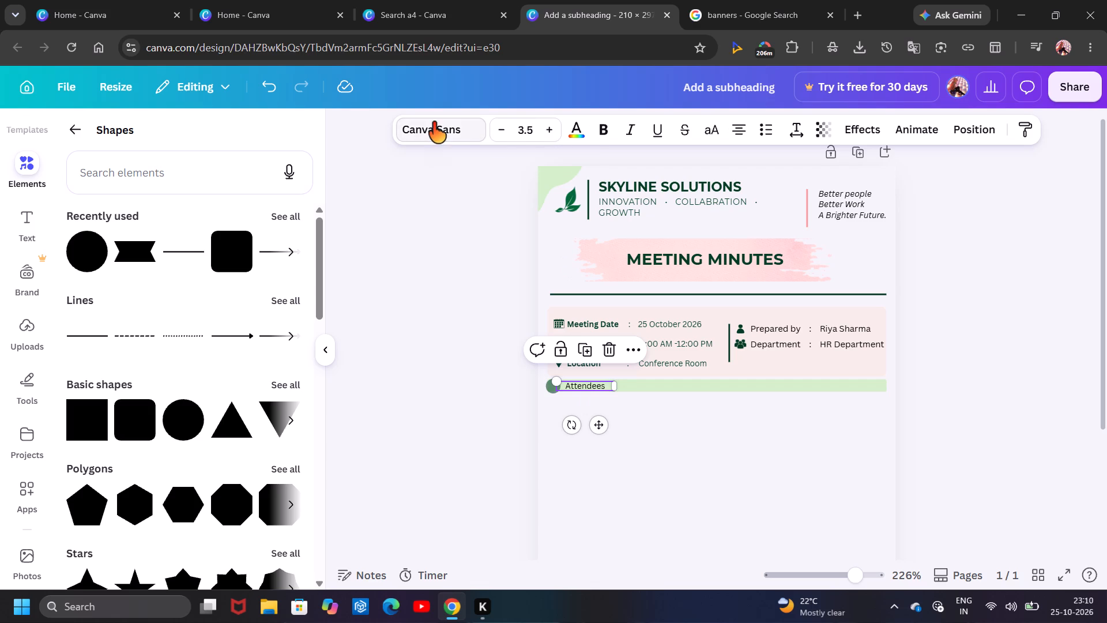
pyautogui.click(432, 122)
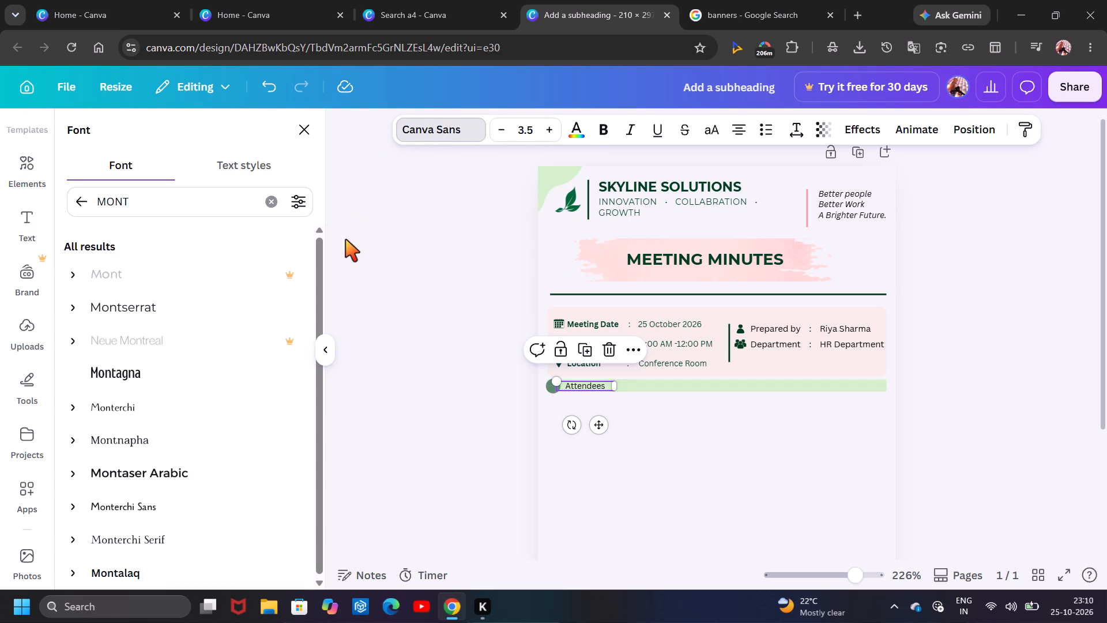
pyautogui.scroll(-1, 184, 326)
pyautogui.click(269, 207)
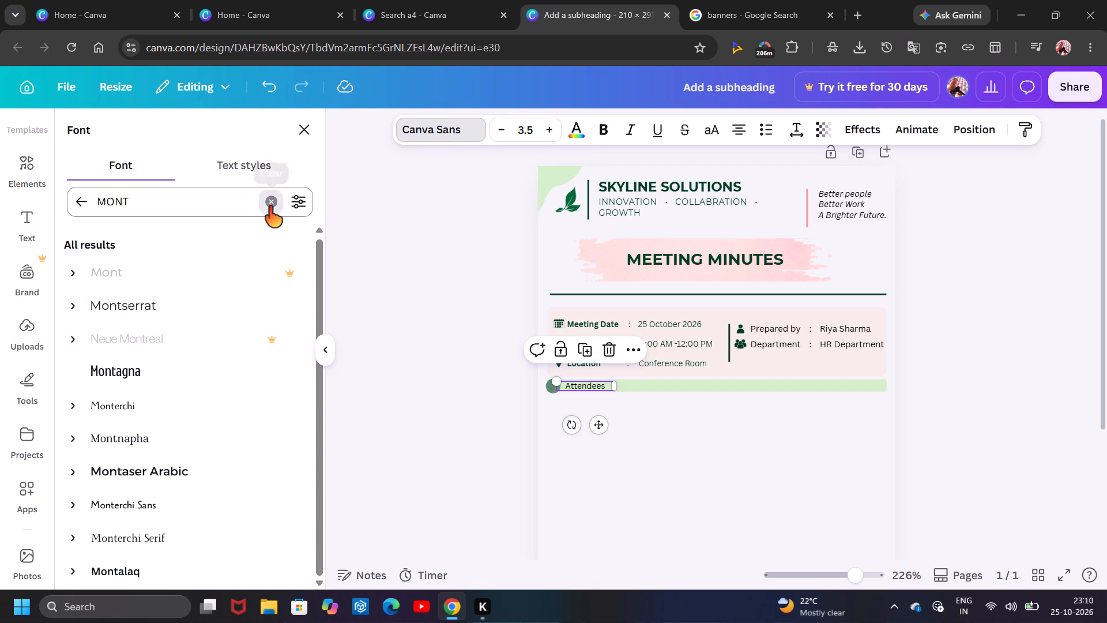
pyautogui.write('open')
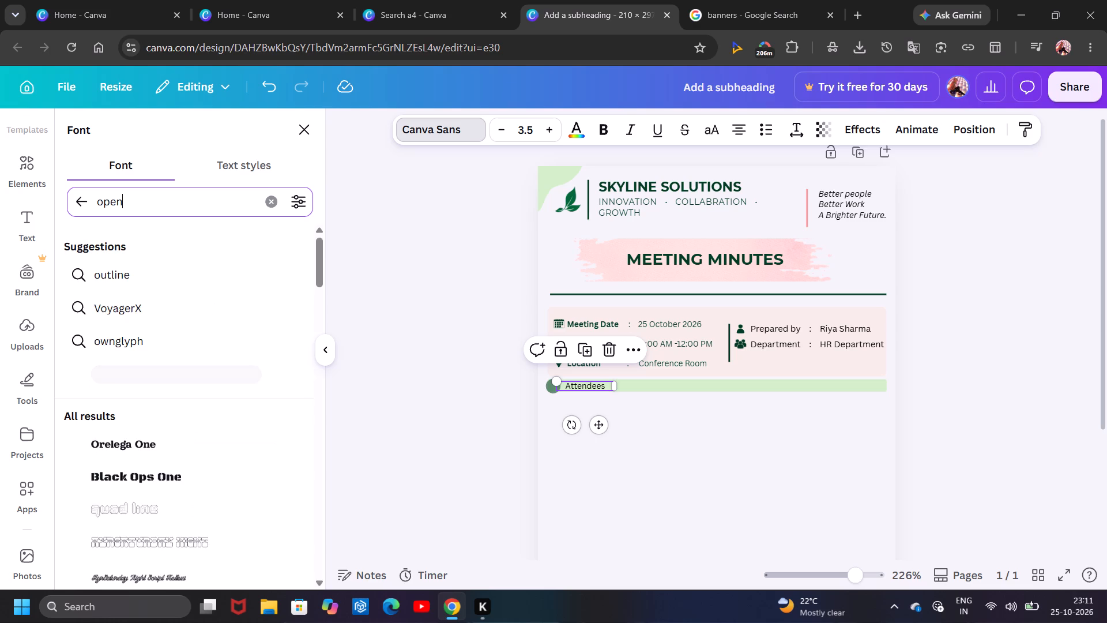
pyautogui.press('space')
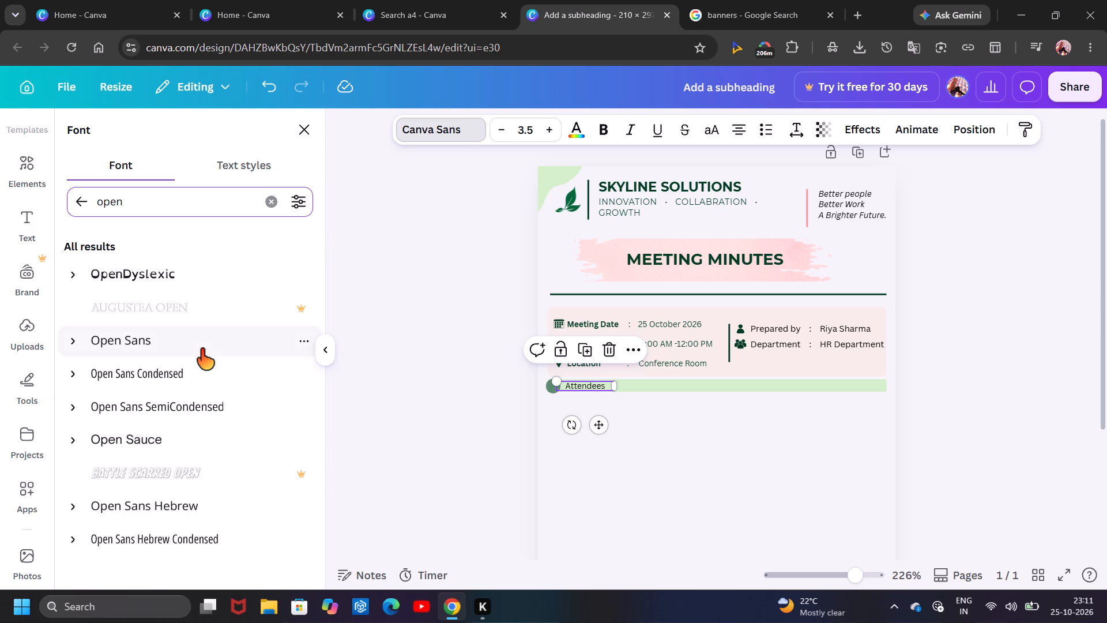
pyautogui.click(201, 349)
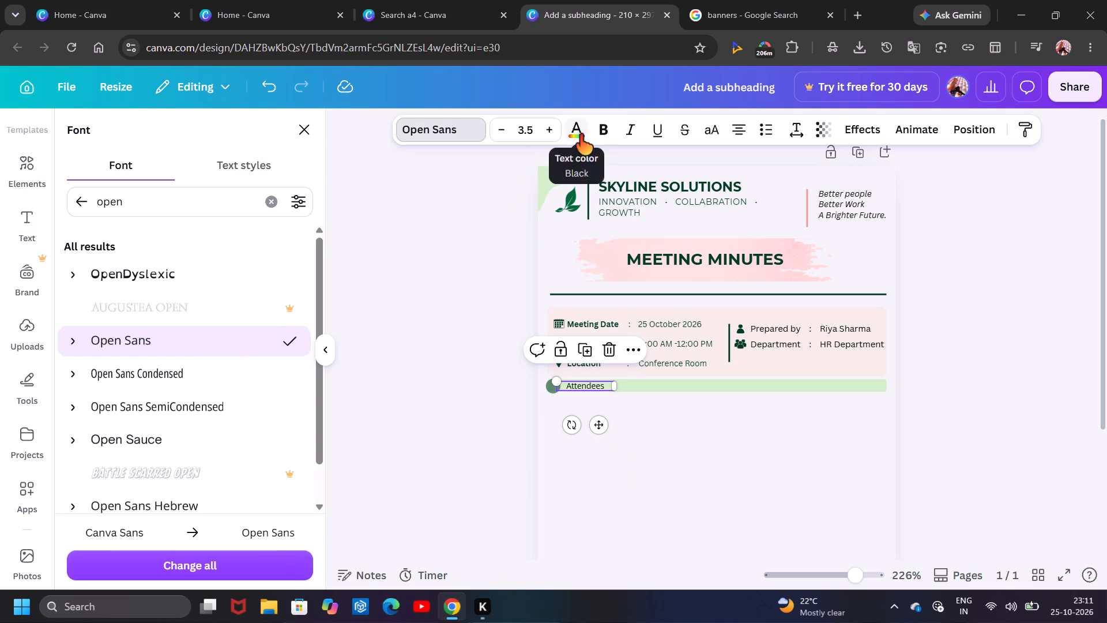
pyautogui.click(600, 125)
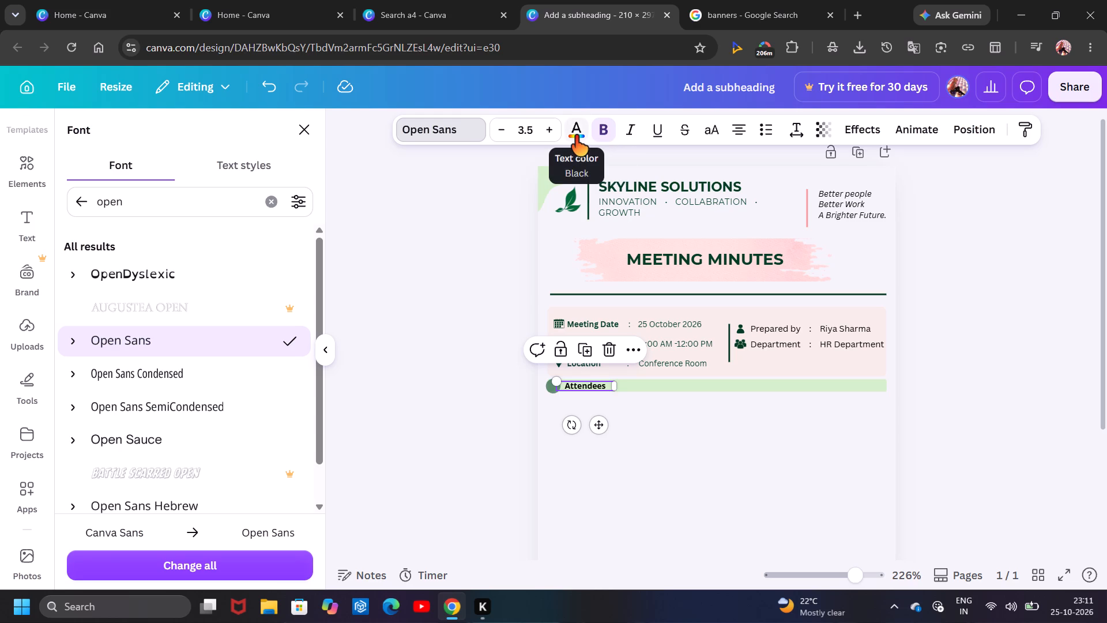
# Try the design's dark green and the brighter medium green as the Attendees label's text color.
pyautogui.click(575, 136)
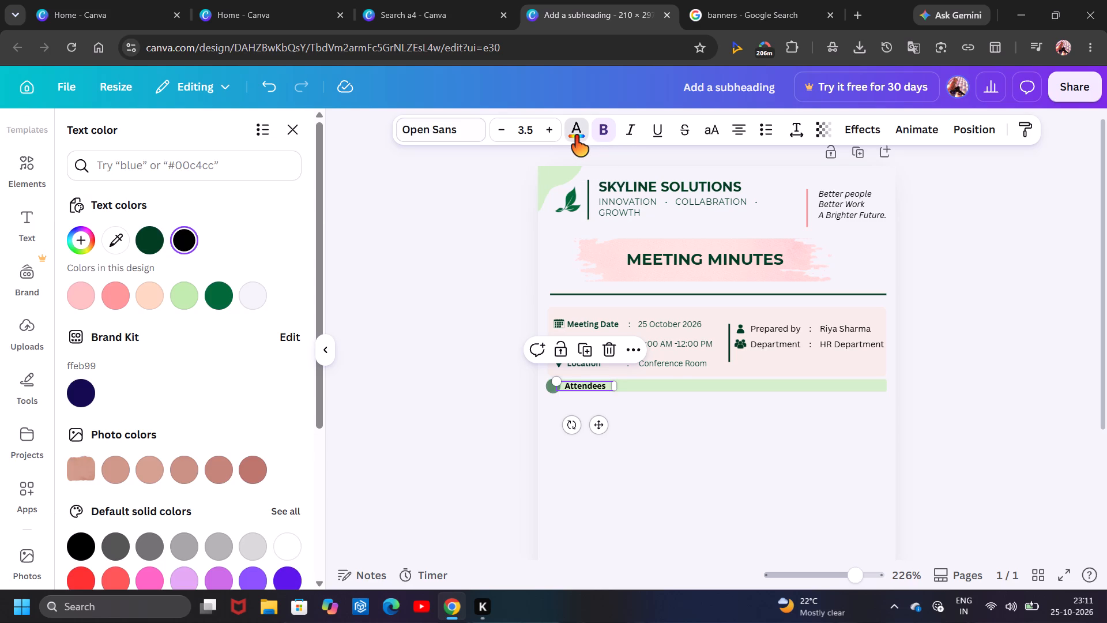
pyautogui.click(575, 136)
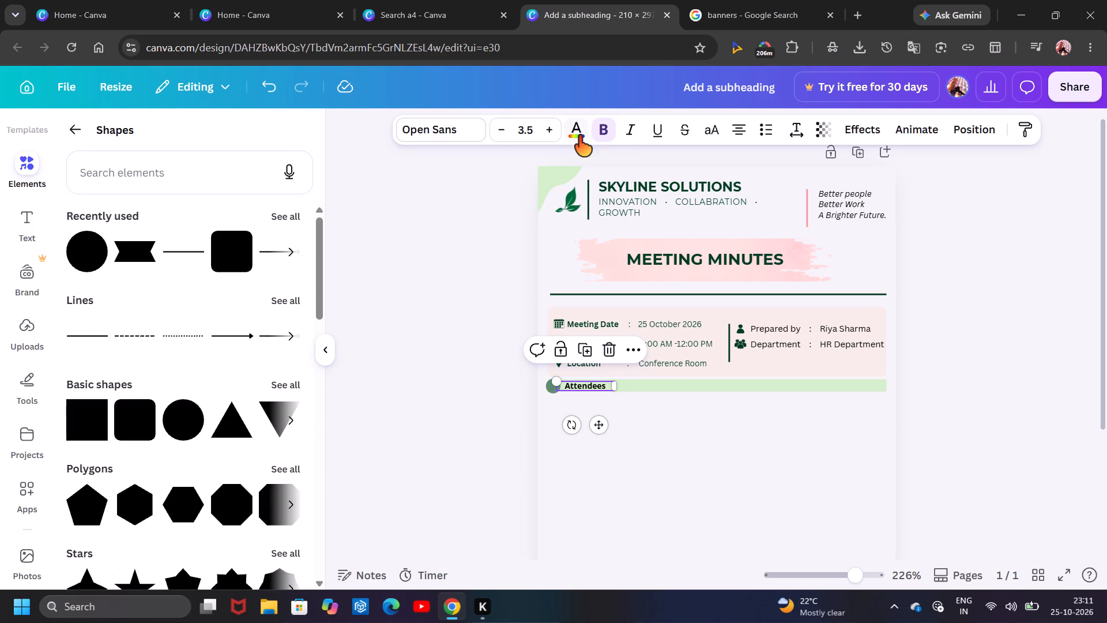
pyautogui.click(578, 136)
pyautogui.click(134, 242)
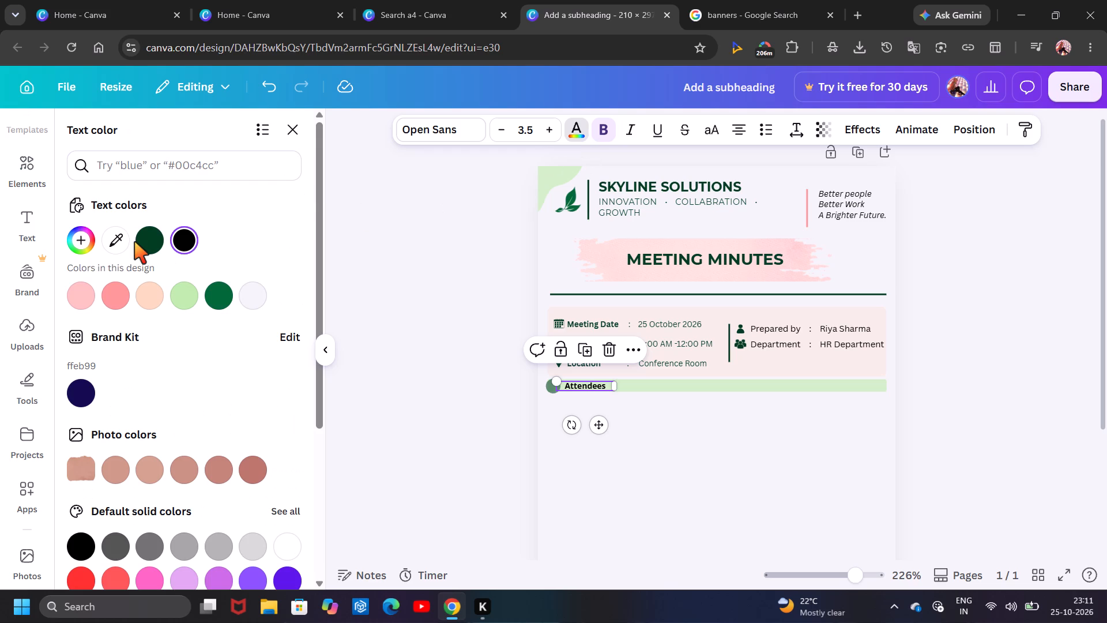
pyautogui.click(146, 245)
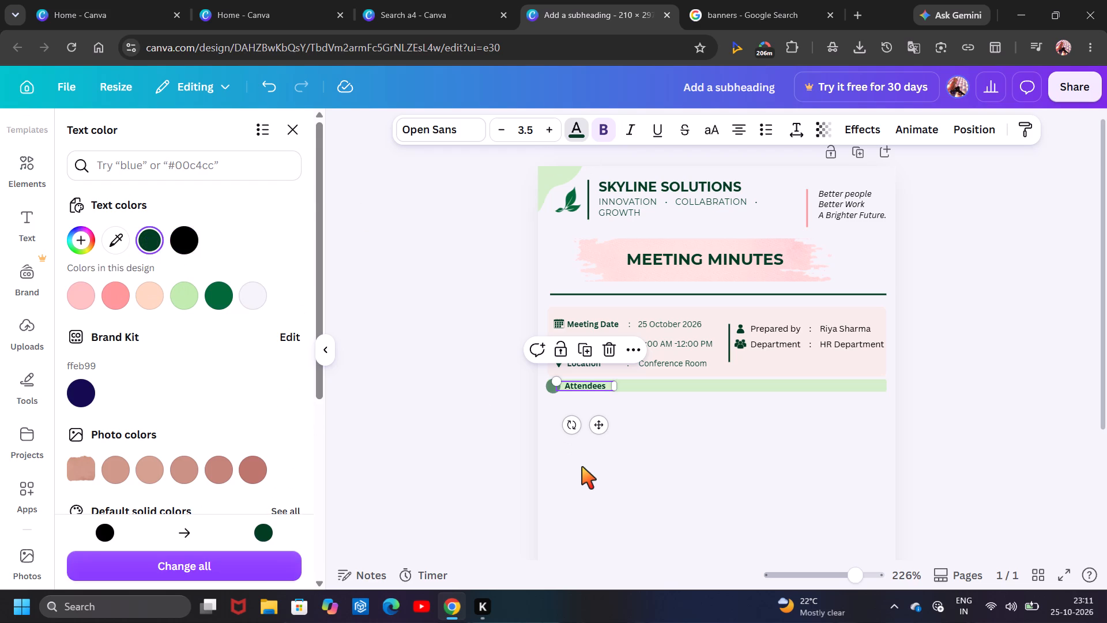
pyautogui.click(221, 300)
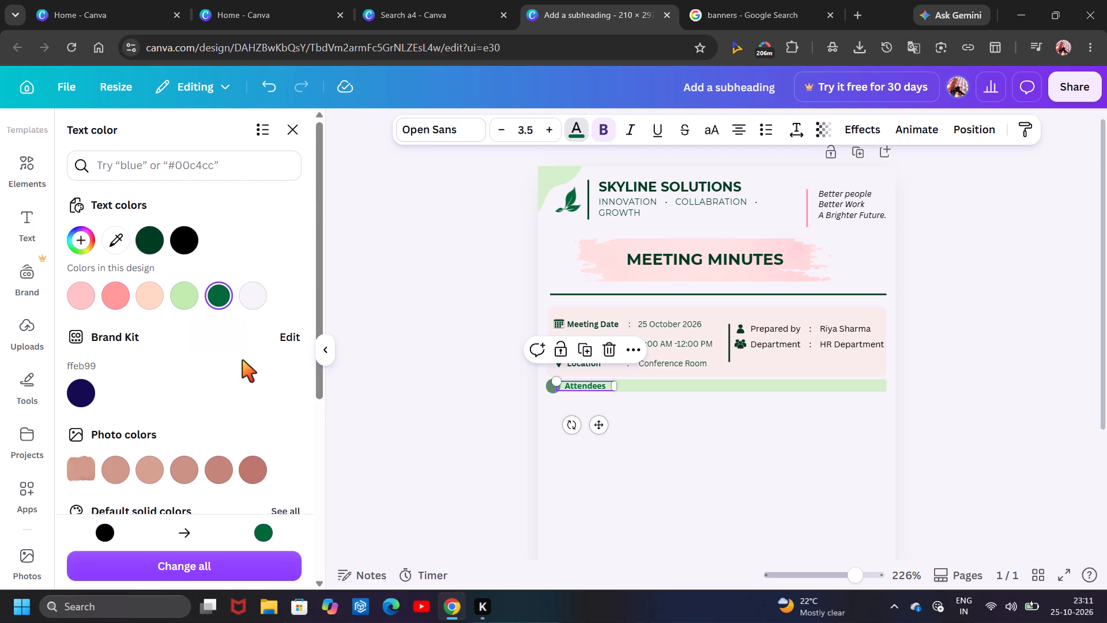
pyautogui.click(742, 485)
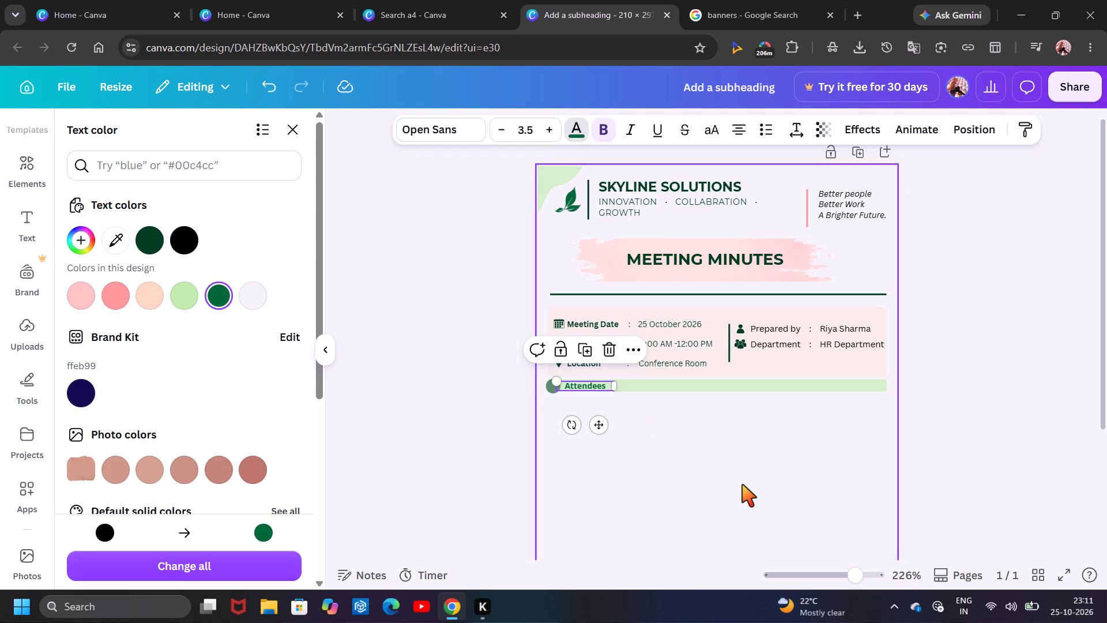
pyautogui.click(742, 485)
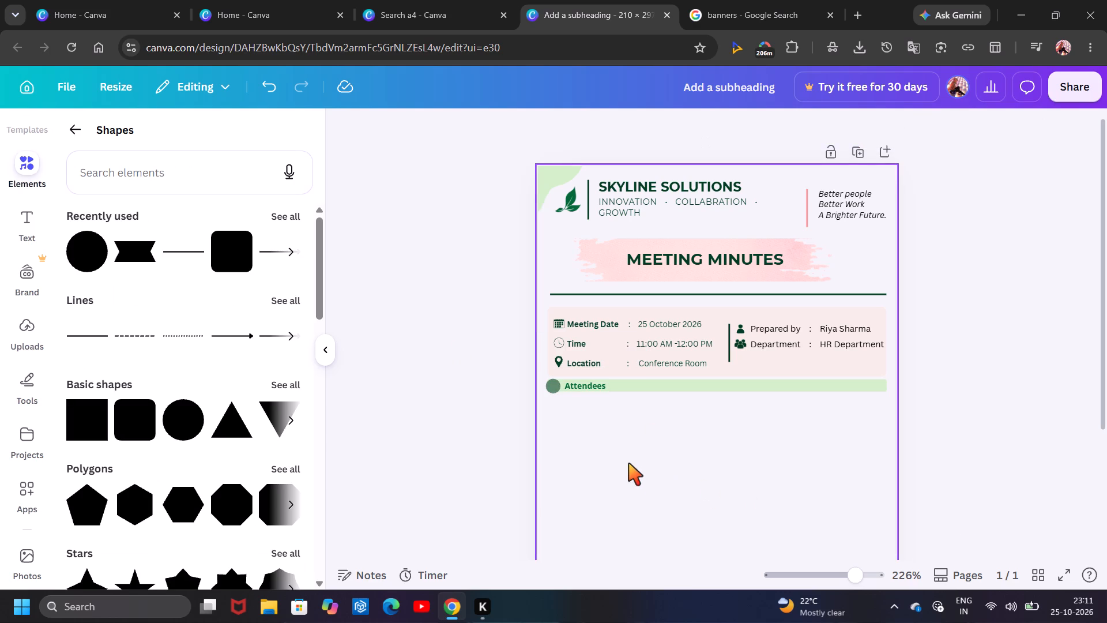
# Recolor the Attendees label to the design's dark green, Emerald night #003d20.
pyautogui.tripleClick(578, 386)
pyautogui.doubleClick(578, 386)
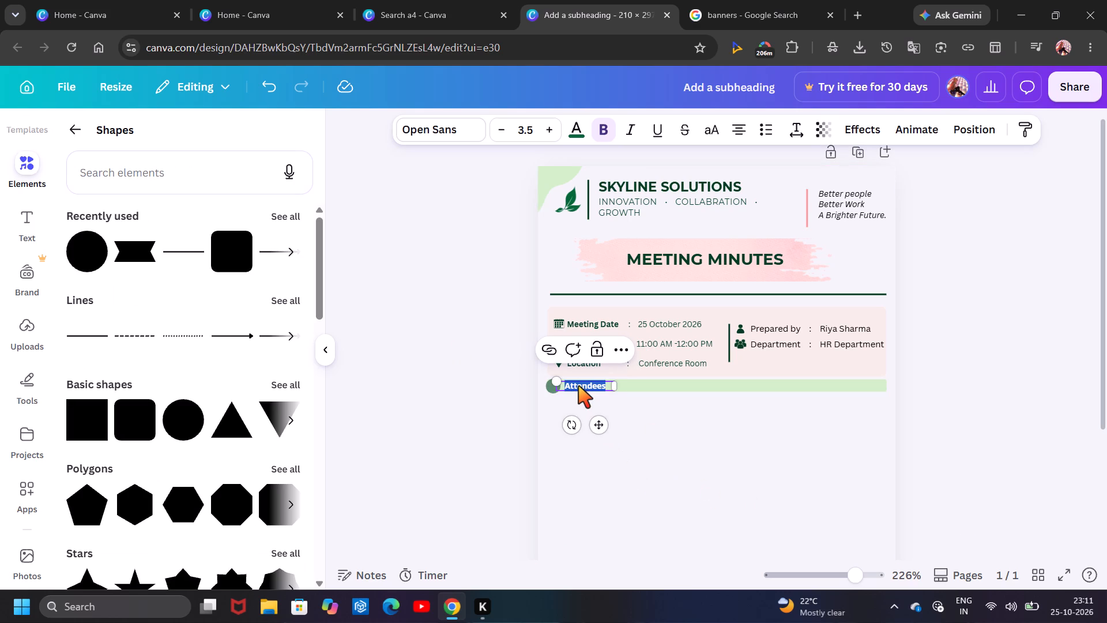
pyautogui.click(564, 130)
pyautogui.click(186, 242)
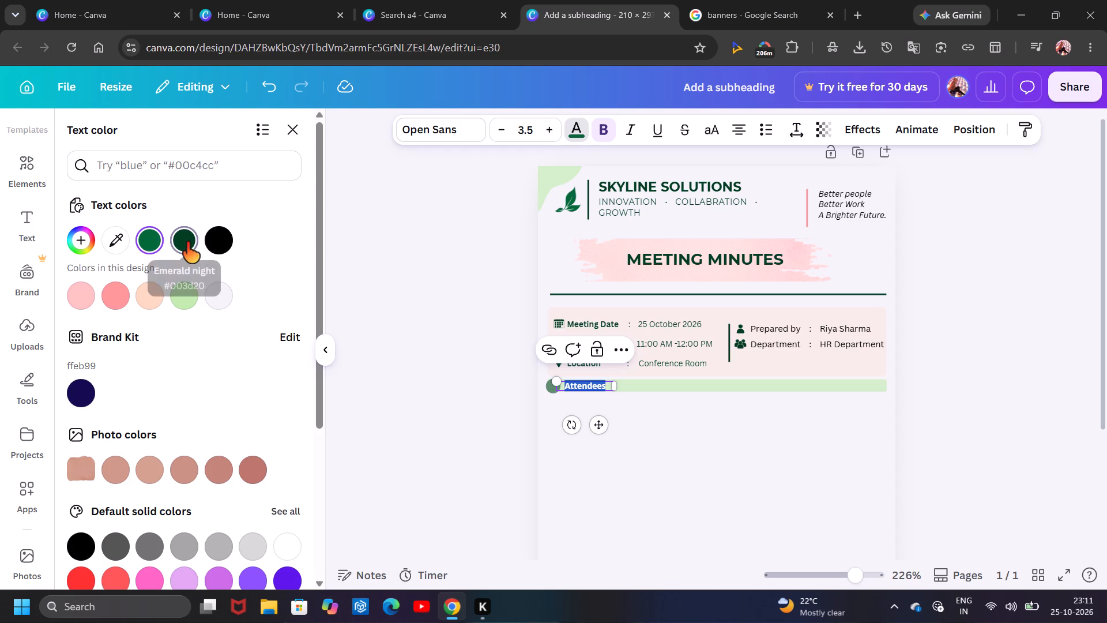
pyautogui.click(668, 542)
pyautogui.click(668, 542)
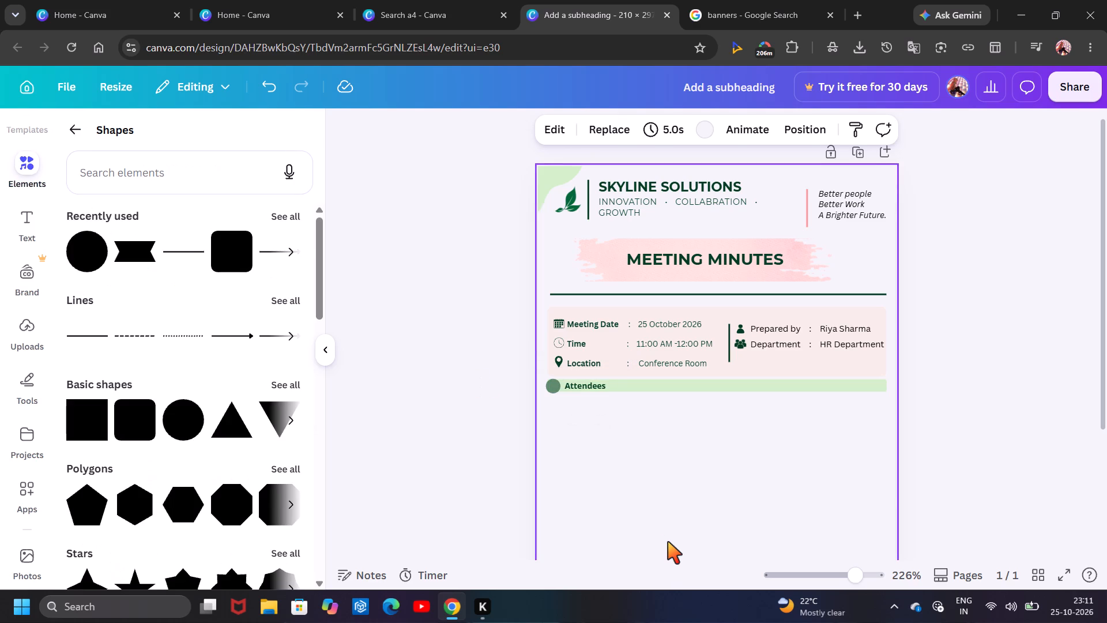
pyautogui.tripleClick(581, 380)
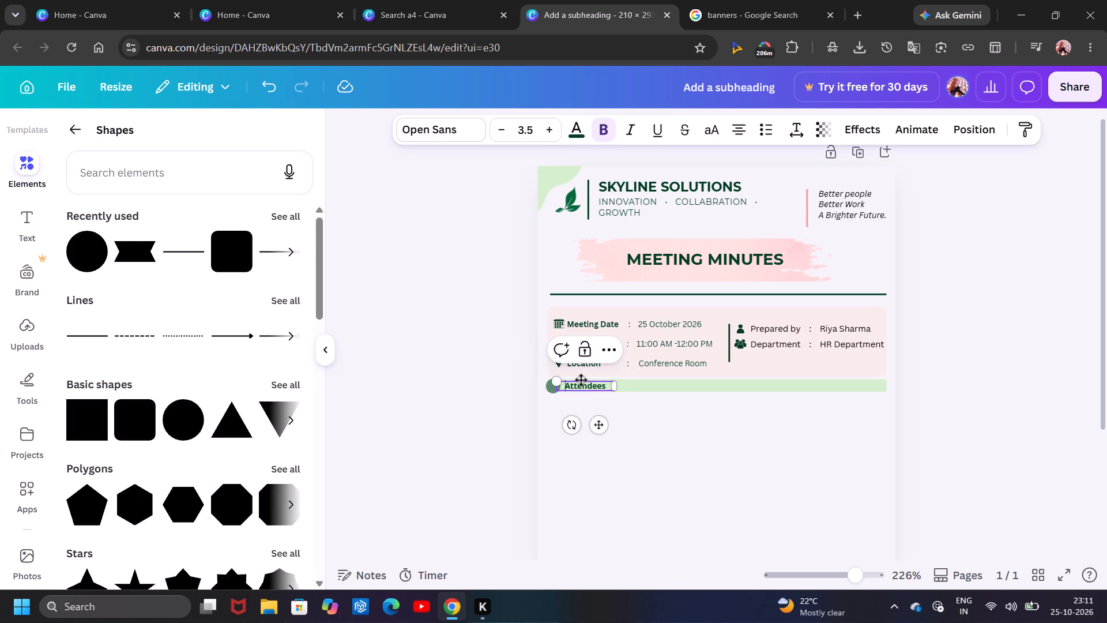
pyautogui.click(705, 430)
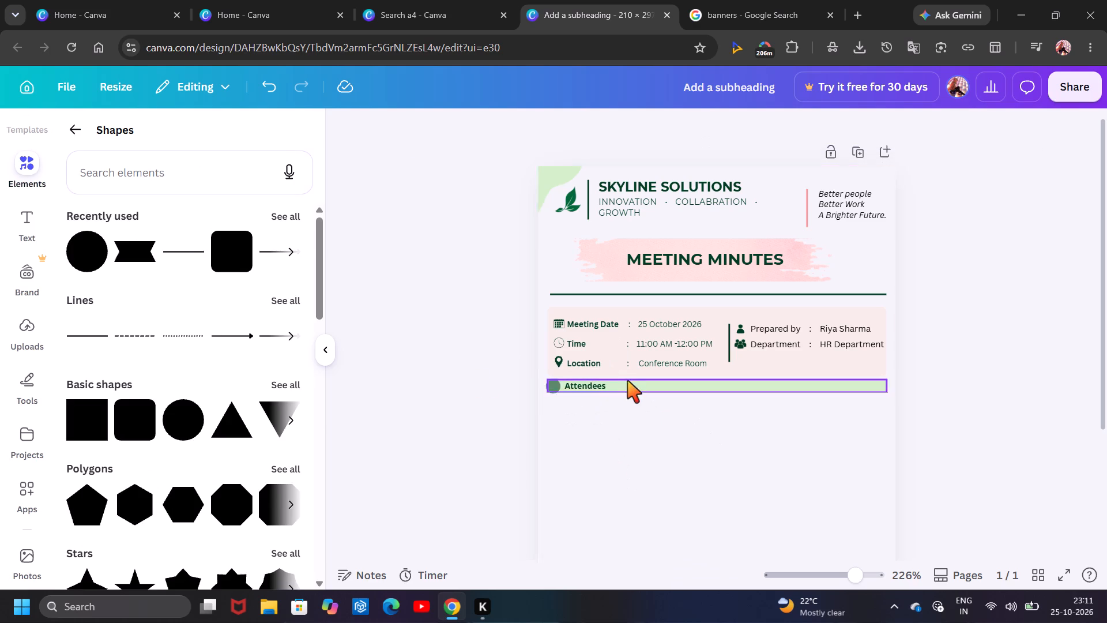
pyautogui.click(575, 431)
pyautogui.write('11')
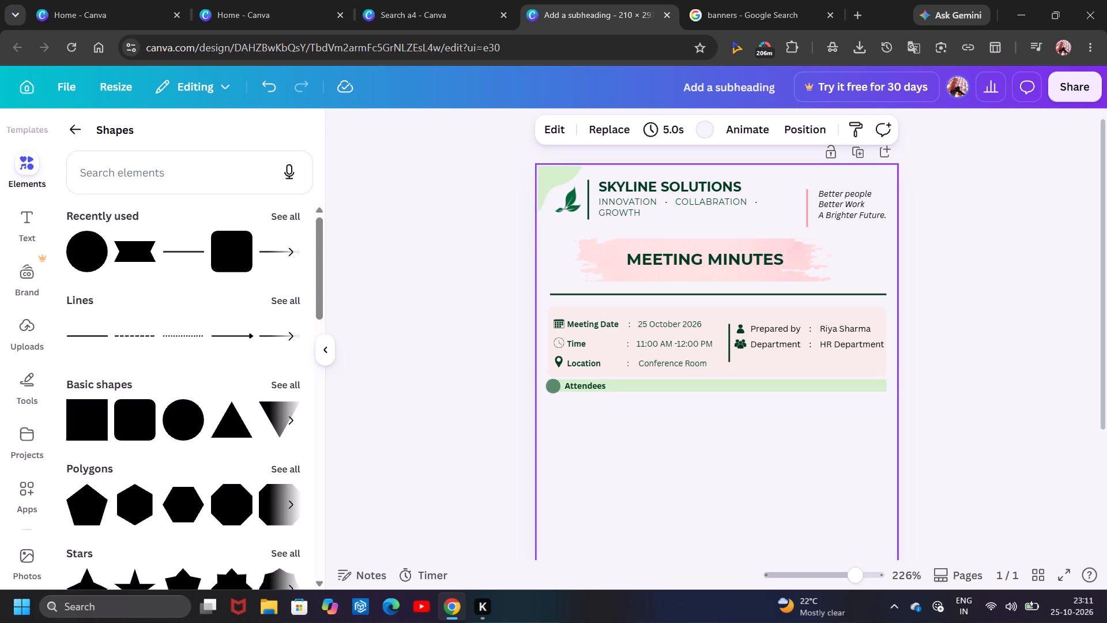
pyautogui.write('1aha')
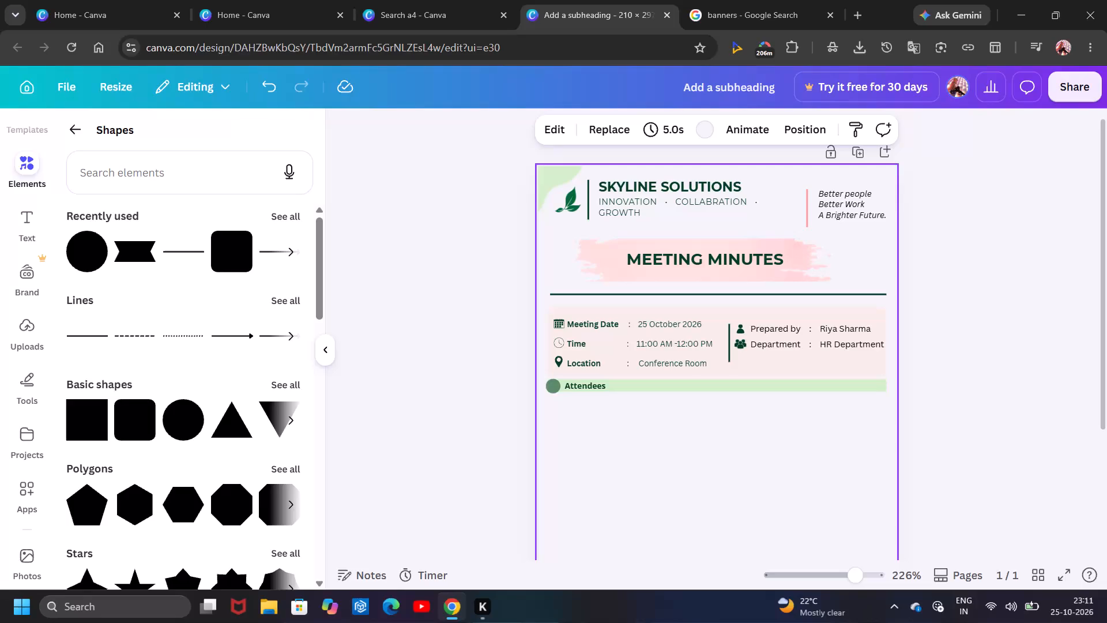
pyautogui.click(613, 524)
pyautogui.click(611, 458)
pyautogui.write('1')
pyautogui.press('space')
# Add a heading-style text box to the page containing just the number 1.
pyautogui.click(36, 222)
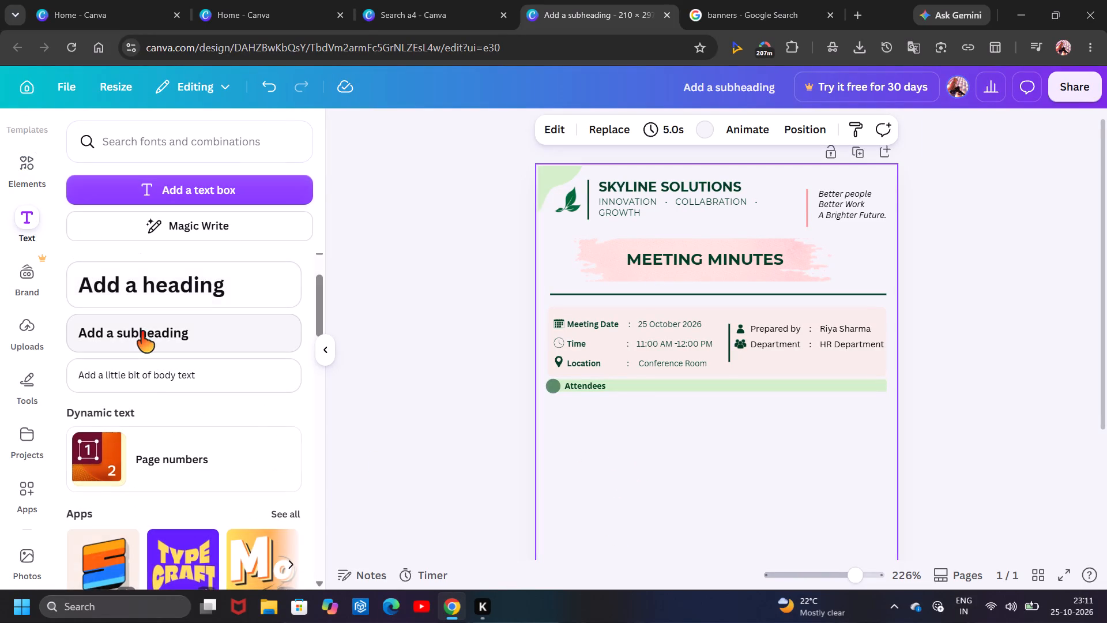
pyautogui.scroll(-5, 141, 332)
pyautogui.scroll(1, 141, 332)
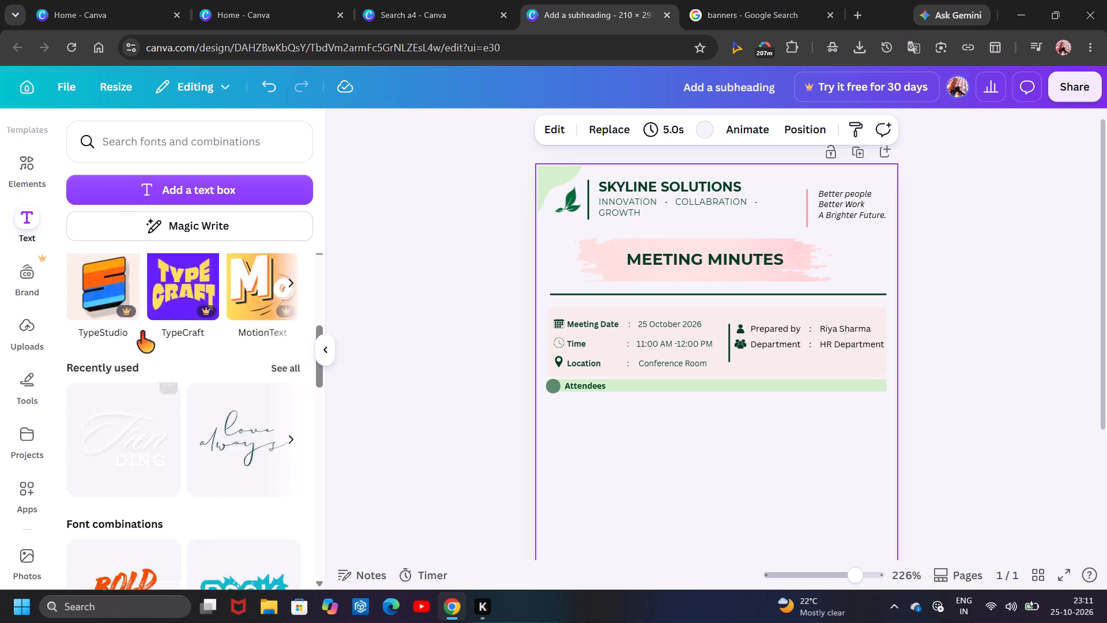
pyautogui.scroll(4, 141, 332)
pyautogui.click(161, 386)
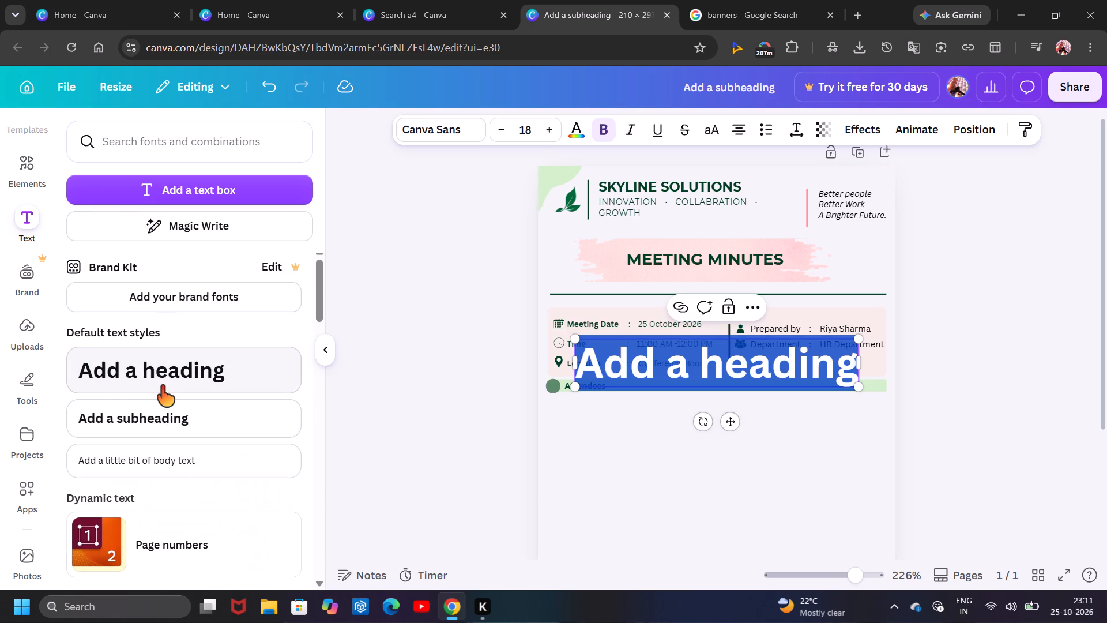
pyautogui.press('BackSpace')
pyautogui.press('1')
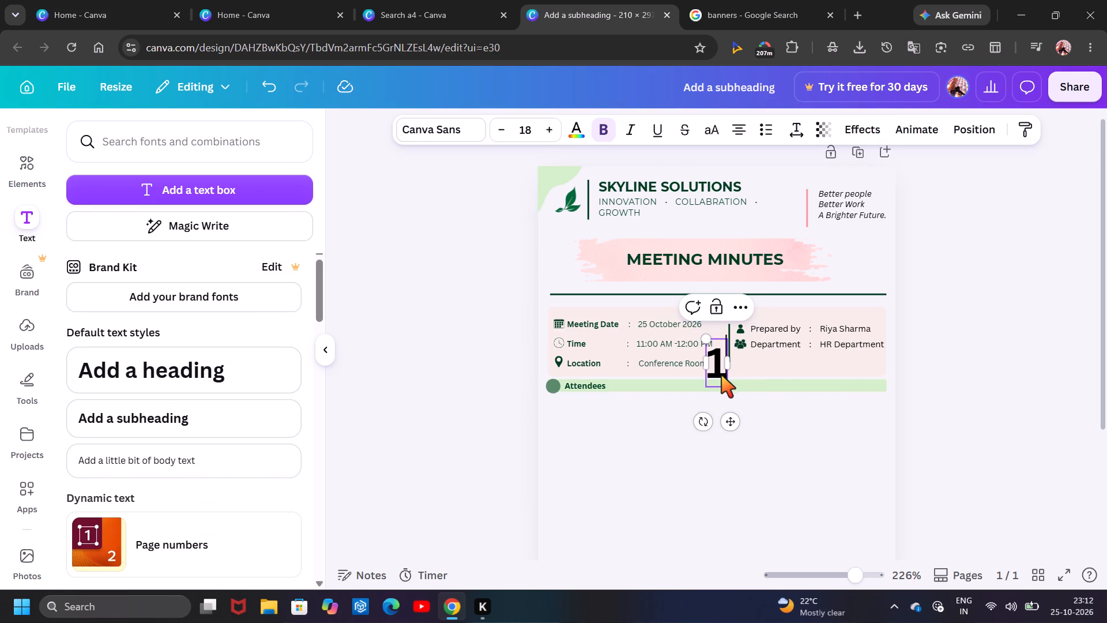
# Scale the number 1 down to size 5 and place it on the green circle beside Attendees.
pyautogui.moveTo(729, 427); pyautogui.dragTo(694, 556)
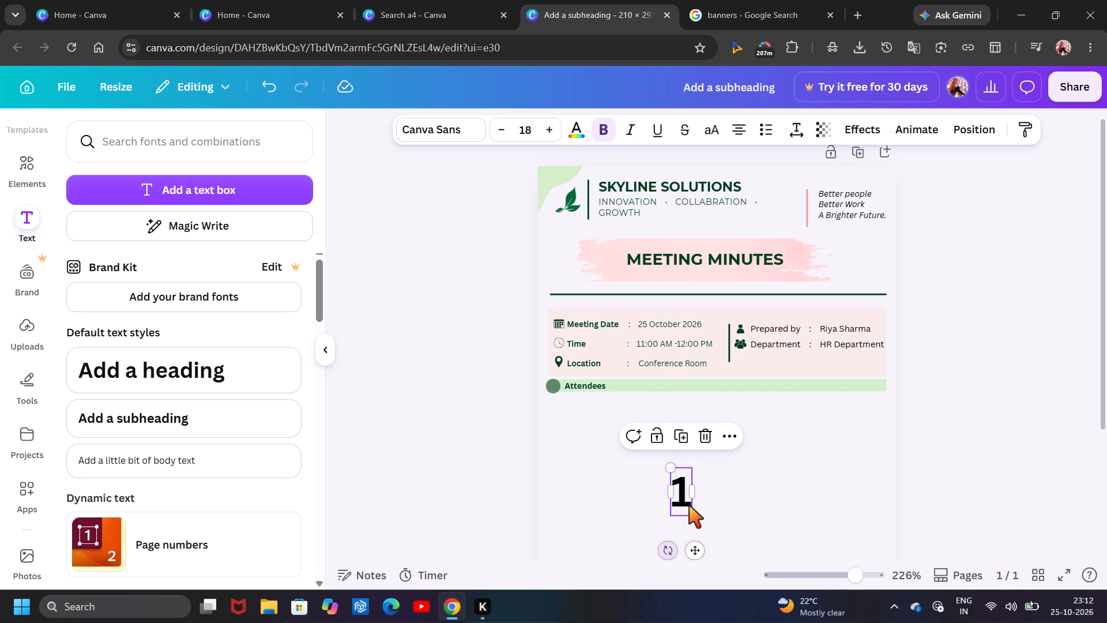
pyautogui.moveTo(669, 470); pyautogui.dragTo(679, 496)
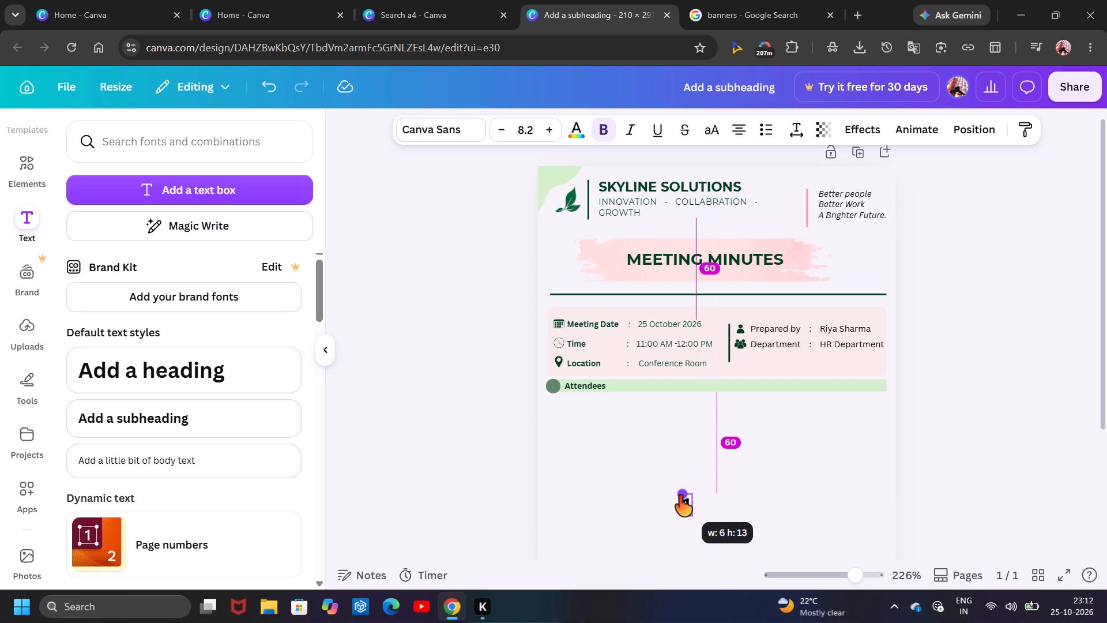
pyautogui.moveTo(679, 496); pyautogui.dragTo(684, 511)
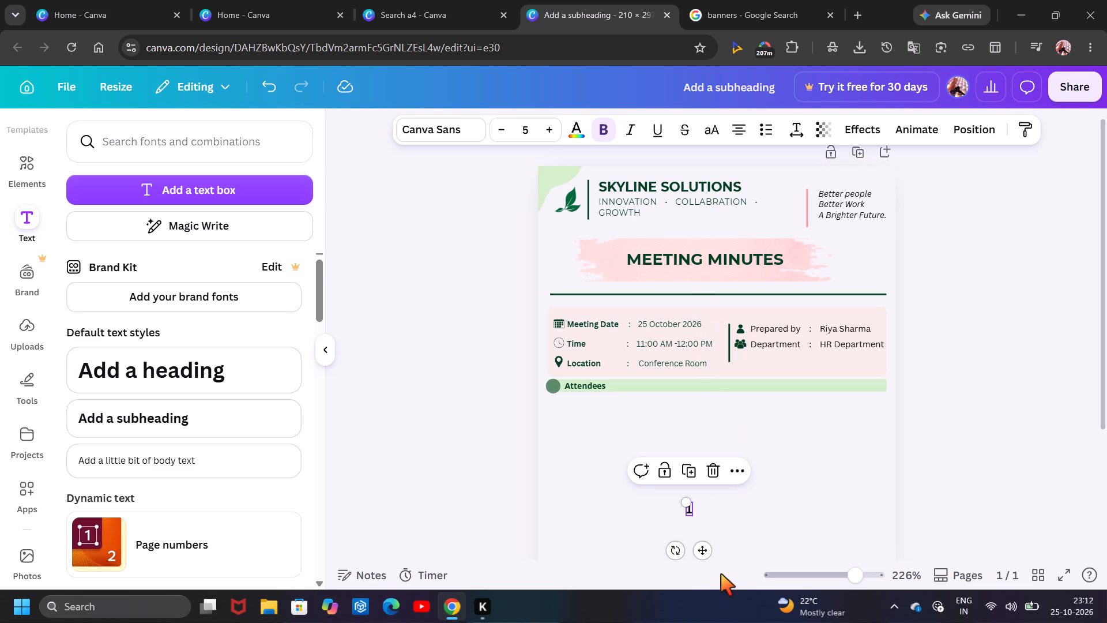
pyautogui.moveTo(703, 557); pyautogui.dragTo(568, 448)
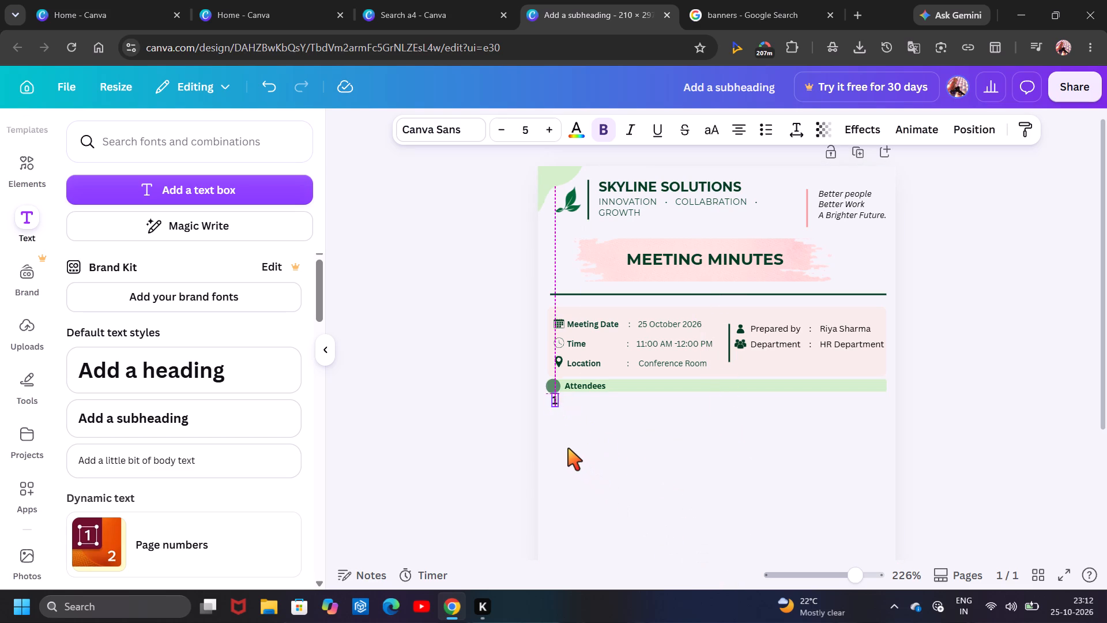
pyautogui.moveTo(568, 448); pyautogui.dragTo(567, 434)
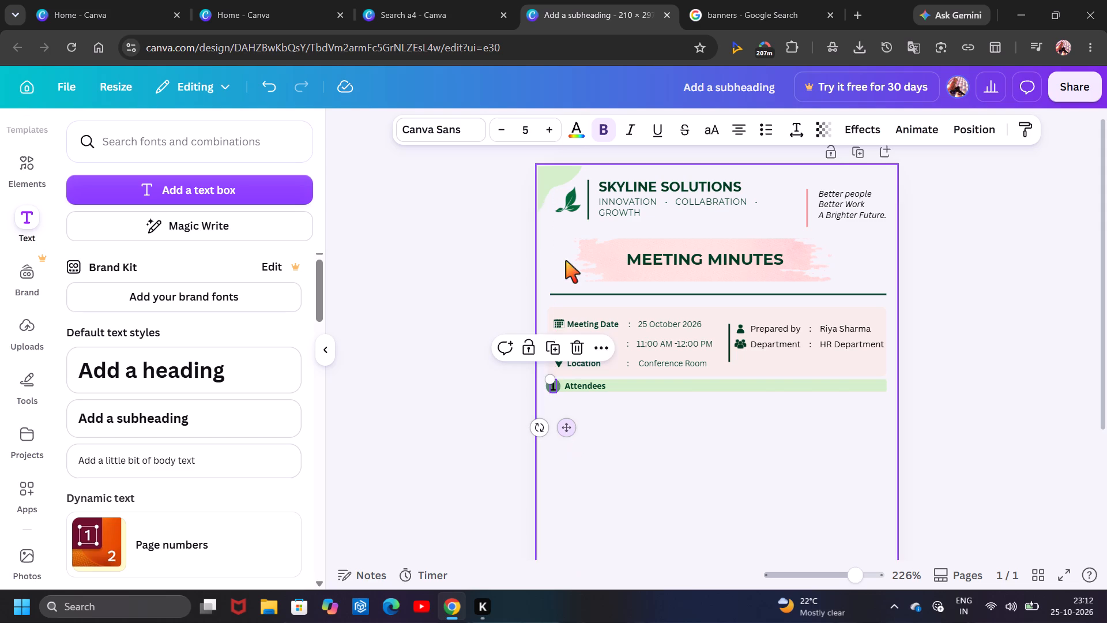
# Recolor the number 1 on the circle to white.
pyautogui.click(567, 134)
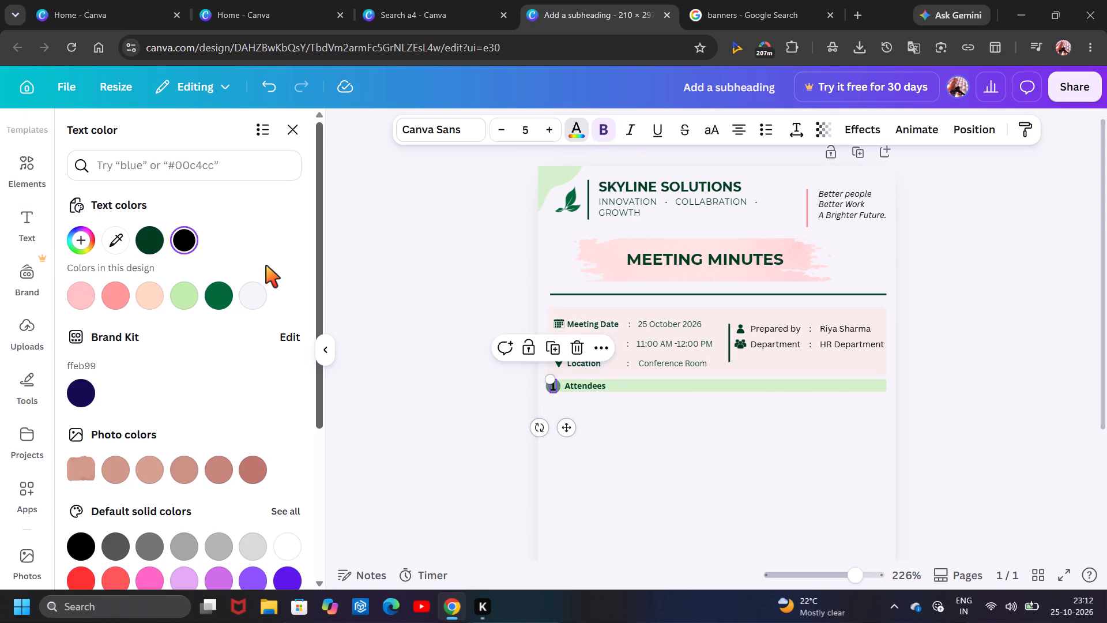
pyautogui.scroll(-2, 278, 314)
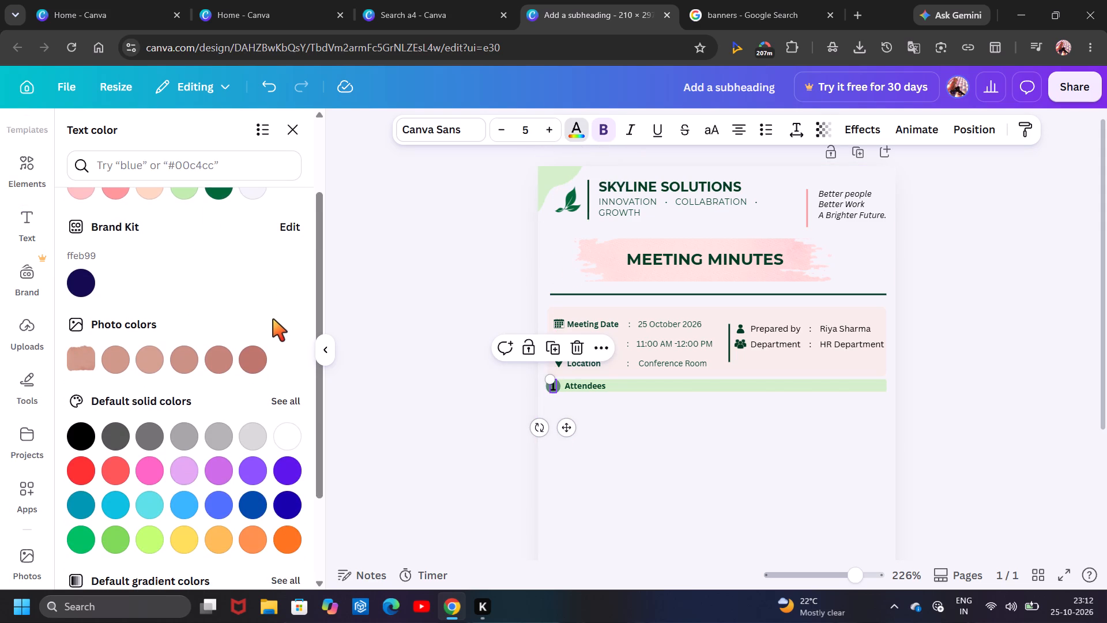
pyautogui.scroll(-1, 239, 347)
pyautogui.click(291, 321)
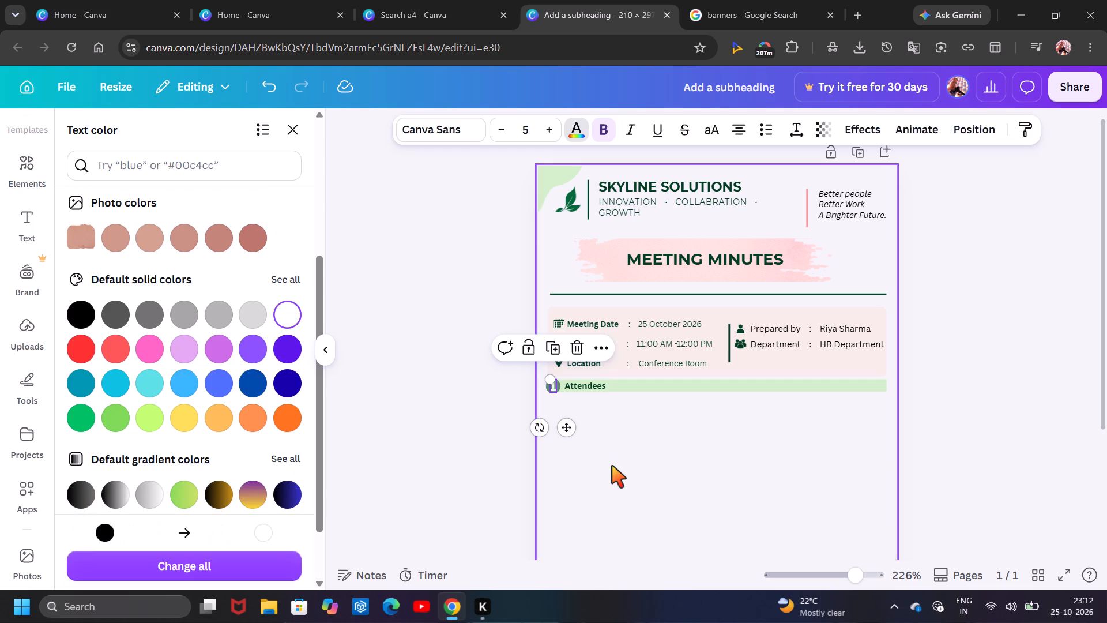
pyautogui.click(612, 466)
pyautogui.click(612, 466)
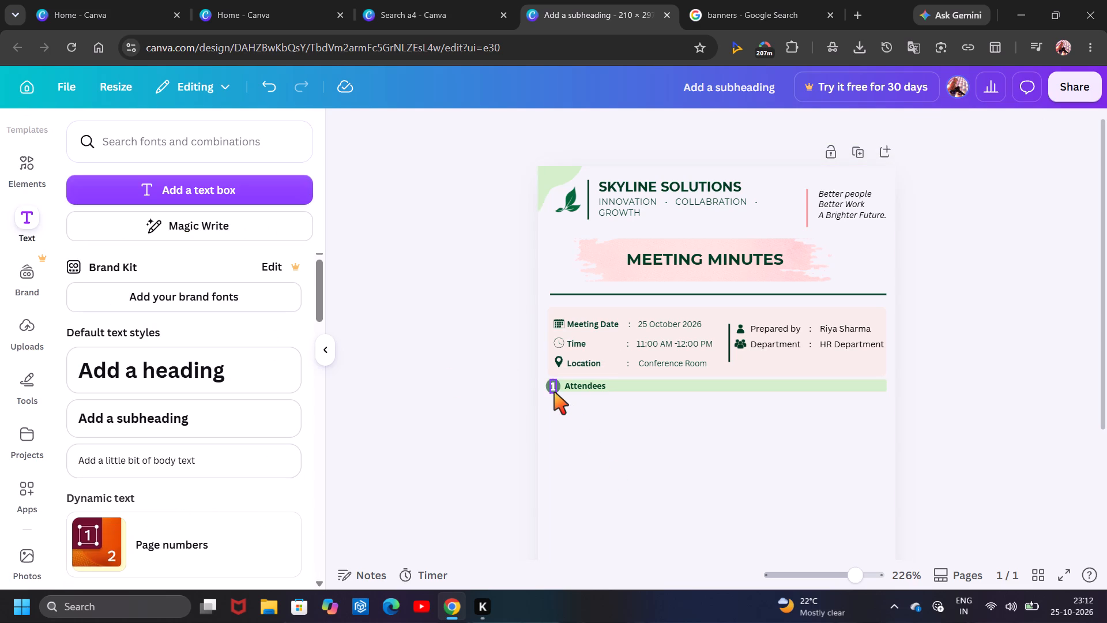
# Nudge the white number 1 toward the middle of the green circle, in line with the Attendees bar.
pyautogui.click(553, 389)
pyautogui.click(562, 429)
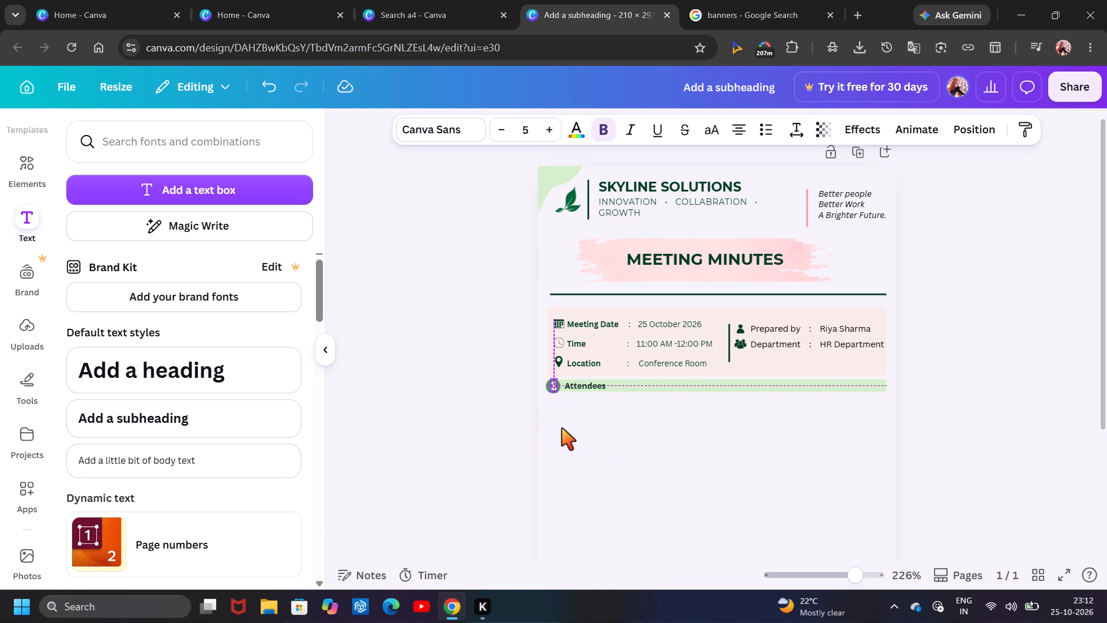
pyautogui.click(650, 449)
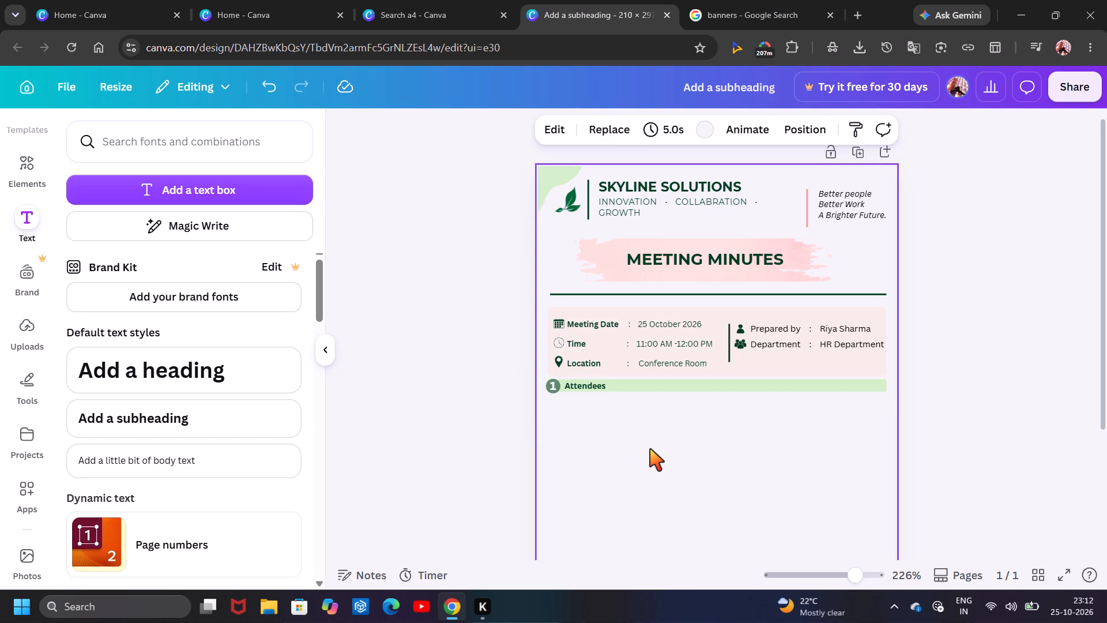
# Set the font of the number 1 on the circle to Open Sans.
pyautogui.click(551, 384)
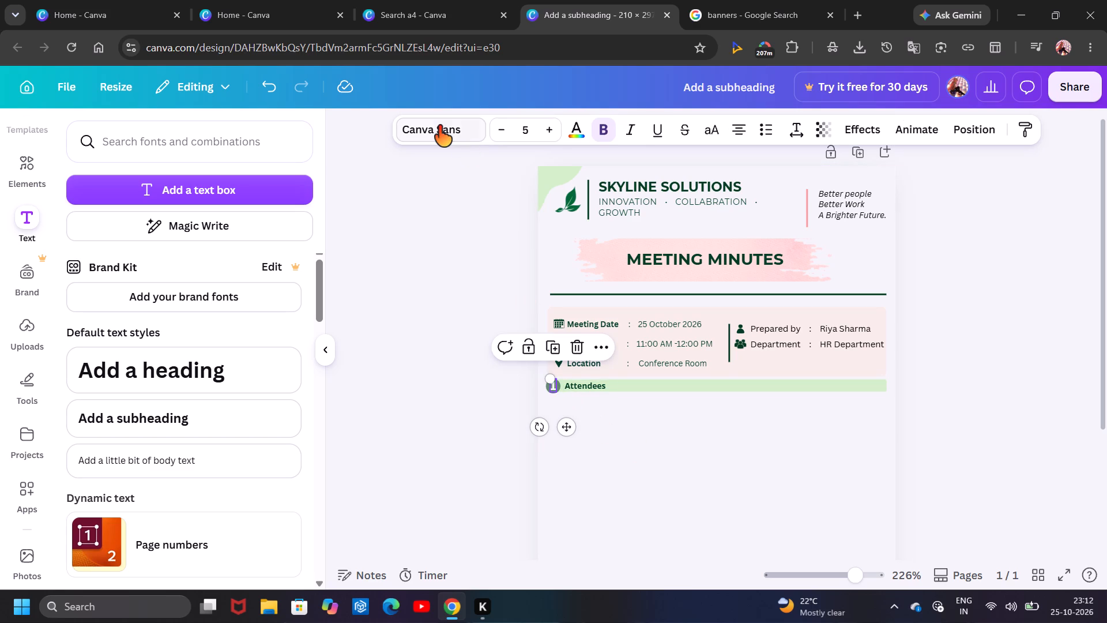
pyautogui.click(438, 126)
pyautogui.click(183, 335)
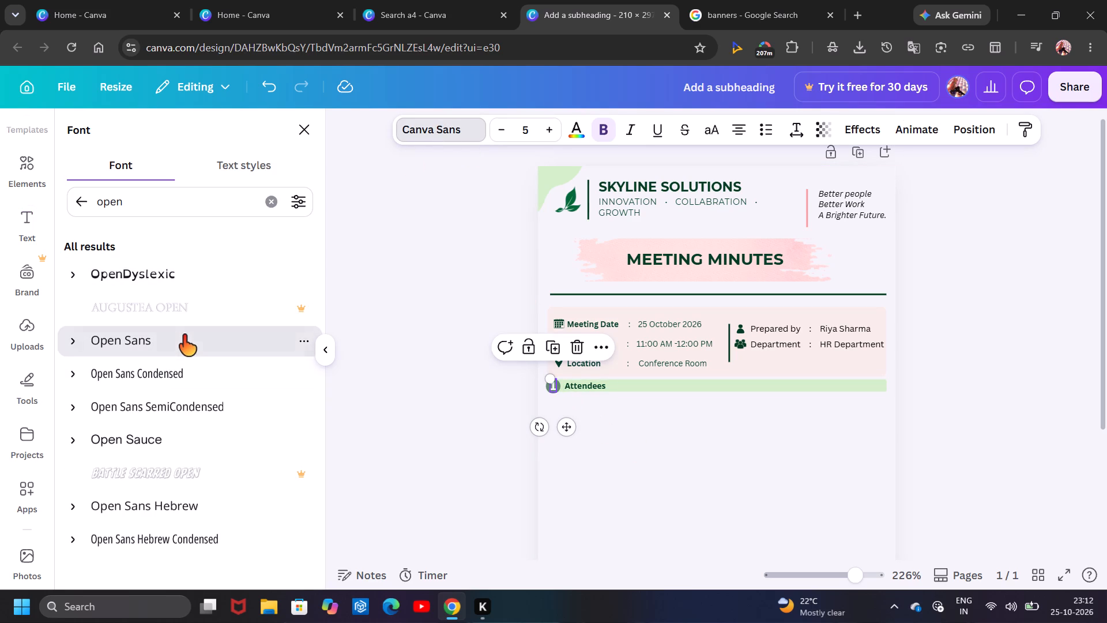
pyautogui.click(552, 435)
pyautogui.click(552, 435)
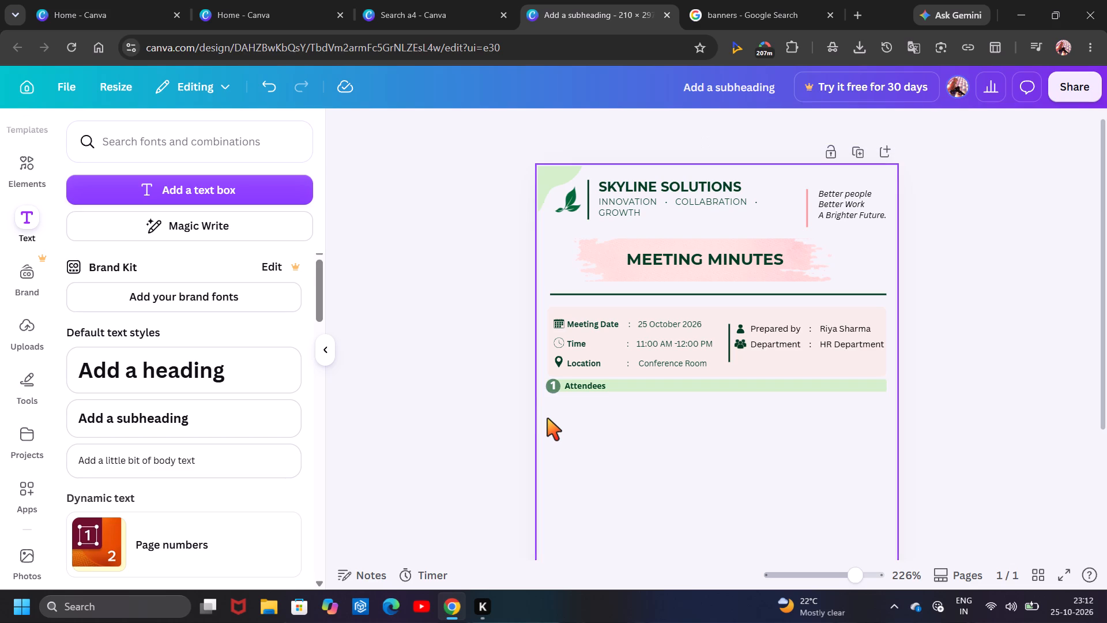
# Fine-tune the position of the Open Sans number 1 within the green circle.
pyautogui.click(551, 386)
pyautogui.click(570, 429)
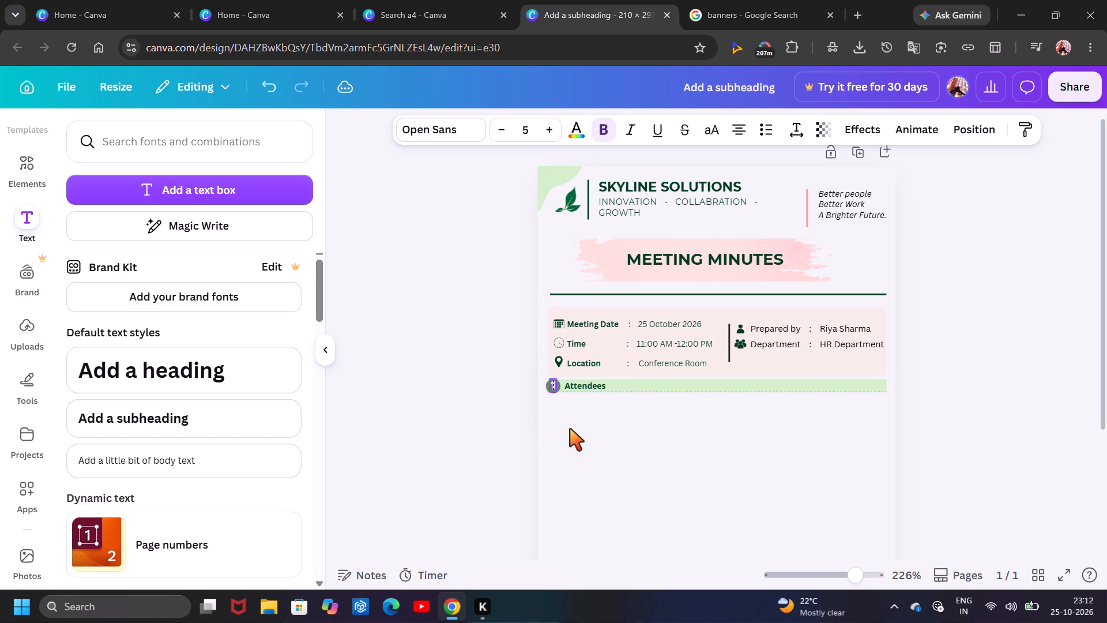
pyautogui.click(667, 460)
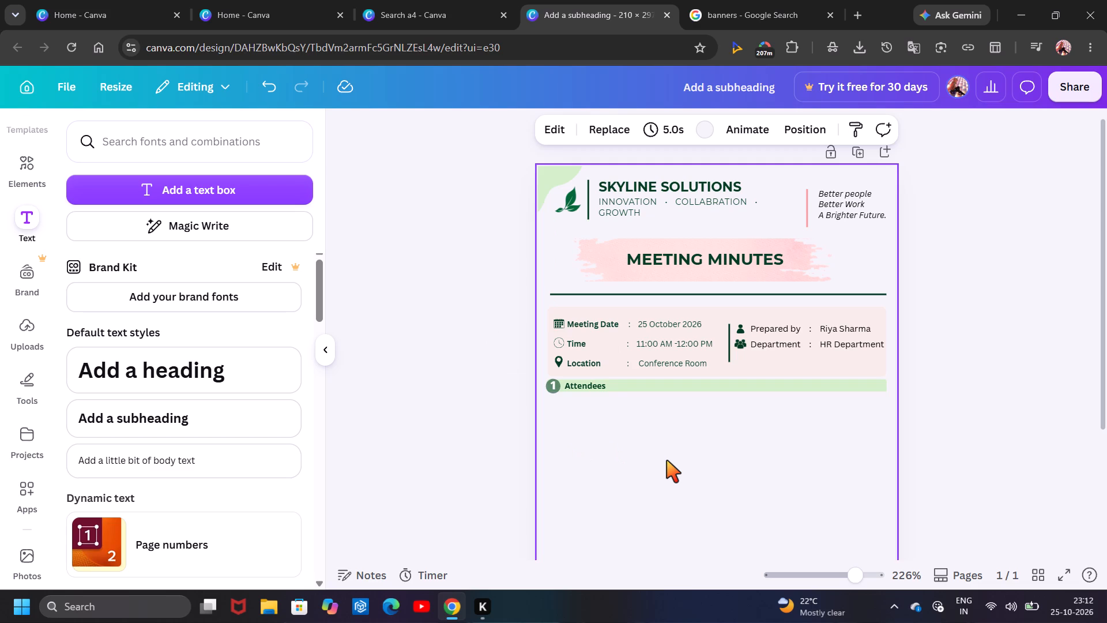
pyautogui.click(550, 392)
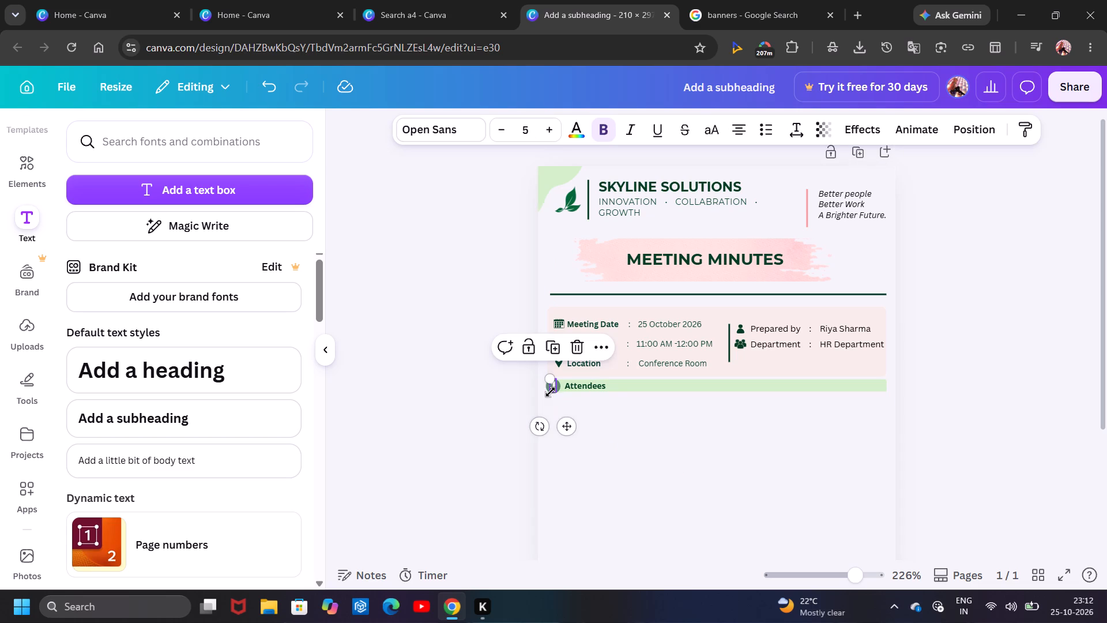
pyautogui.click(568, 430)
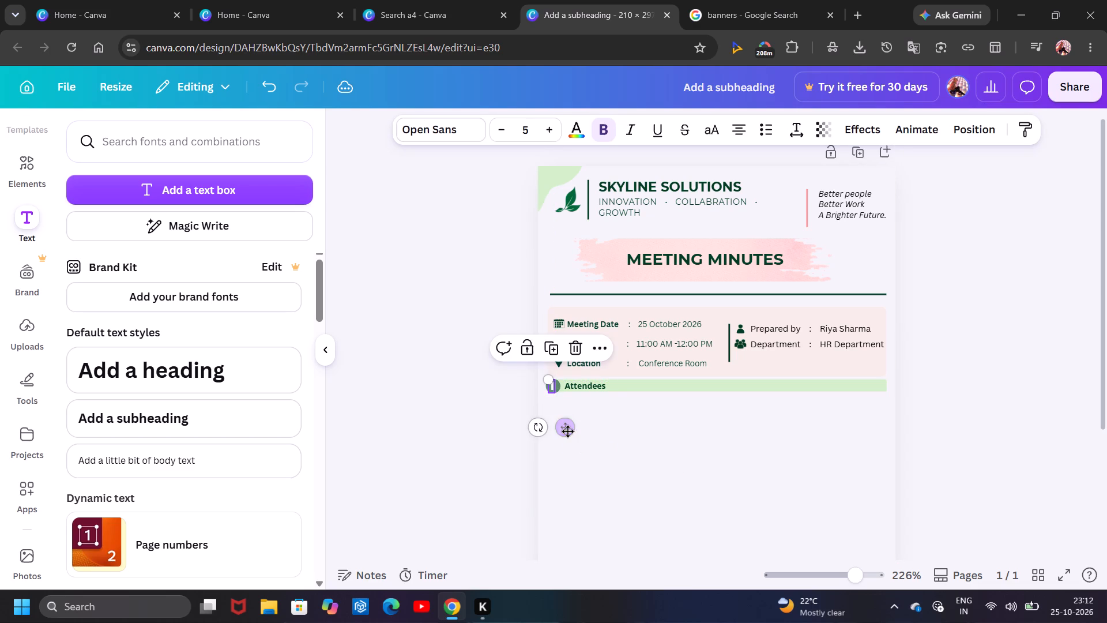
pyautogui.click(630, 426)
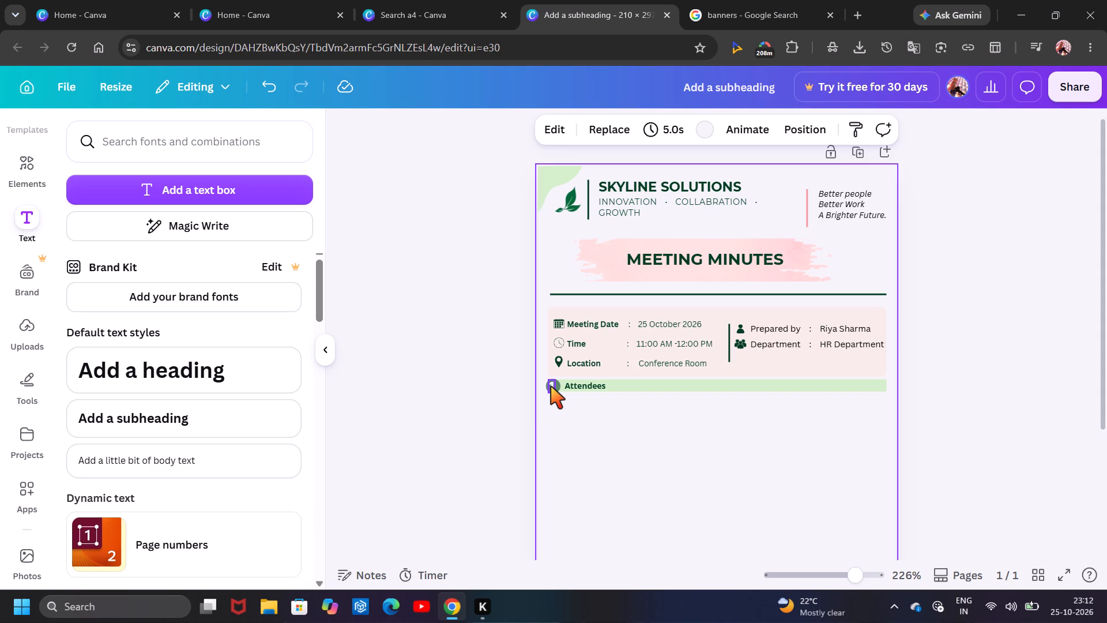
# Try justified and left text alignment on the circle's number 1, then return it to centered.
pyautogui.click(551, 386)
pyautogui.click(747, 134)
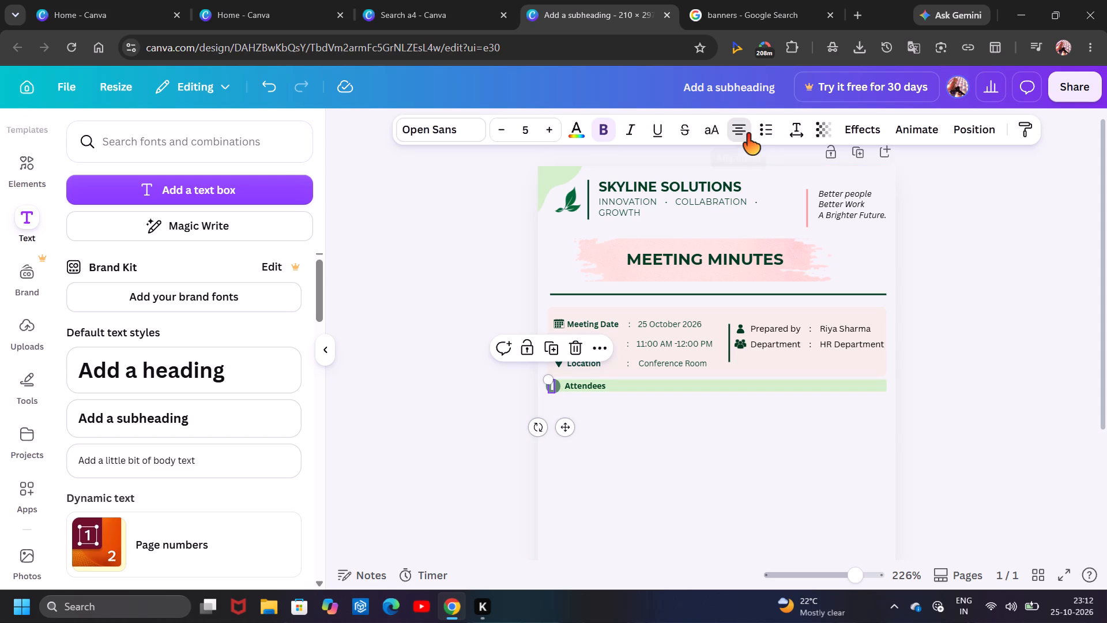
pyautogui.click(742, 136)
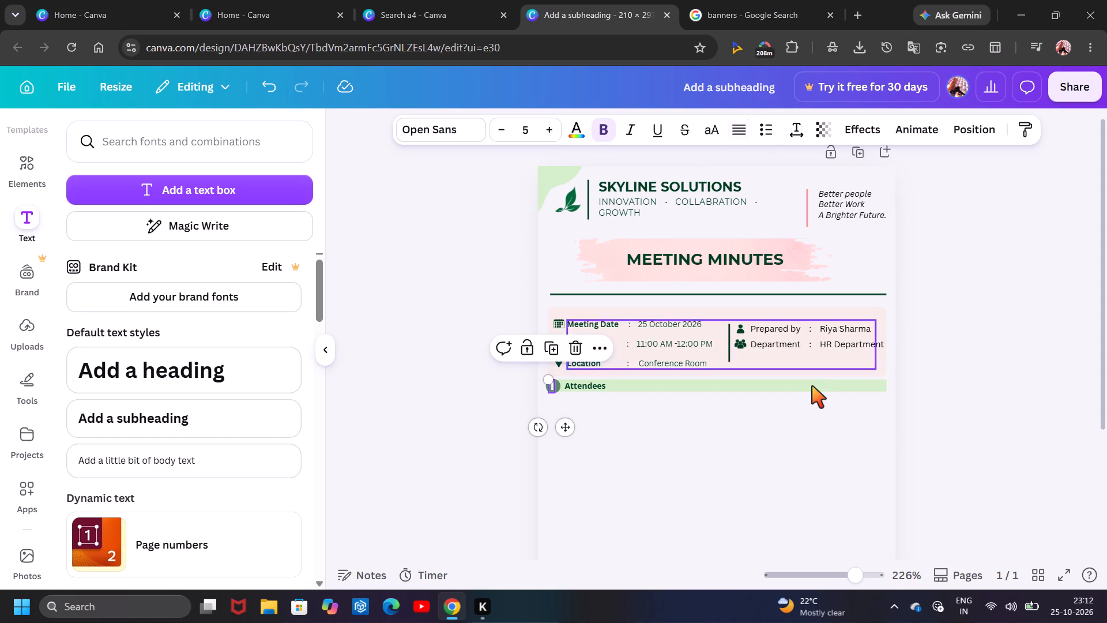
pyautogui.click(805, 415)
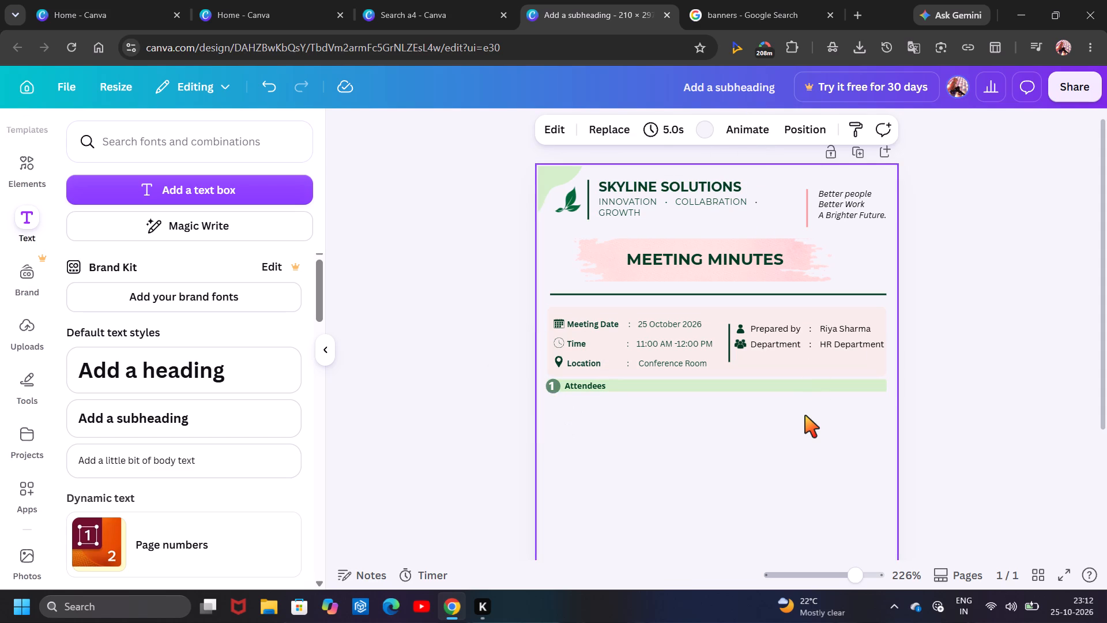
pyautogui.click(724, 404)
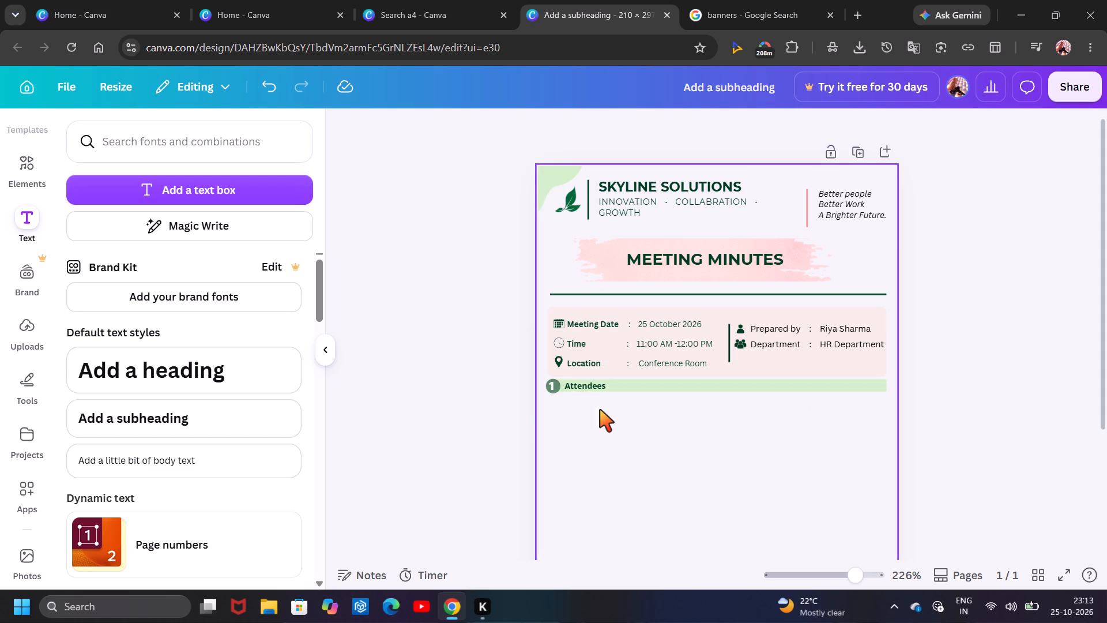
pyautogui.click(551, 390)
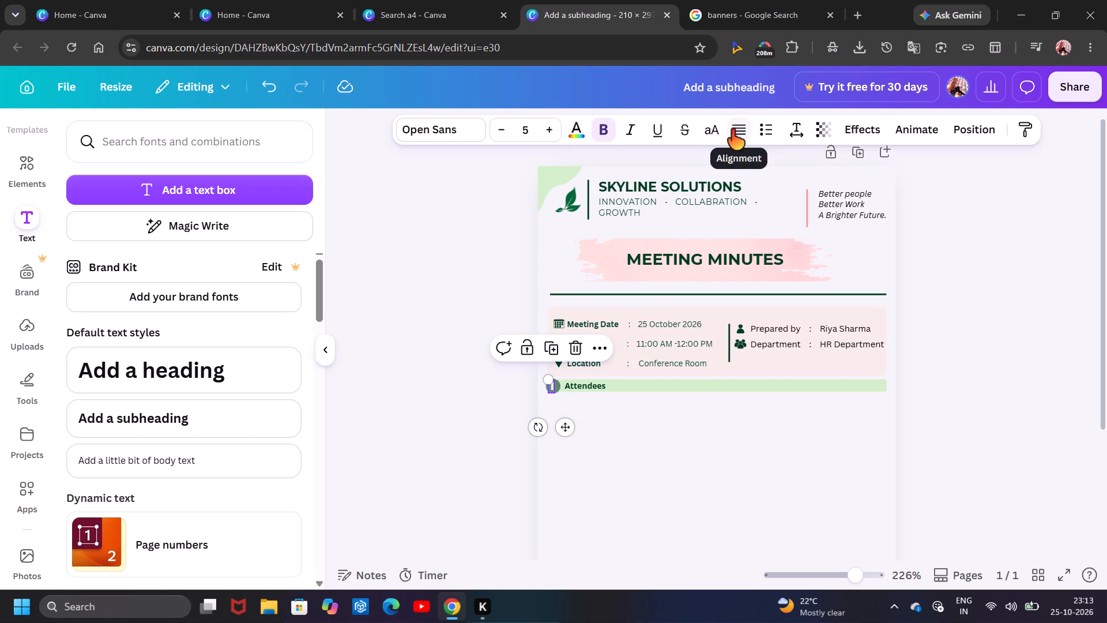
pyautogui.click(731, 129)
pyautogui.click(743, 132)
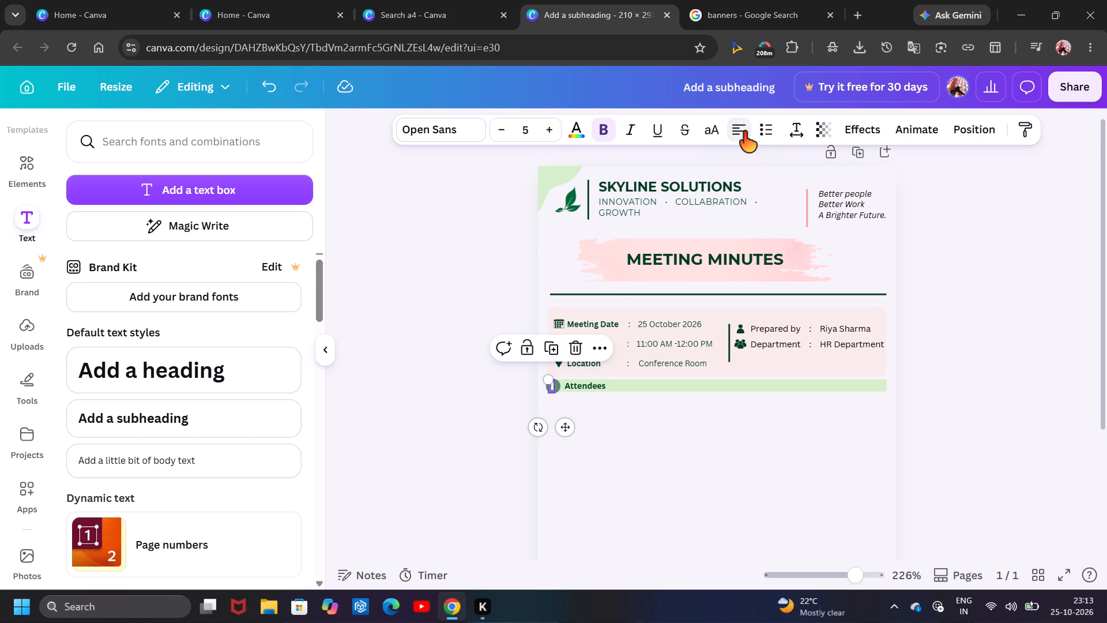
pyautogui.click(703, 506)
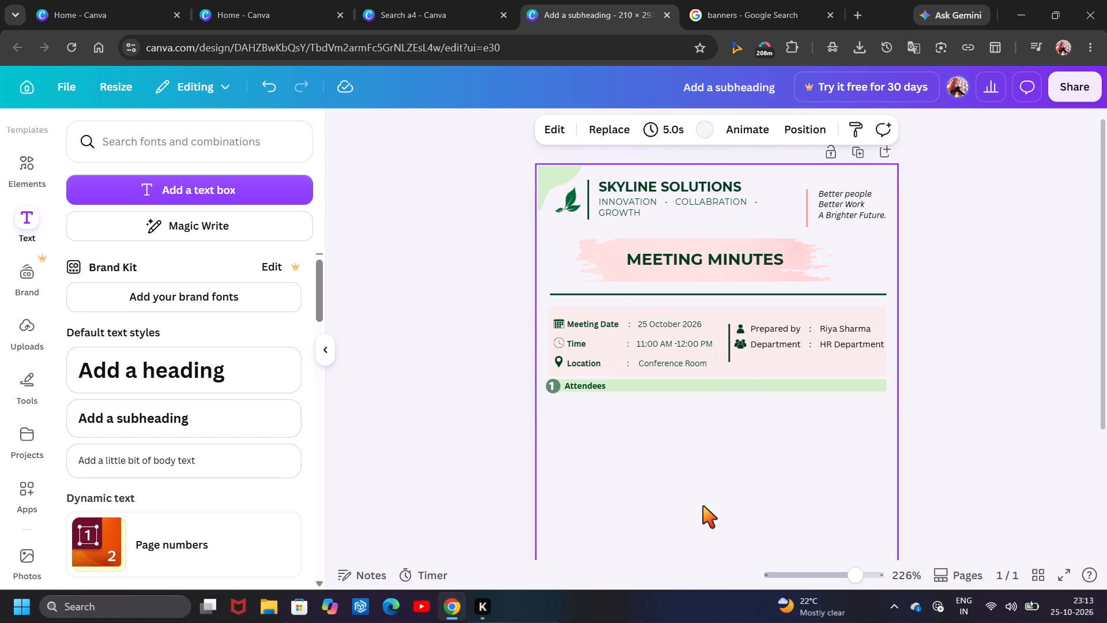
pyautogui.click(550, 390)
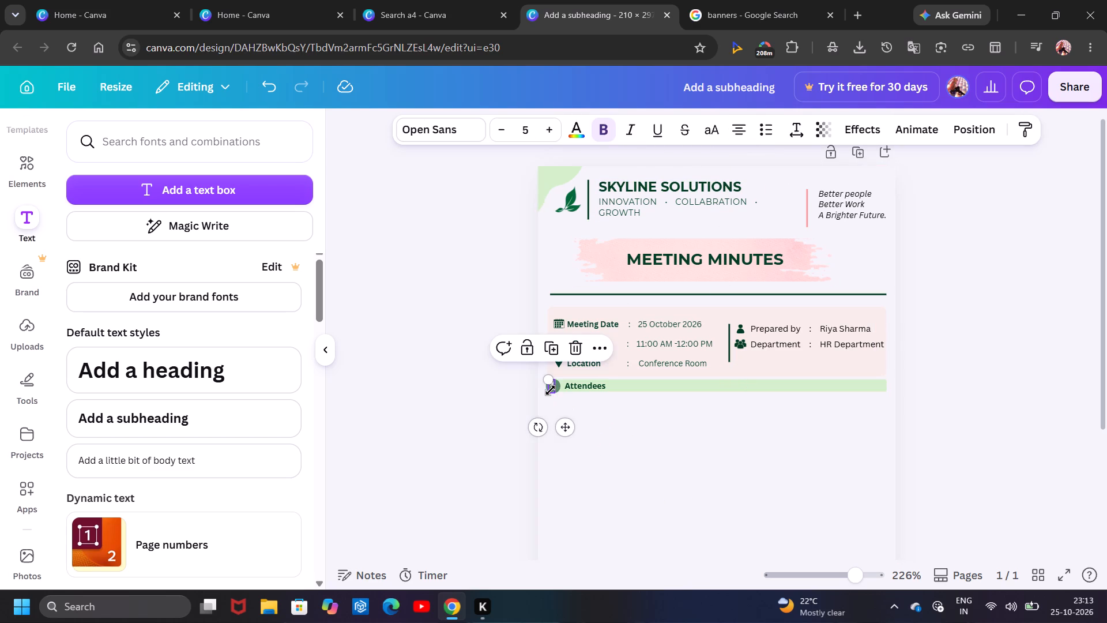
# Fine-tune the position of the white number 1 so it sits centered on the green circle beside Attendees.
pyautogui.click(565, 432)
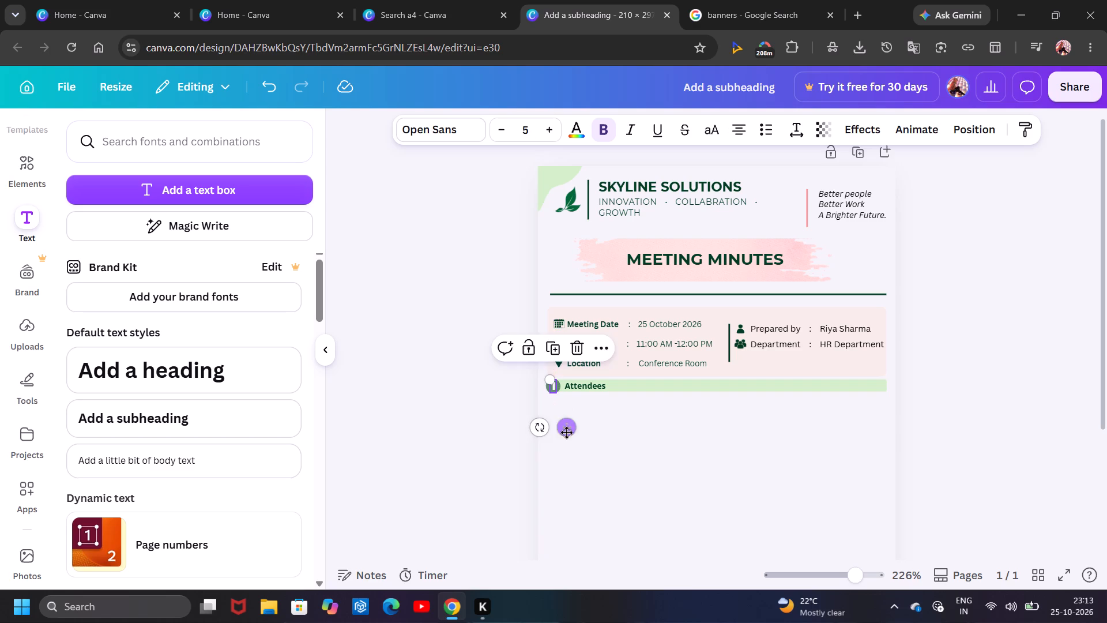
pyautogui.click(641, 459)
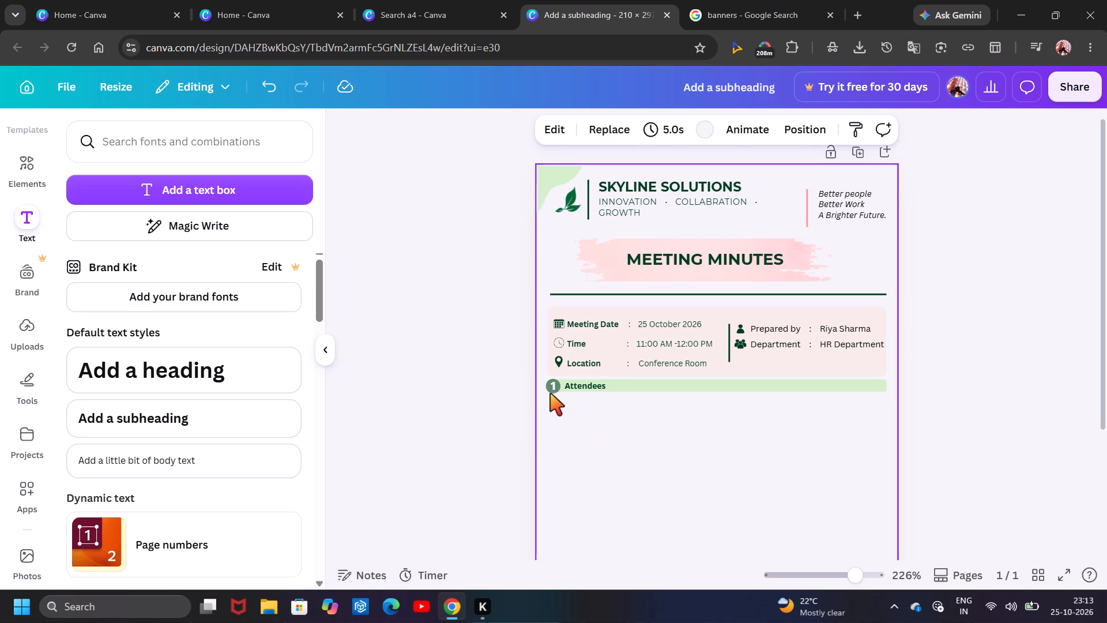
pyautogui.click(552, 388)
pyautogui.click(563, 430)
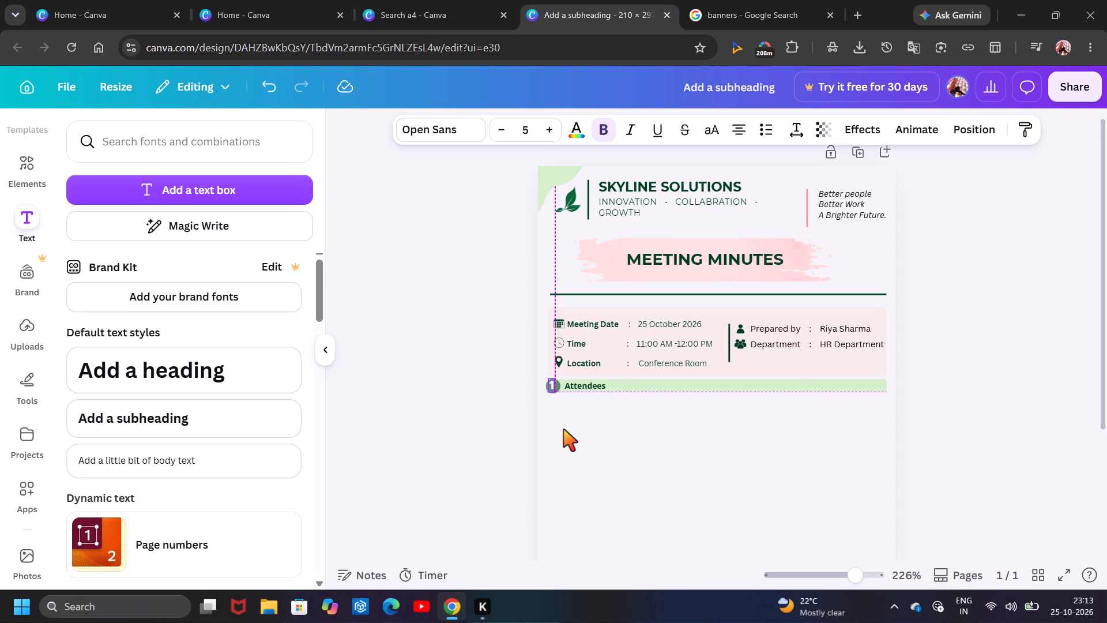
pyautogui.click(646, 448)
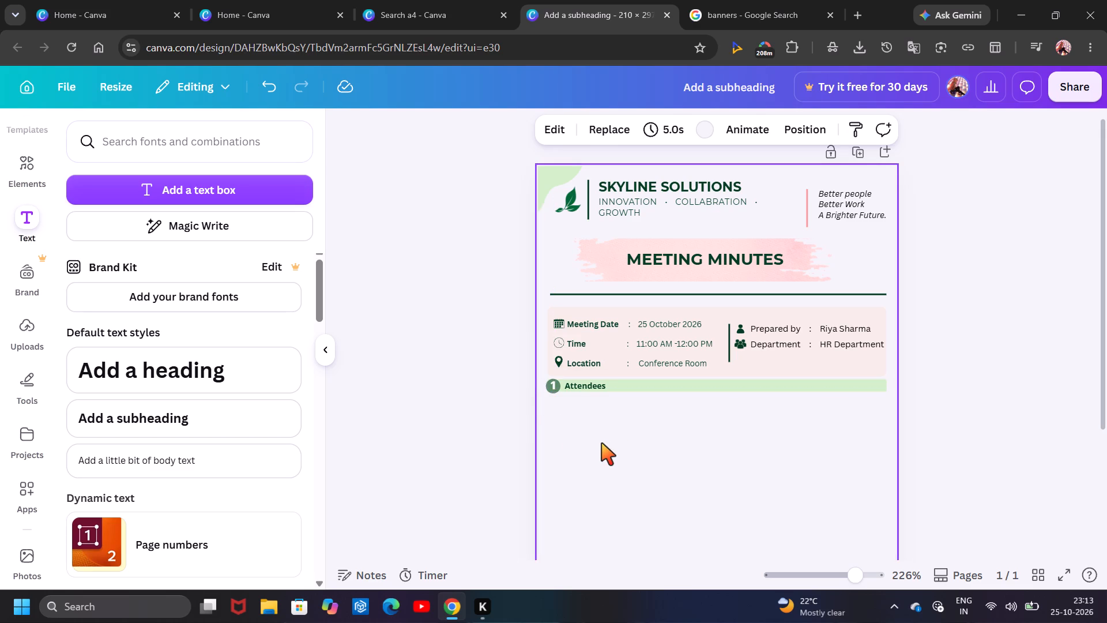
# Slightly enlarge the green circle behind the number 1 and reposition it at the start of the Attendees bar.
pyautogui.click(549, 391)
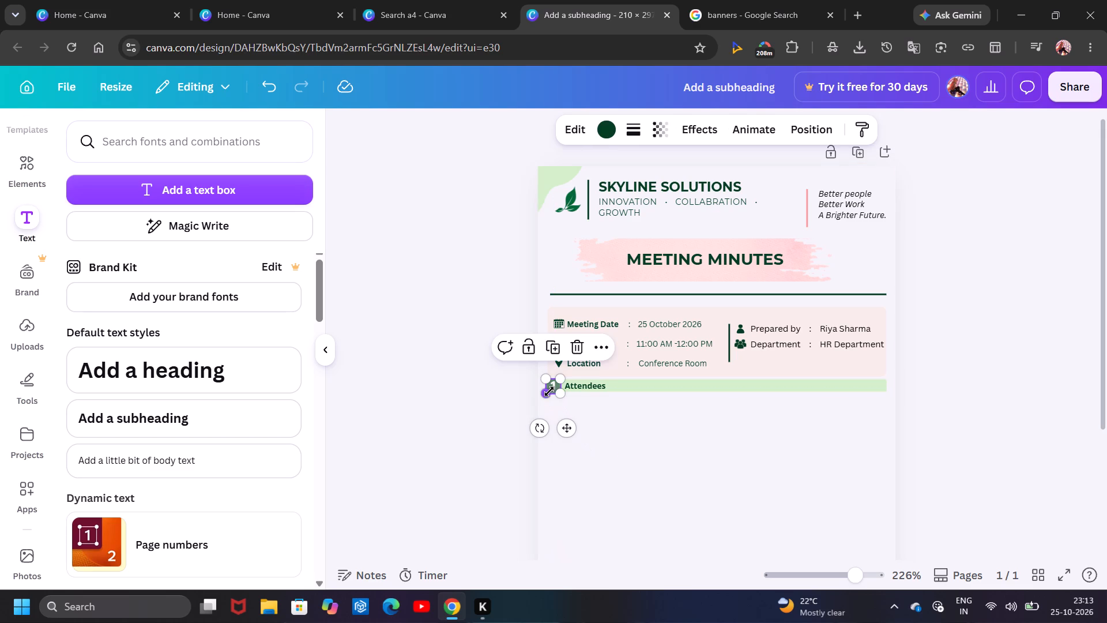
pyautogui.click(560, 394)
pyautogui.click(562, 434)
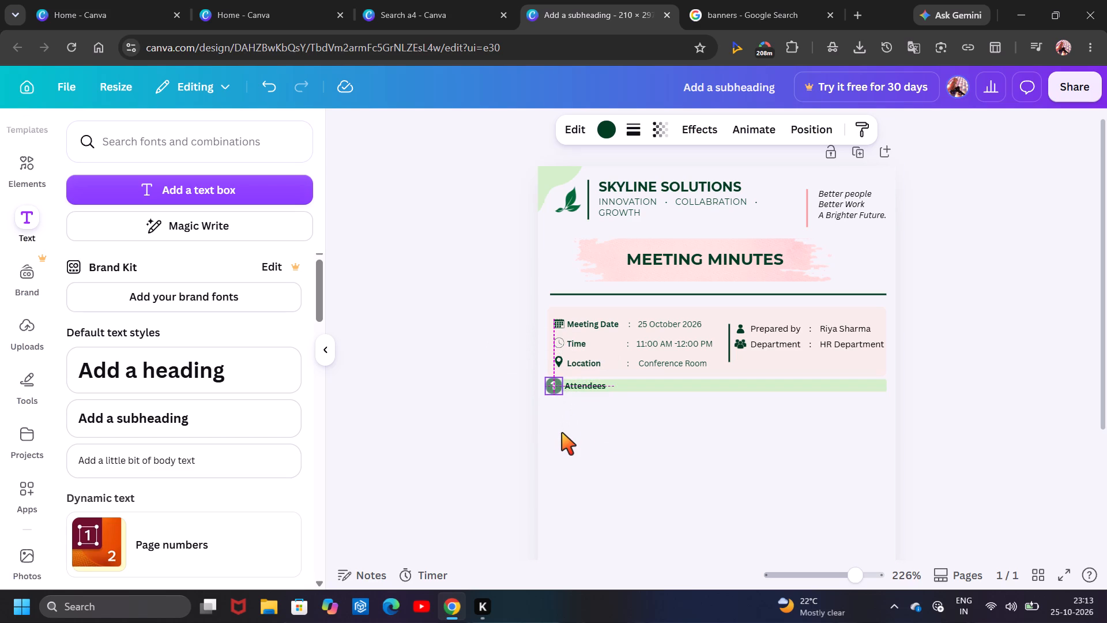
pyautogui.click(642, 436)
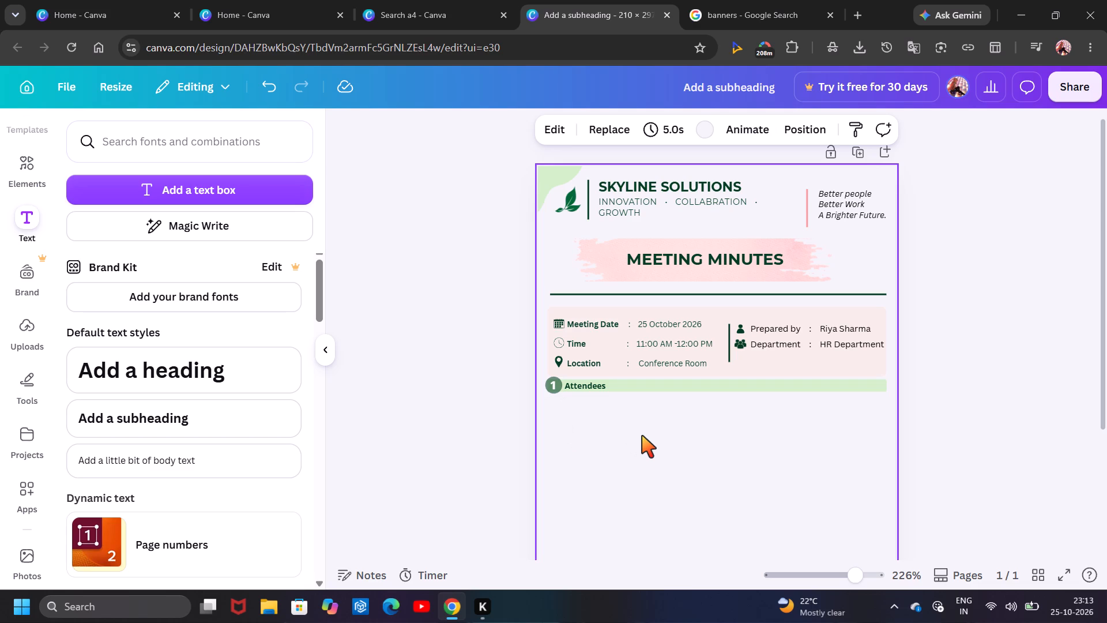
pyautogui.click(687, 411)
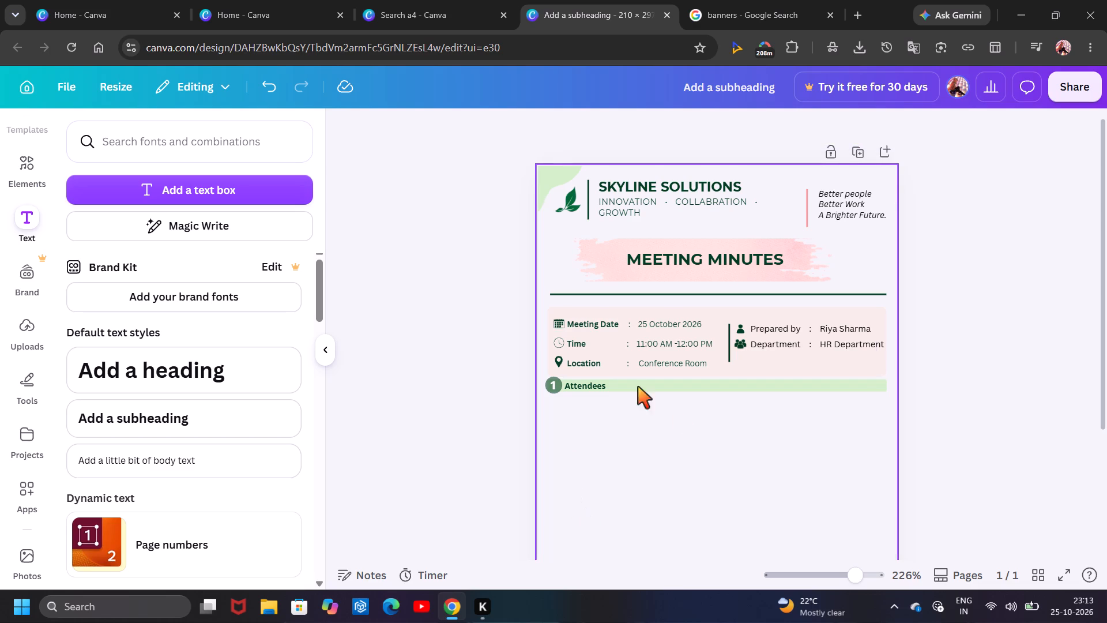
pyautogui.click(569, 508)
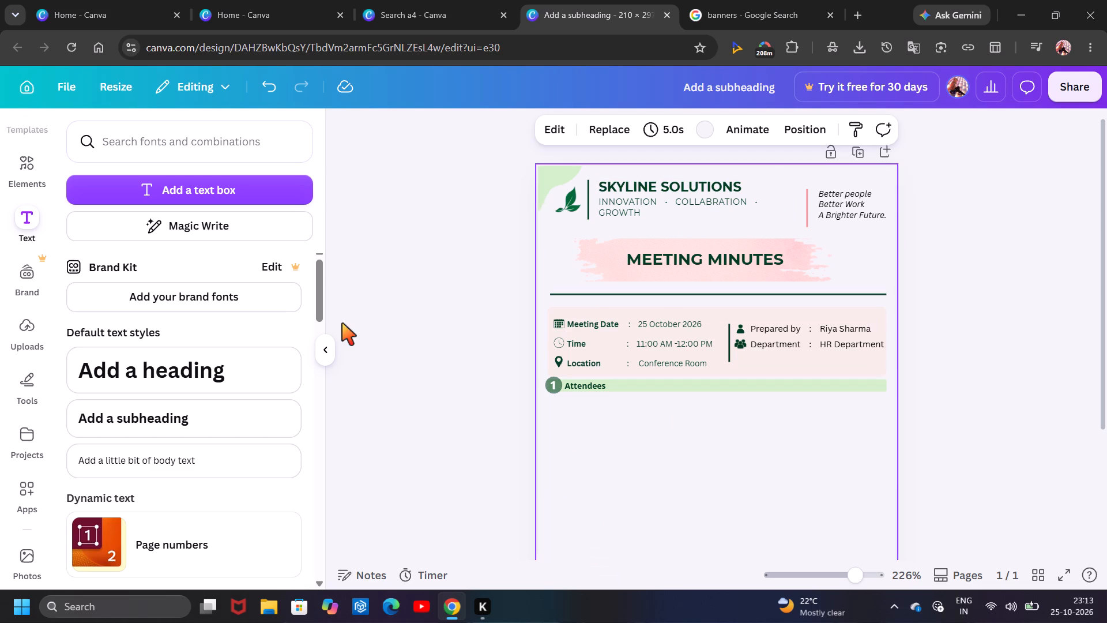
# Add a single body text box, clear its placeholder text and format it as a bulleted list.
pyautogui.scroll(-1, 212, 395)
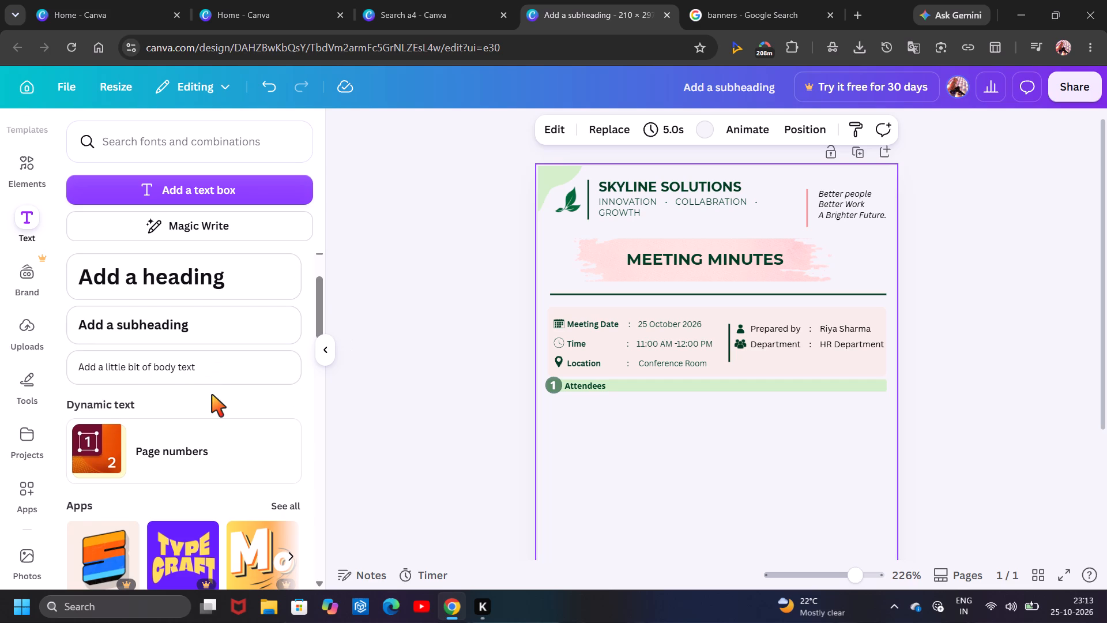
pyautogui.click(199, 352)
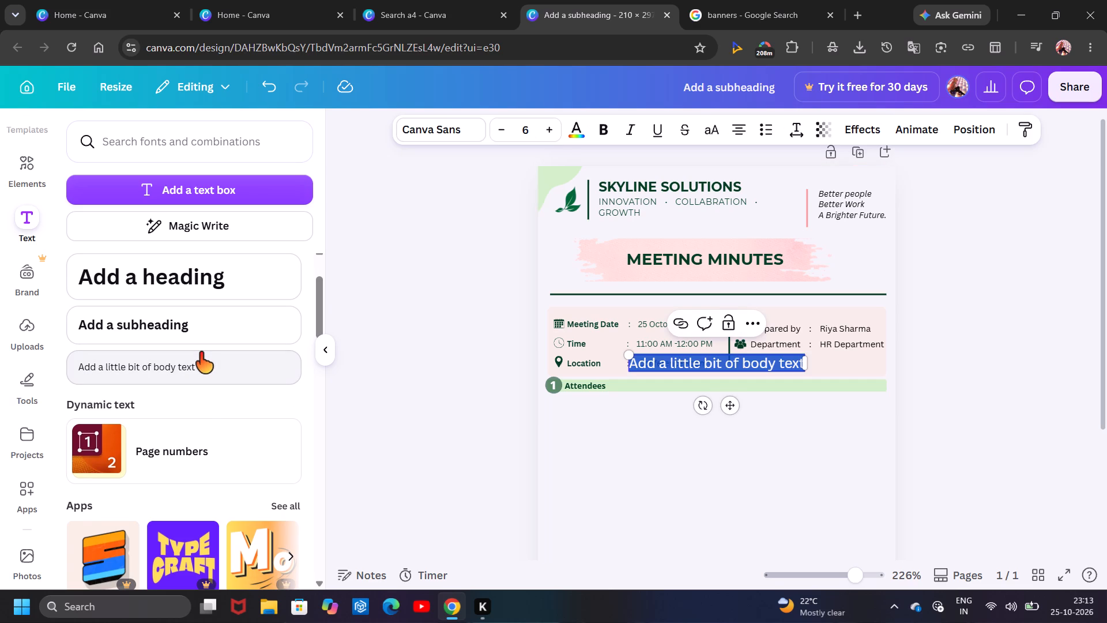
pyautogui.click(199, 352)
pyautogui.press('BackSpace')
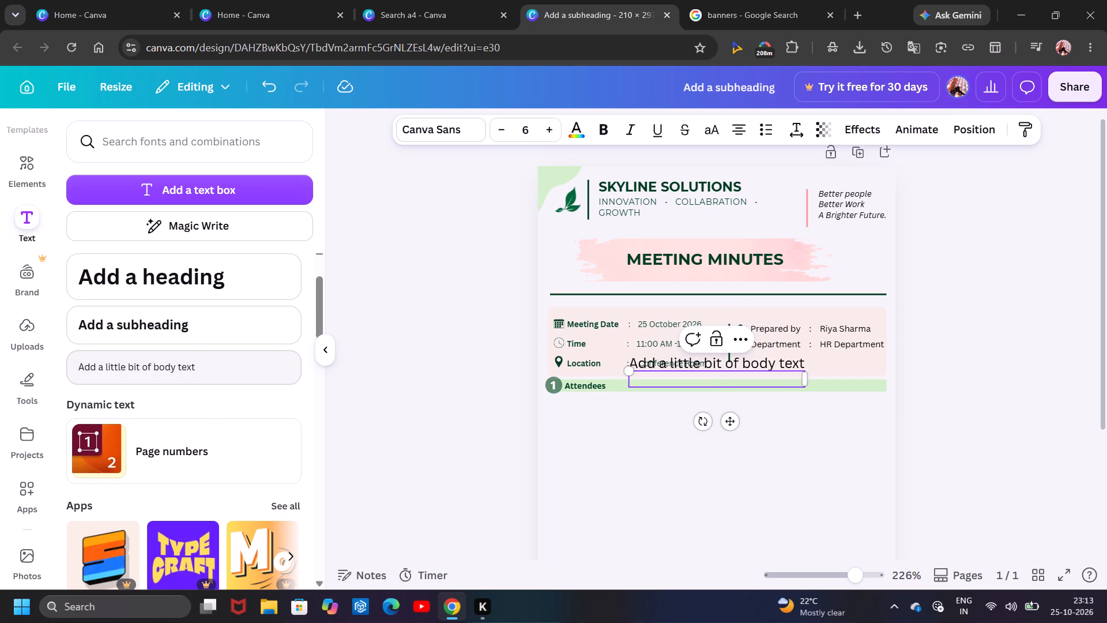
pyautogui.hotkey('ctrl', 'z')
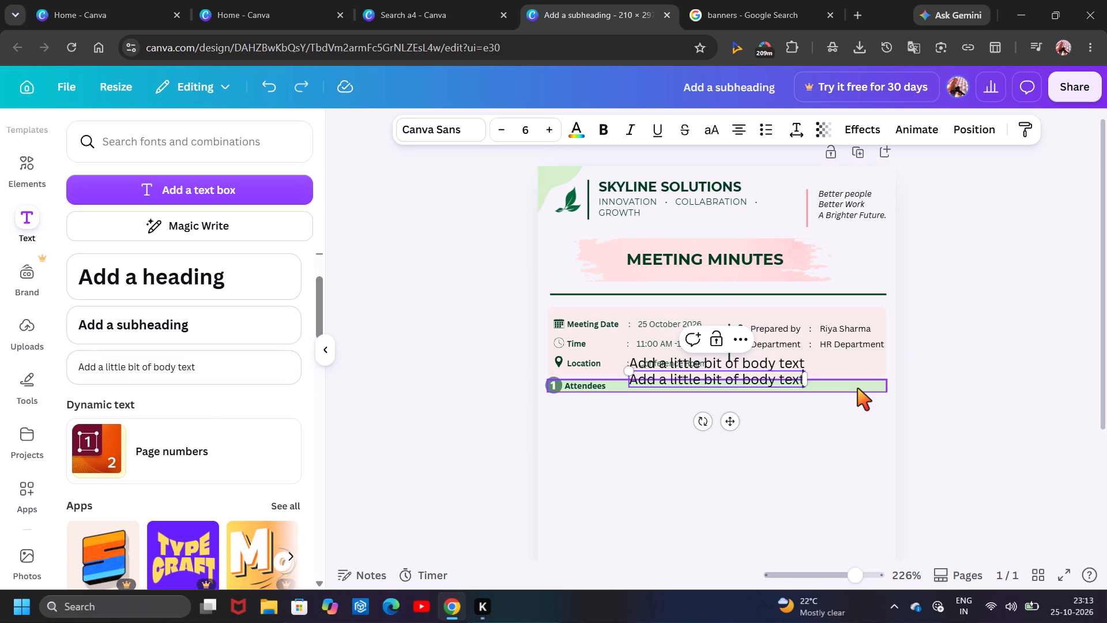
pyautogui.hotkey('ctrl', 'z')
pyautogui.click(777, 370)
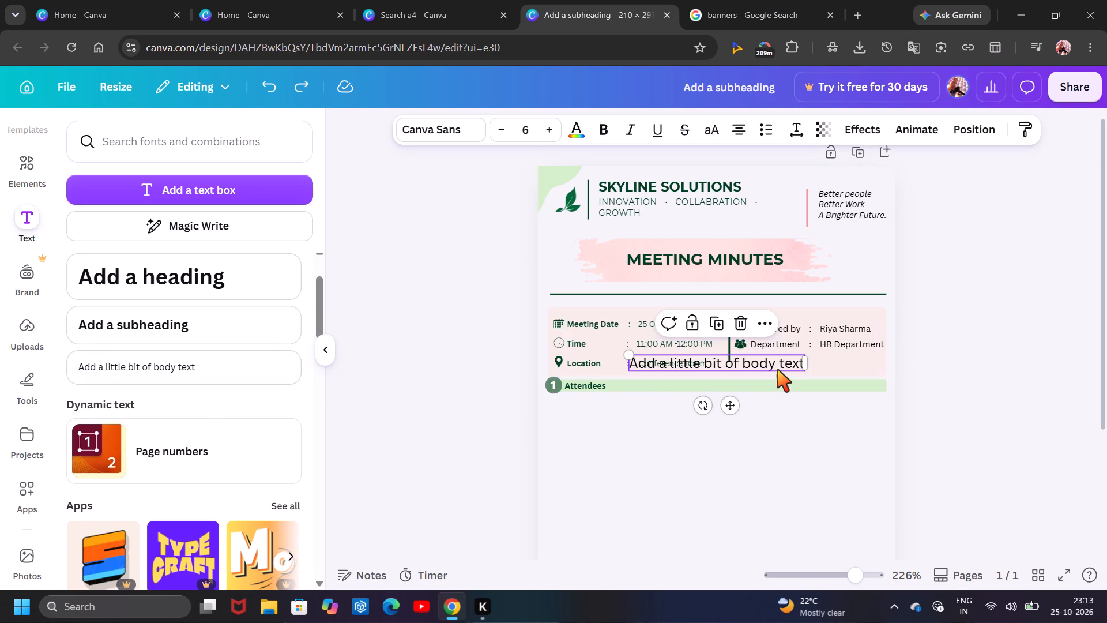
pyautogui.press('BackSpace')
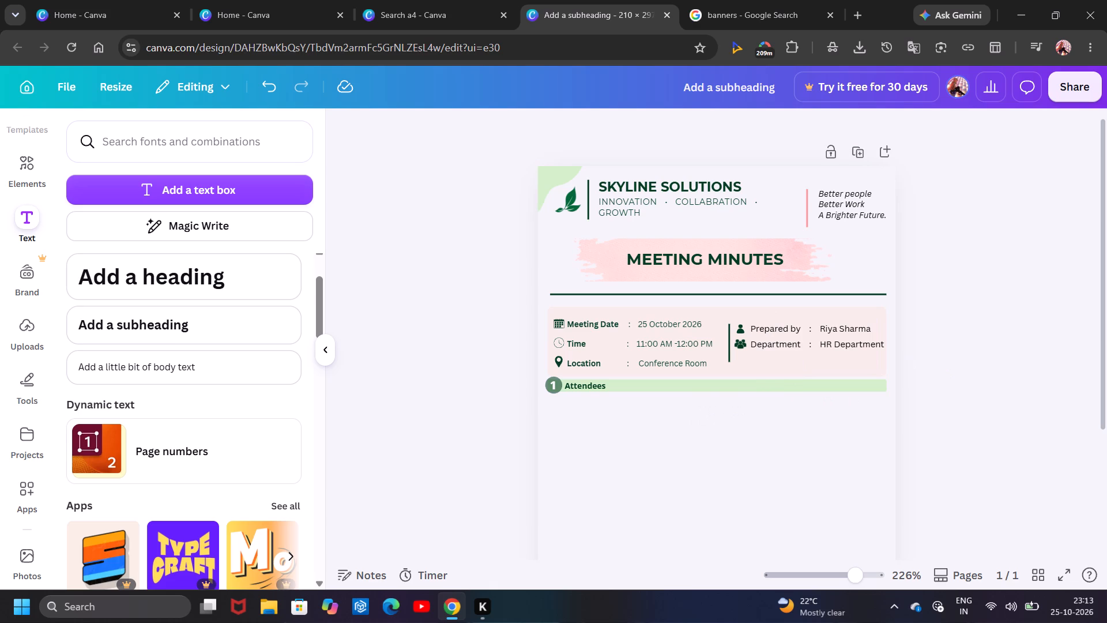
pyautogui.hotkey('ctrl', 'z')
pyautogui.doubleClick(744, 366)
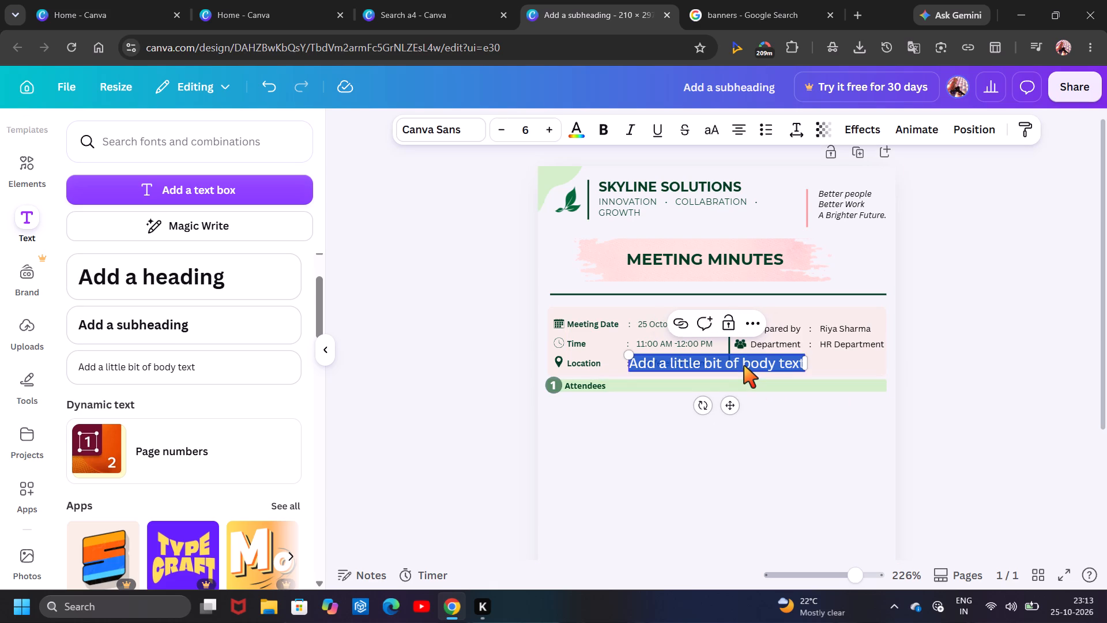
pyautogui.press('BackSpace')
pyautogui.click(758, 135)
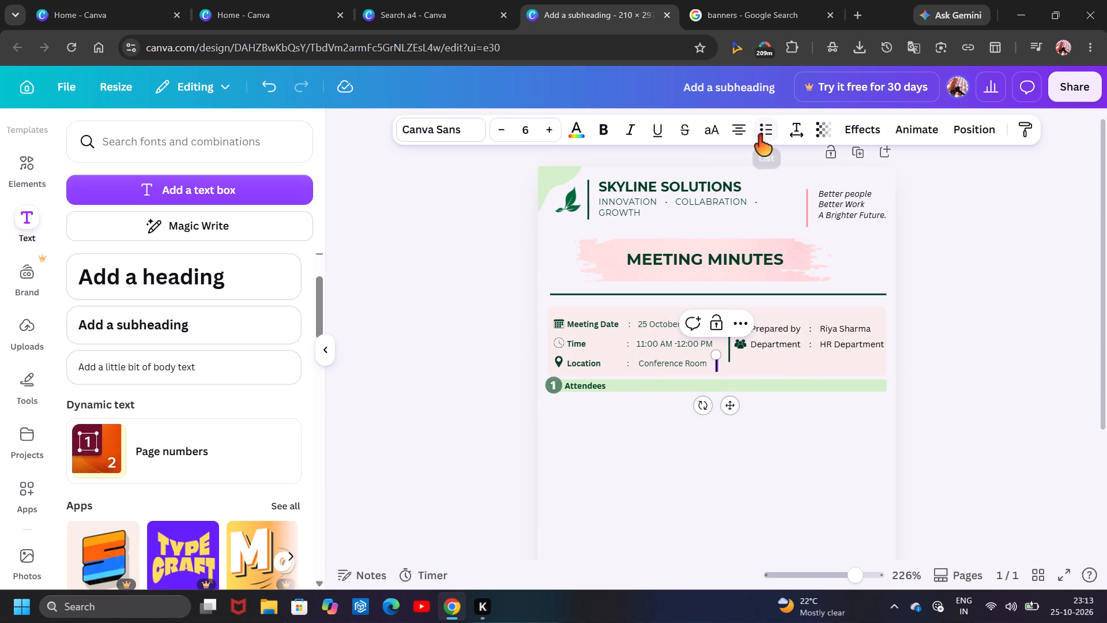
# Enter the preparer's name from the details card as the first bullet, followed by "- HR Manager".
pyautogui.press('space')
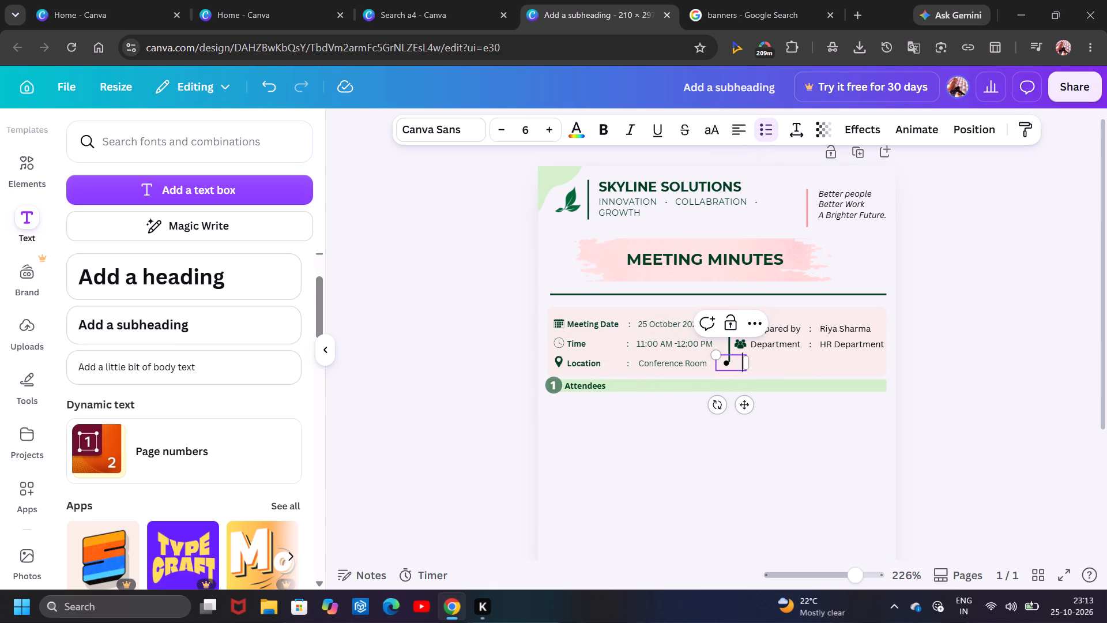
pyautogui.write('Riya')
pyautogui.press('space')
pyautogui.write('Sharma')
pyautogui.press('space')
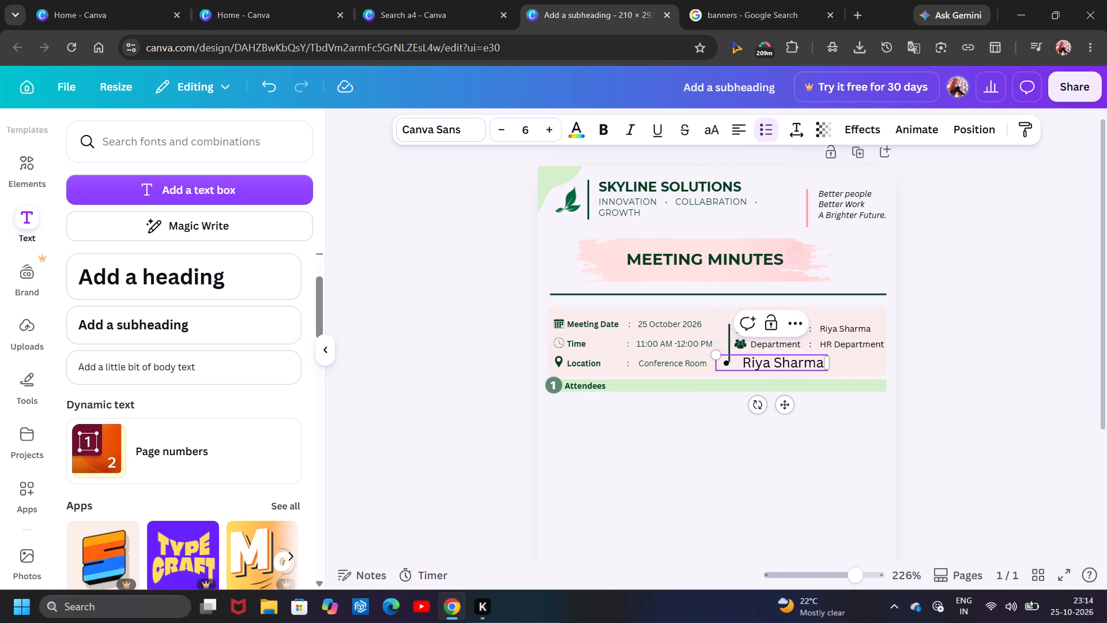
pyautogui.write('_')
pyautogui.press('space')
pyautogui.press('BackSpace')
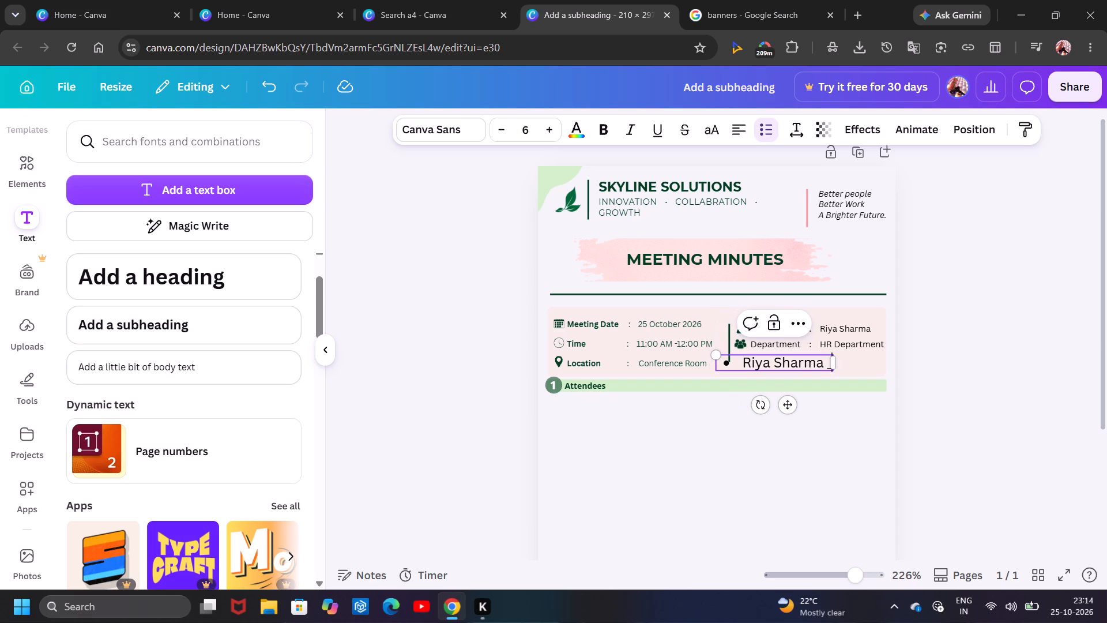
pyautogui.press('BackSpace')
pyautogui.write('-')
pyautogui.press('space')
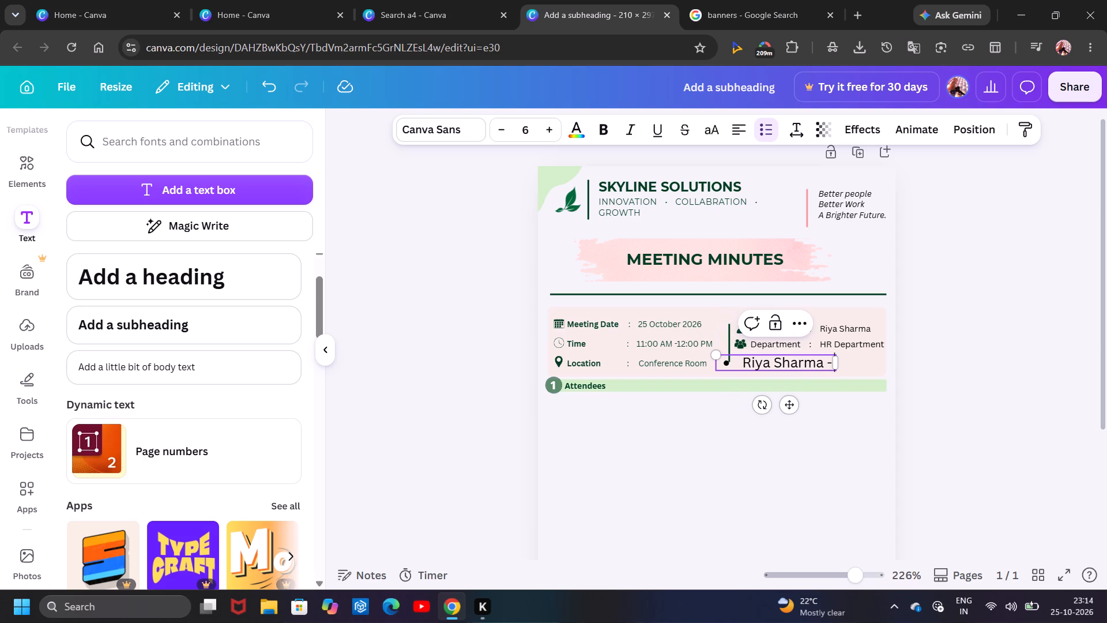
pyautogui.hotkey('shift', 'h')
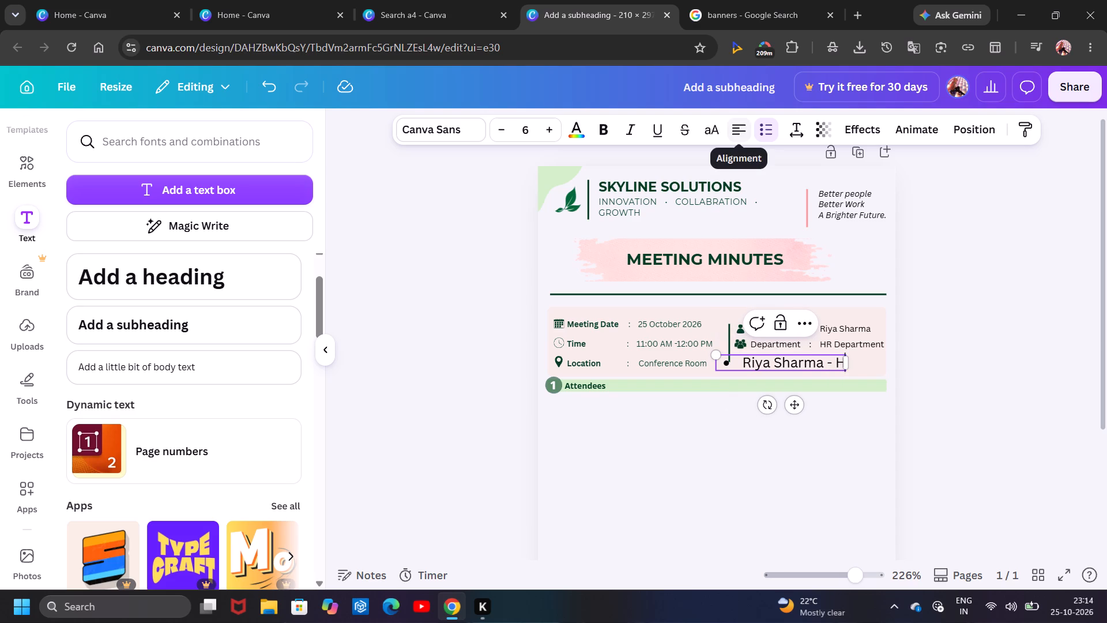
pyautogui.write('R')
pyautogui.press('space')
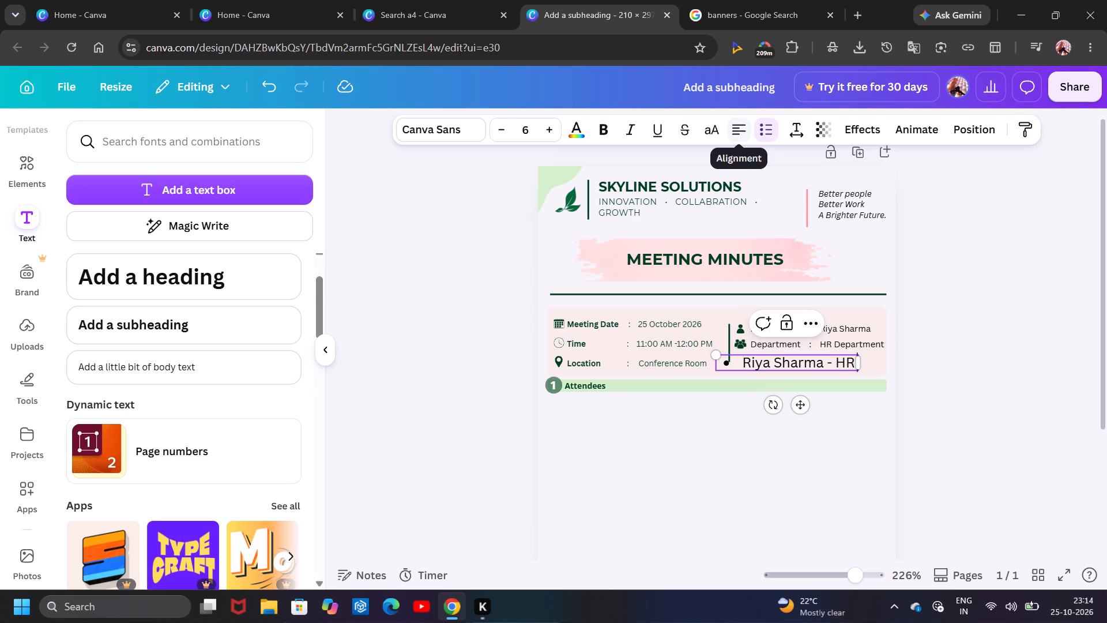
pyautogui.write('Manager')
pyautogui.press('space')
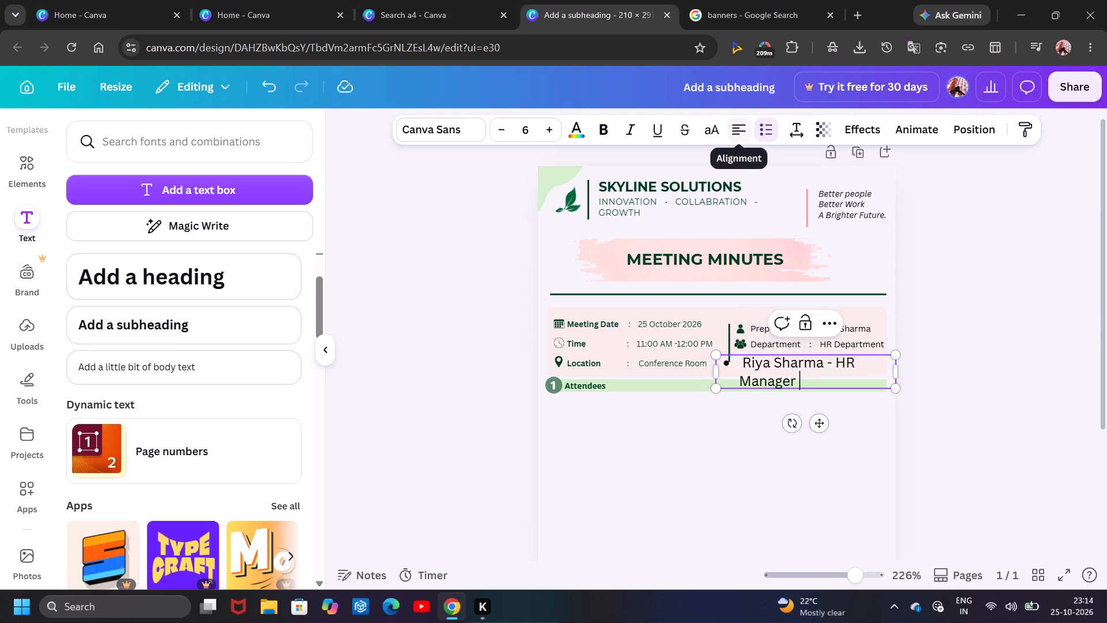
# Add a second bullet with the next attendee's name followed by "- Tema Leader".
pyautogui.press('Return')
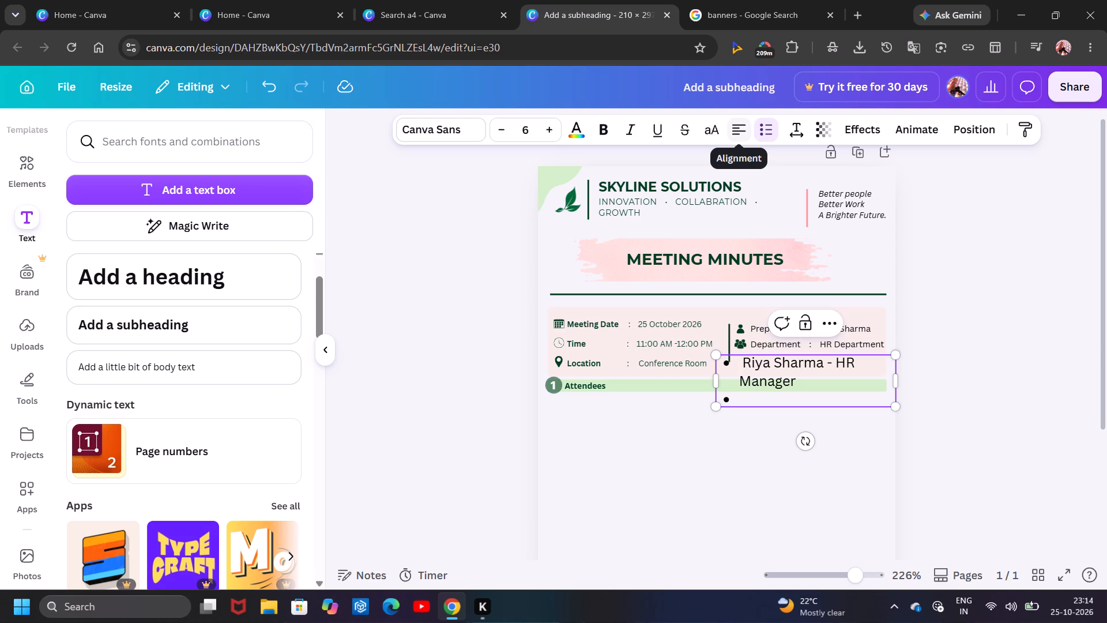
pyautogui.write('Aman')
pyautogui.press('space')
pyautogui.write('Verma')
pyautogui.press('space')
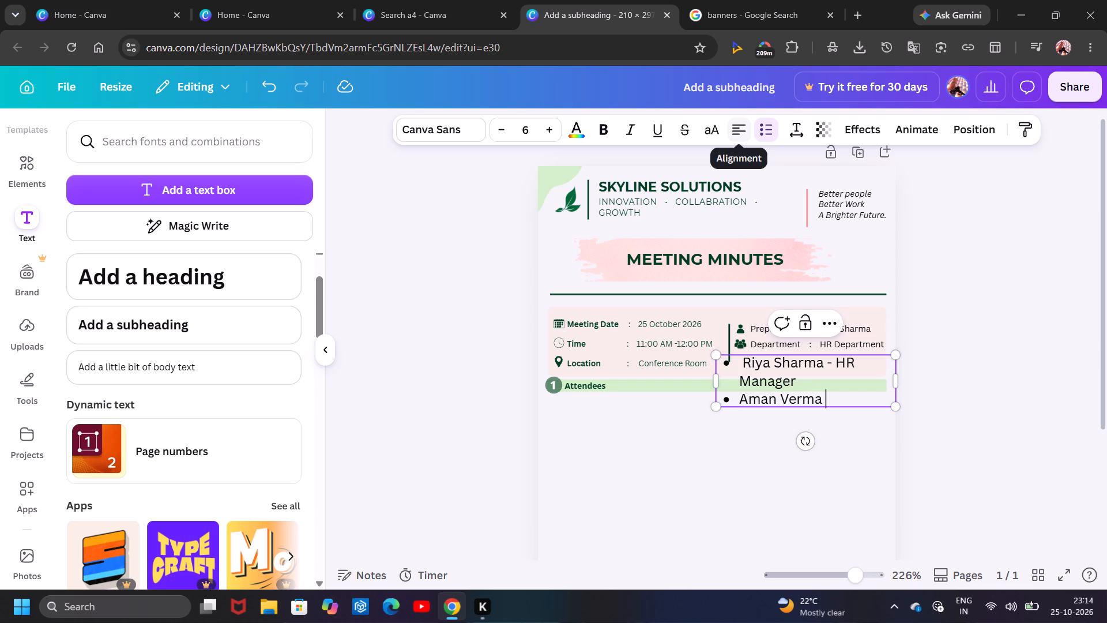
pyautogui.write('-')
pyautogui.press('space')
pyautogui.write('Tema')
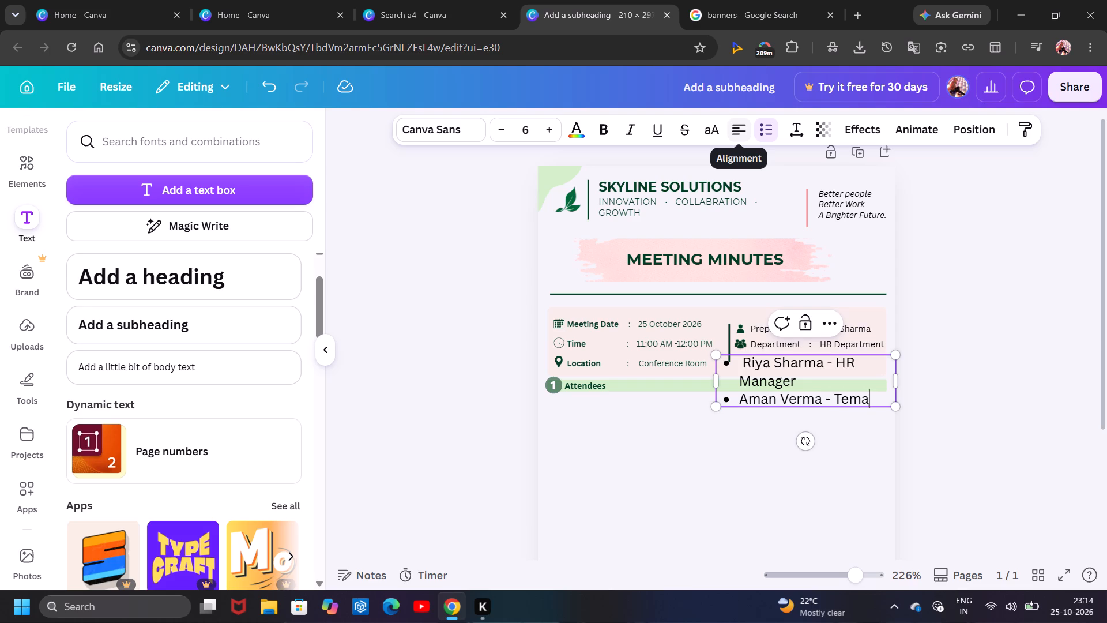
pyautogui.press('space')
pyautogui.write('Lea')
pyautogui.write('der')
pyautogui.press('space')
# Add a third bullet to the attendee list with the next attendee's name followed by "- Office Executive".
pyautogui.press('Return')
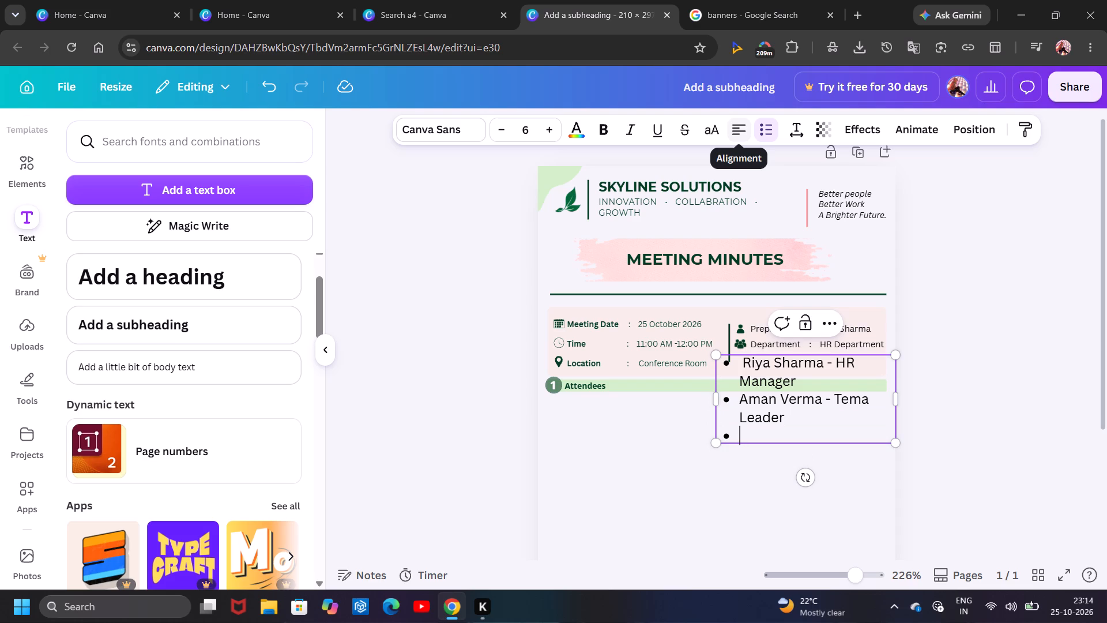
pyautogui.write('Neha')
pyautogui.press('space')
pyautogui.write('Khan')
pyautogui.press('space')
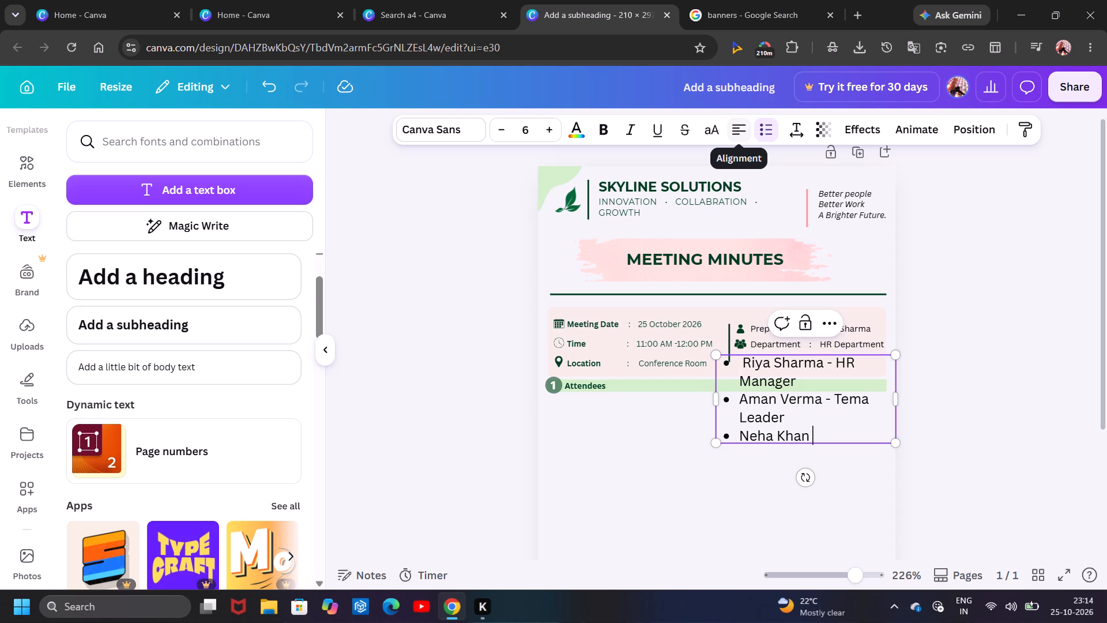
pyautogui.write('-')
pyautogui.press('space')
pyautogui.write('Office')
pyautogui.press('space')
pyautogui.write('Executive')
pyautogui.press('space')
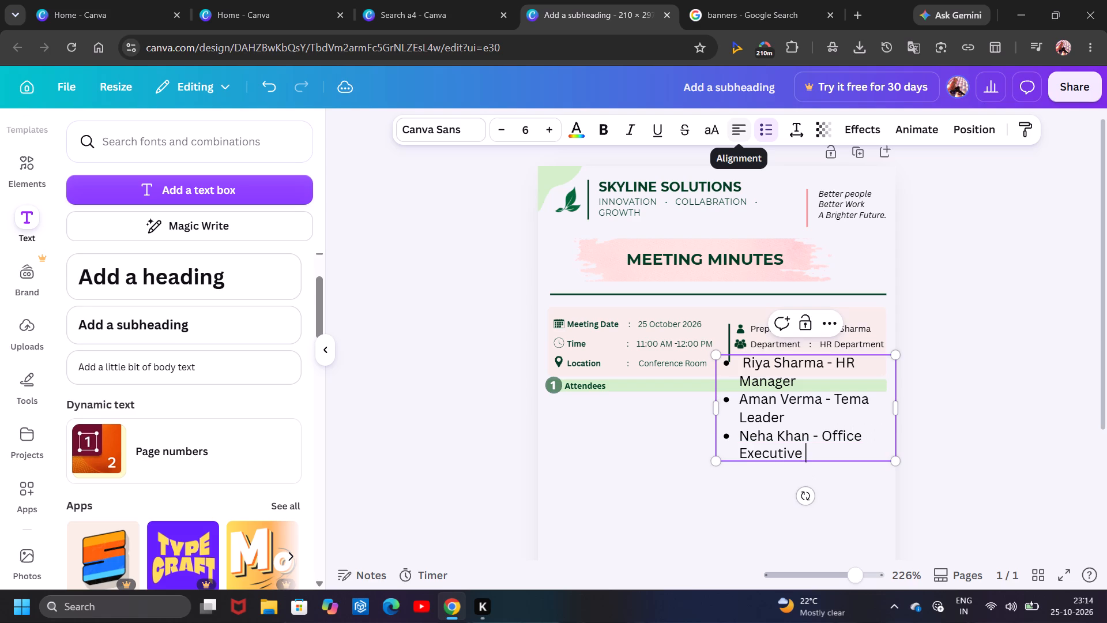
# Add a fourth bullet to the attendee list with the next attendee's name, capitalized, followed by "- IT Support".
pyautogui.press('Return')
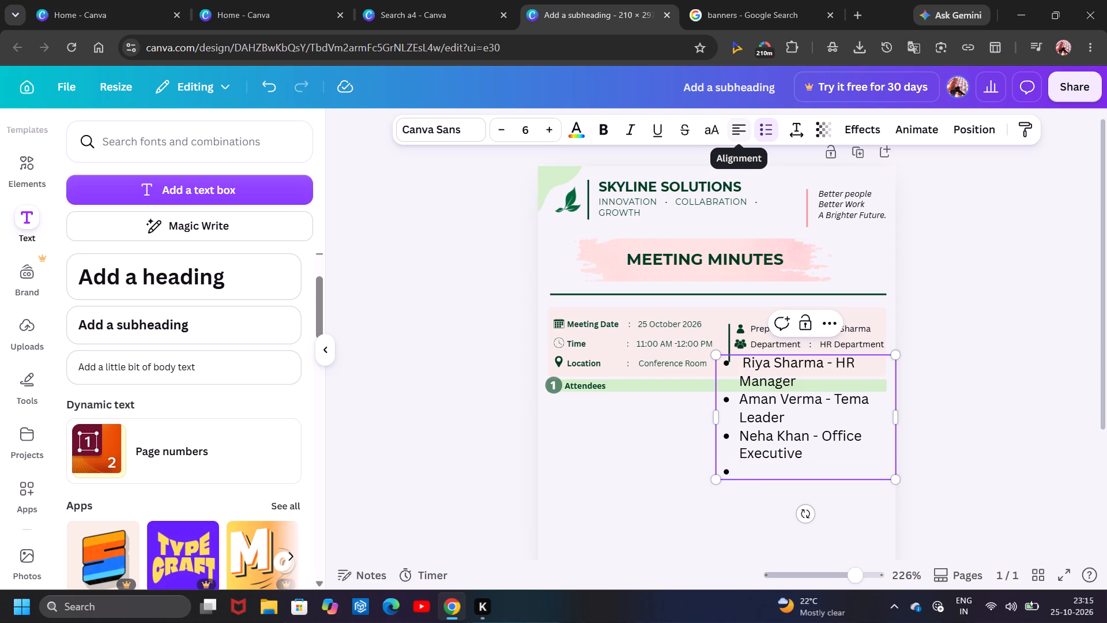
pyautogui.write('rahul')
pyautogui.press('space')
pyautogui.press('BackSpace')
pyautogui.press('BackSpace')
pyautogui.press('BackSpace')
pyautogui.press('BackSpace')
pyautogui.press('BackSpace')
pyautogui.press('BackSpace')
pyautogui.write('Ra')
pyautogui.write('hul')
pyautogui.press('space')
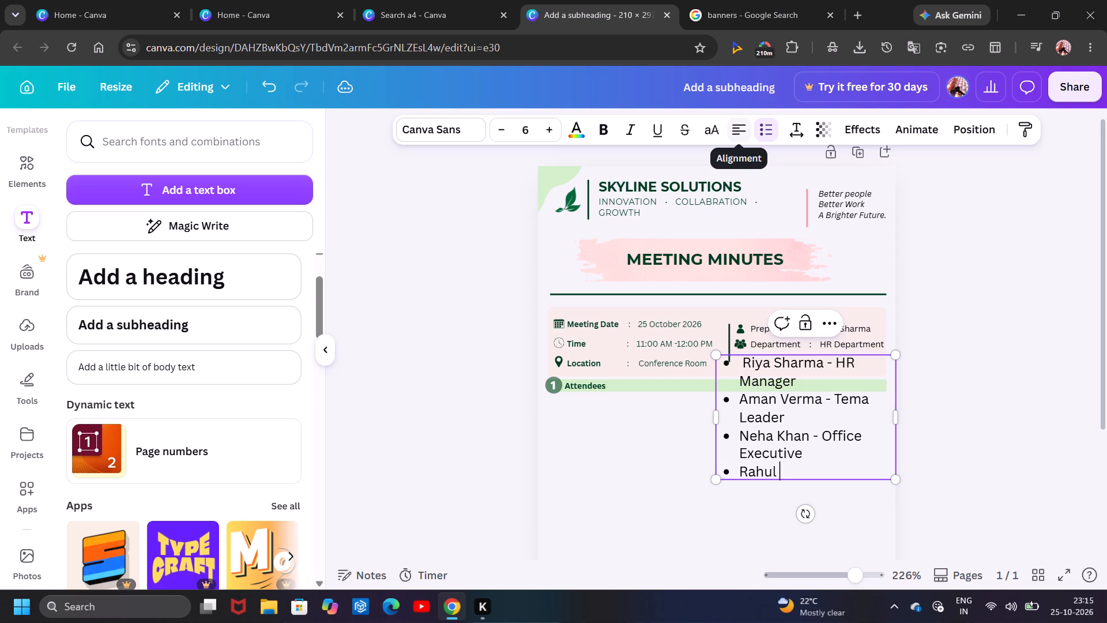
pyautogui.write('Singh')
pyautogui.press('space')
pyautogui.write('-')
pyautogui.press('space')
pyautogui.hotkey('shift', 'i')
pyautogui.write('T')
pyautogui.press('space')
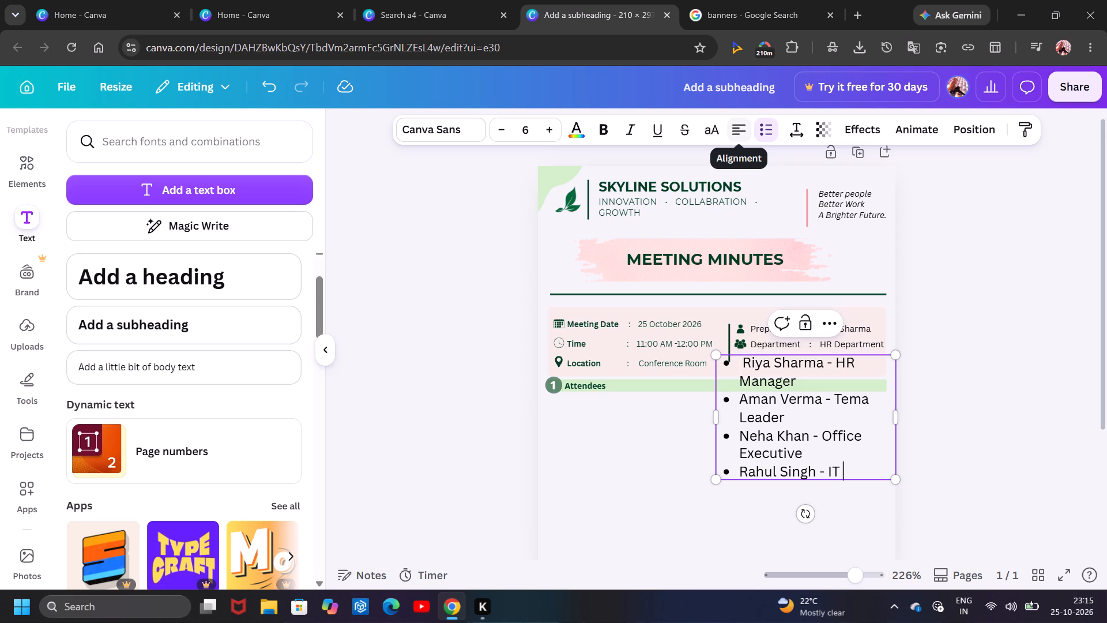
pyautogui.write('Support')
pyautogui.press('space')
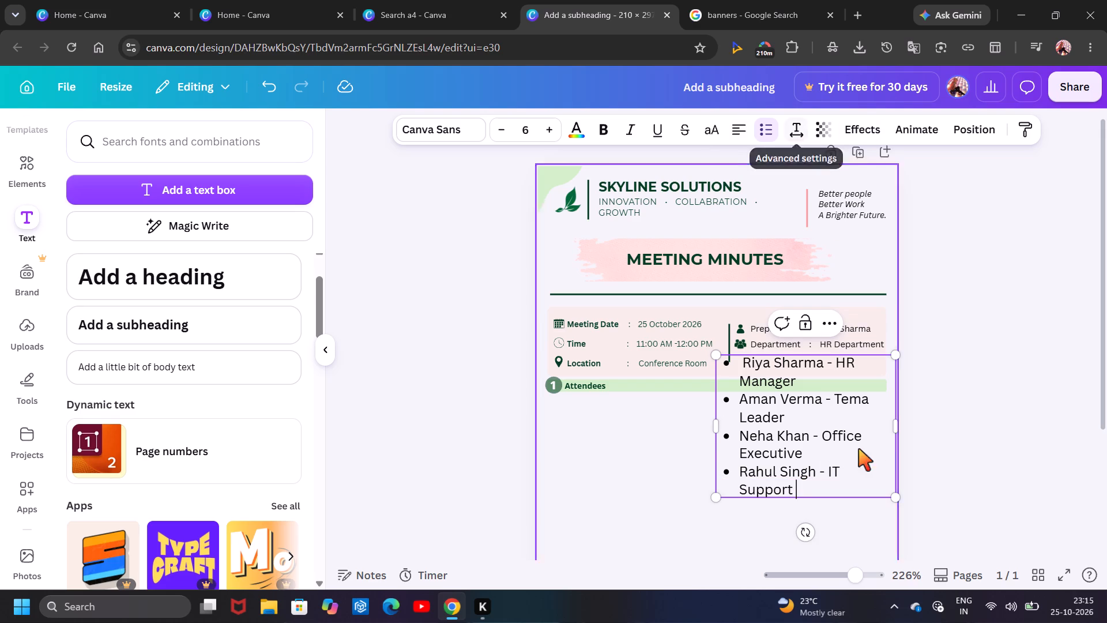
# Move the bulleted attendee list below the Attendees bar, near the page's left edge.
pyautogui.moveTo(789, 452); pyautogui.dragTo(712, 489)
pyautogui.click(712, 554)
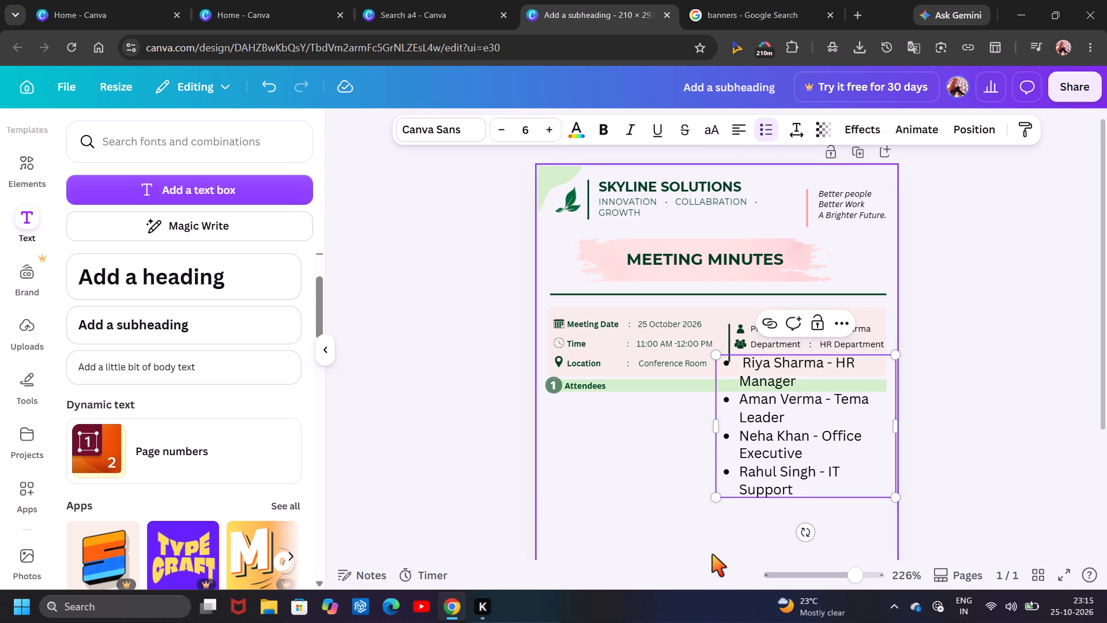
pyautogui.moveTo(773, 438); pyautogui.dragTo(611, 490)
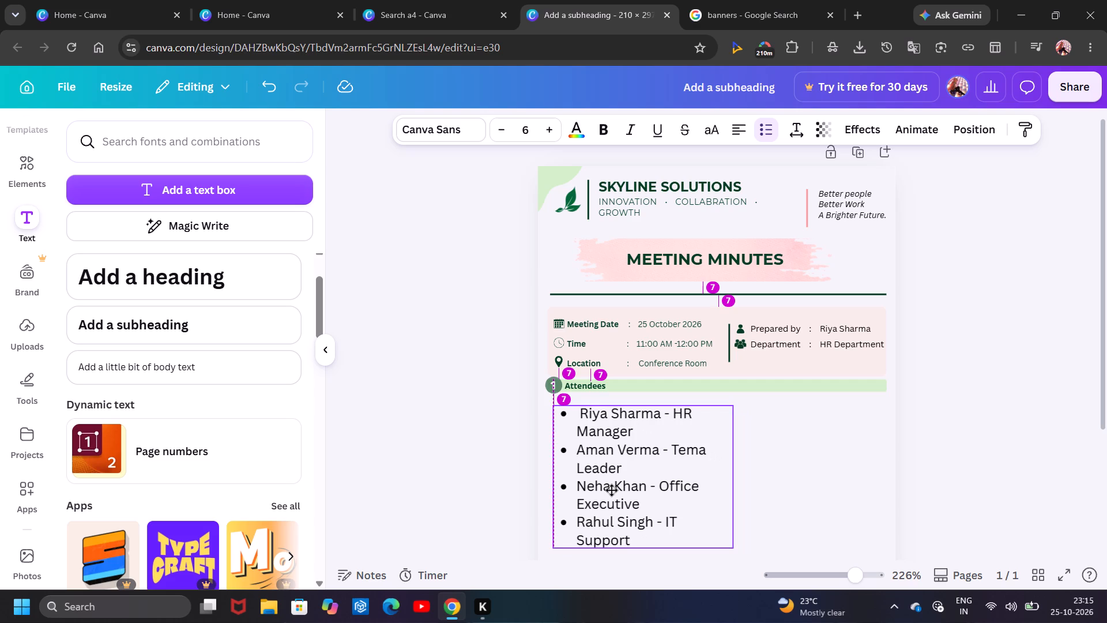
pyautogui.moveTo(611, 490); pyautogui.dragTo(605, 490)
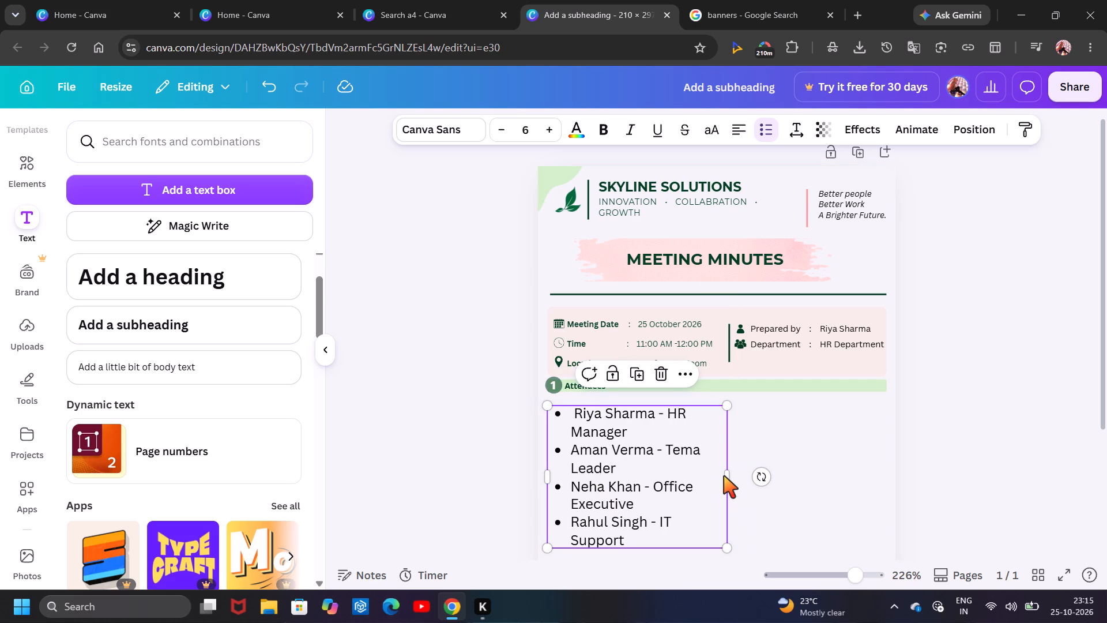
# Widen the attendee list text box so each name and role fits on one line.
pyautogui.click(724, 476)
pyautogui.scroll(-1, 808, 429)
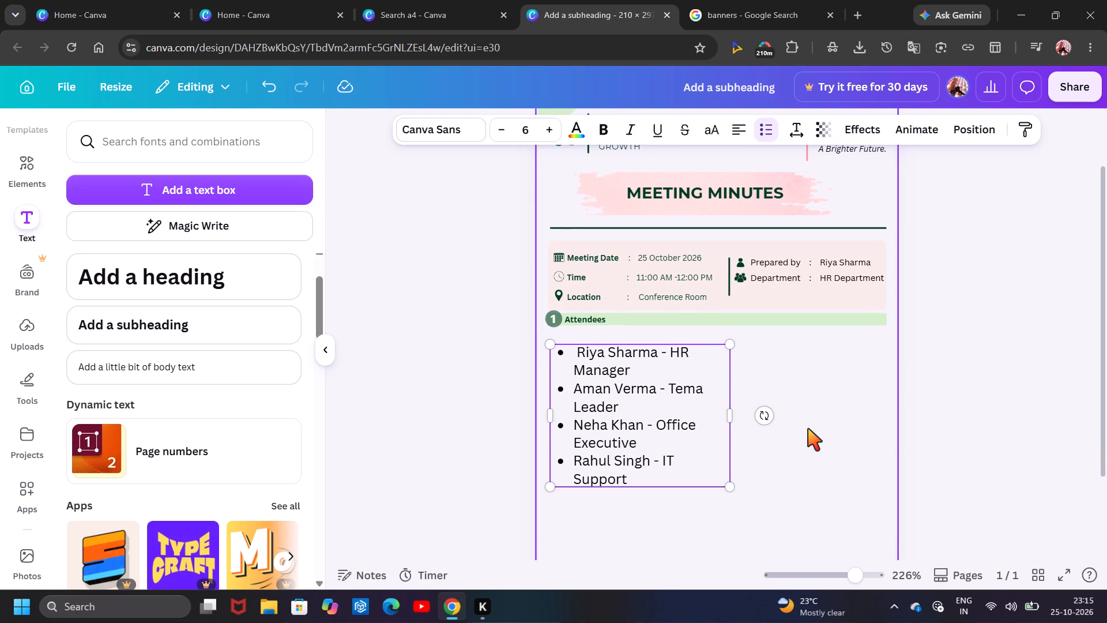
pyautogui.scroll(-1, 808, 429)
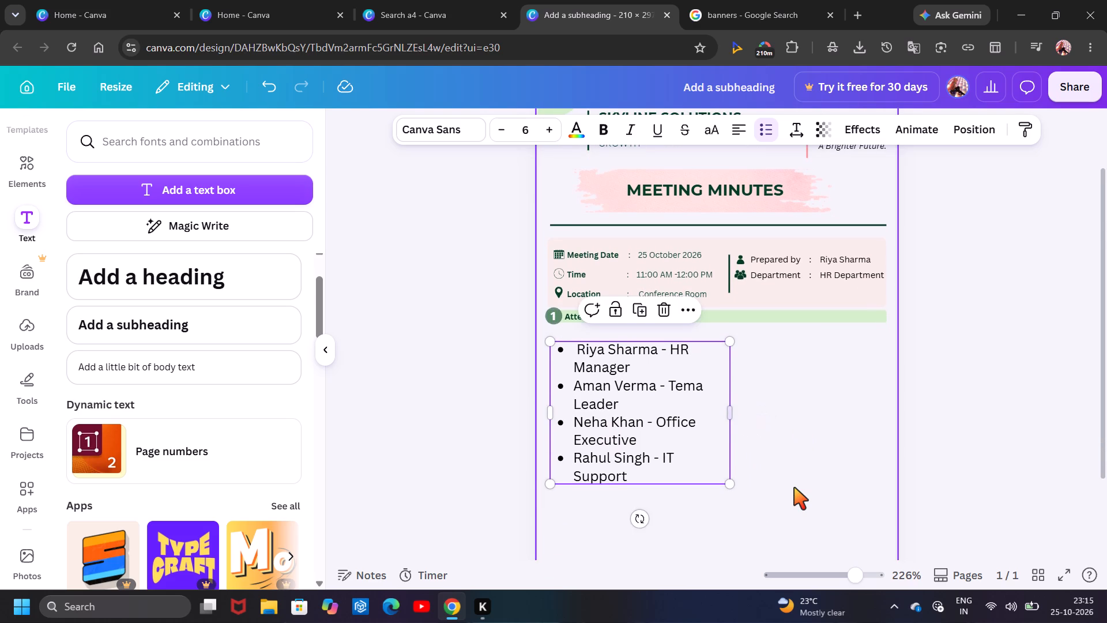
pyautogui.scroll(-2, 794, 487)
pyautogui.scroll(1, 794, 487)
pyautogui.moveTo(731, 416); pyautogui.dragTo(821, 380)
# Select all four attendee bullets and reduce their font size to 4.
pyautogui.tripleClick(711, 388)
pyautogui.moveTo(711, 388); pyautogui.dragTo(575, 360)
pyautogui.click(563, 358)
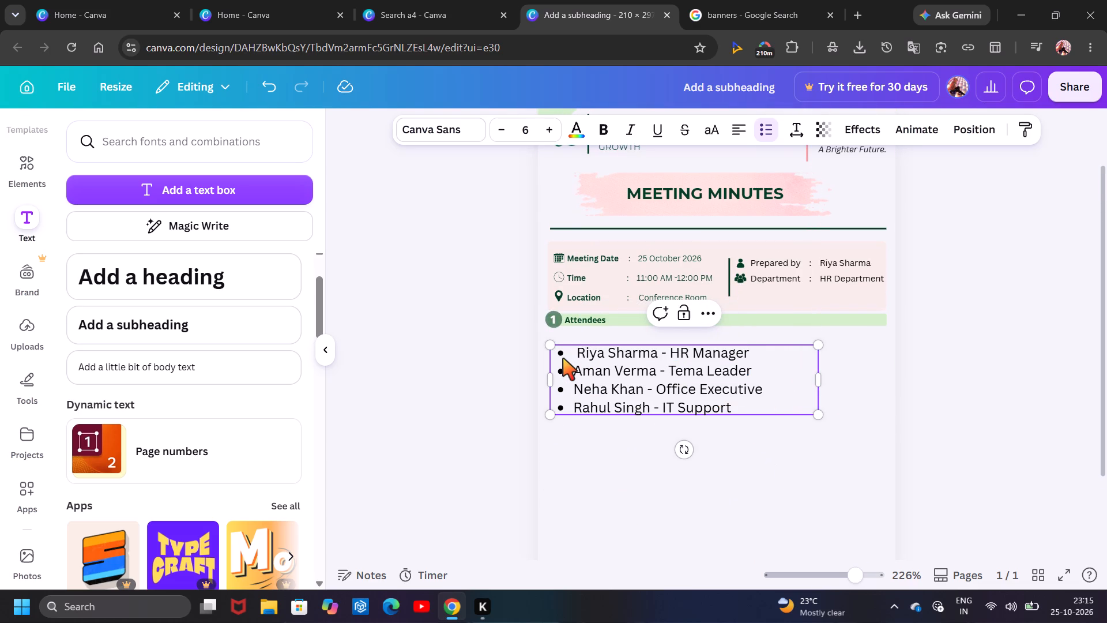
pyautogui.moveTo(563, 358); pyautogui.dragTo(737, 415)
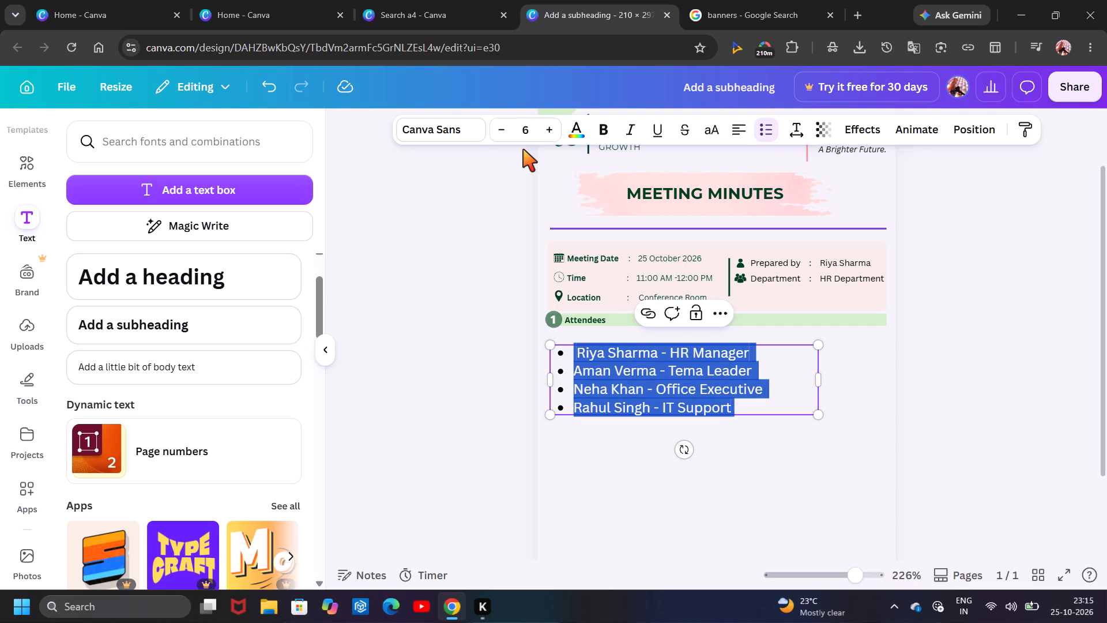
pyautogui.click(500, 130)
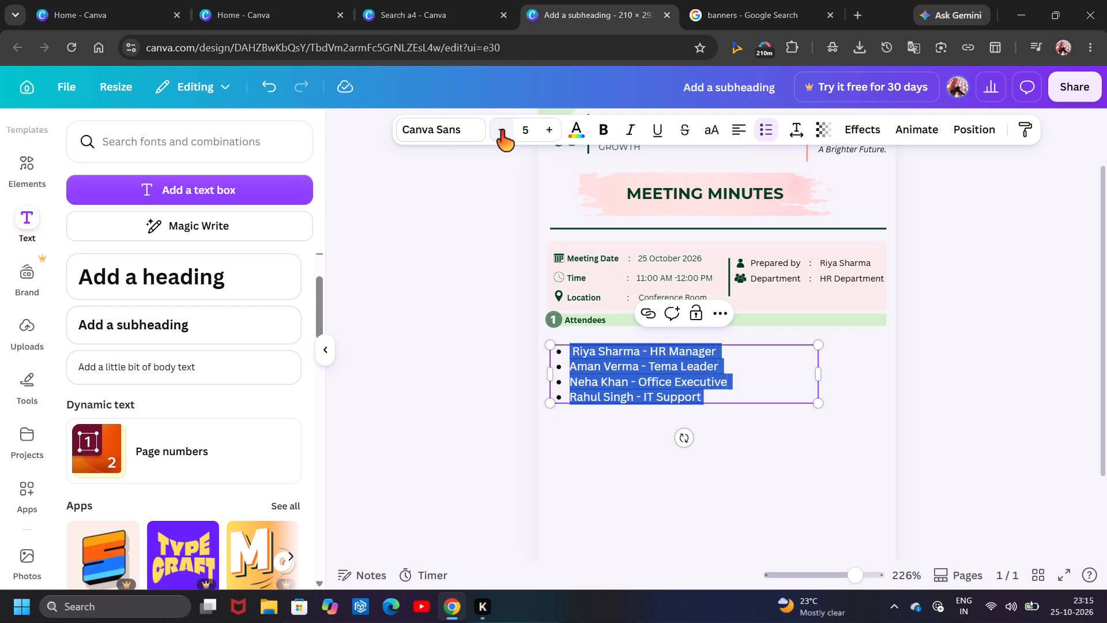
pyautogui.click(503, 134)
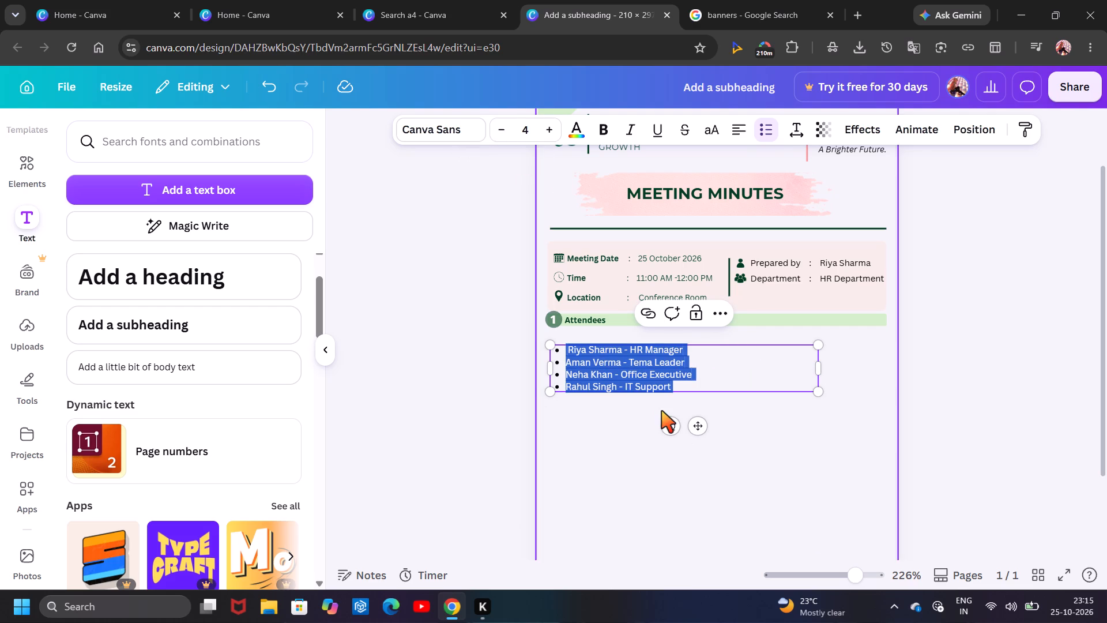
# Move the attendee list closer to the Attendees bar, slightly indented from its number circle.
pyautogui.click(762, 463)
pyautogui.moveTo(631, 380); pyautogui.dragTo(635, 376)
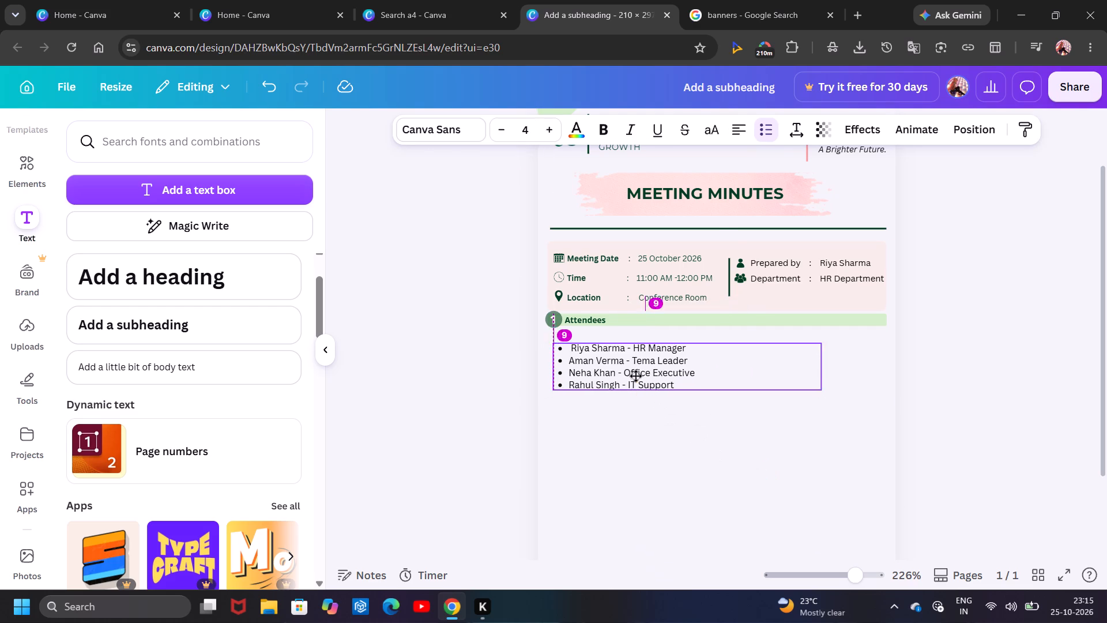
pyautogui.moveTo(635, 376); pyautogui.dragTo(637, 374)
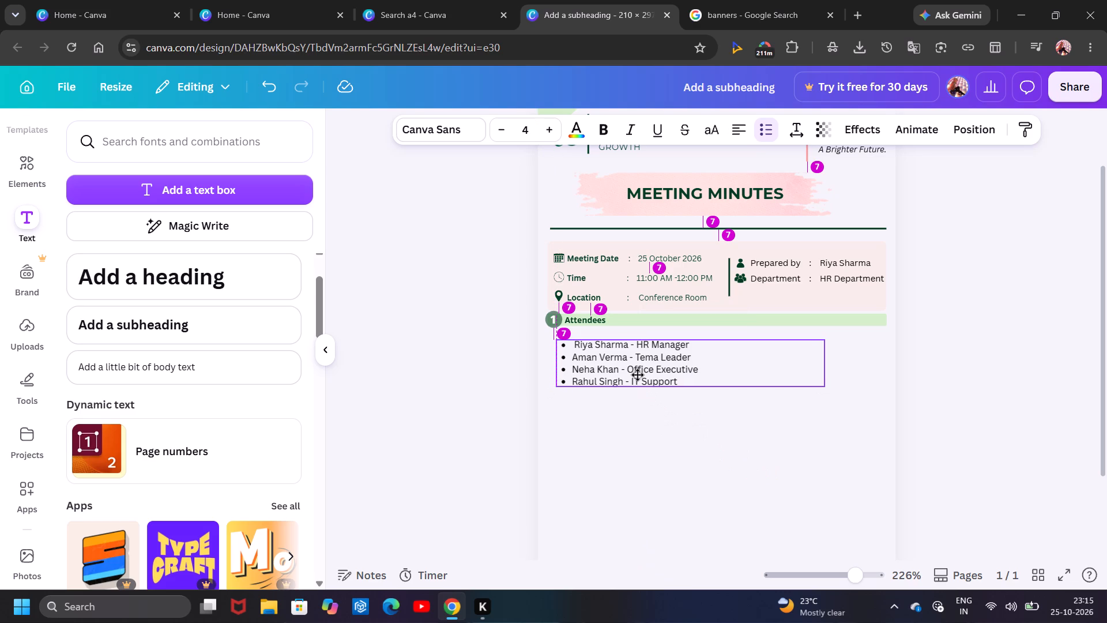
pyautogui.moveTo(637, 374); pyautogui.dragTo(638, 372)
pyautogui.click(725, 509)
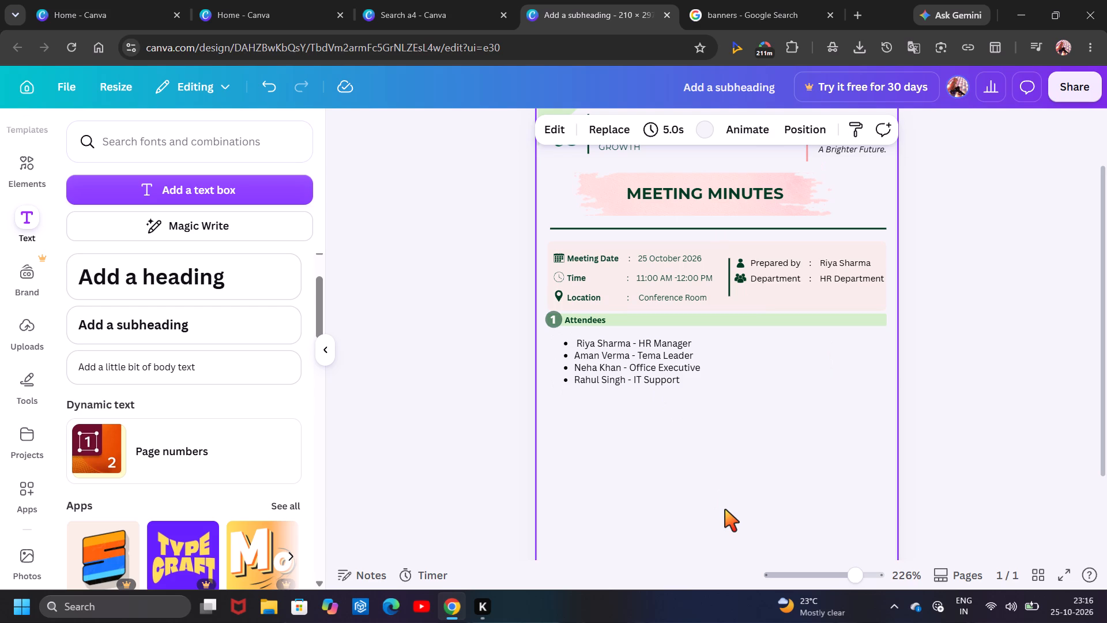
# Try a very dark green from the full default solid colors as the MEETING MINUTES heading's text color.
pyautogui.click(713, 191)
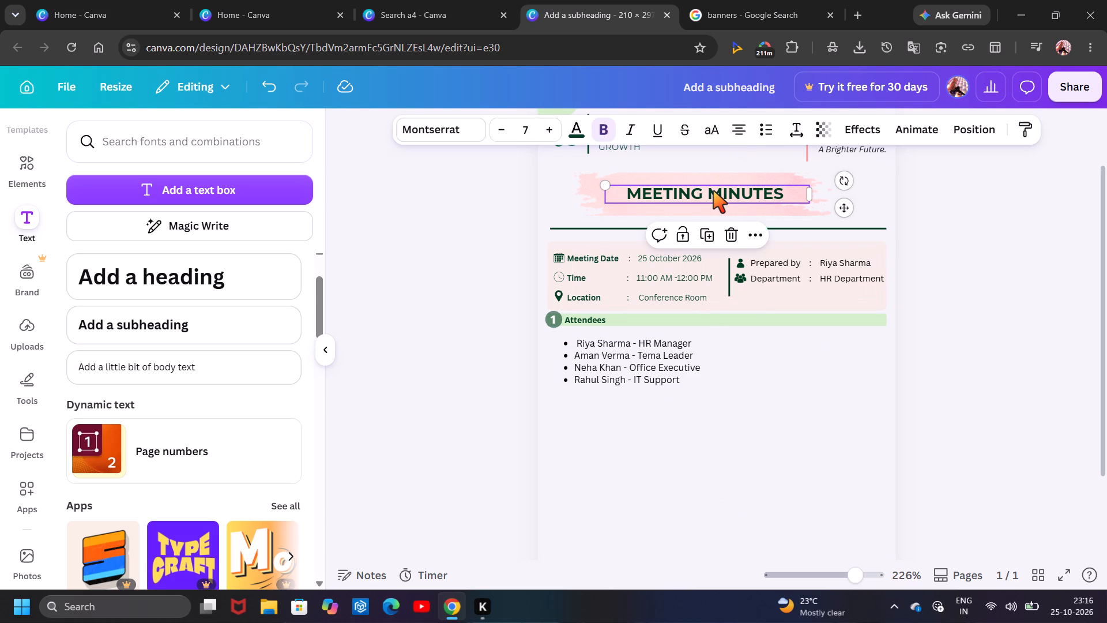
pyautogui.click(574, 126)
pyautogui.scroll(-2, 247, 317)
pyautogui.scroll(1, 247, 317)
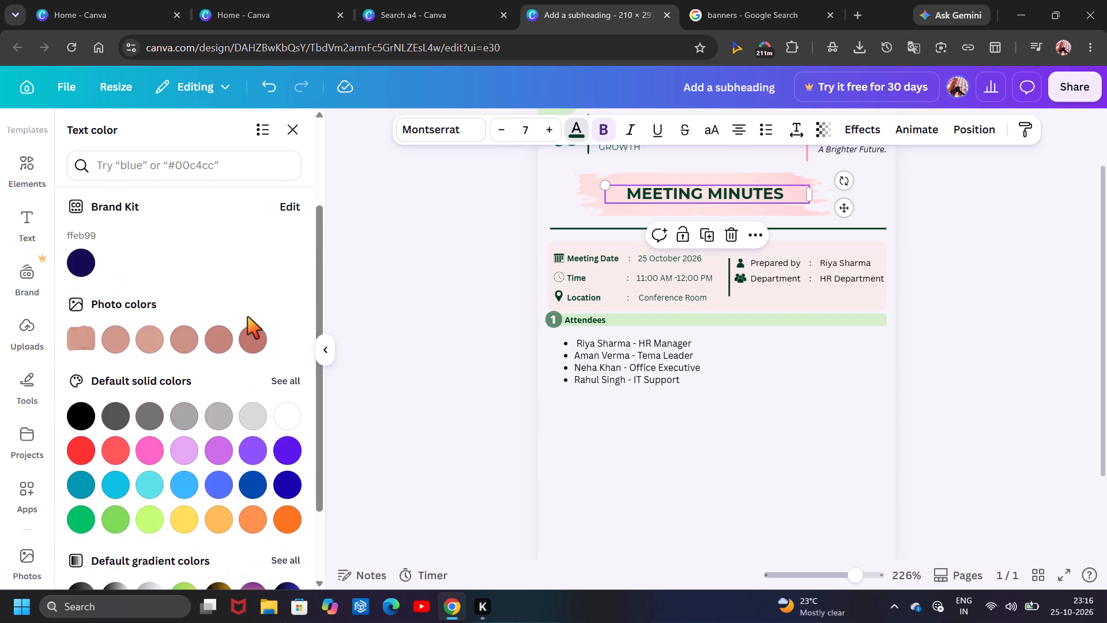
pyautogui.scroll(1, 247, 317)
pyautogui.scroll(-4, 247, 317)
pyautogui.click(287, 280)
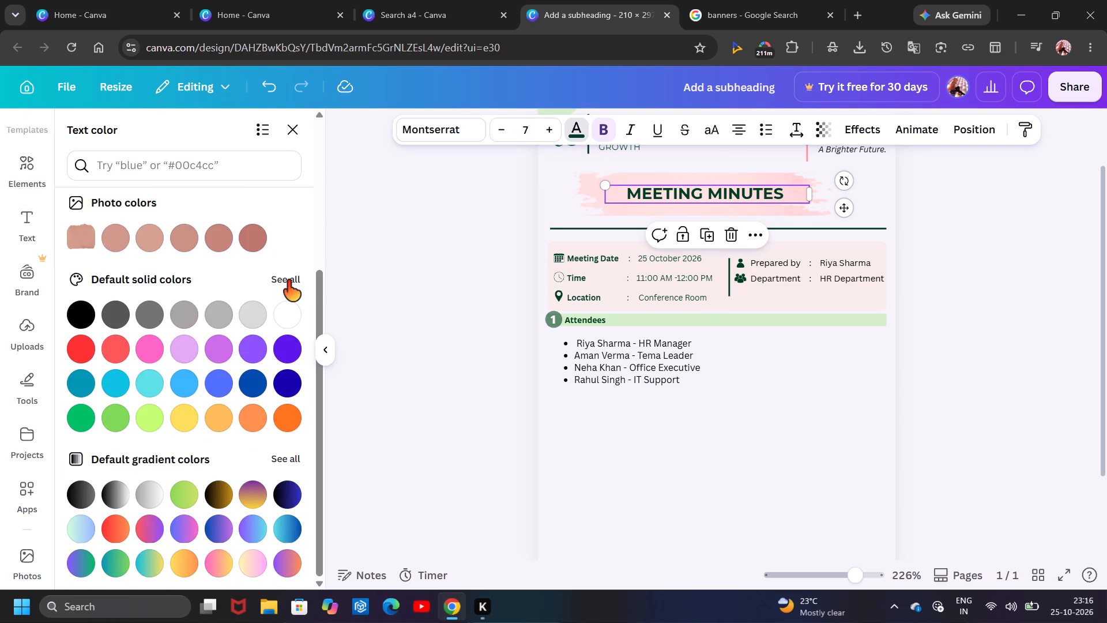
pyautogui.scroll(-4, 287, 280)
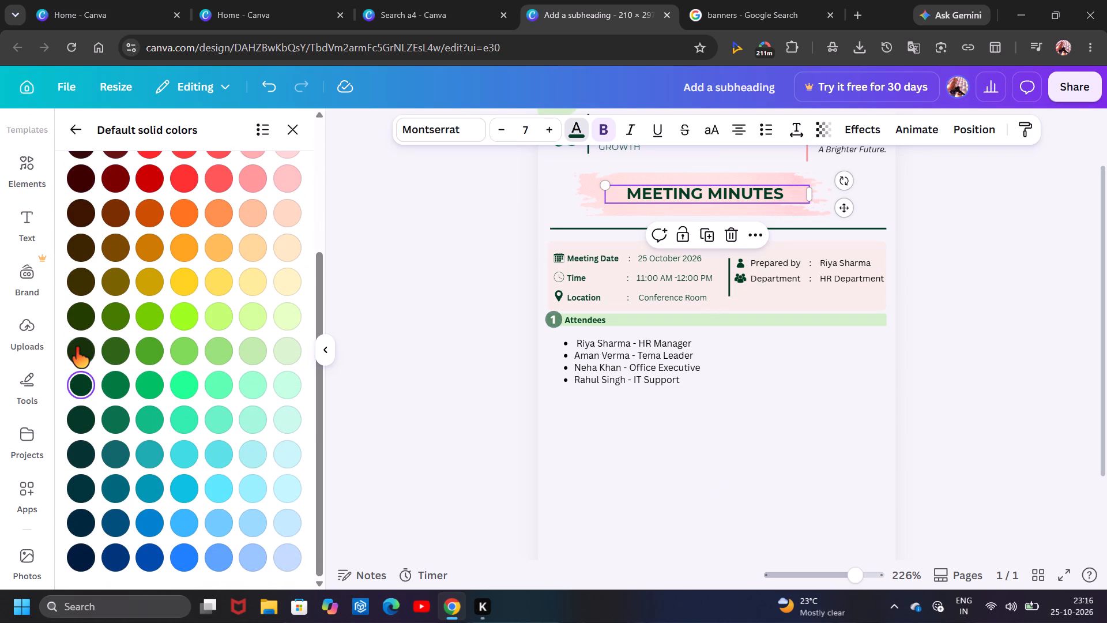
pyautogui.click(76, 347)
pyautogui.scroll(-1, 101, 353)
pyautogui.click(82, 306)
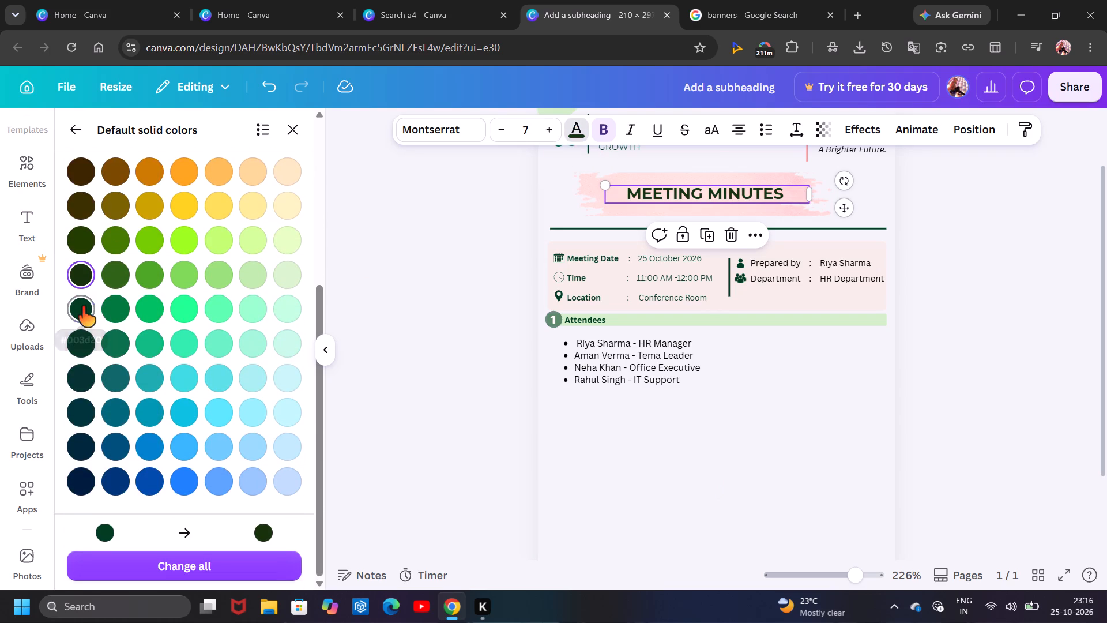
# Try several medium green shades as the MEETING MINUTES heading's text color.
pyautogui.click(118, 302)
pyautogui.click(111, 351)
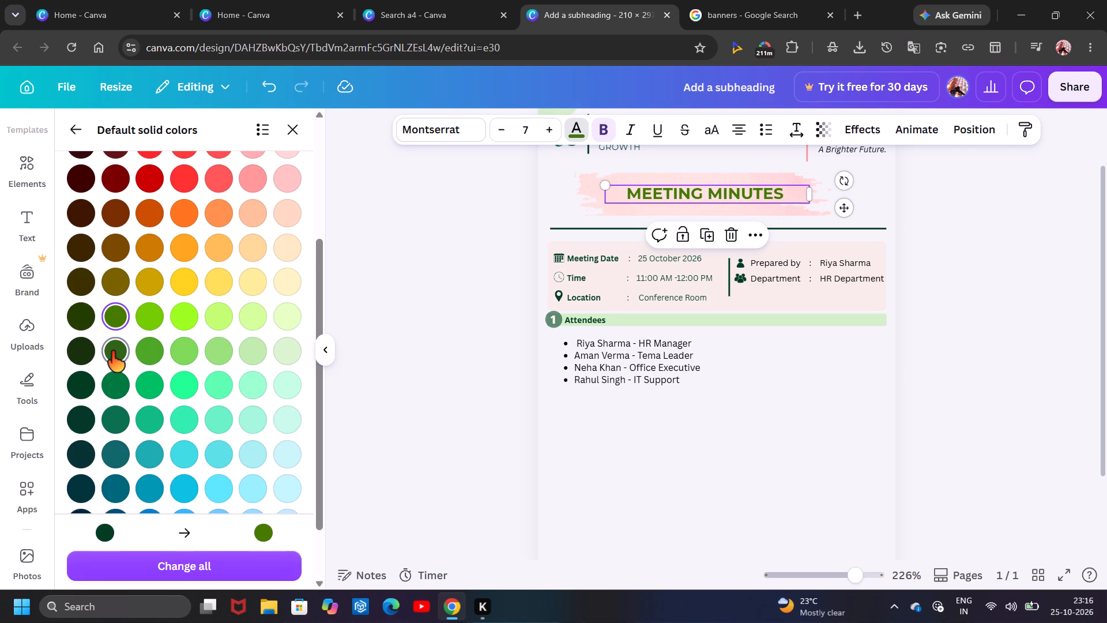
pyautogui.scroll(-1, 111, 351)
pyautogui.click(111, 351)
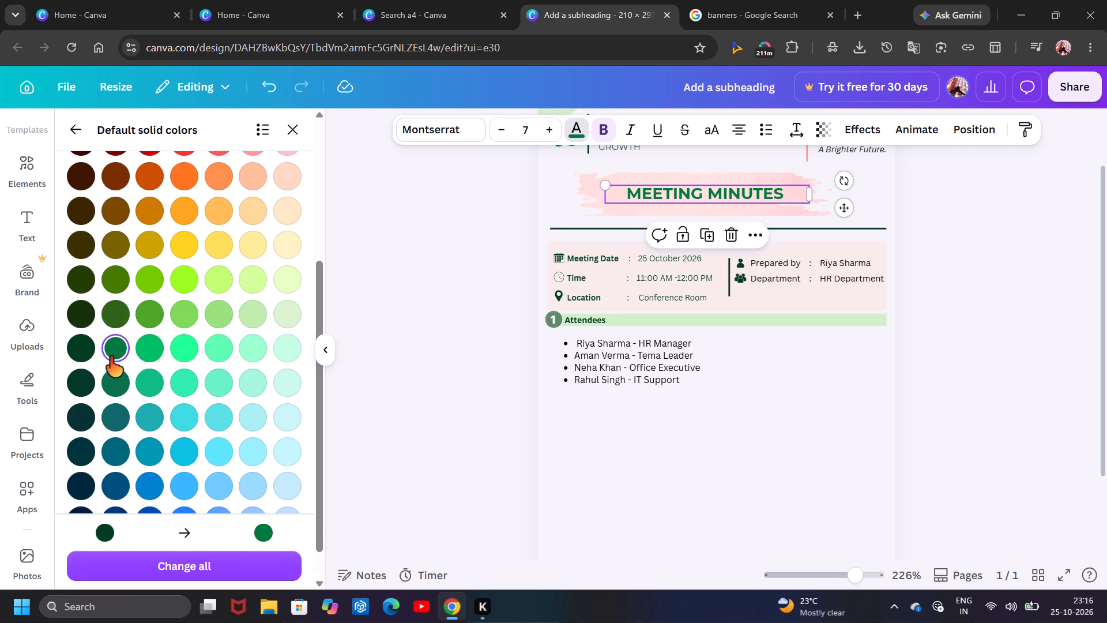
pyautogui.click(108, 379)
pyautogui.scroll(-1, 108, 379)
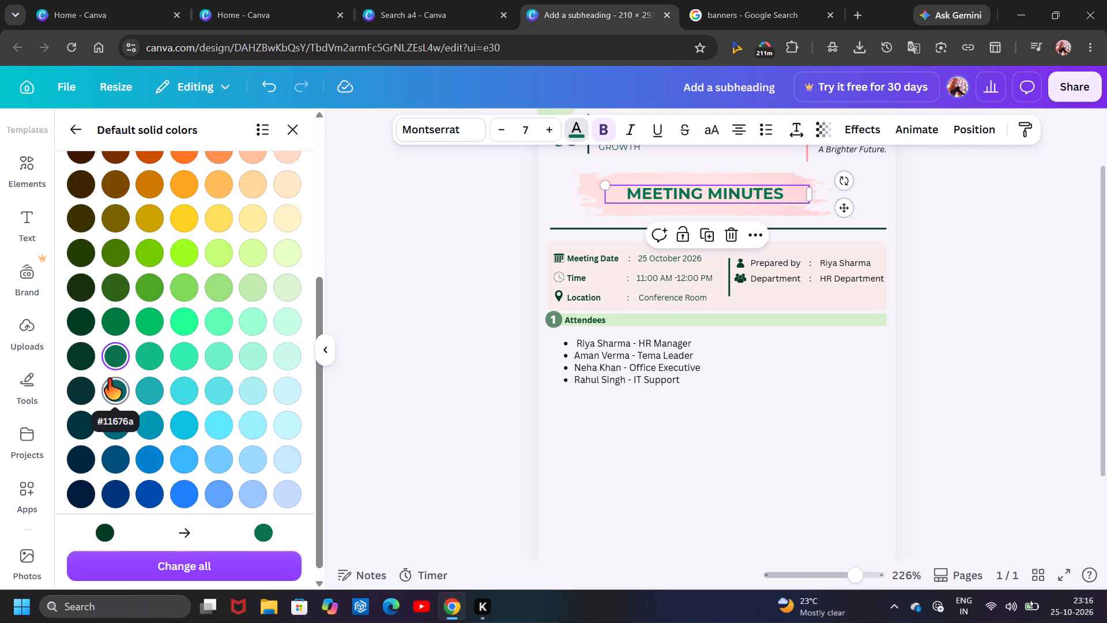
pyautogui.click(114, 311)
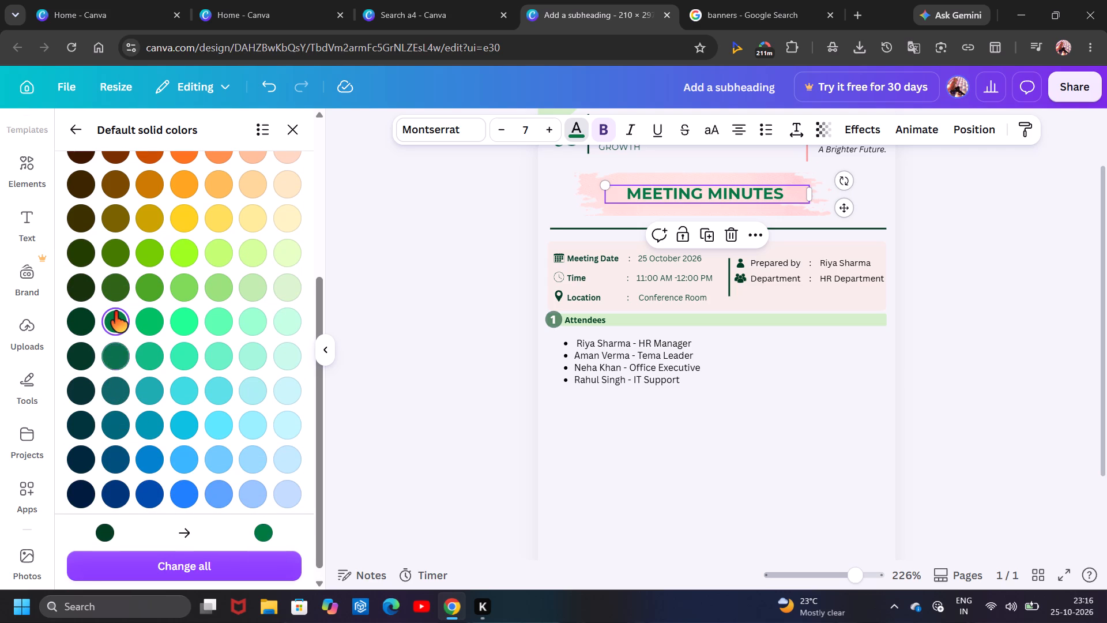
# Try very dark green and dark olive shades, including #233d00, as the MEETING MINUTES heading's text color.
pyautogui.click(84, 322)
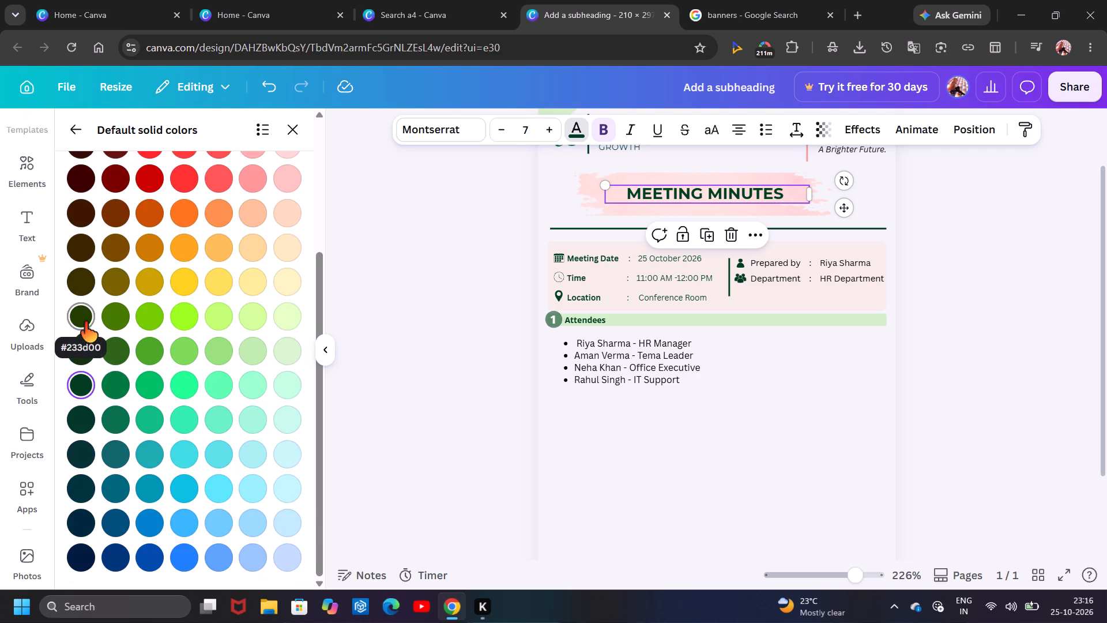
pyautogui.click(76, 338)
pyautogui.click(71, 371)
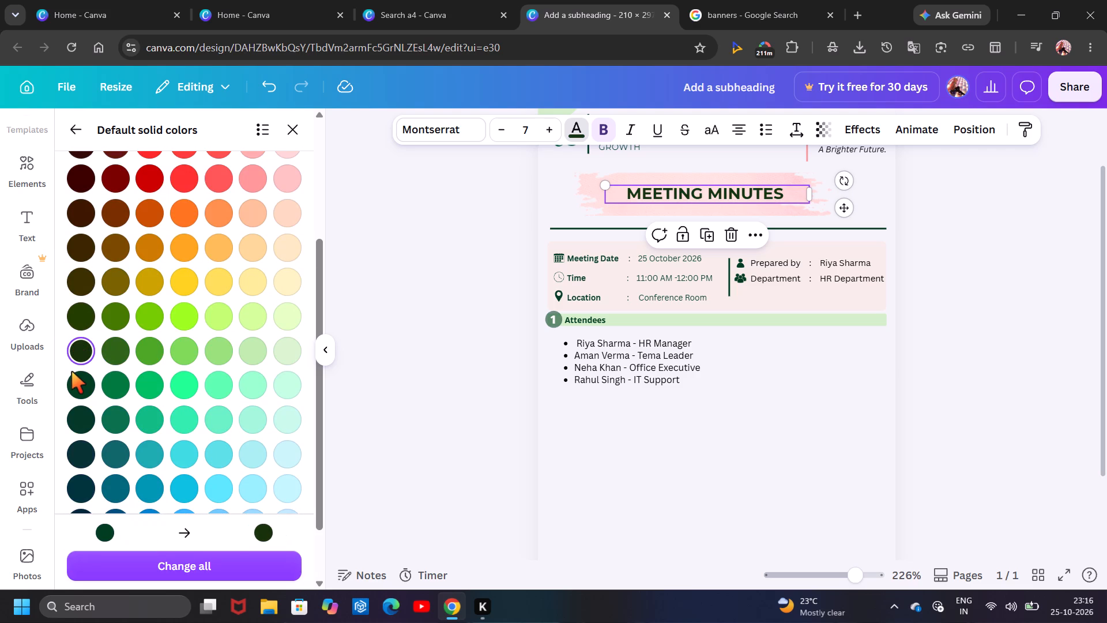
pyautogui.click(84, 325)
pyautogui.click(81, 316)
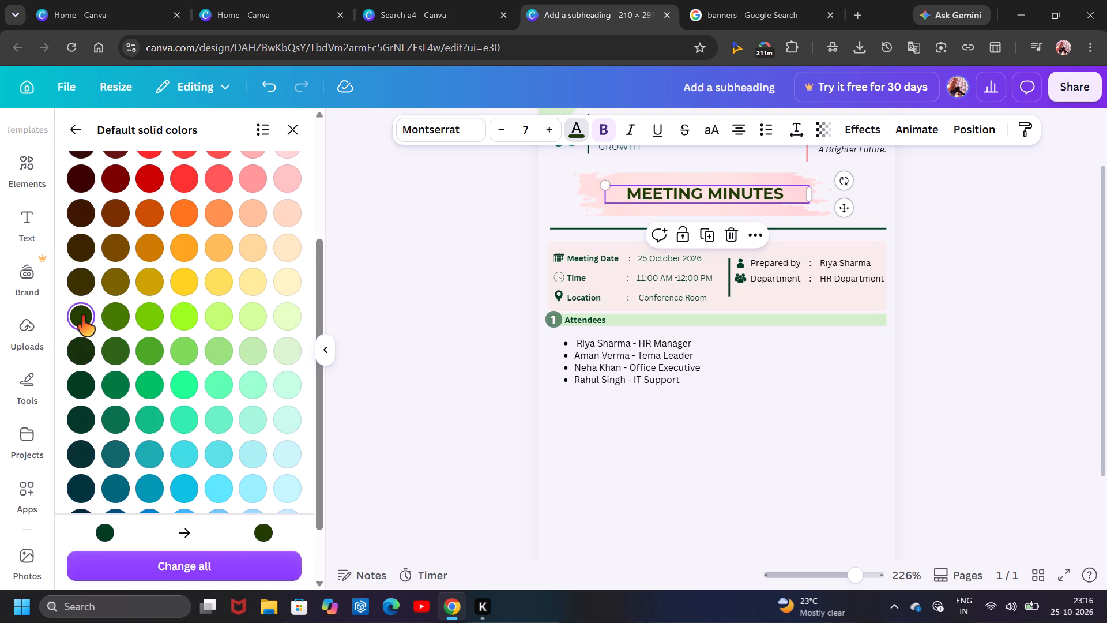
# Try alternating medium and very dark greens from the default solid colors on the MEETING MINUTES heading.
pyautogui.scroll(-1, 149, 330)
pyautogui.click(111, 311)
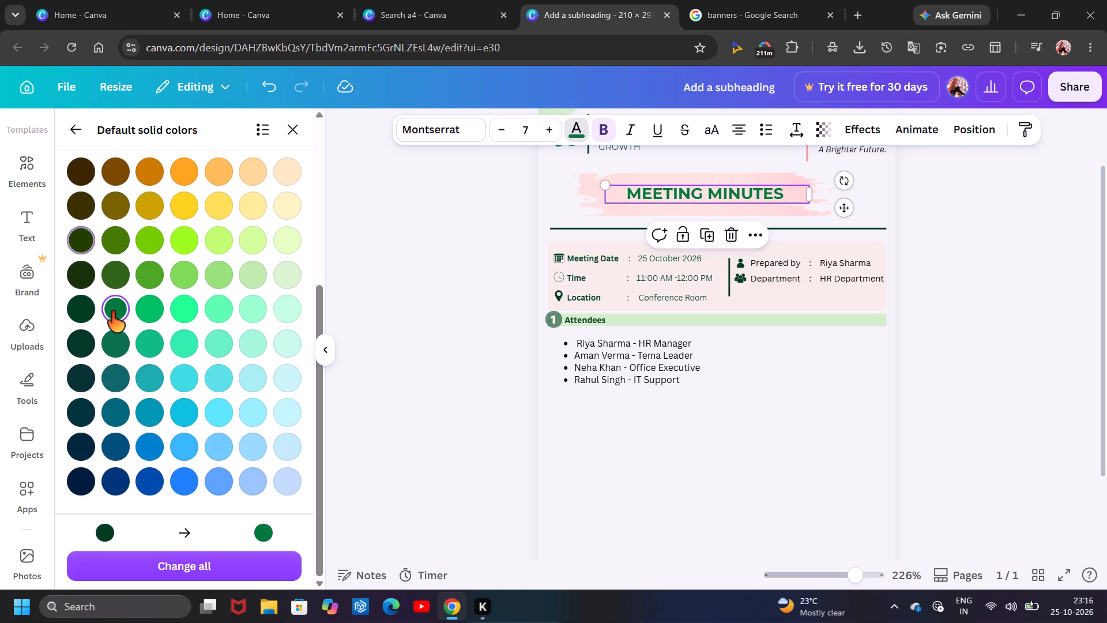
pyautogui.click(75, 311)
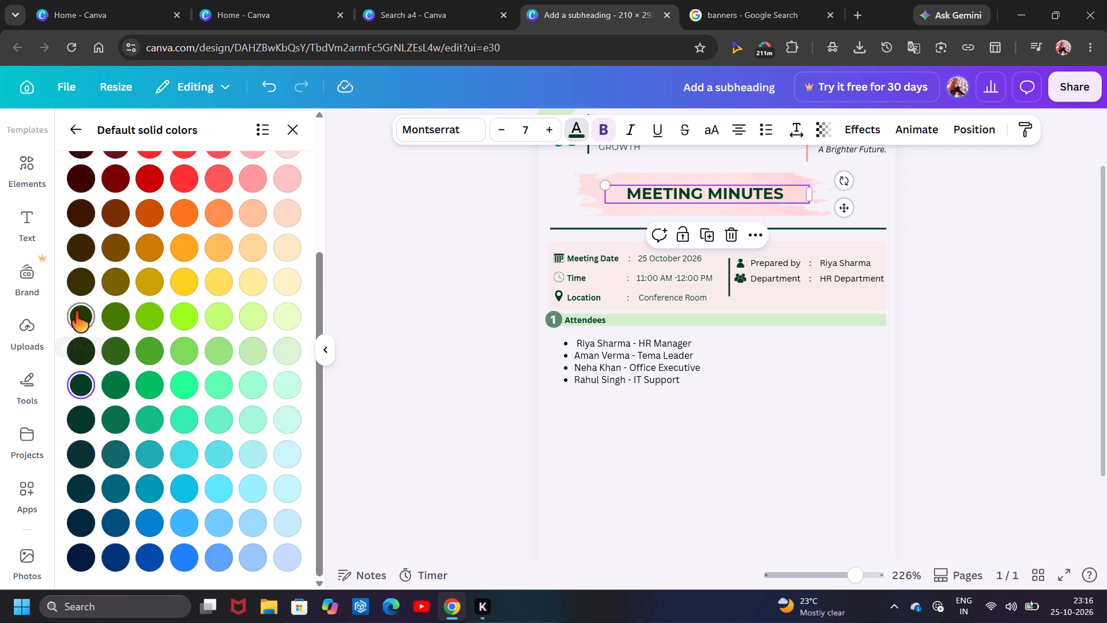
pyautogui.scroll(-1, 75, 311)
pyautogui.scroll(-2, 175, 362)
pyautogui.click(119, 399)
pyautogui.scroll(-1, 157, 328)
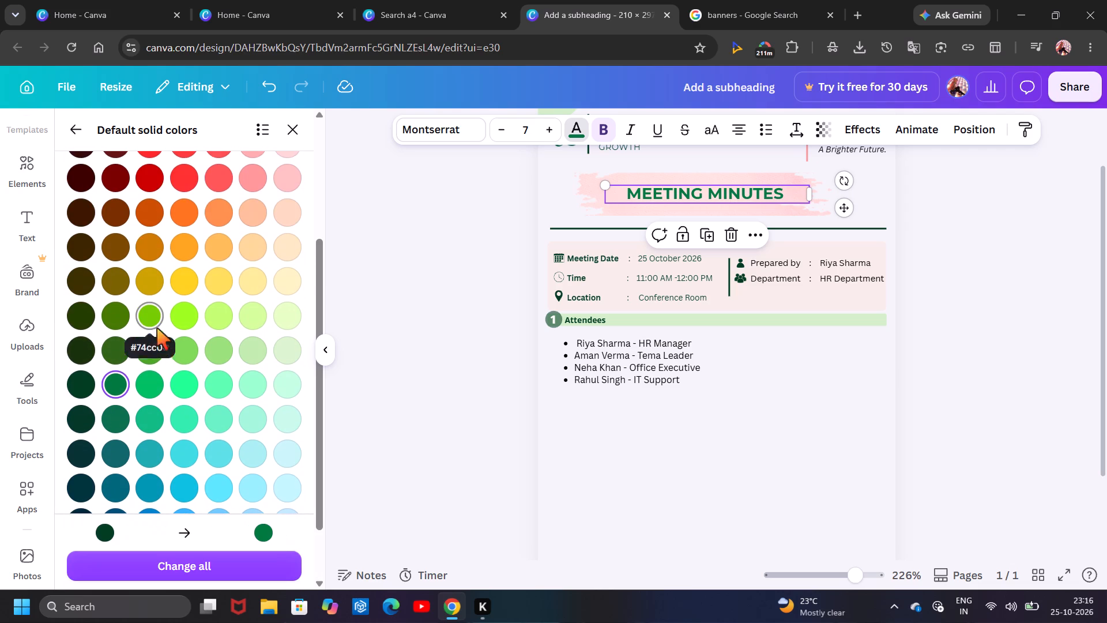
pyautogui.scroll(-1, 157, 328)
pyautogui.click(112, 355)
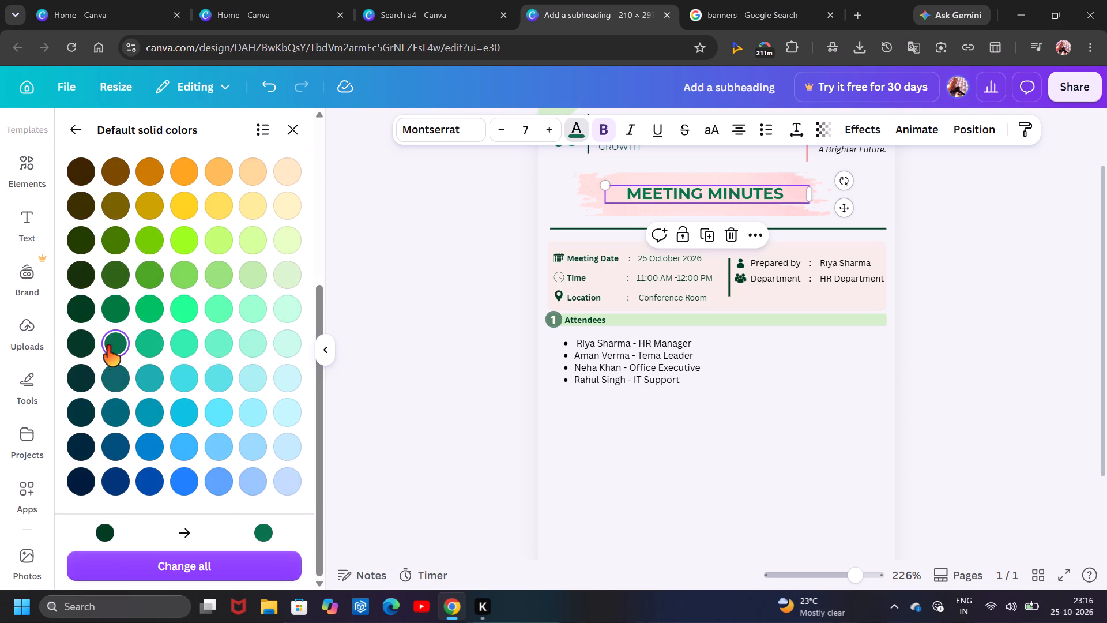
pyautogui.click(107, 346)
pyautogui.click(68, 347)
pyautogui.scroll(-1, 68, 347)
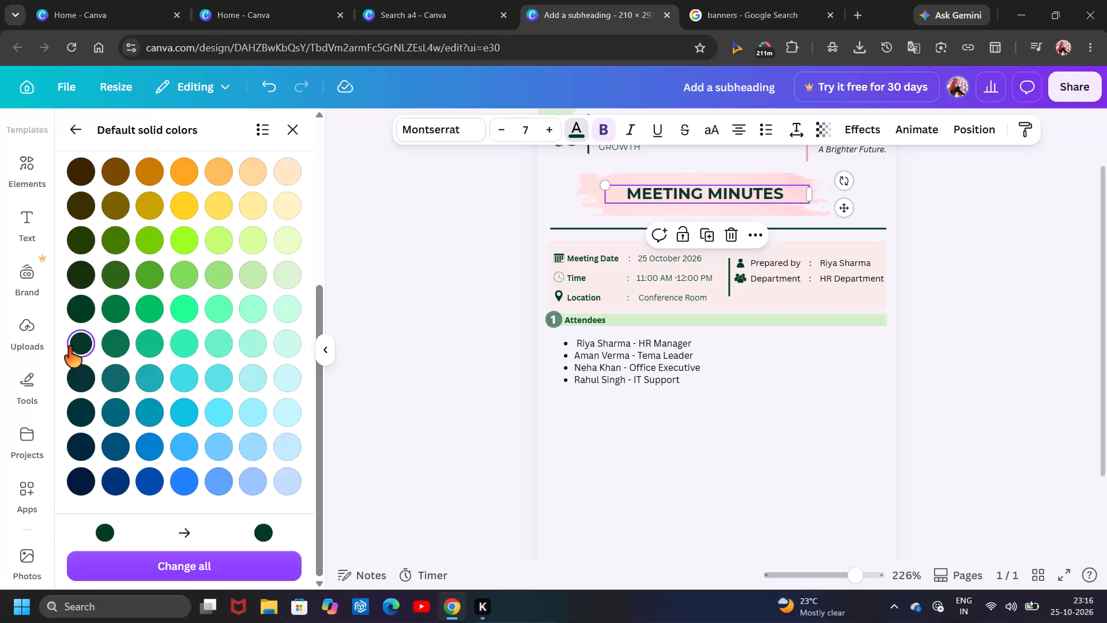
# Set the MEETING MINUTES heading to the very dark green already used in the page's other text, and finish choosing colors.
pyautogui.scroll(1, 100, 352)
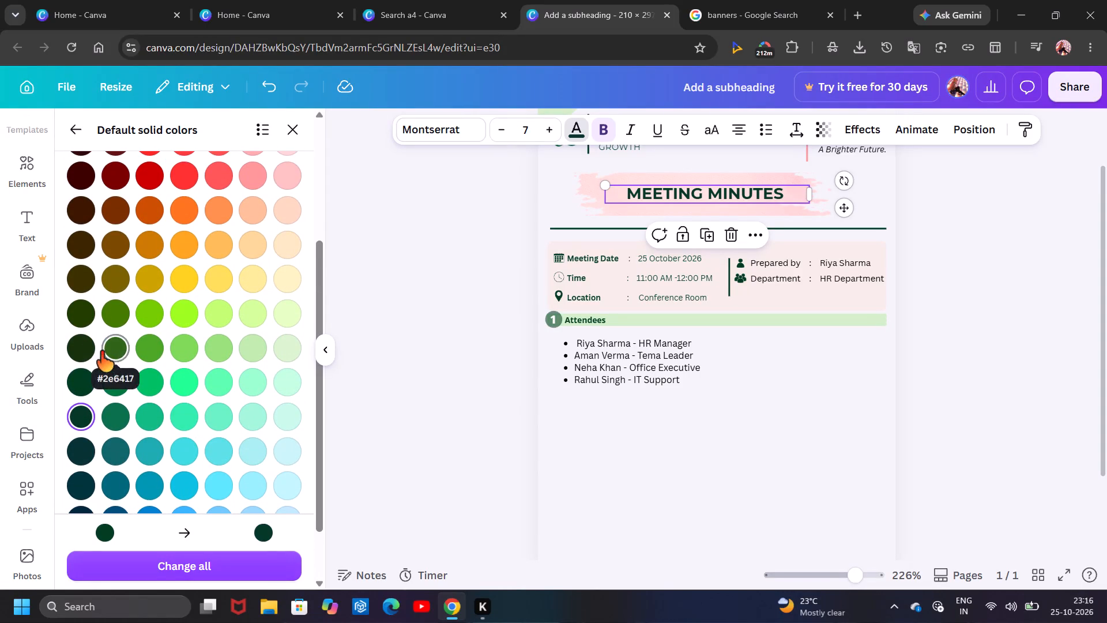
pyautogui.click(82, 346)
pyautogui.click(76, 382)
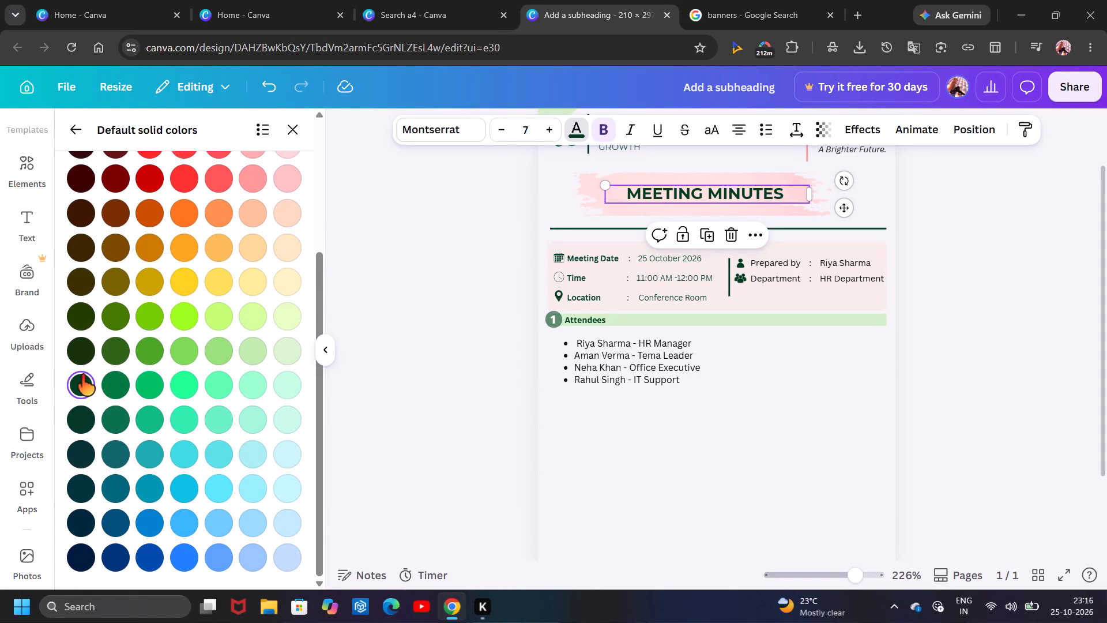
pyautogui.click(295, 136)
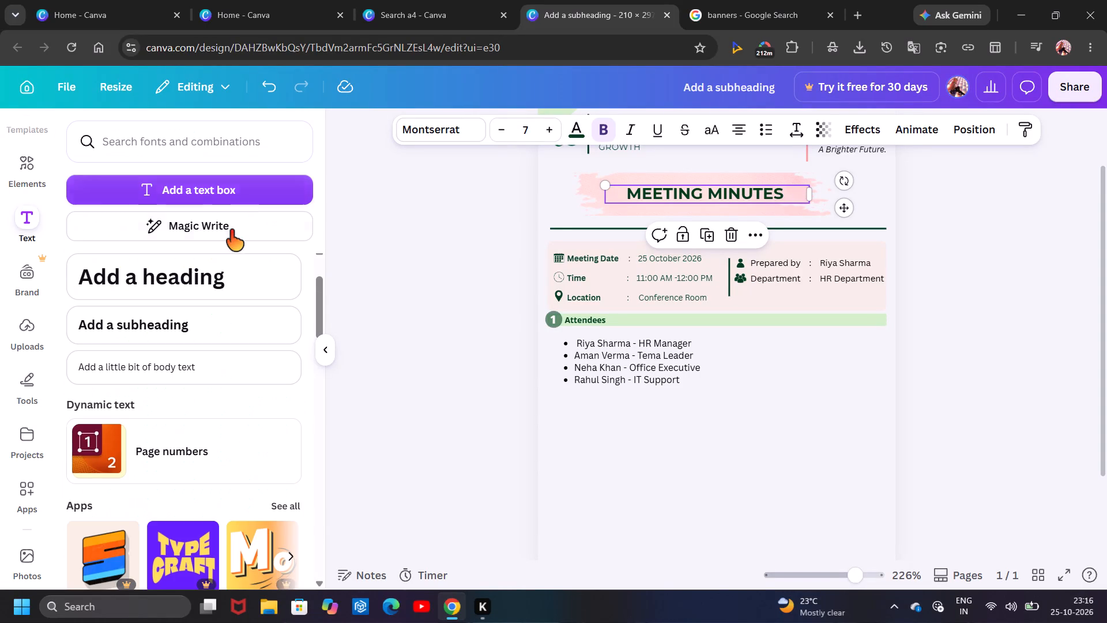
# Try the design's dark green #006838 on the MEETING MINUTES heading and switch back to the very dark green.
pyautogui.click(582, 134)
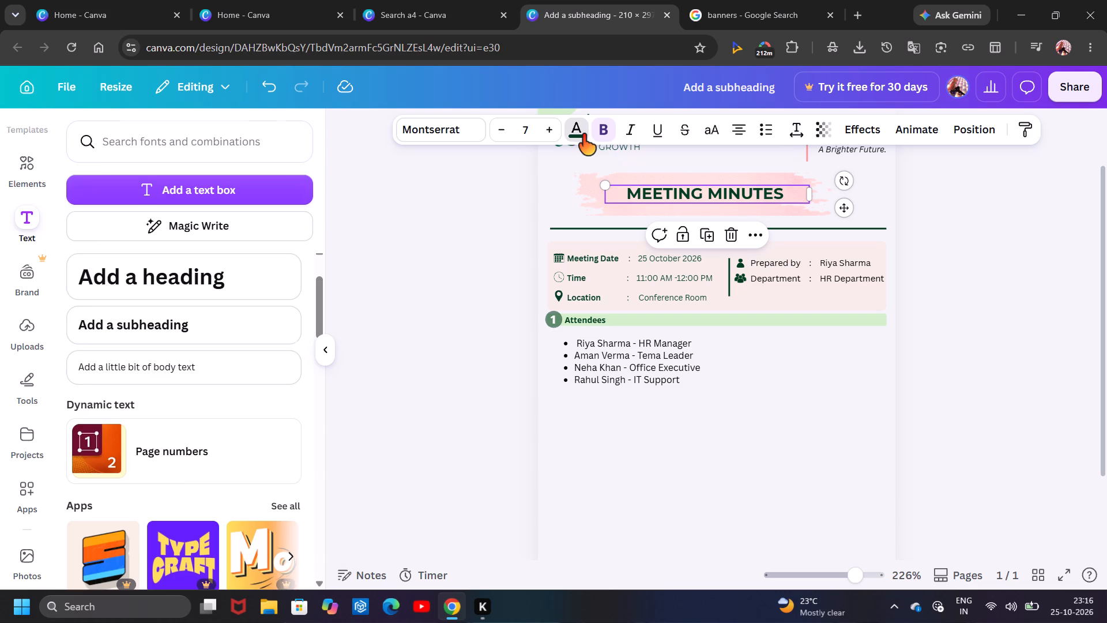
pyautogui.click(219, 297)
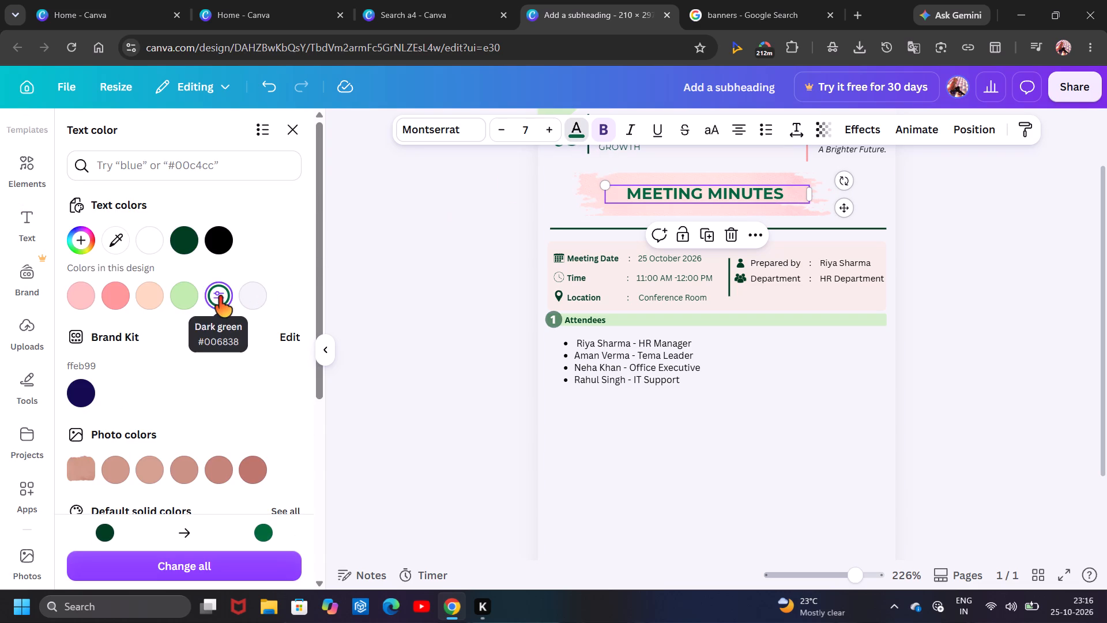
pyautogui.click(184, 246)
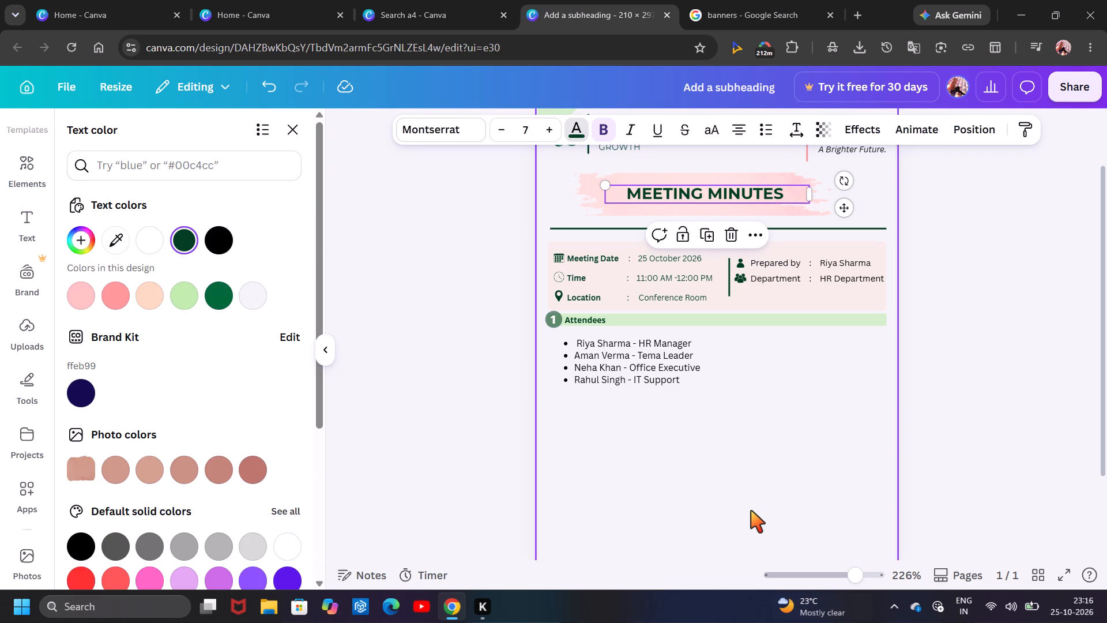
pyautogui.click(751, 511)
# Nudge the attendee bullet list slightly to the left beneath the Attendees bar.
pyautogui.click(647, 378)
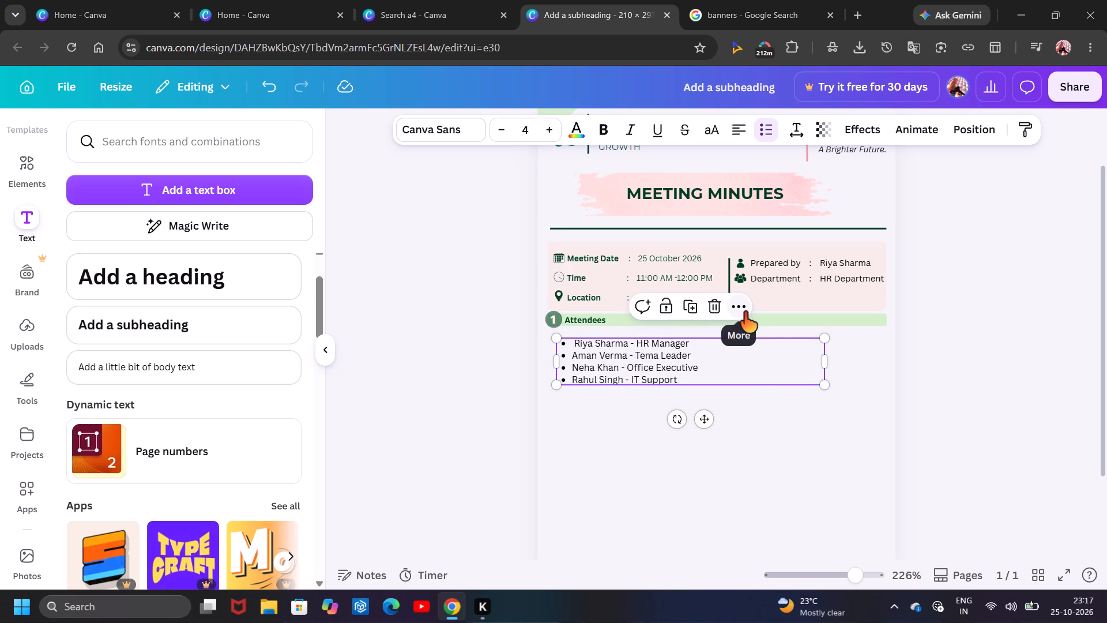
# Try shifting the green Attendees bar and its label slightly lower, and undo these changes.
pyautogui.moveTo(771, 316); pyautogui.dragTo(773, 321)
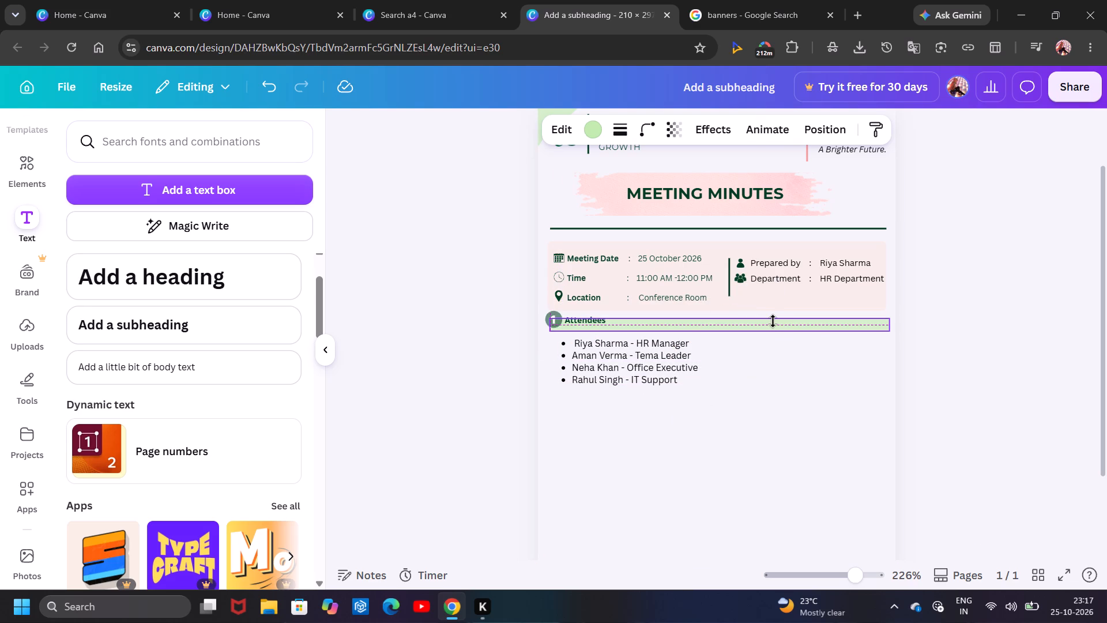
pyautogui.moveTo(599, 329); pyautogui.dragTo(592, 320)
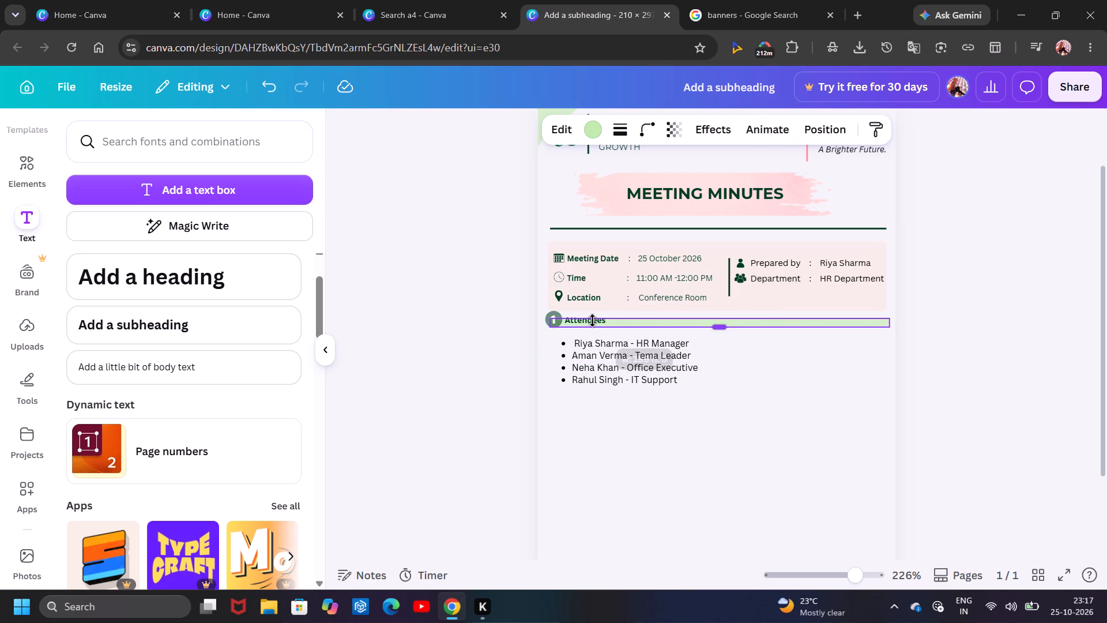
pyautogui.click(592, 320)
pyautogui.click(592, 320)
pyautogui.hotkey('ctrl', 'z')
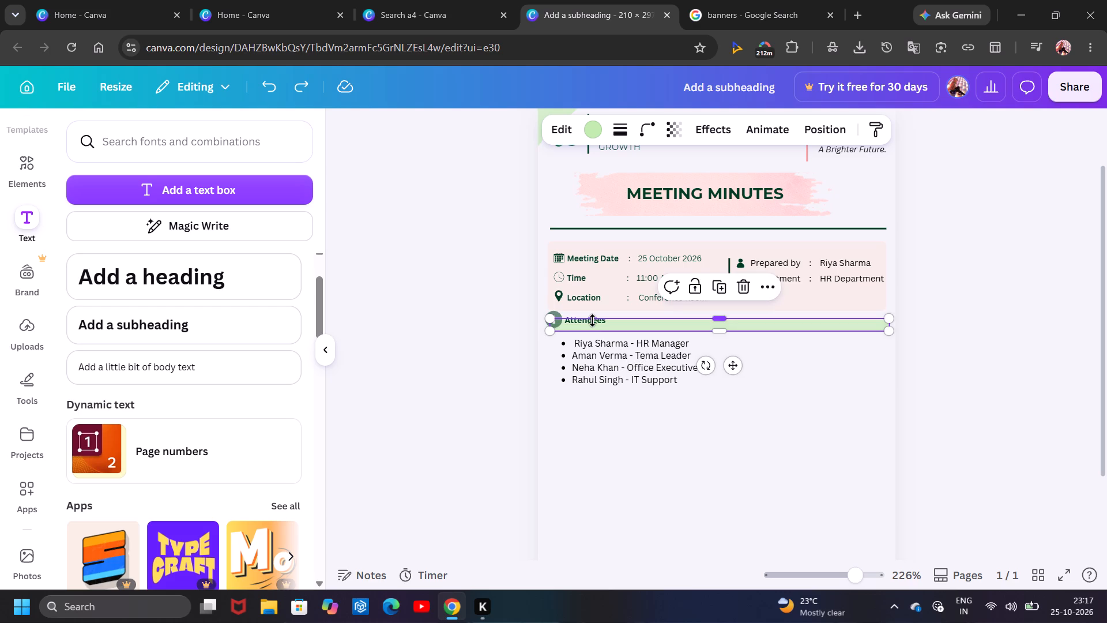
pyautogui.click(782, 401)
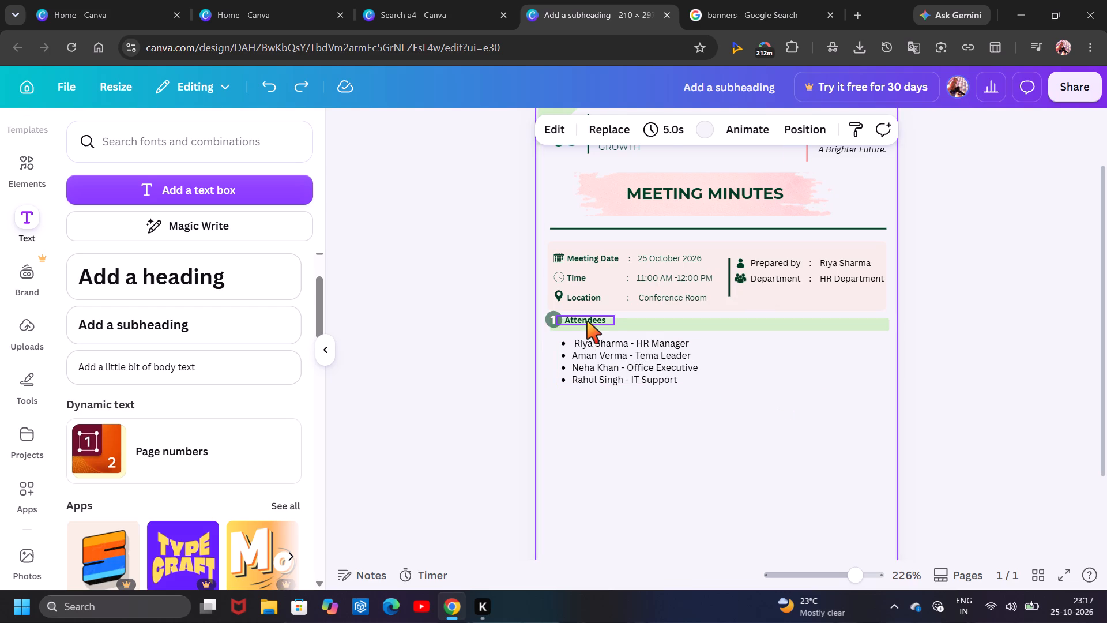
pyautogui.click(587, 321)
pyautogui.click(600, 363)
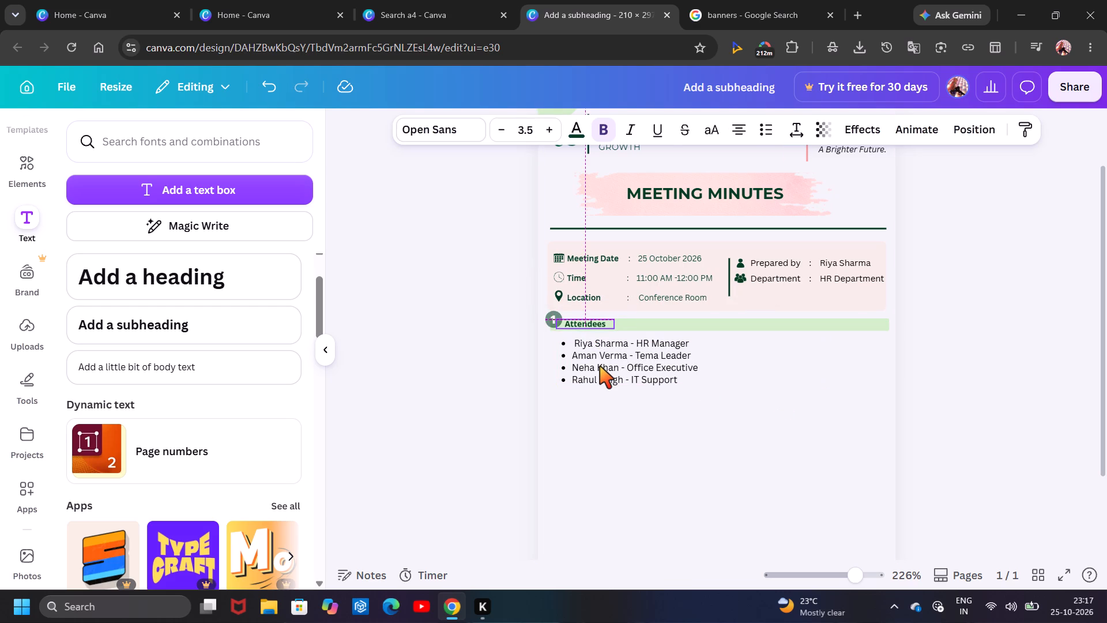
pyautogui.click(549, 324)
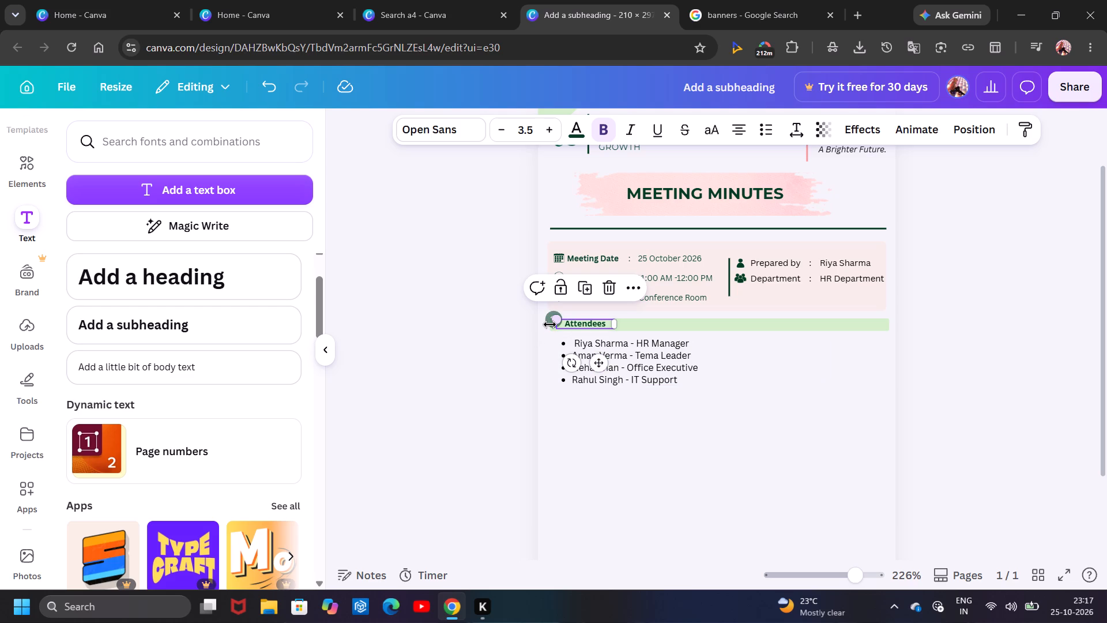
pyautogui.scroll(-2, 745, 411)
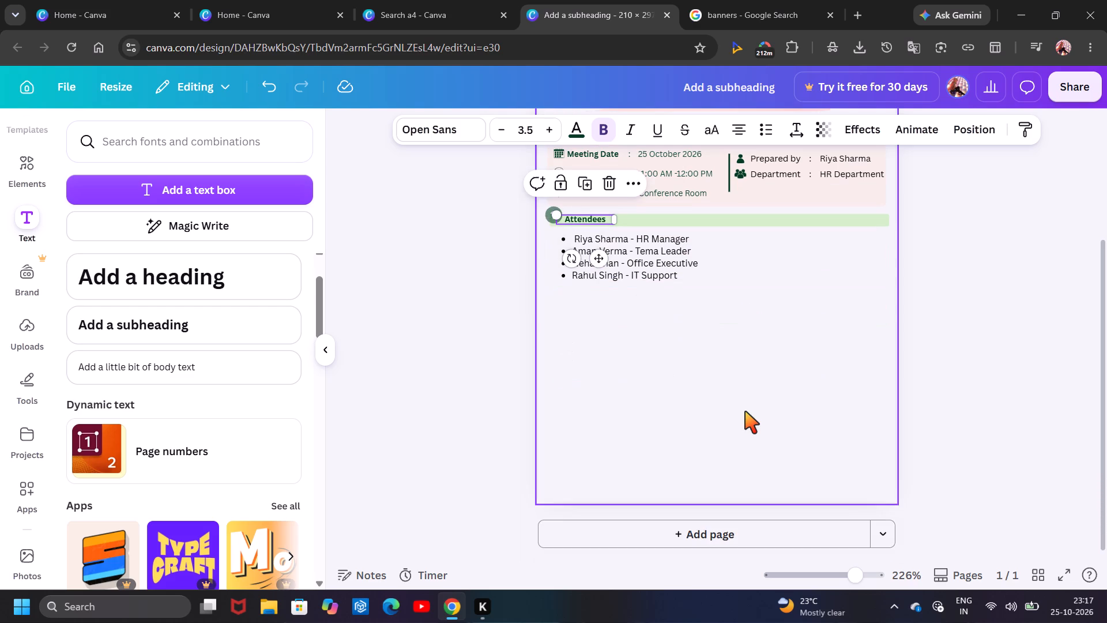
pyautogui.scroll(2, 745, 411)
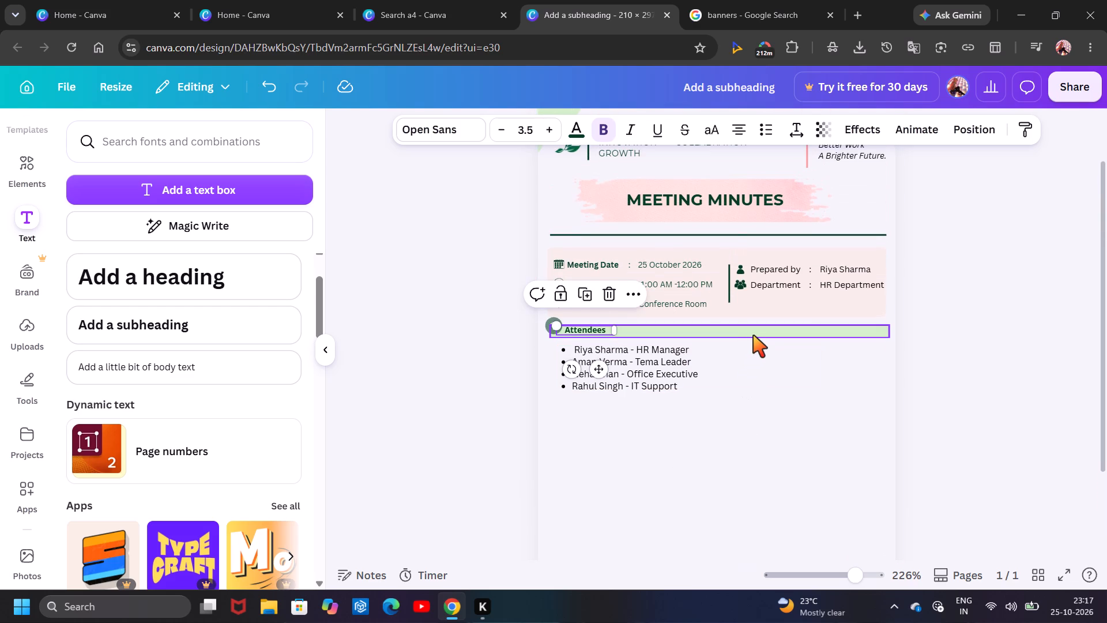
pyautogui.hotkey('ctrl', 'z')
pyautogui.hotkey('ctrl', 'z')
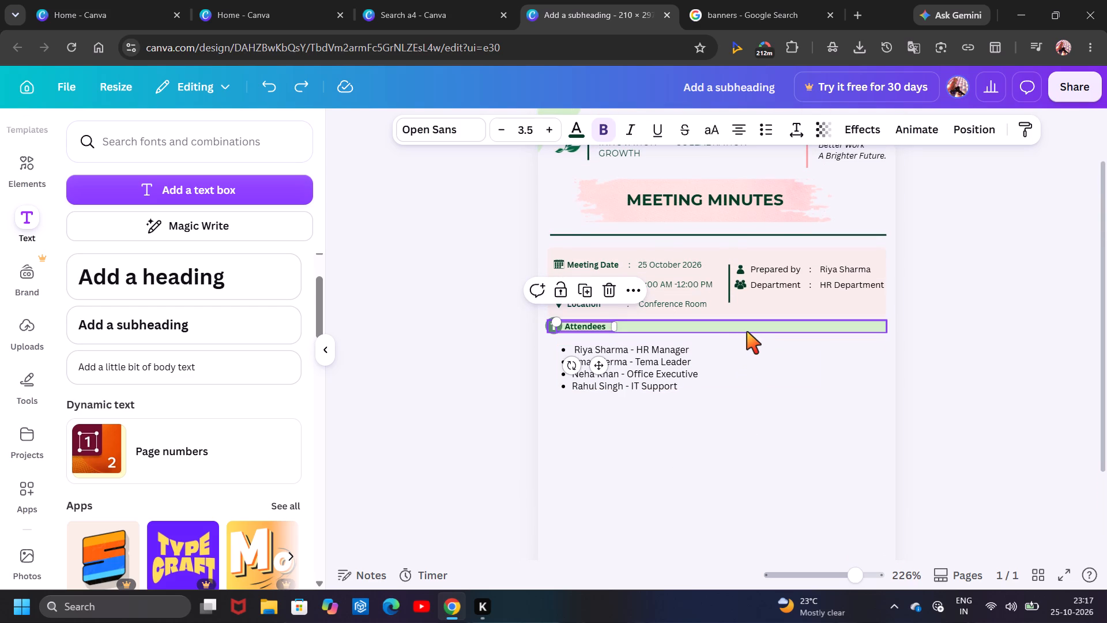
# Nudge the green Attendees bar slightly down, away from the pink details card.
pyautogui.click(747, 332)
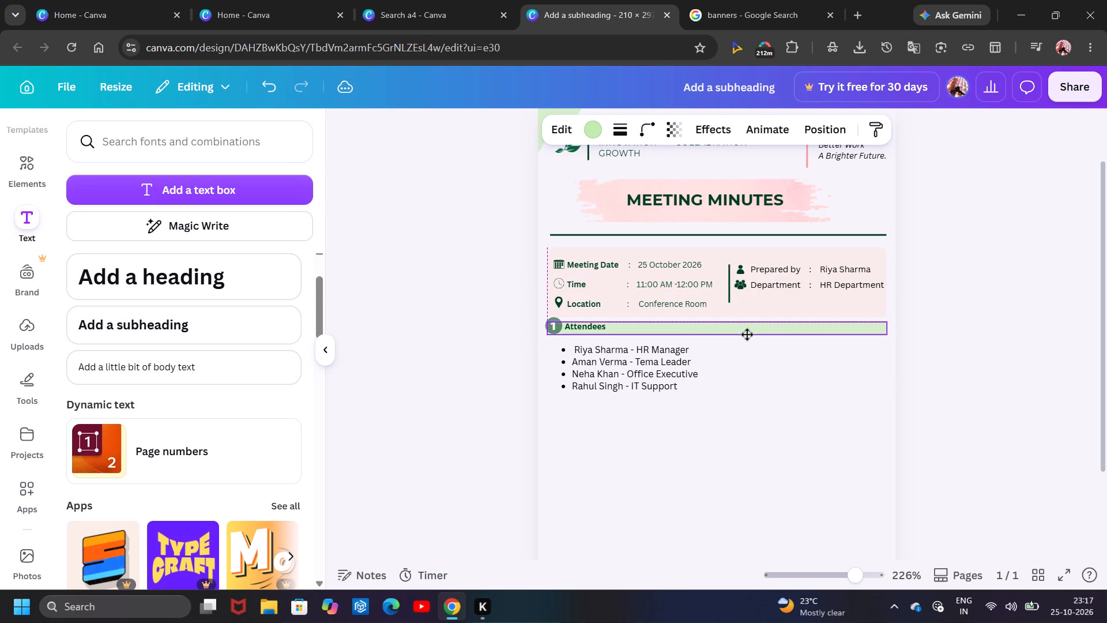
pyautogui.click(809, 376)
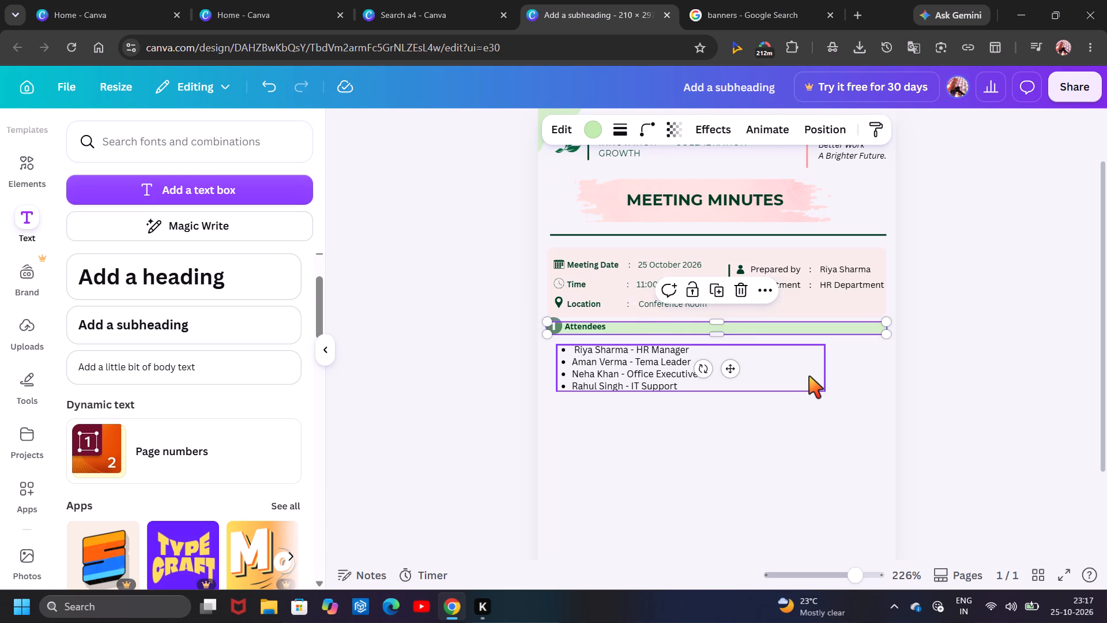
pyautogui.click(835, 489)
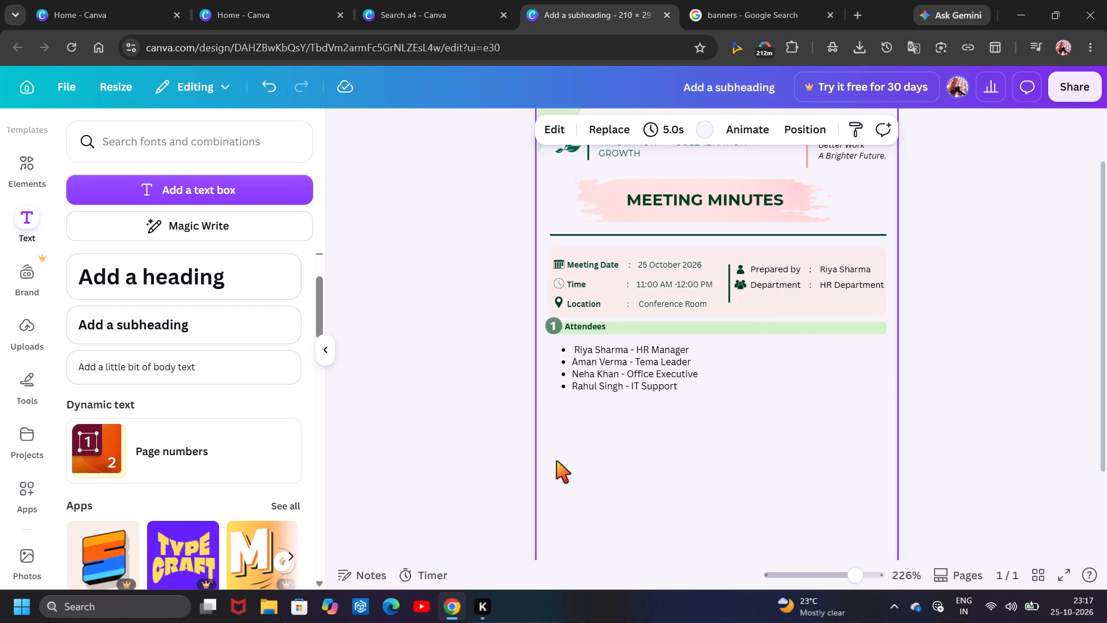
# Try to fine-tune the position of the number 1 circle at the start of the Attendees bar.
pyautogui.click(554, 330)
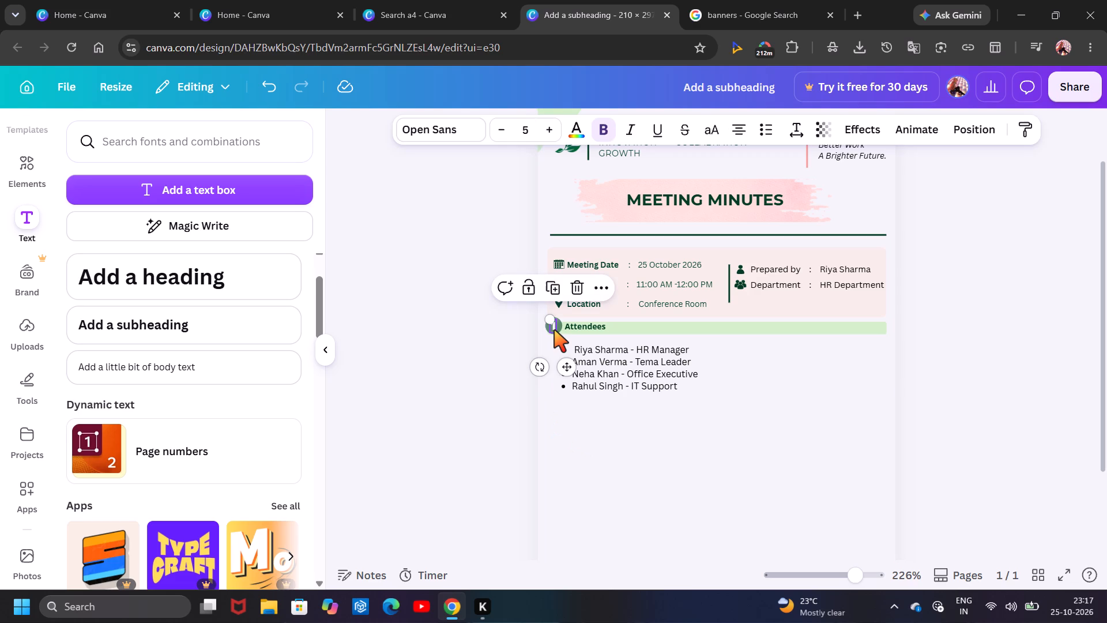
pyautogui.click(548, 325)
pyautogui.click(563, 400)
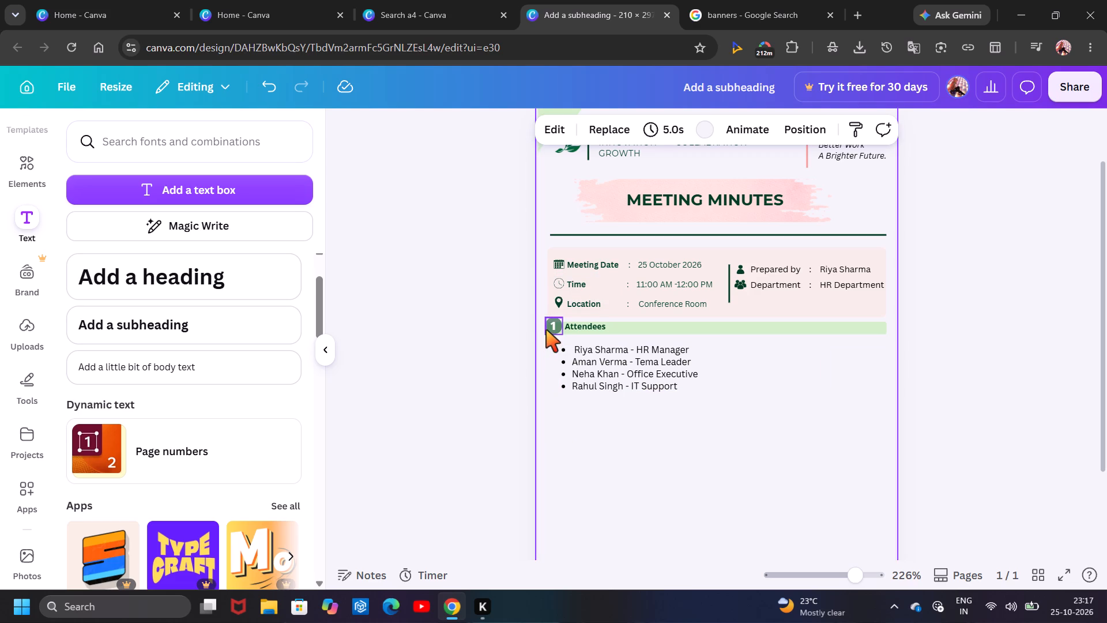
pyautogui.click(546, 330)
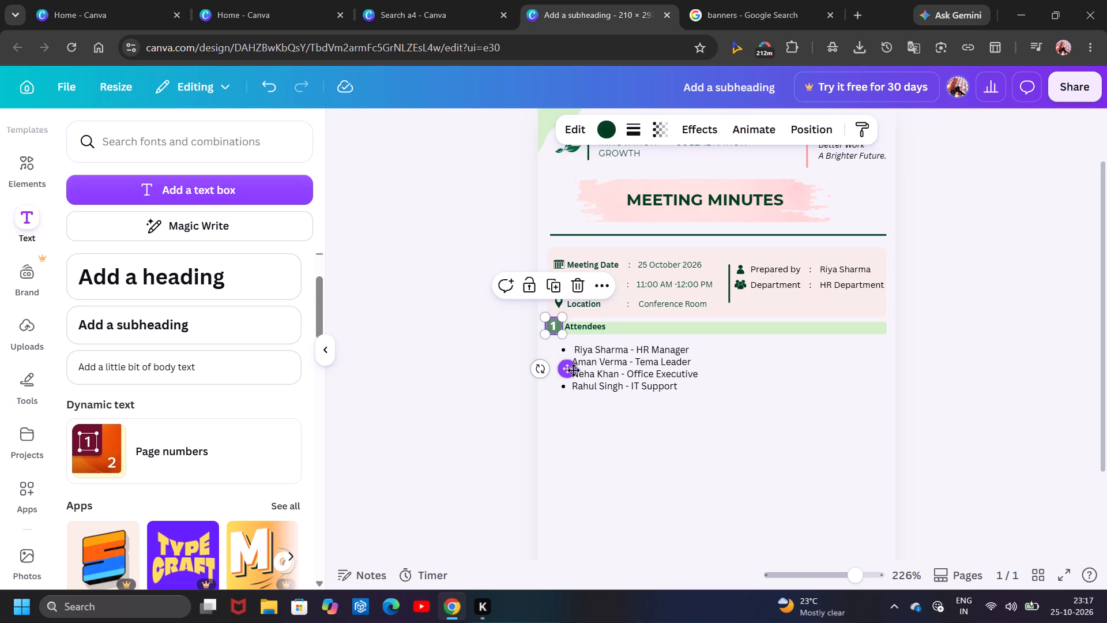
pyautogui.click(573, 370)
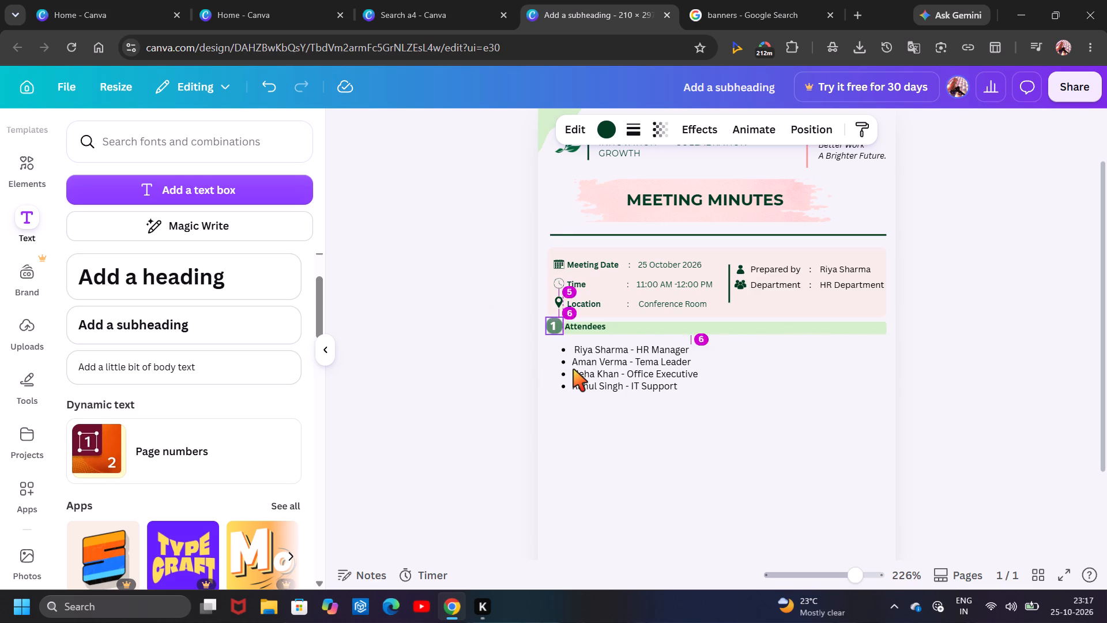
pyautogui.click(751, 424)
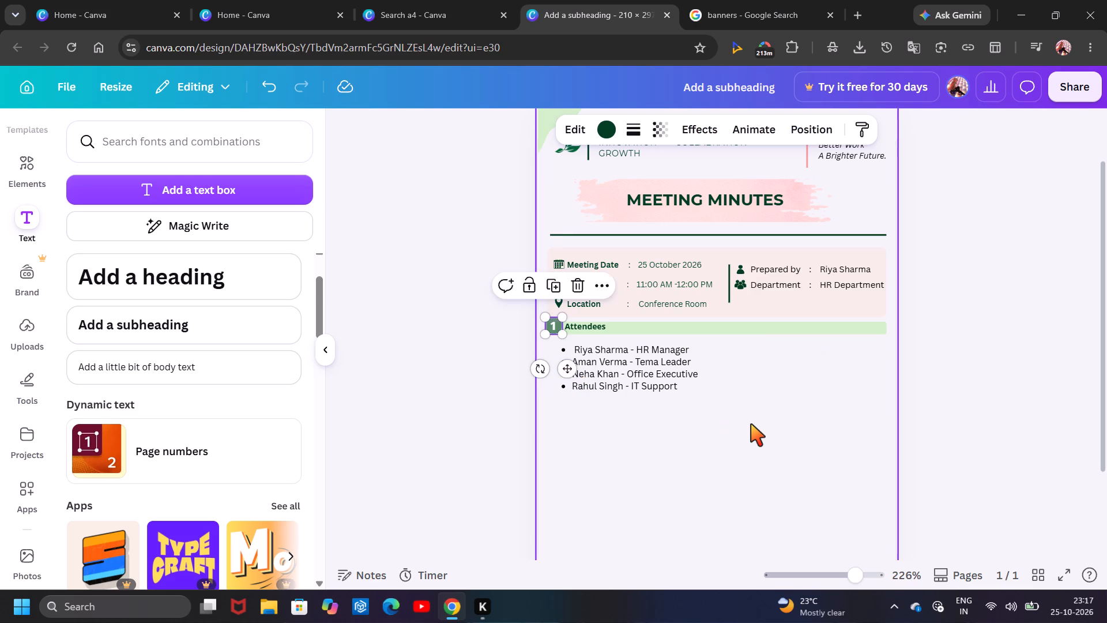
# Nudge the attendee bullet list slightly up and left, closer to the Attendees bar.
pyautogui.click(642, 386)
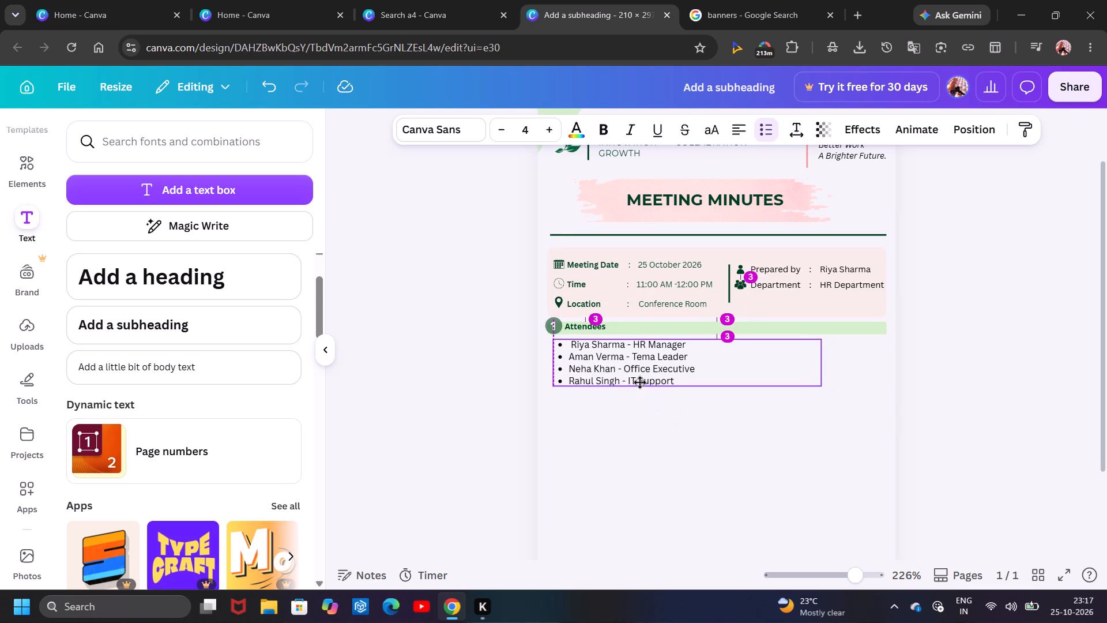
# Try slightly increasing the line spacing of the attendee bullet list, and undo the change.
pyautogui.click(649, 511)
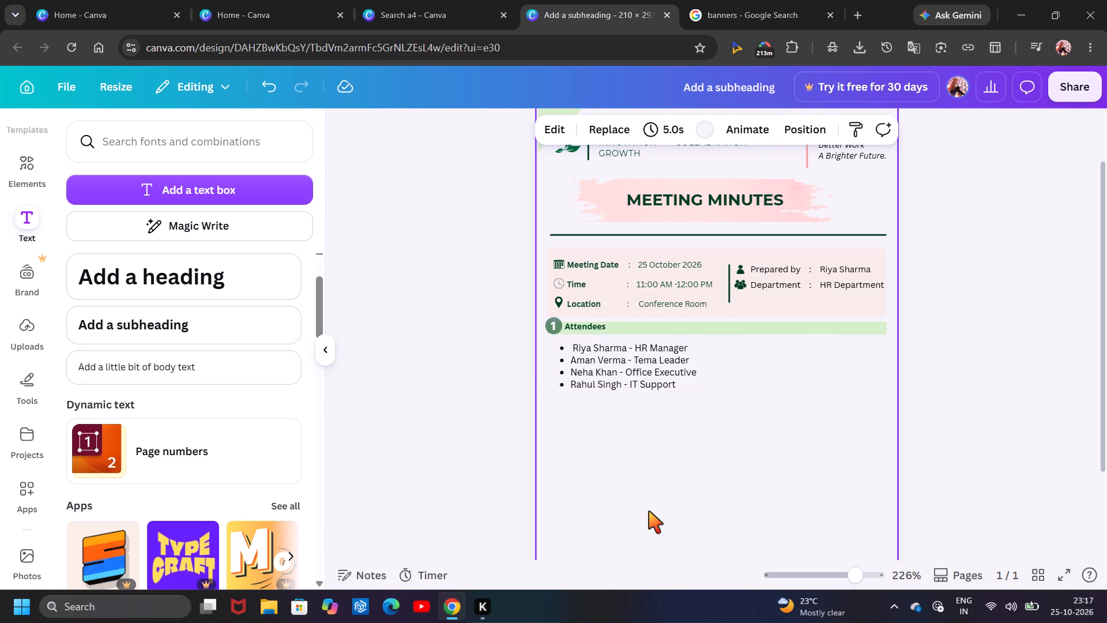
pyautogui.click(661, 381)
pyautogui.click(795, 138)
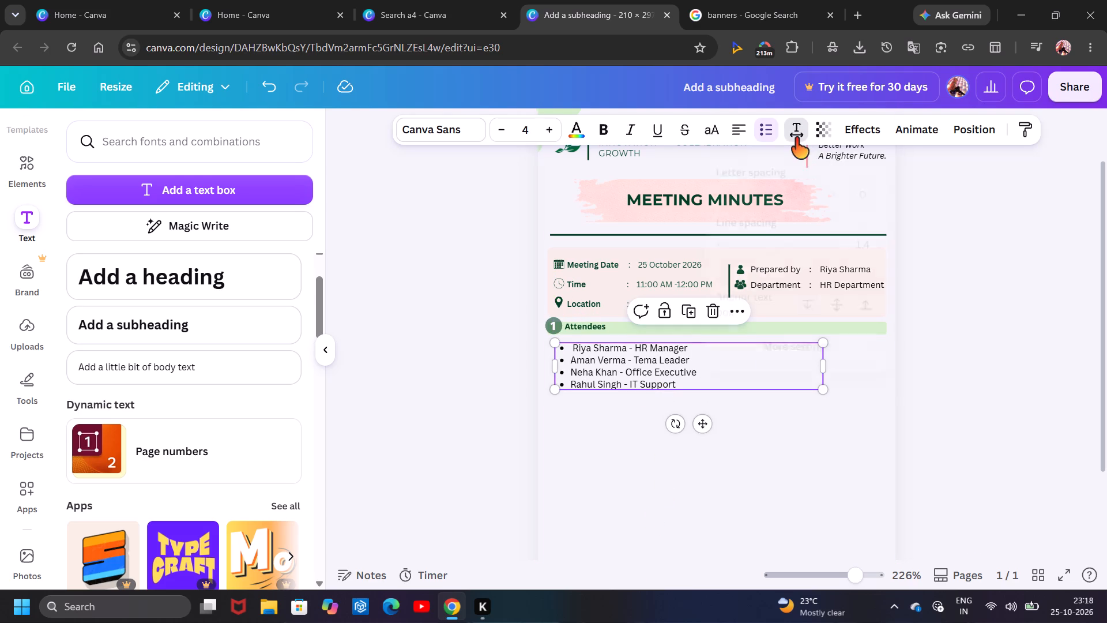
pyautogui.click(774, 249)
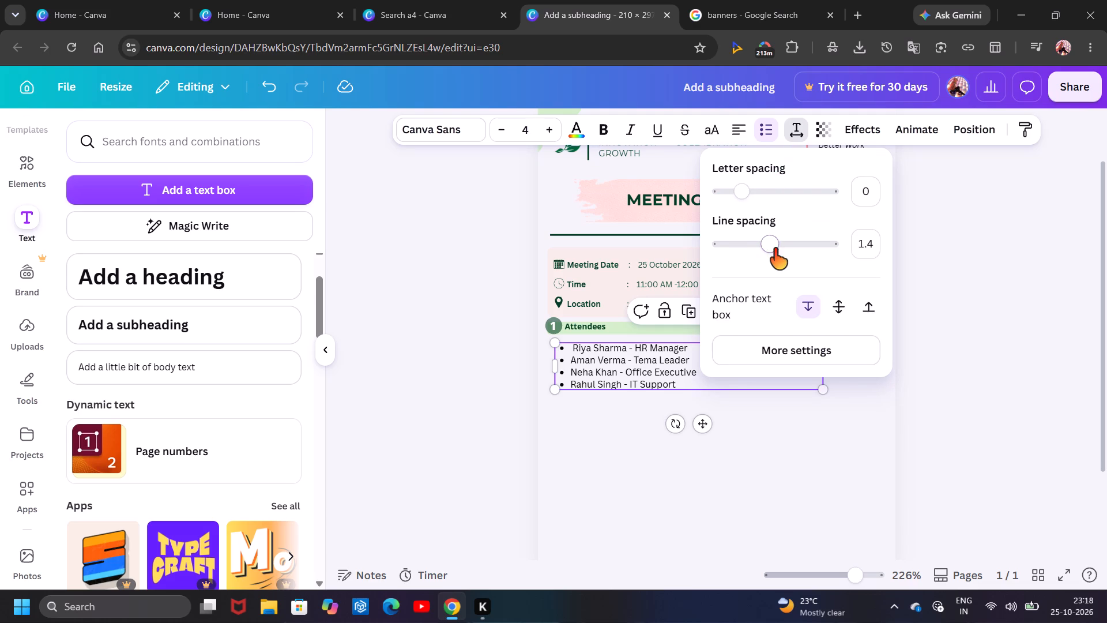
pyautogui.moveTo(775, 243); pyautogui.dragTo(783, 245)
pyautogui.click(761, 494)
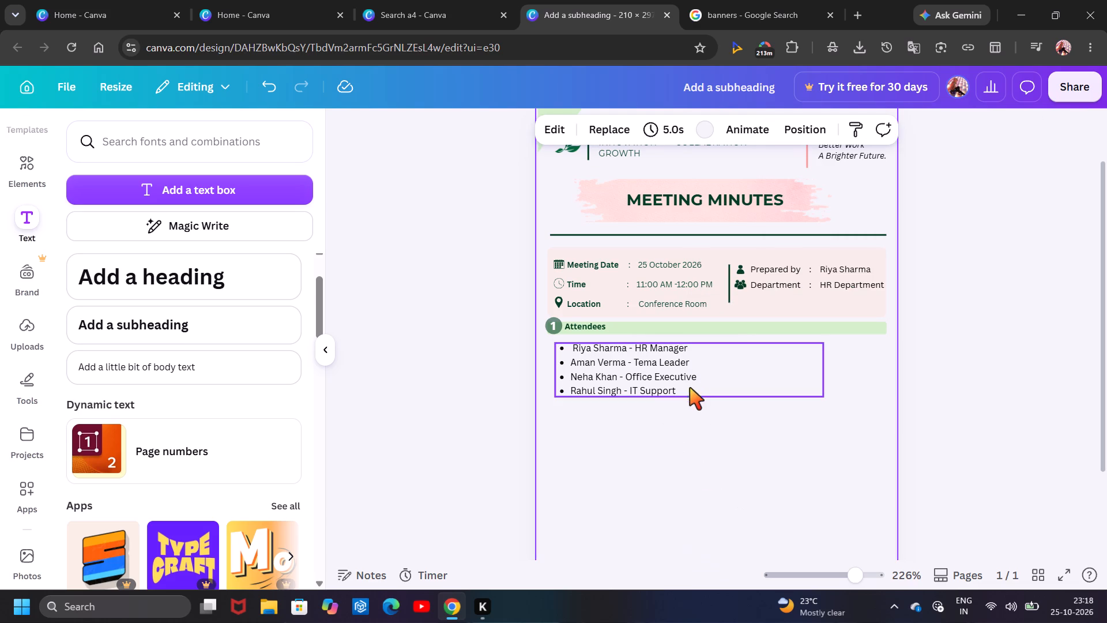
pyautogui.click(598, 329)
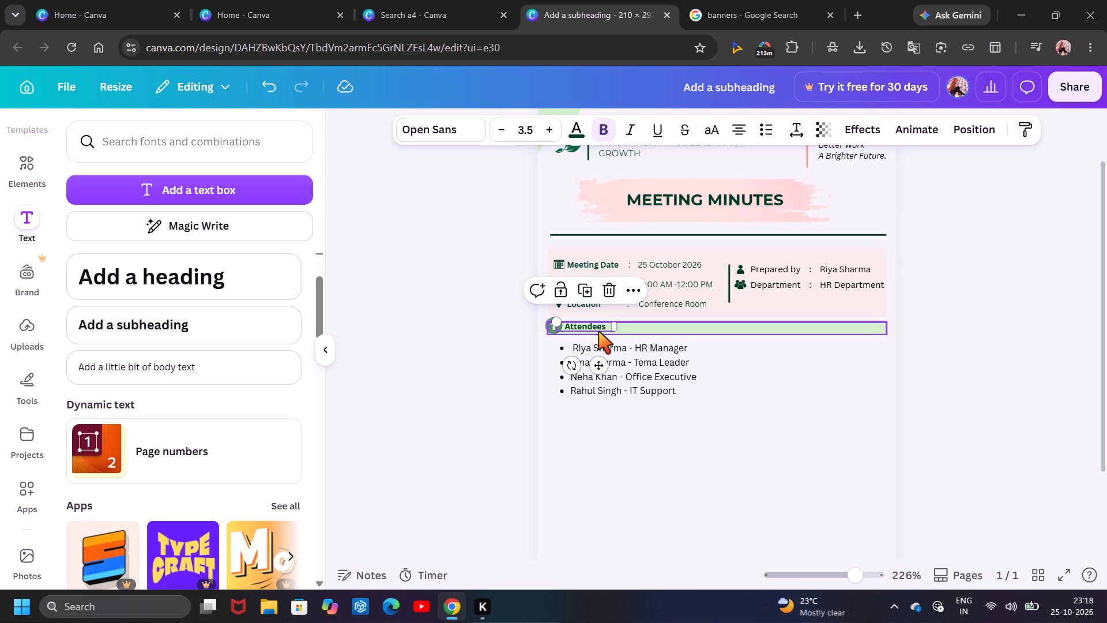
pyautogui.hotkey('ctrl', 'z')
# Nudge the Attendees label slightly down within its green bar.
pyautogui.click(588, 327)
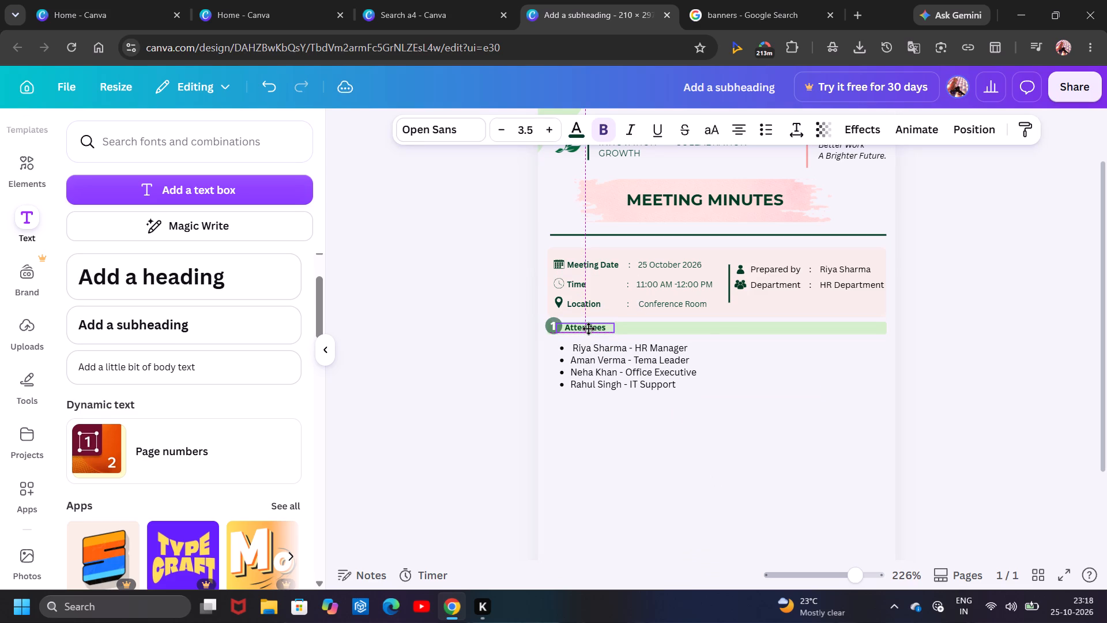
pyautogui.click(741, 402)
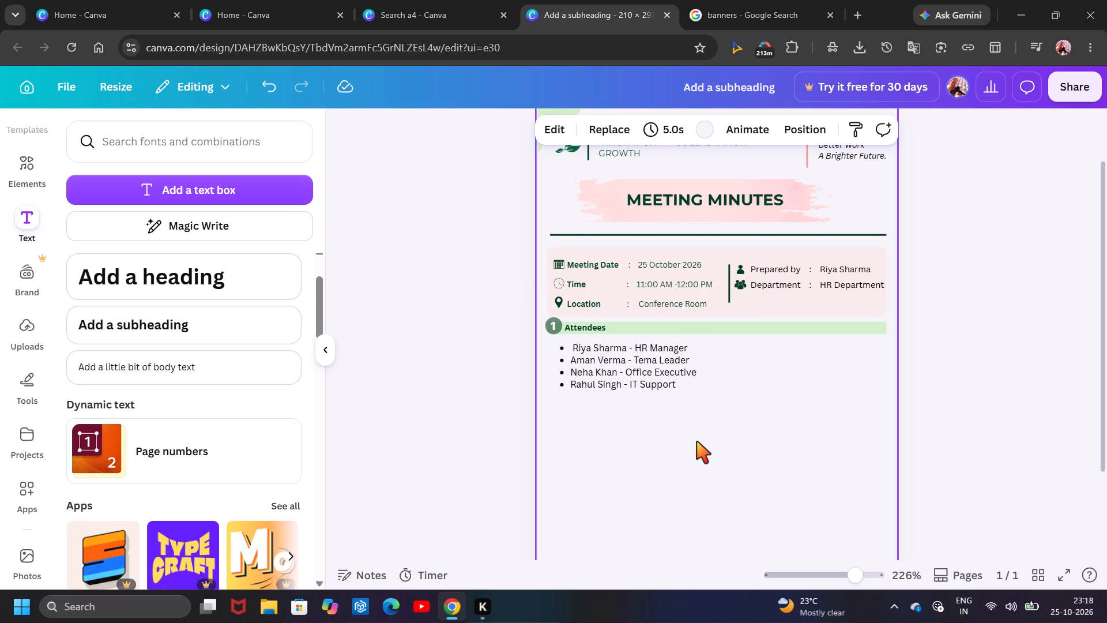
# Duplicate the green Attendees bar and place the copy just below the attendee bullet list.
pyautogui.scroll(-1, 696, 441)
pyautogui.scroll(1, 696, 441)
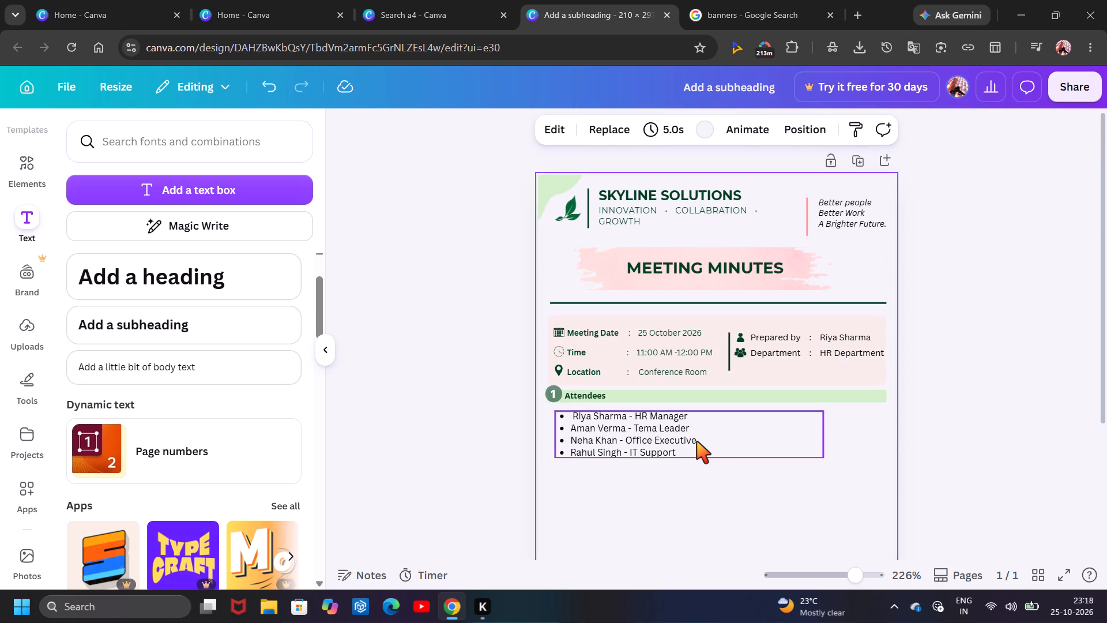
pyautogui.scroll(-1, 577, 491)
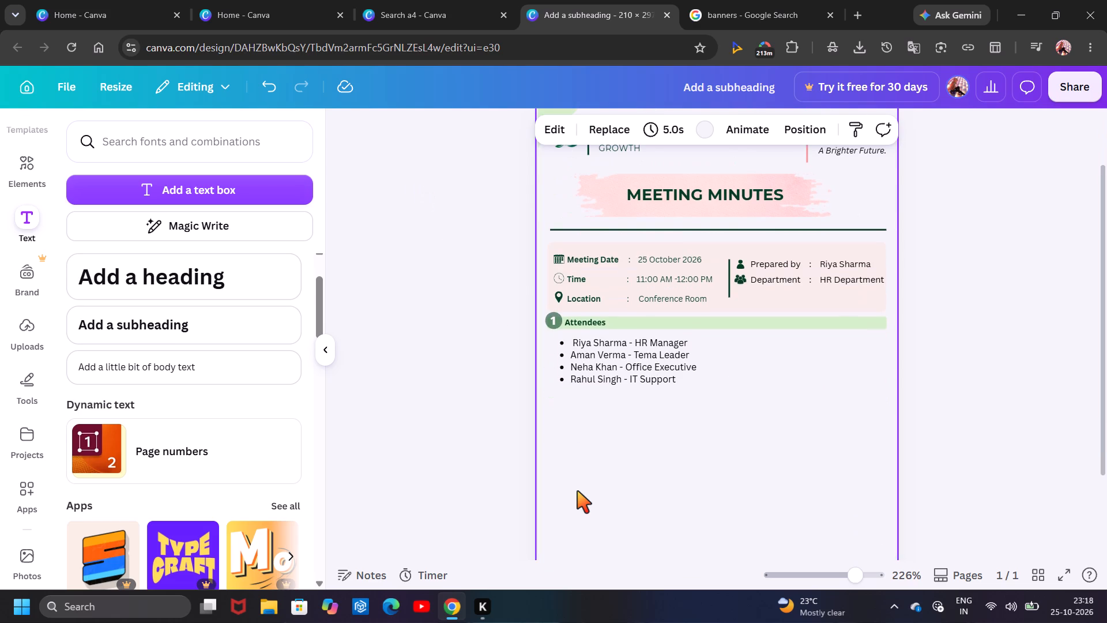
pyautogui.click(698, 323)
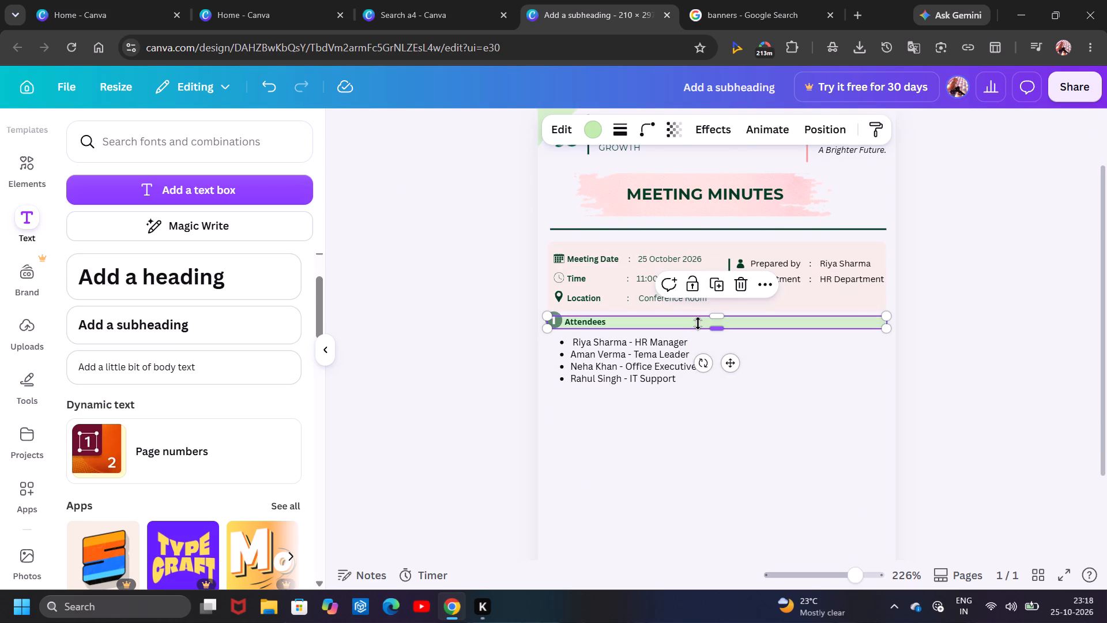
pyautogui.hotkey('ctrl', 'c')
pyautogui.hotkey('ctrl', 'v')
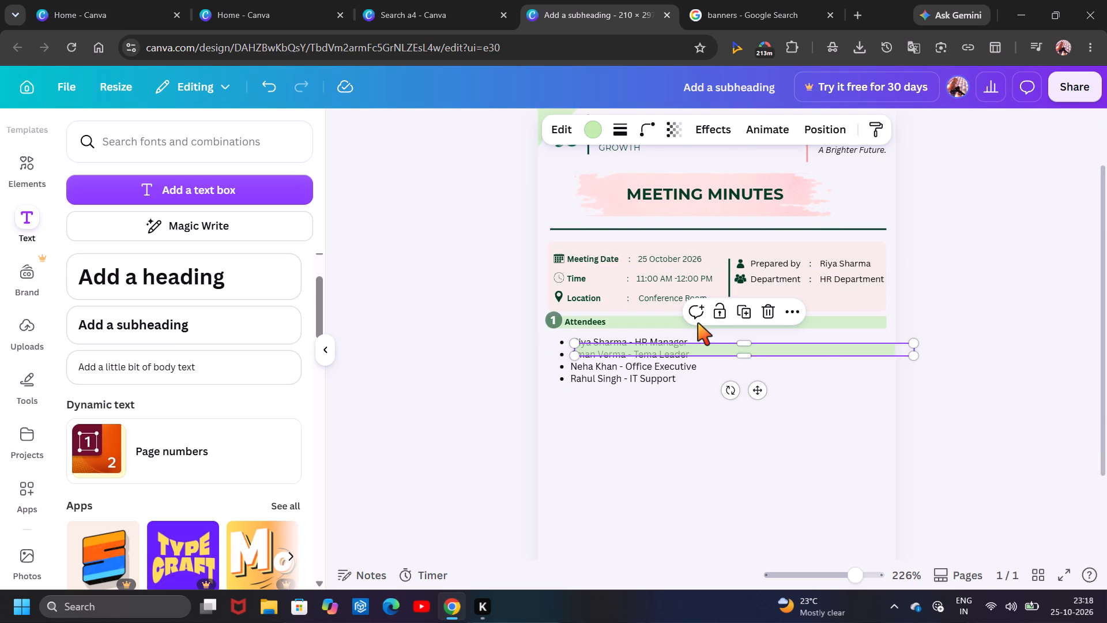
pyautogui.moveTo(760, 388); pyautogui.dragTo(733, 432)
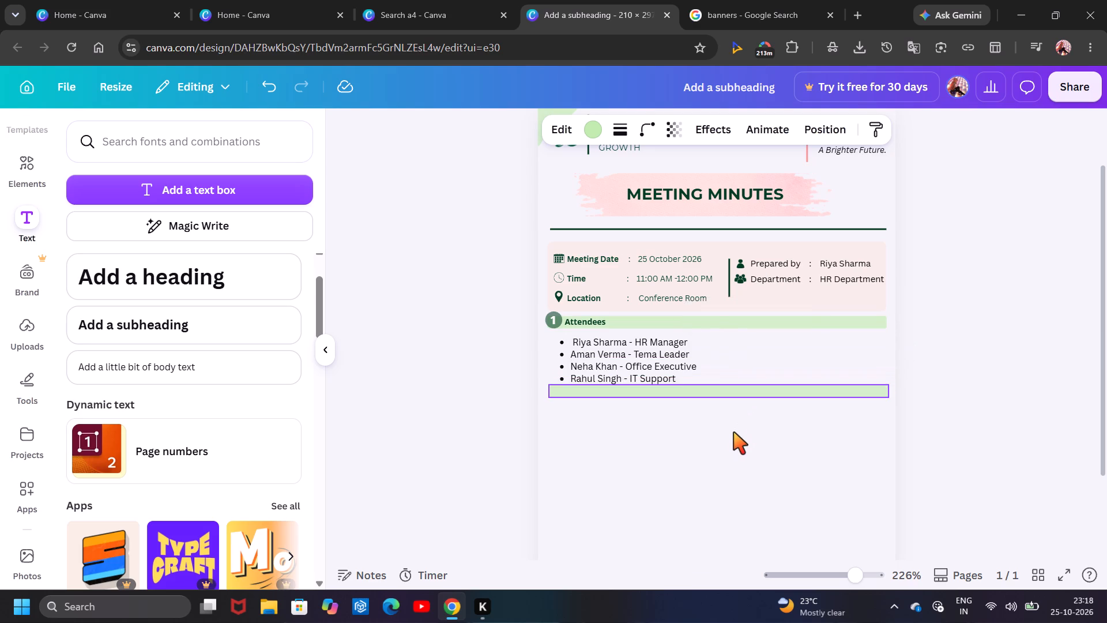
pyautogui.moveTo(733, 432); pyautogui.dragTo(733, 433)
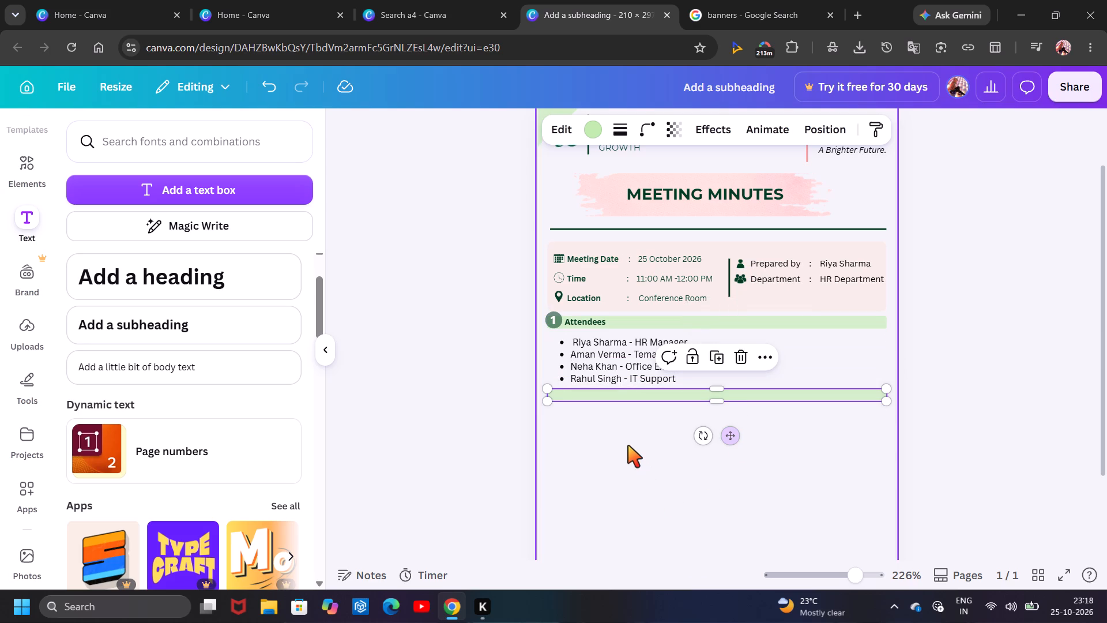
pyautogui.click(612, 424)
# Add a new text box reading "Meeting Agenda".
pyautogui.click(616, 453)
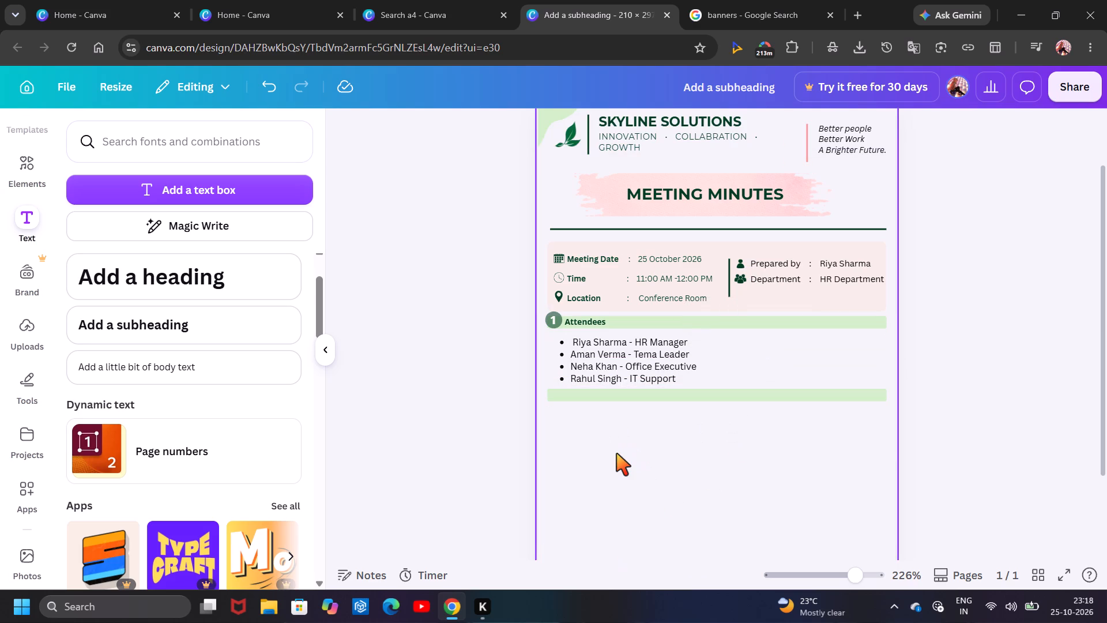
pyautogui.click(624, 414)
pyautogui.click(641, 452)
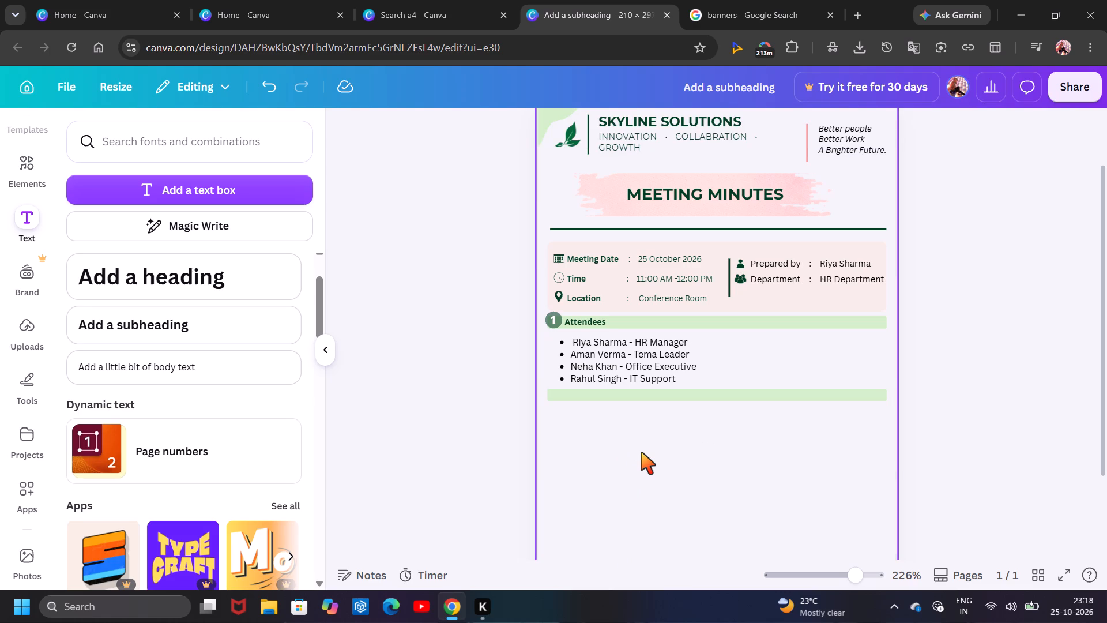
pyautogui.click(641, 452)
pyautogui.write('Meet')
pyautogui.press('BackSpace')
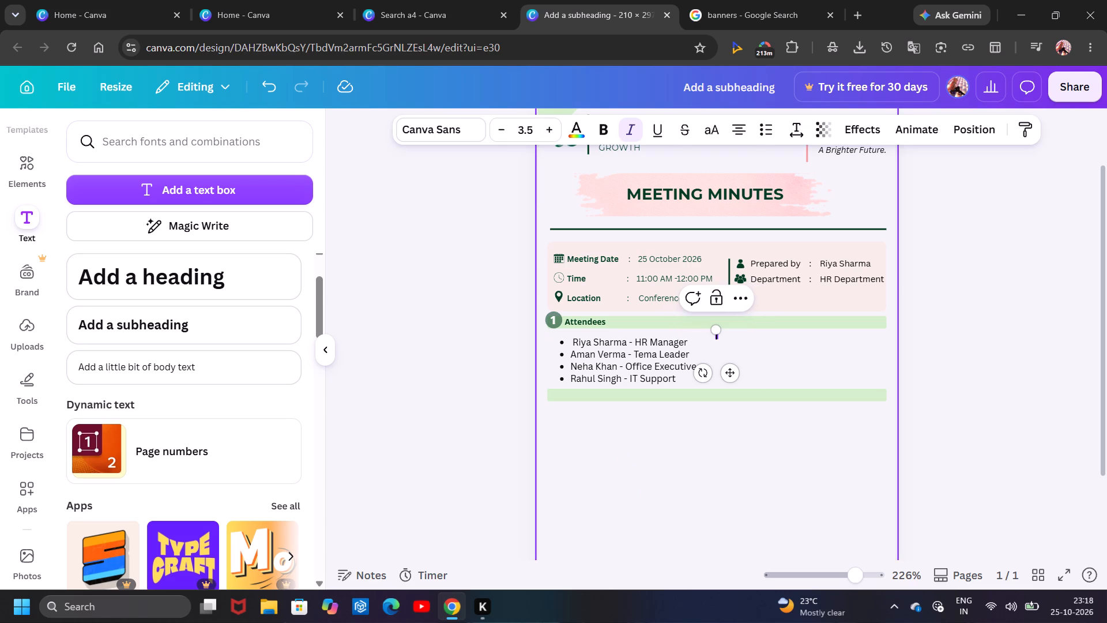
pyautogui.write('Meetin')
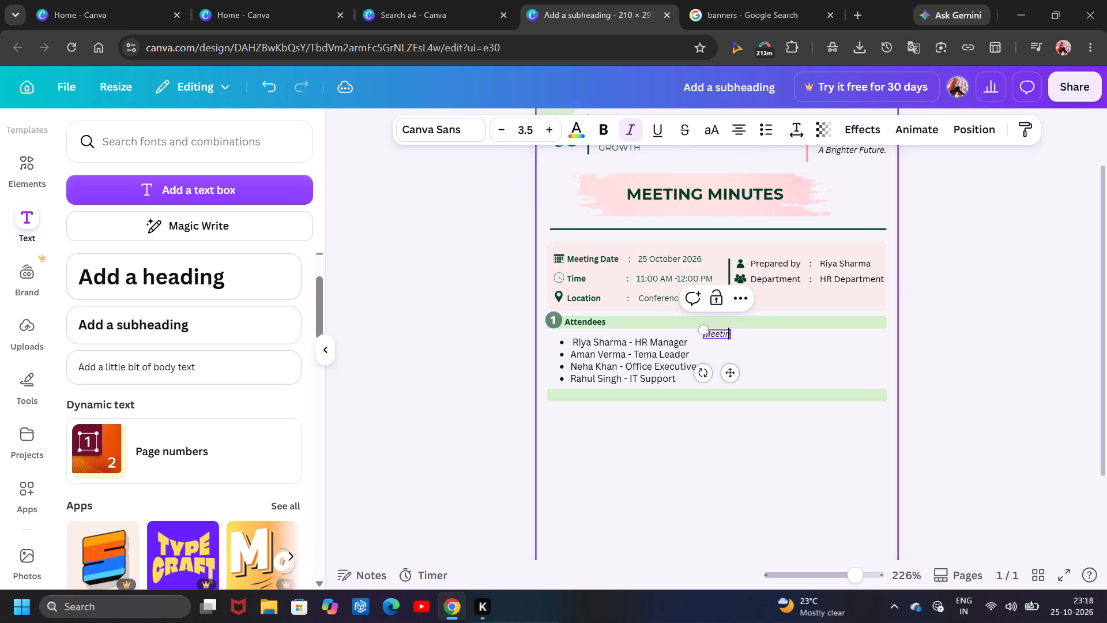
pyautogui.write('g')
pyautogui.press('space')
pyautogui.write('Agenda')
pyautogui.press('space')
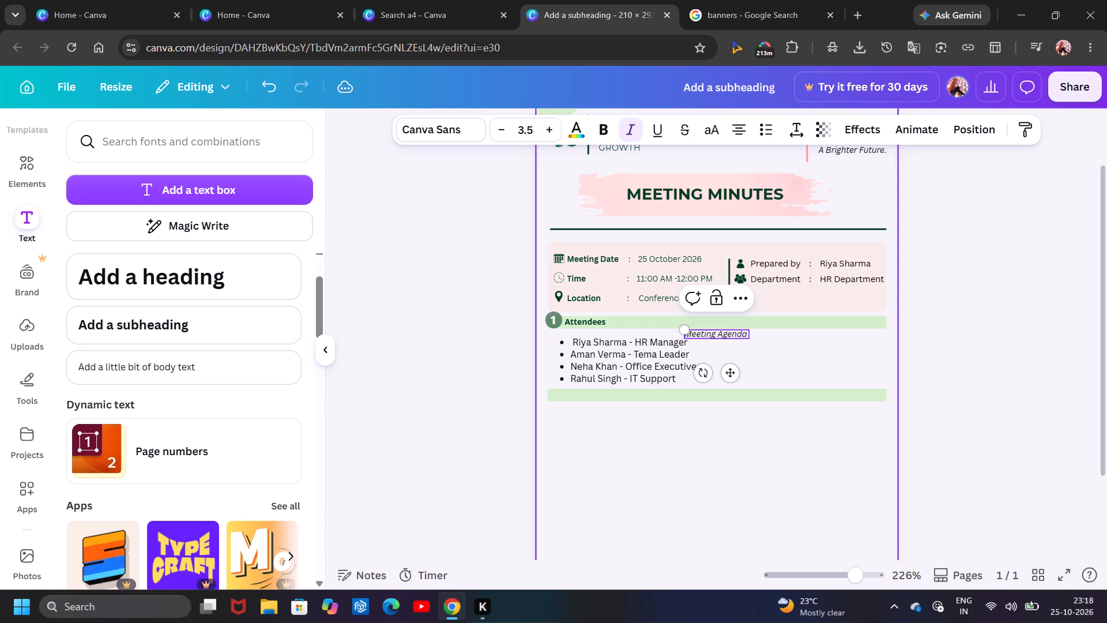
# Move the Meeting Agenda text onto the start of the second green bar, in line with the Attendees label.
pyautogui.click(637, 135)
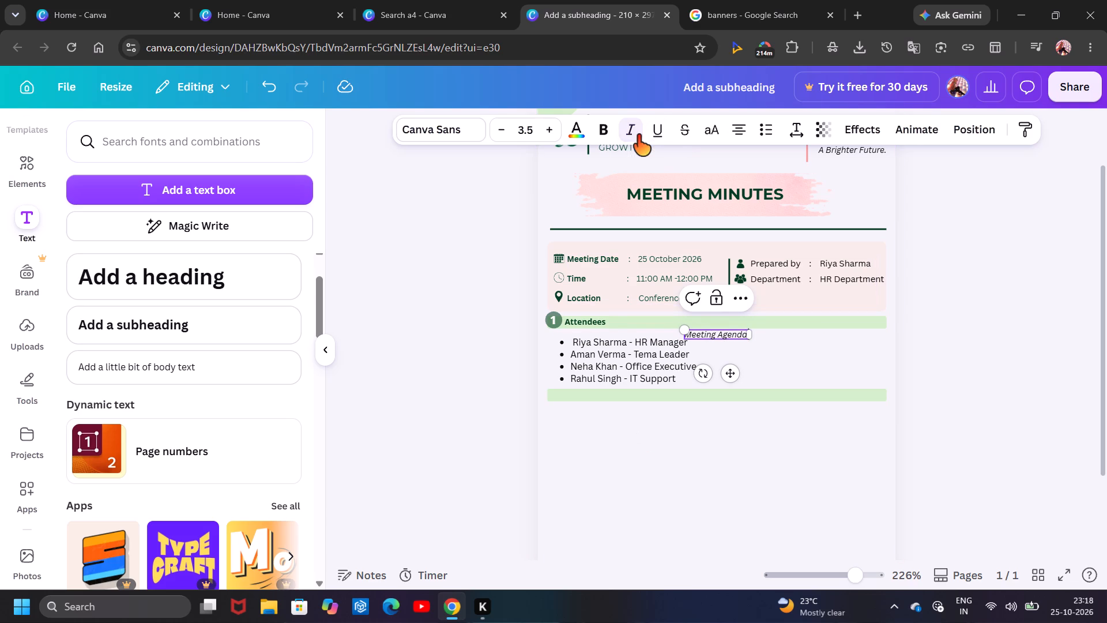
pyautogui.click(728, 376)
pyautogui.moveTo(728, 376); pyautogui.dragTo(611, 438)
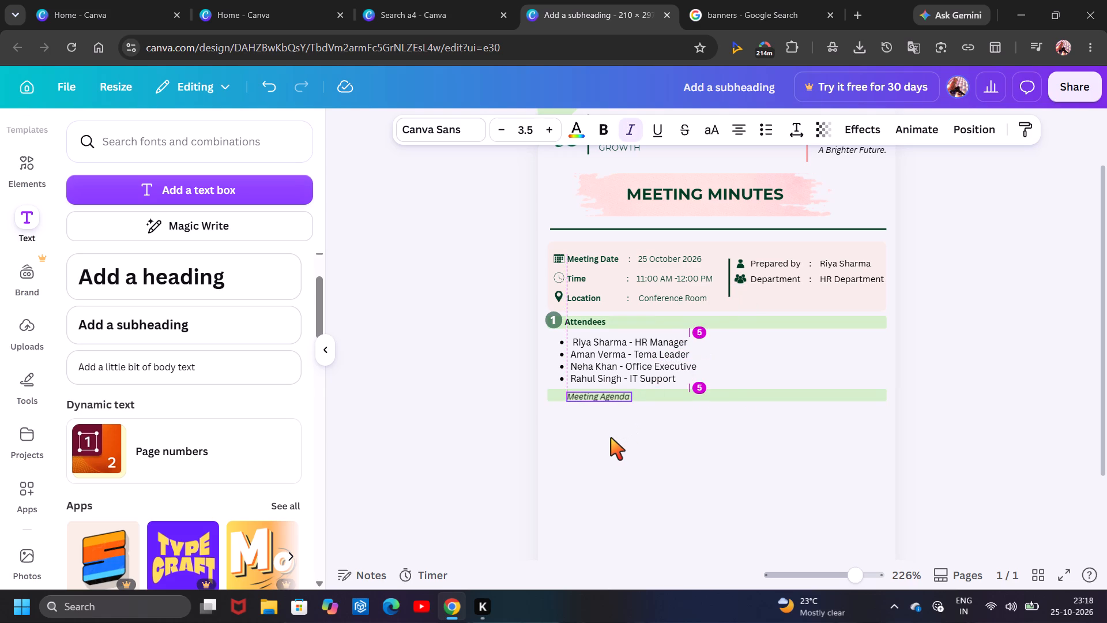
pyautogui.moveTo(611, 438); pyautogui.dragTo(608, 436)
# Format the Meeting Agenda text as bold and non-italic, in the darkest green of the design's text colors.
pyautogui.click(624, 129)
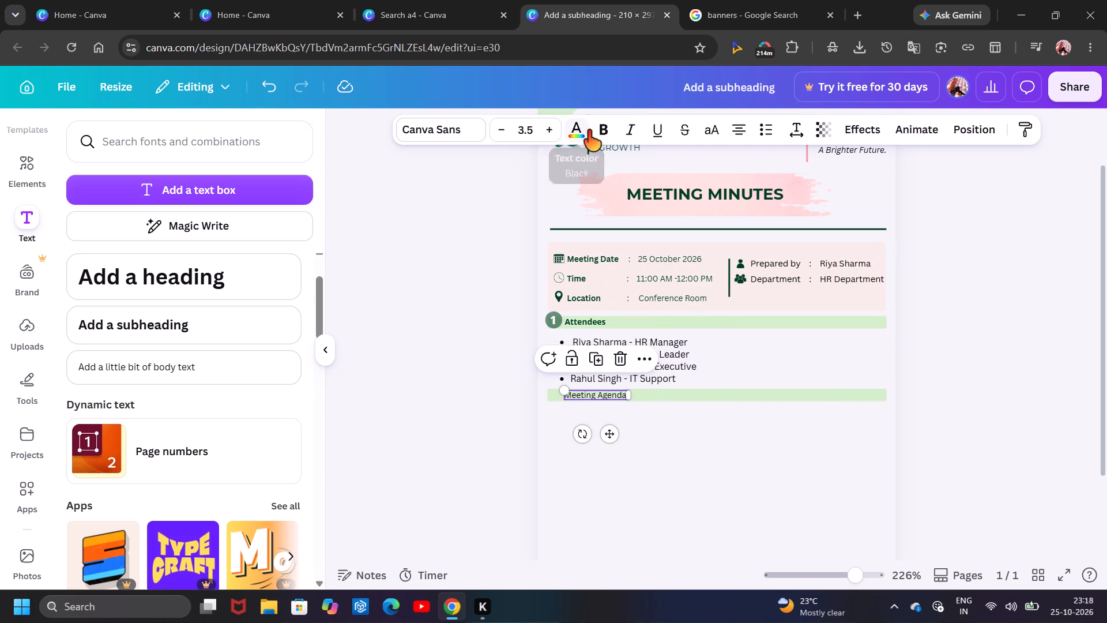
pyautogui.click(603, 133)
pyautogui.click(570, 130)
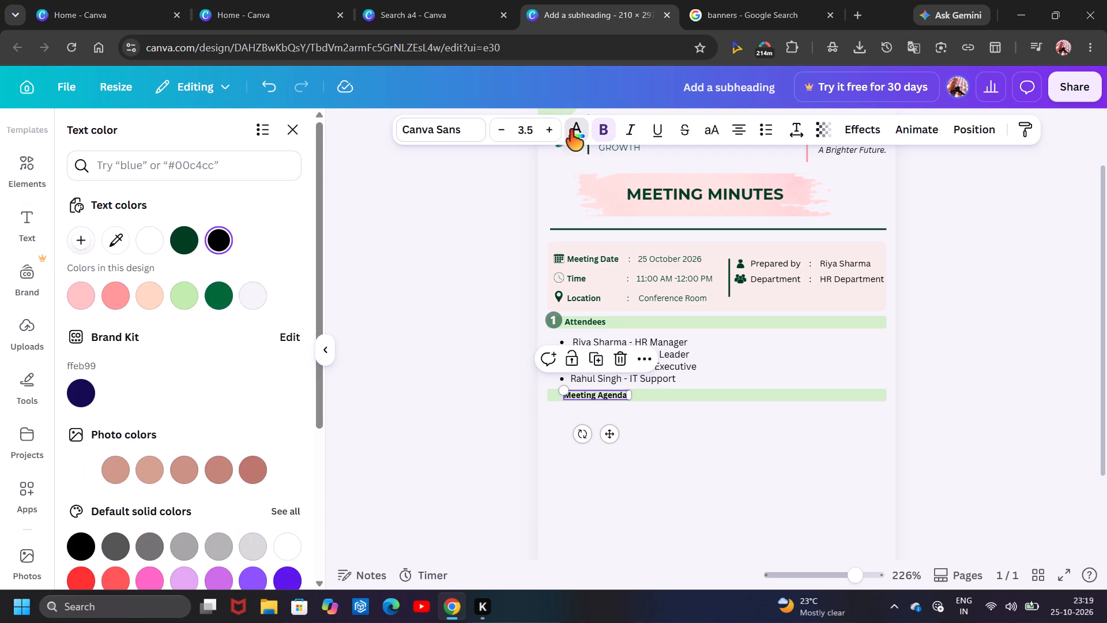
pyautogui.click(218, 306)
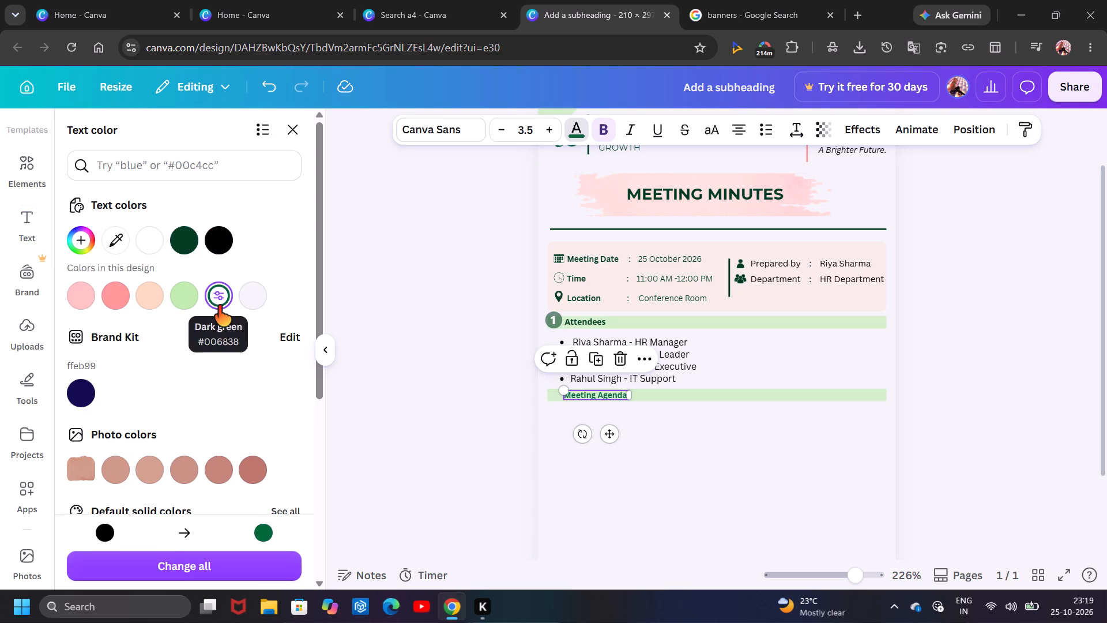
pyautogui.click(170, 242)
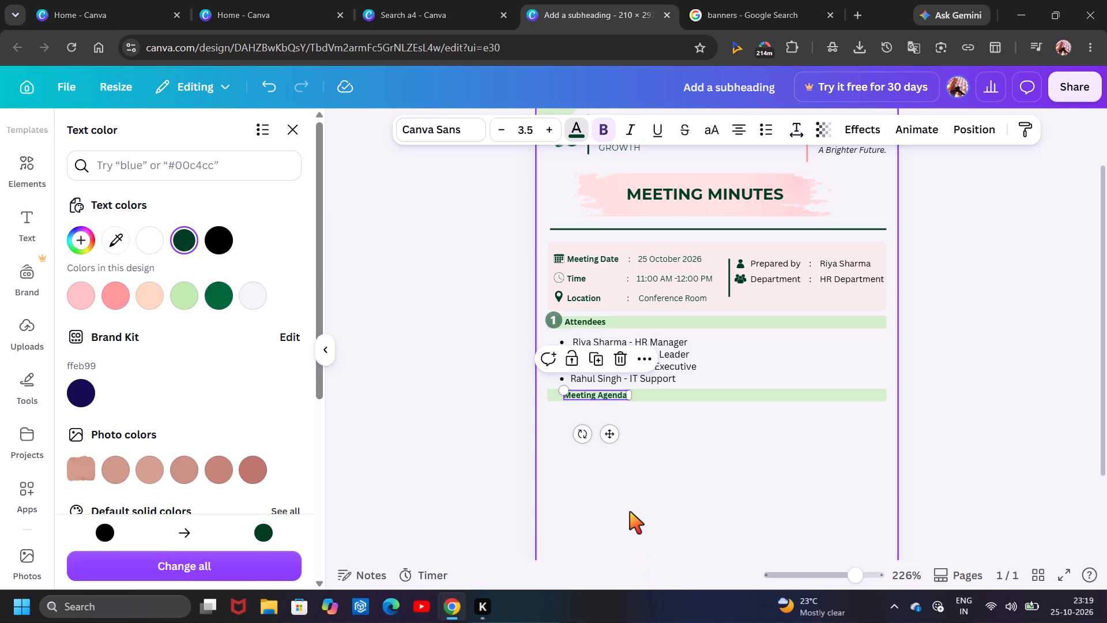
pyautogui.click(630, 512)
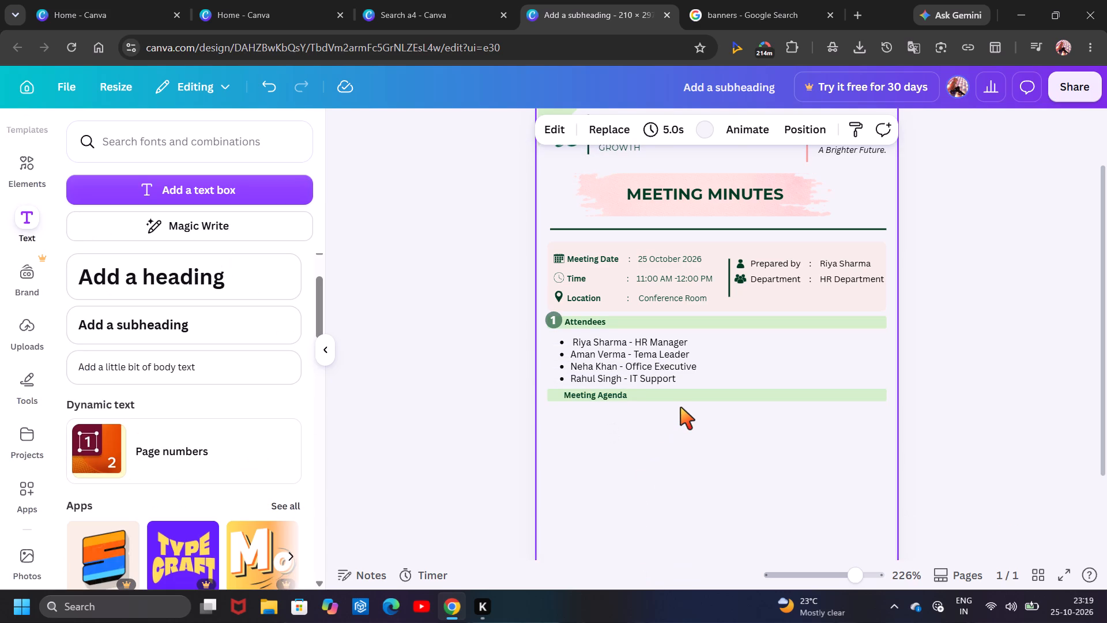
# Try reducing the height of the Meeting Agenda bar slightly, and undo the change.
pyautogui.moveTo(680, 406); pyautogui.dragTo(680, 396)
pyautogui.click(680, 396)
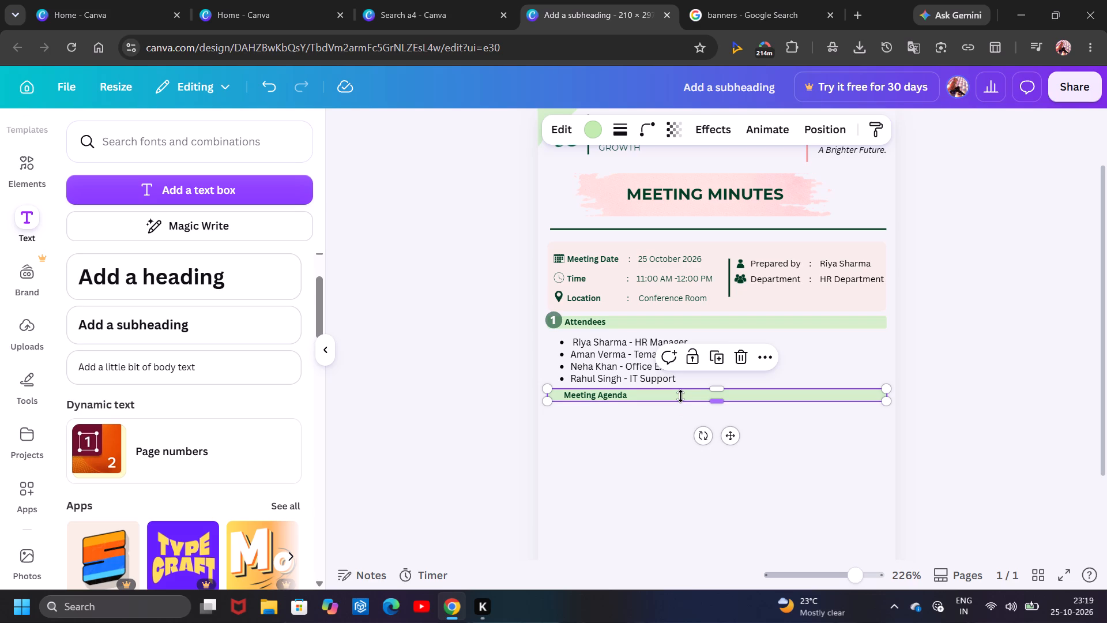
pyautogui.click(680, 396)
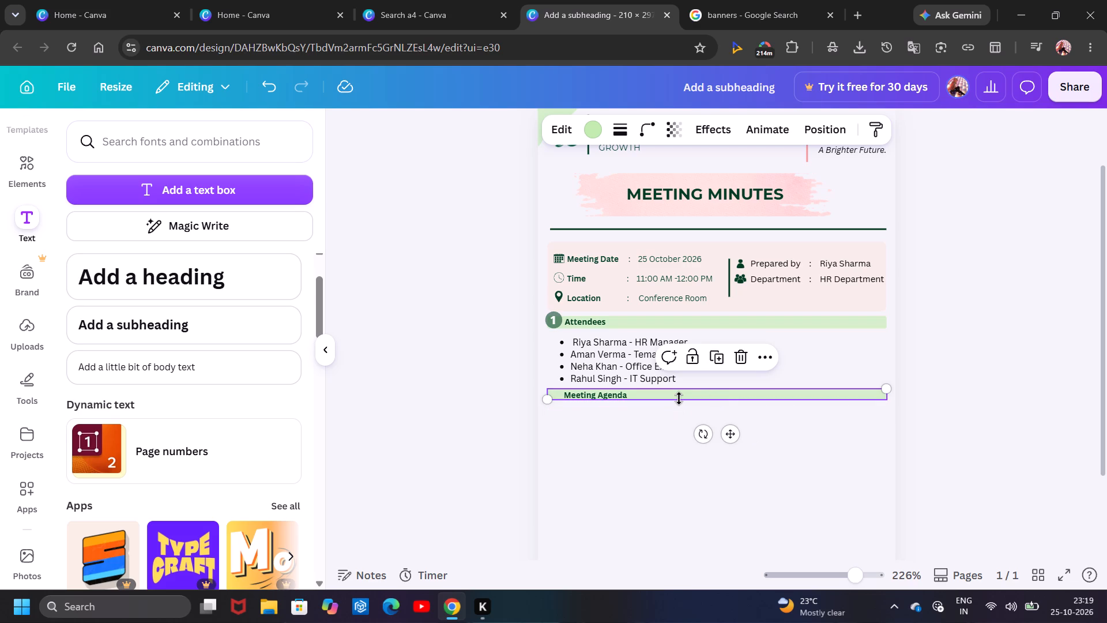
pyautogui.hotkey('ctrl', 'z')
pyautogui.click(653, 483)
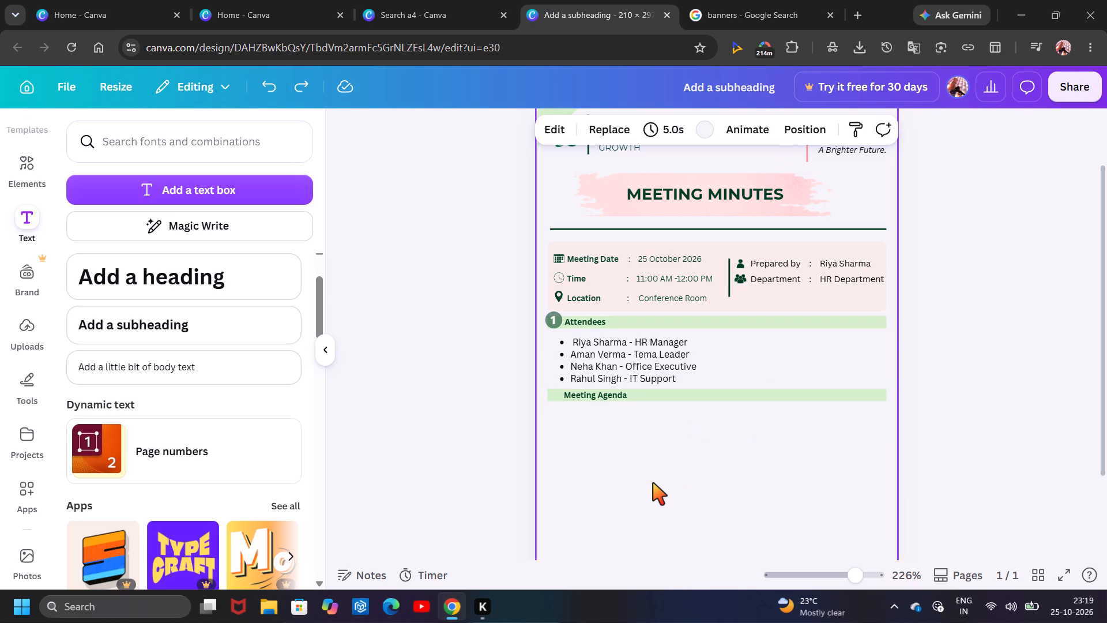
# Shift the Meeting Agenda bar and its label slightly down, leaving more space below the attendee list.
pyautogui.moveTo(688, 396); pyautogui.dragTo(685, 408)
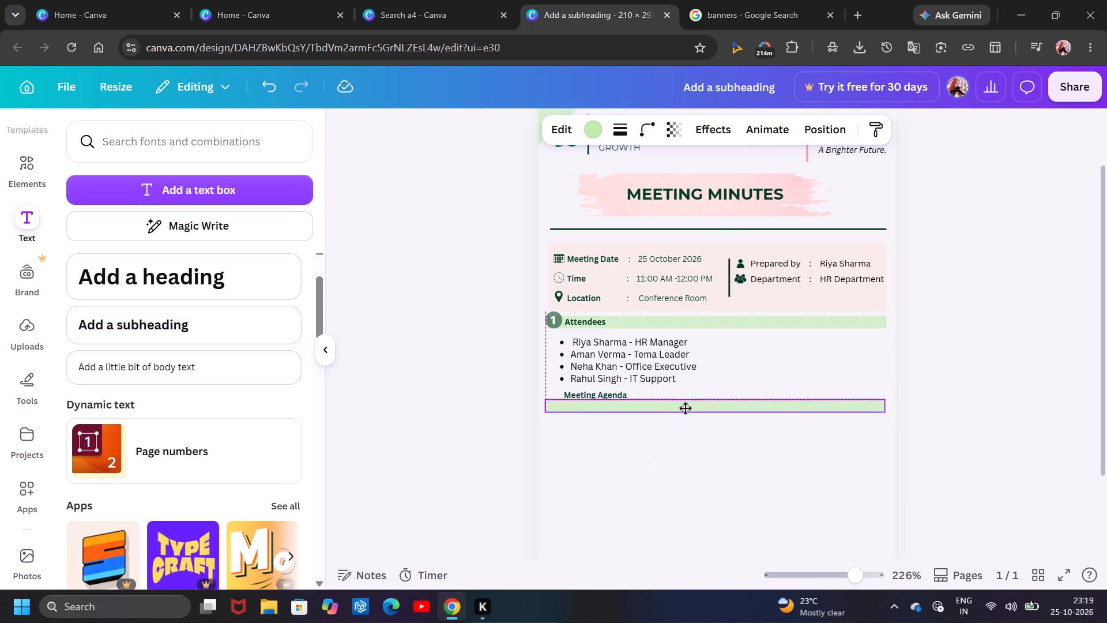
pyautogui.moveTo(685, 408); pyautogui.dragTo(686, 404)
pyautogui.click(598, 400)
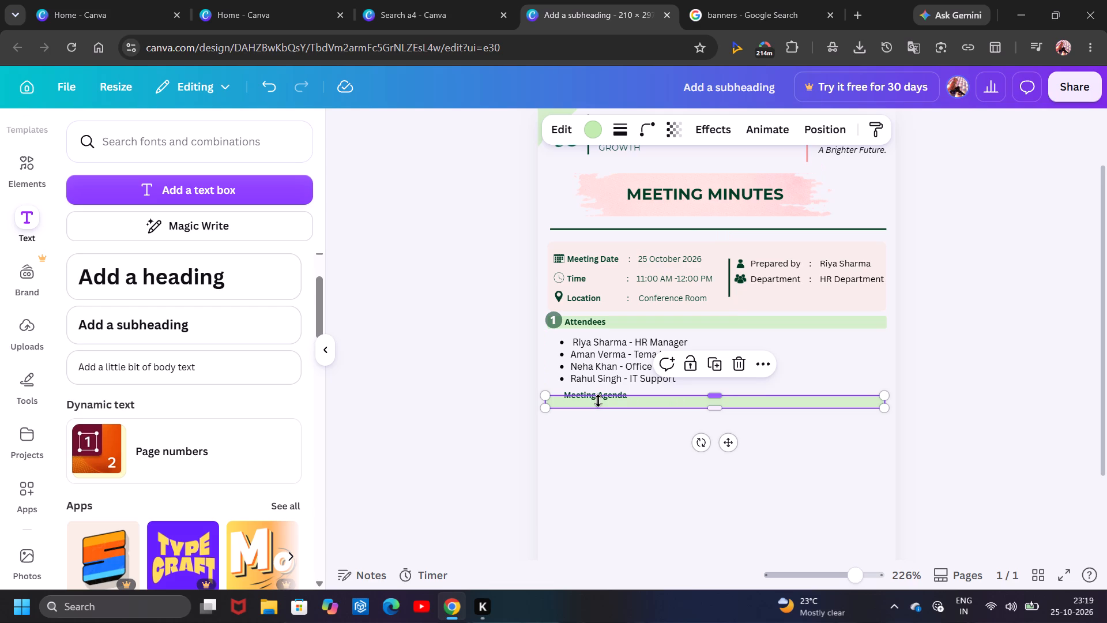
pyautogui.click(606, 440)
pyautogui.click(598, 393)
pyautogui.moveTo(598, 393); pyautogui.dragTo(597, 399)
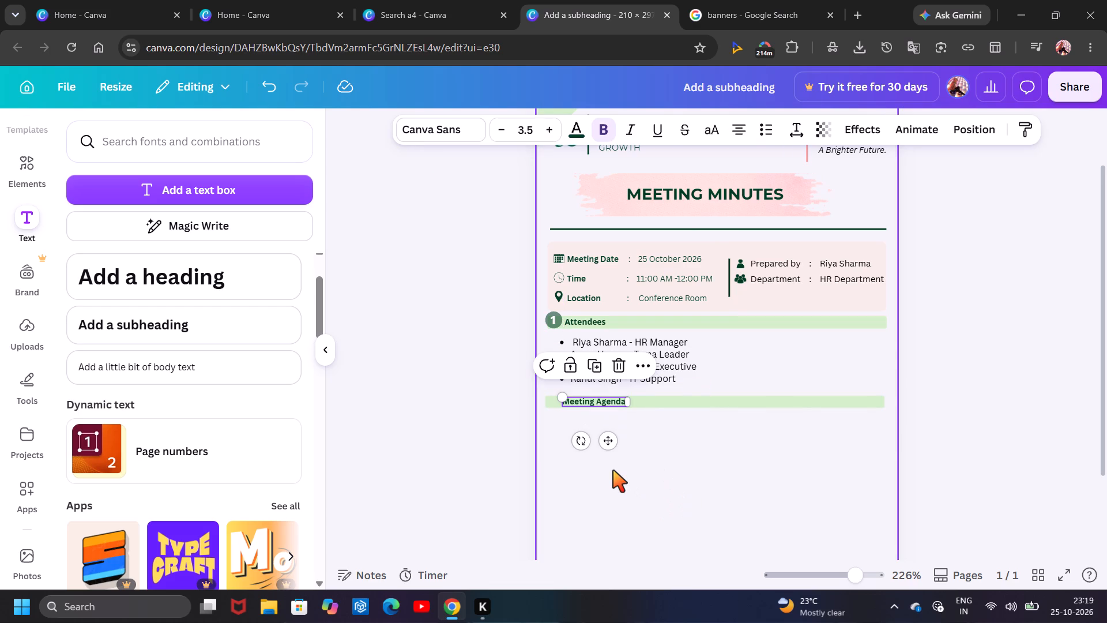
pyautogui.click(602, 495)
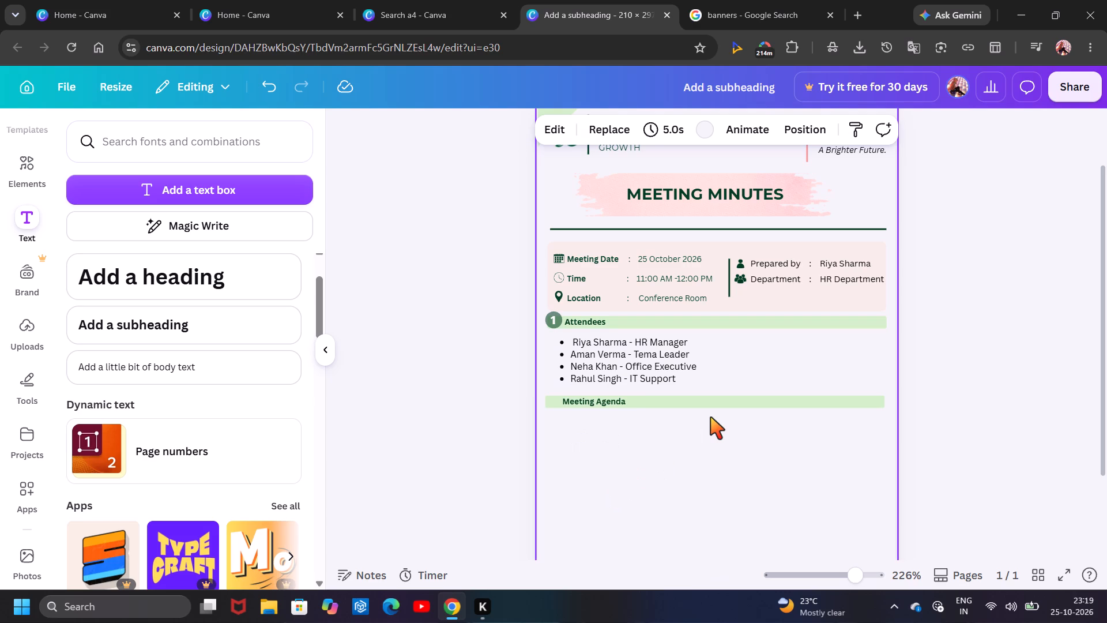
# Align the ends of the Meeting Agenda bar with those of the Attendees bar above it.
pyautogui.moveTo(711, 408); pyautogui.dragTo(726, 402)
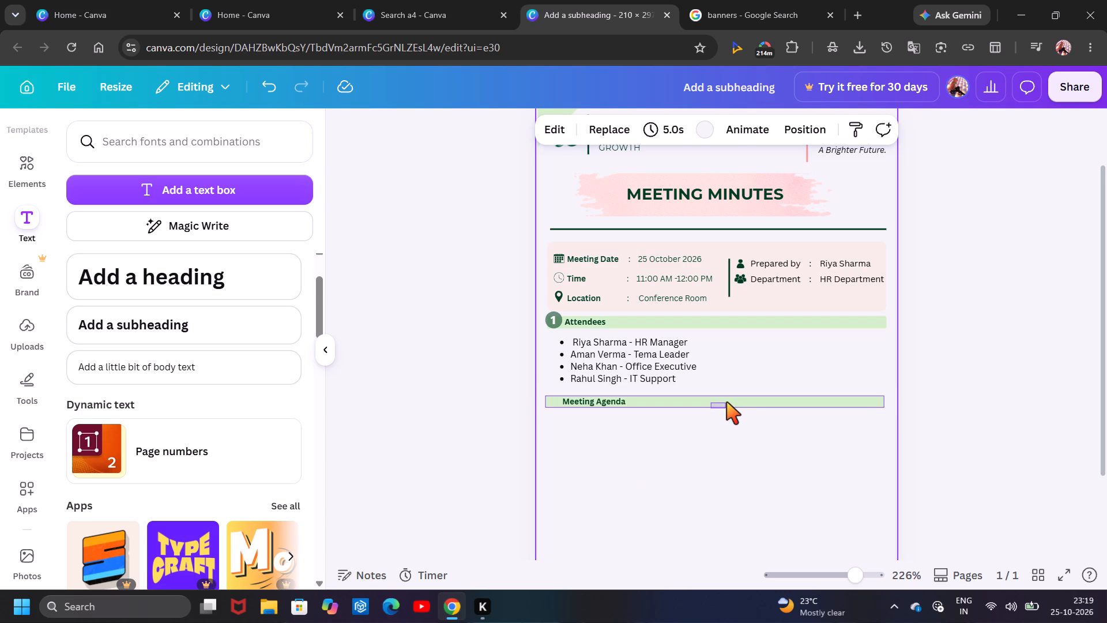
pyautogui.moveTo(726, 402); pyautogui.dragTo(729, 401)
pyautogui.click(746, 490)
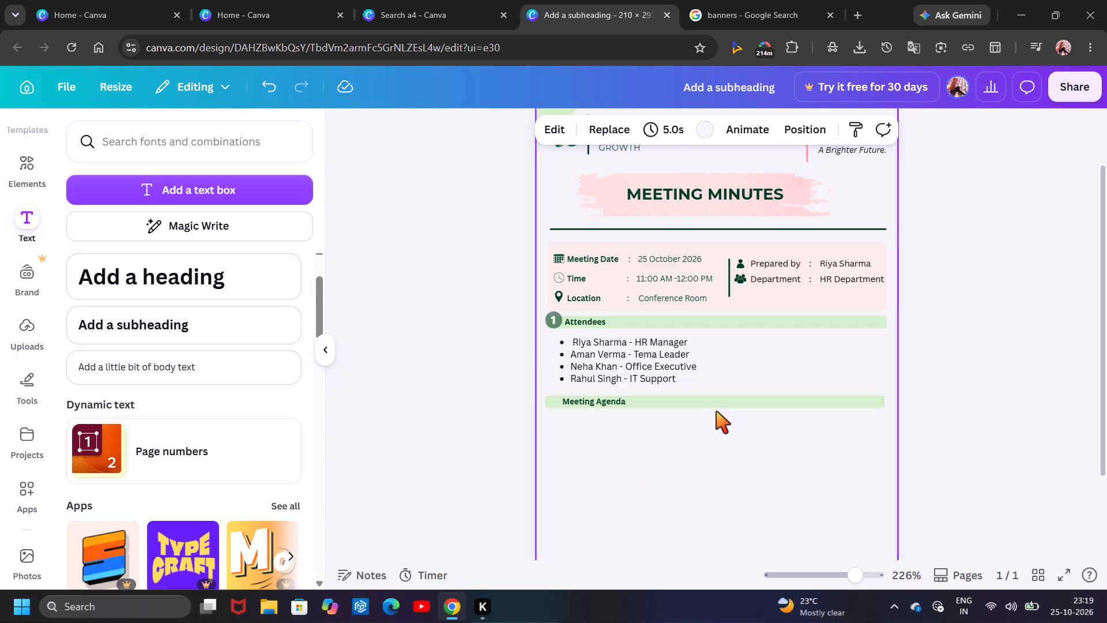
pyautogui.click(717, 407)
pyautogui.click(731, 445)
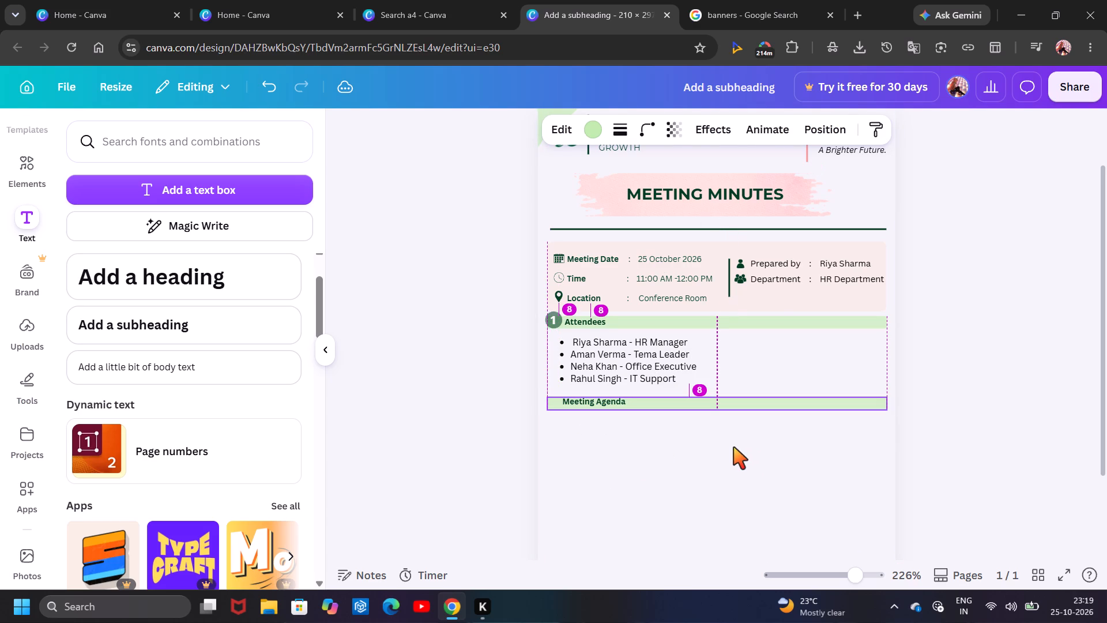
# Nudge the Meeting Agenda label slightly down so it sits centered in the height of its bar.
pyautogui.click(762, 534)
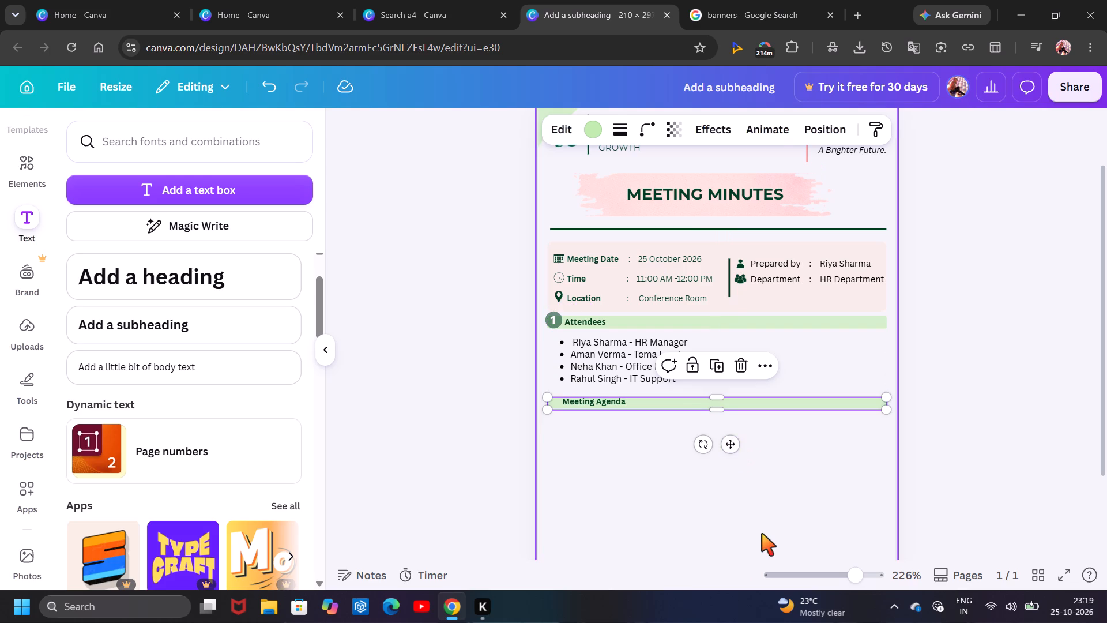
pyautogui.click(609, 403)
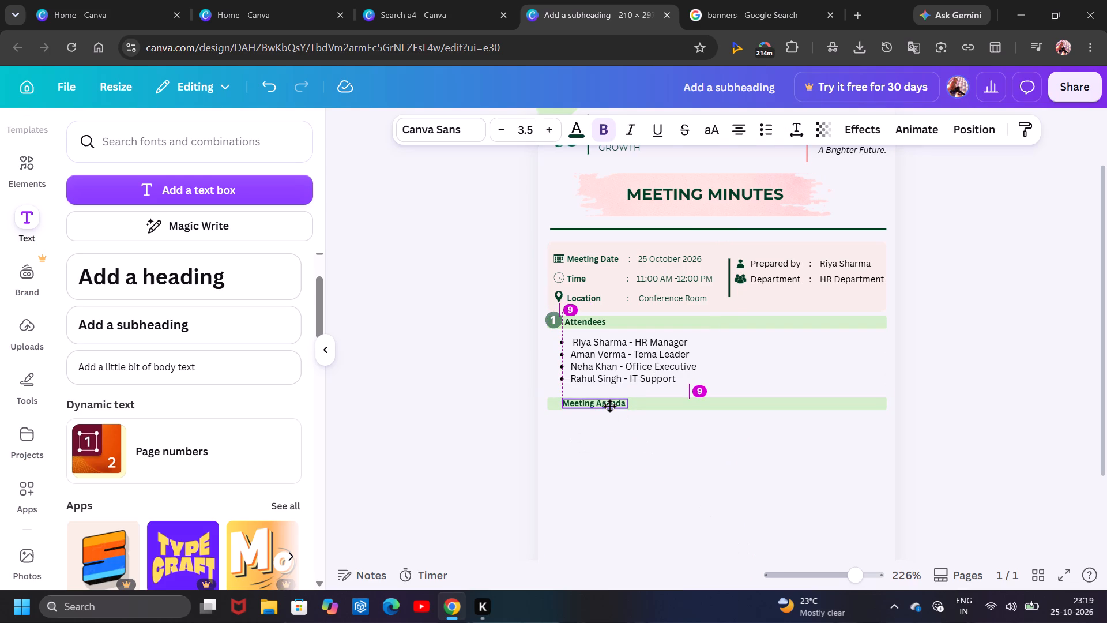
pyautogui.click(686, 485)
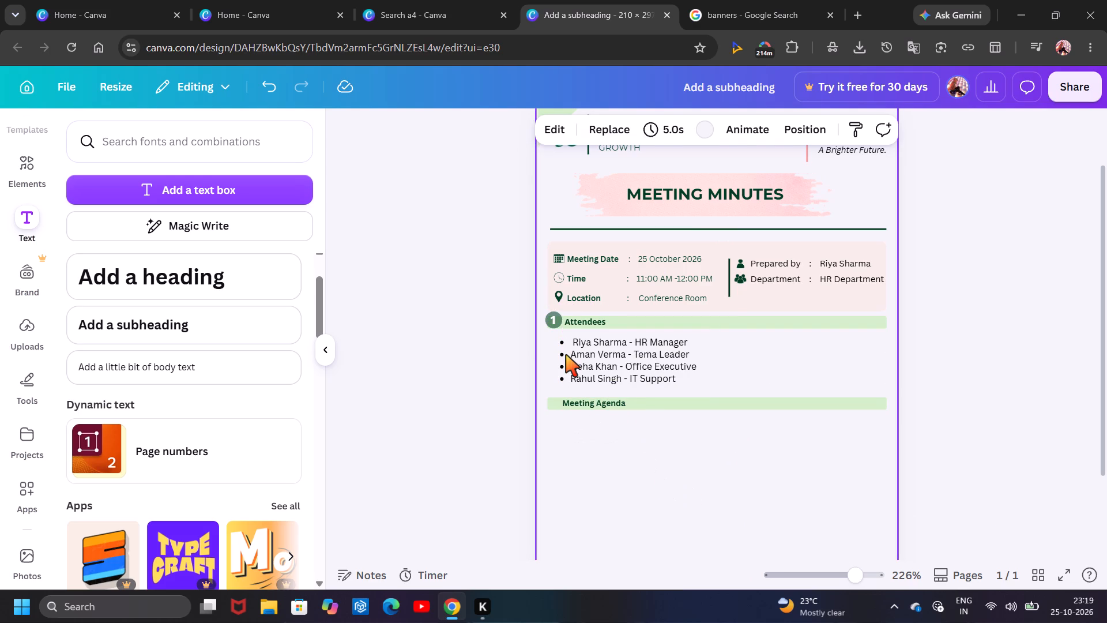
# Duplicate the white number 1 from the Attendees badge and place the copy on the Meeting Agenda bar, beyond its label.
pyautogui.click(550, 324)
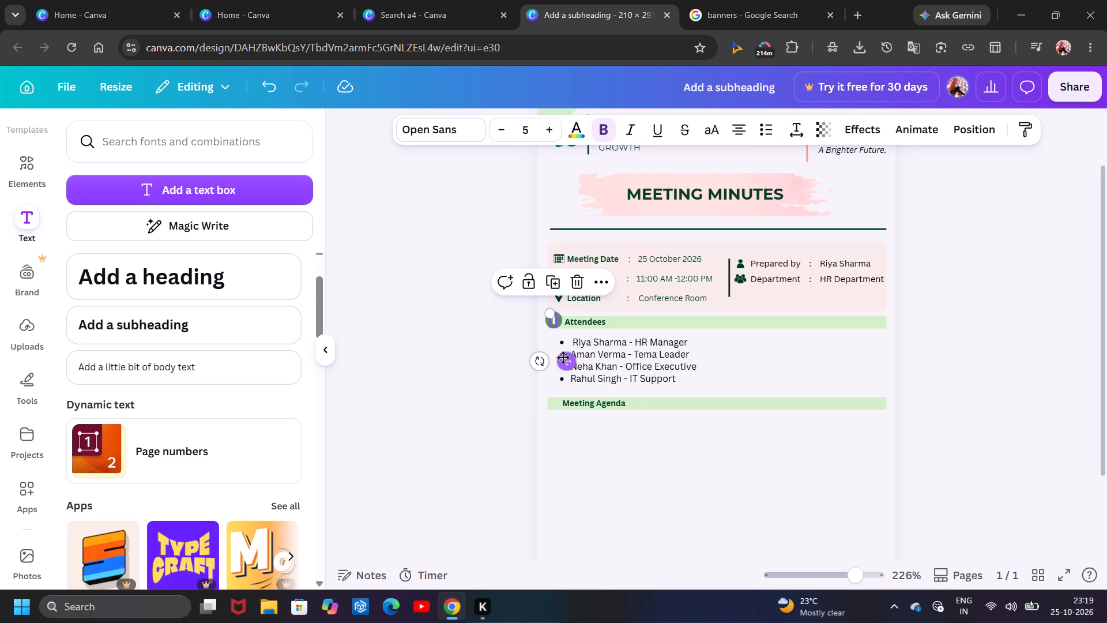
pyautogui.hotkey('ctrl', 'c')
pyautogui.hotkey('ctrl', 'v')
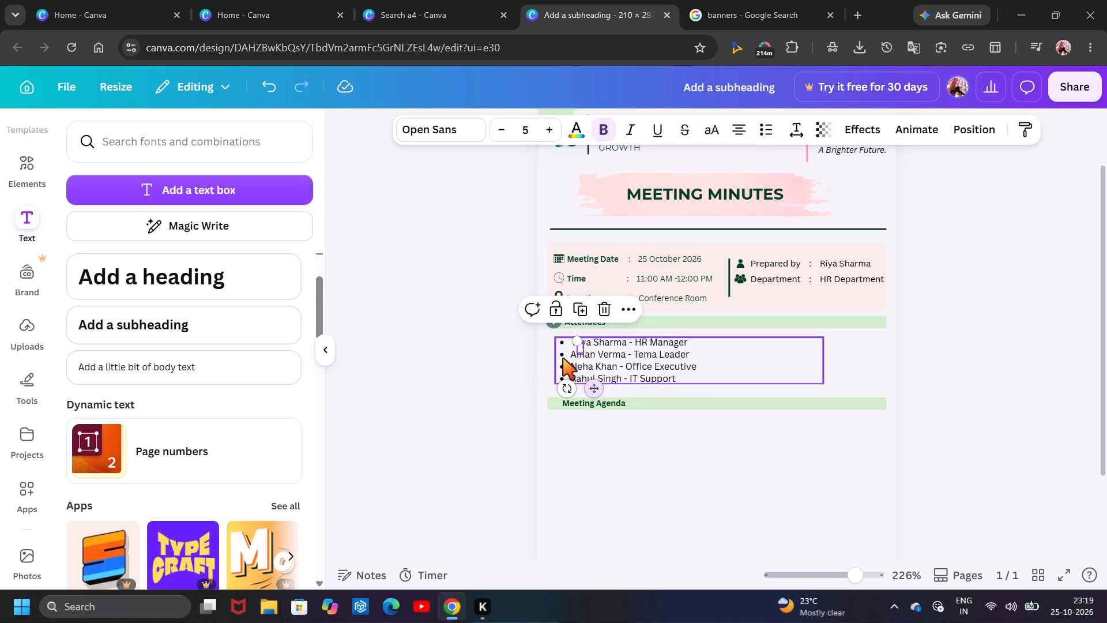
pyautogui.click(591, 393)
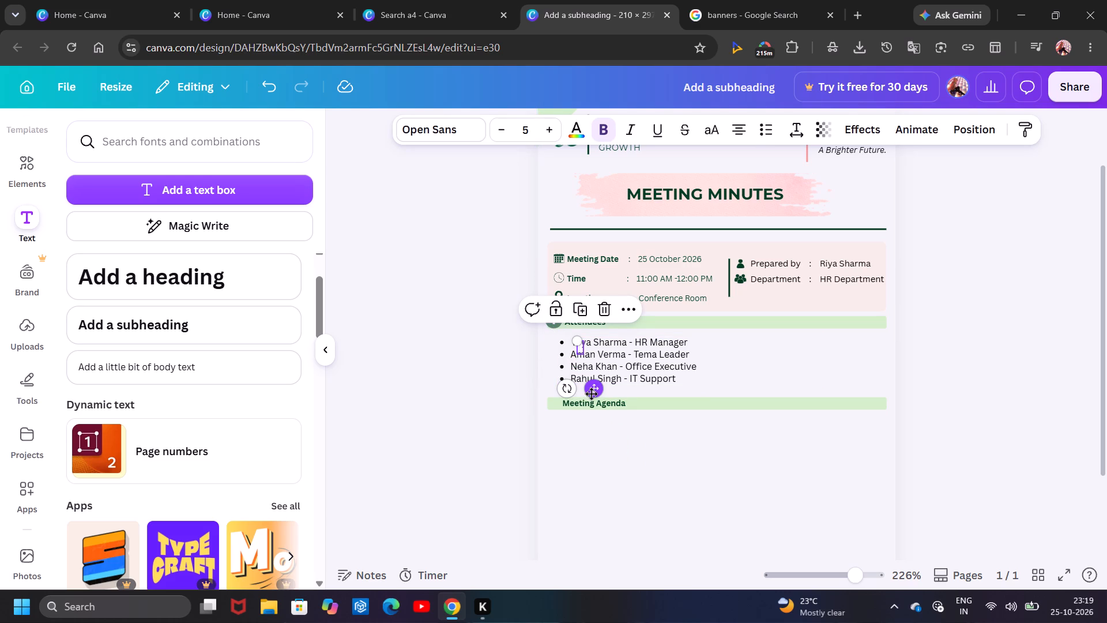
pyautogui.moveTo(591, 393); pyautogui.dragTo(578, 448)
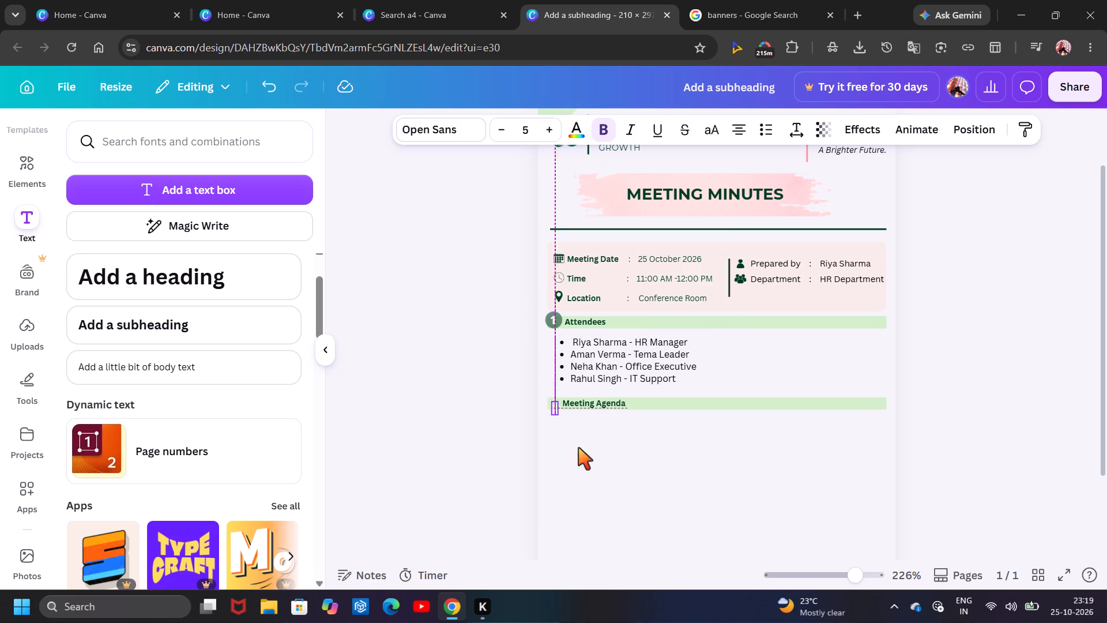
pyautogui.moveTo(578, 448); pyautogui.dragTo(675, 449)
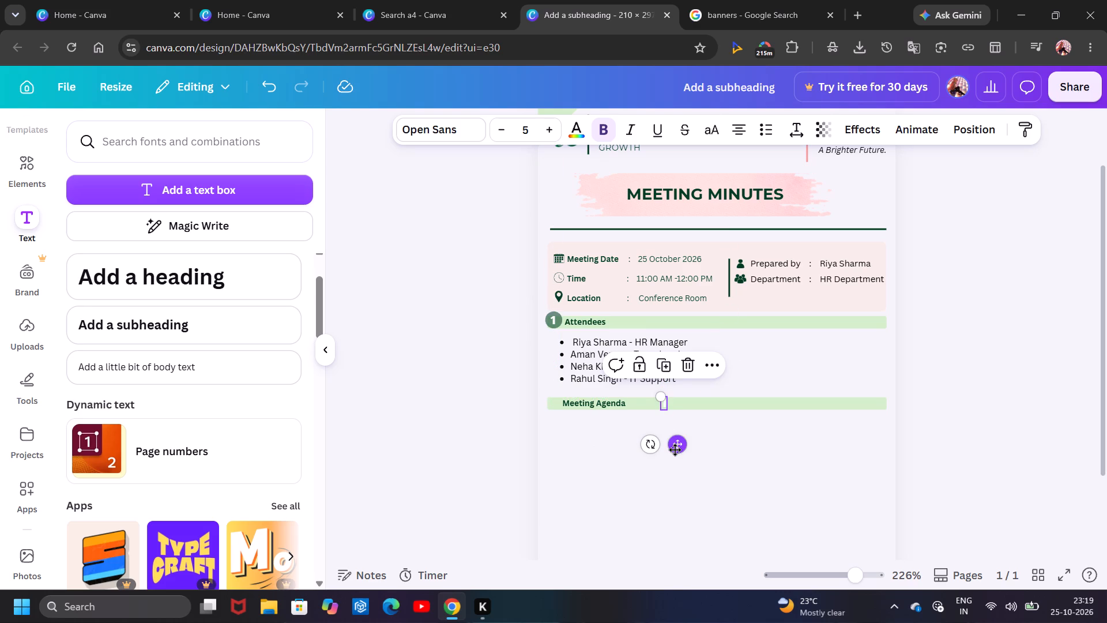
pyautogui.press('BackSpace')
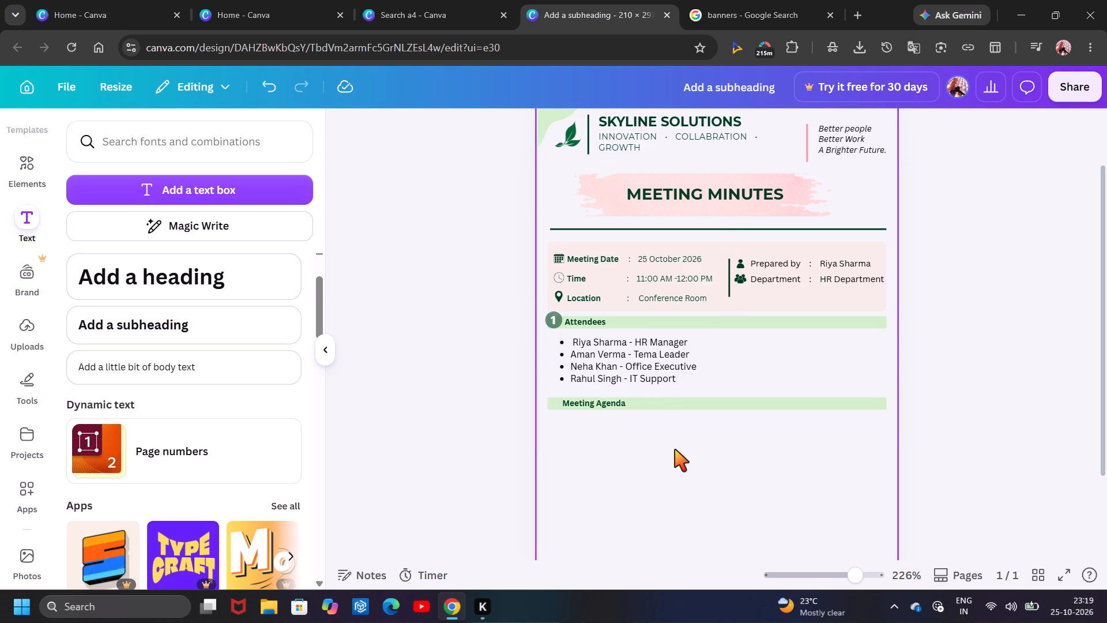
pyautogui.hotkey('ctrl', 'z')
# Change the copied number on the Meeting Agenda bar to 2.
pyautogui.click(664, 399)
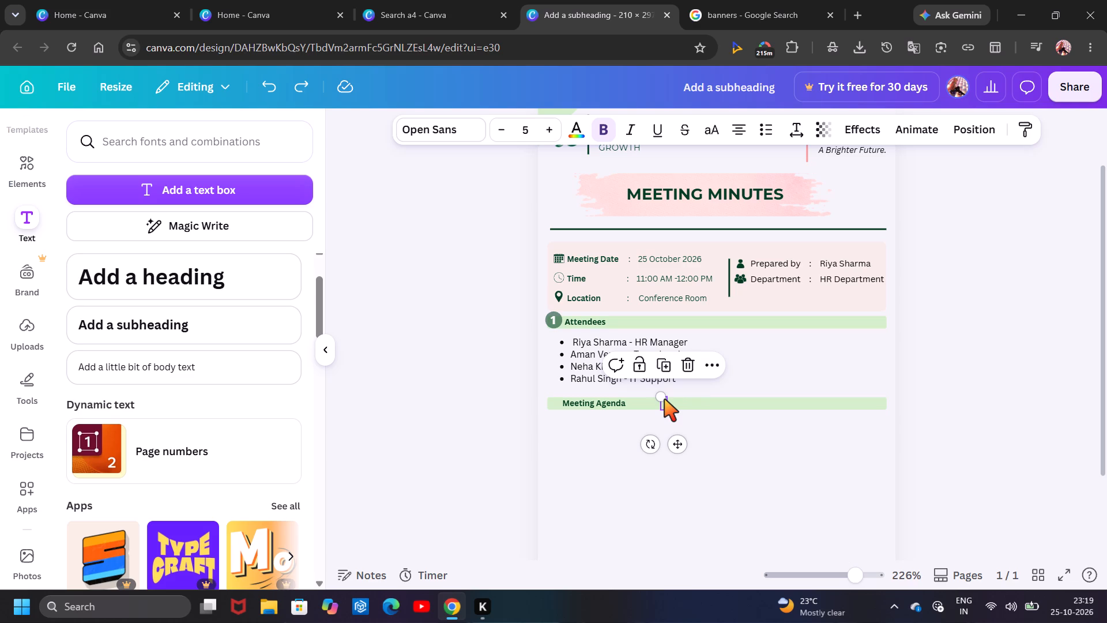
pyautogui.doubleClick(664, 399)
pyautogui.press('BackSpace')
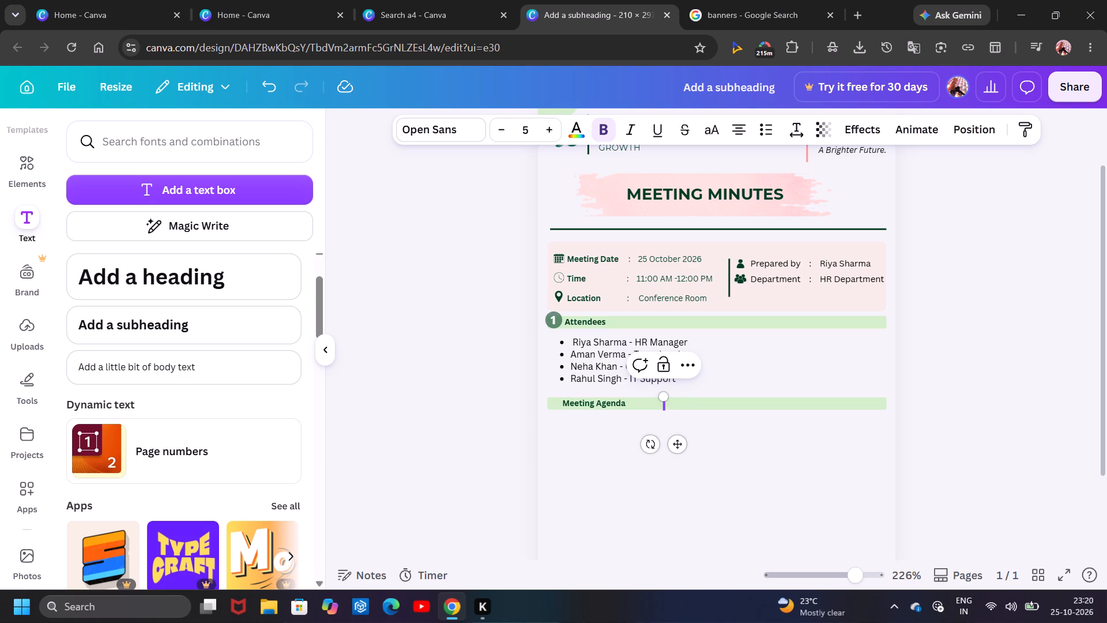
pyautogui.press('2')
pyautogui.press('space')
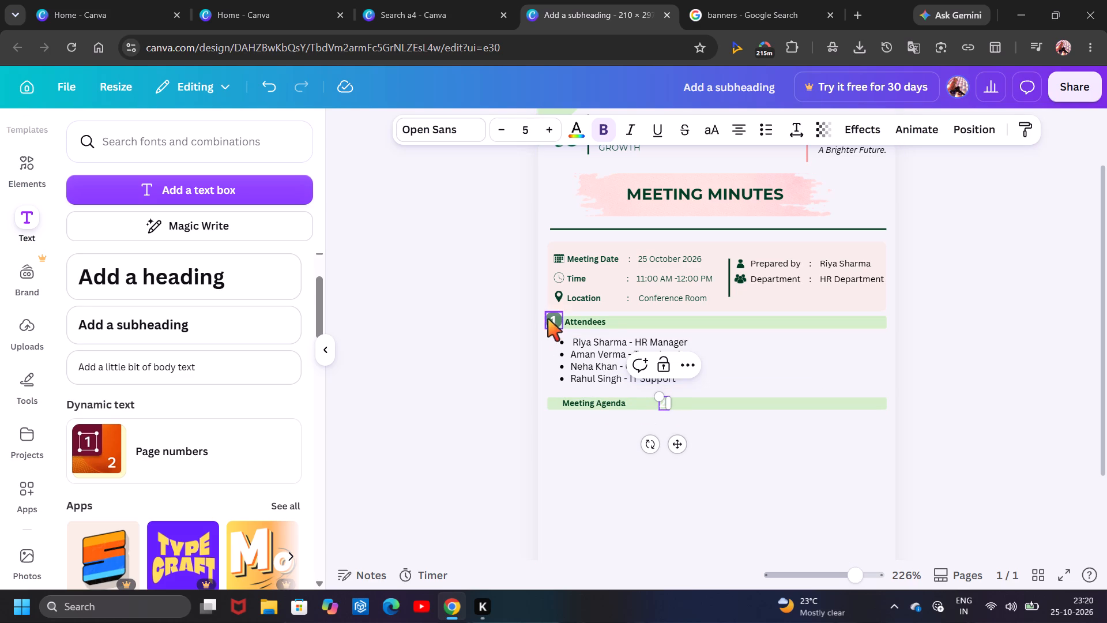
# Duplicate the Attendees badge circle and place the copy at the start of the Meeting Agenda bar, before its label.
pyautogui.click(549, 320)
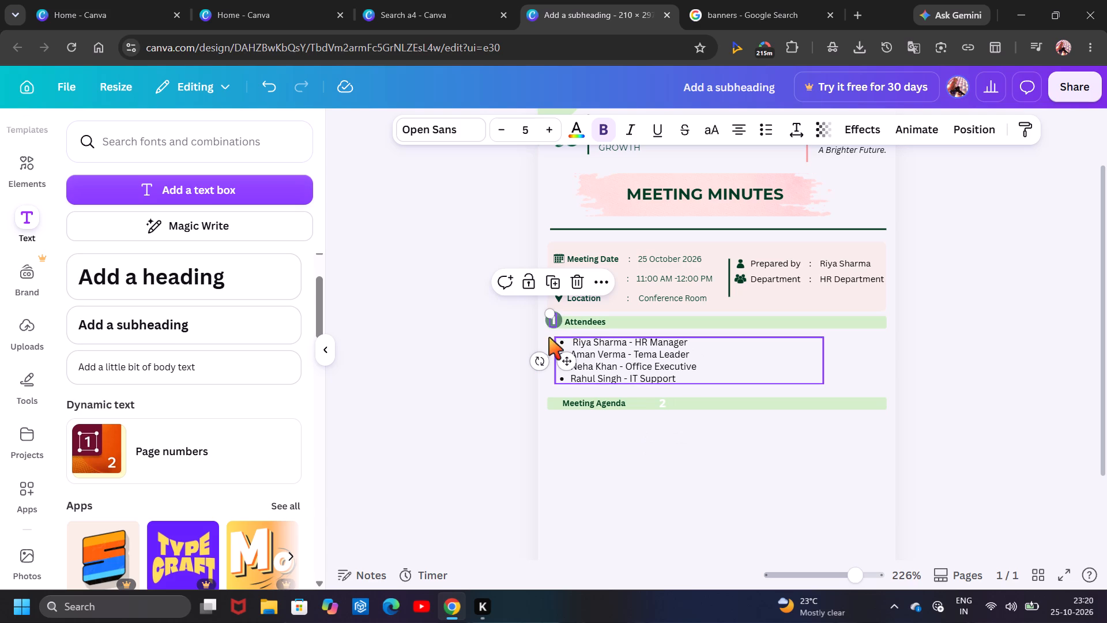
pyautogui.click(577, 425)
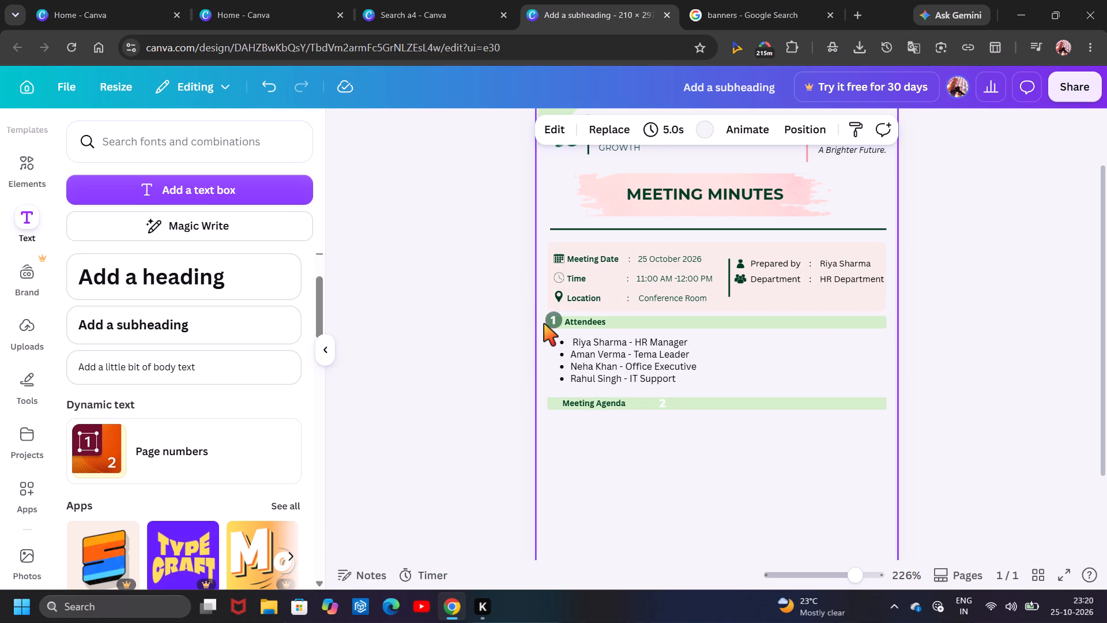
pyautogui.click(547, 325)
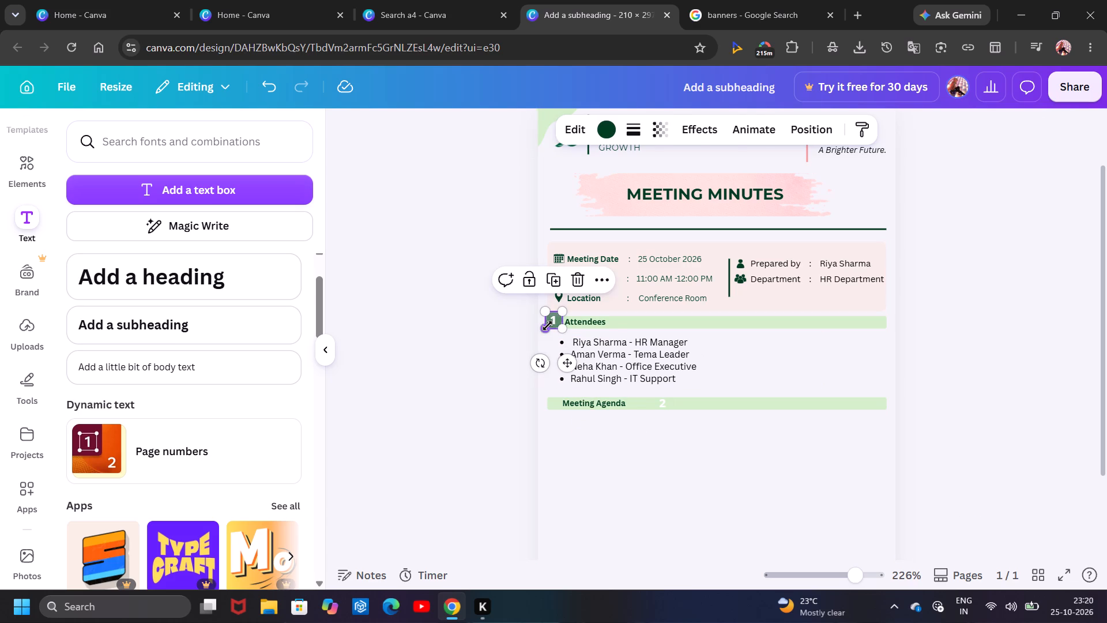
pyautogui.hotkey('ctrl', 'c')
pyautogui.hotkey('ctrl', 'v')
pyautogui.click(547, 325)
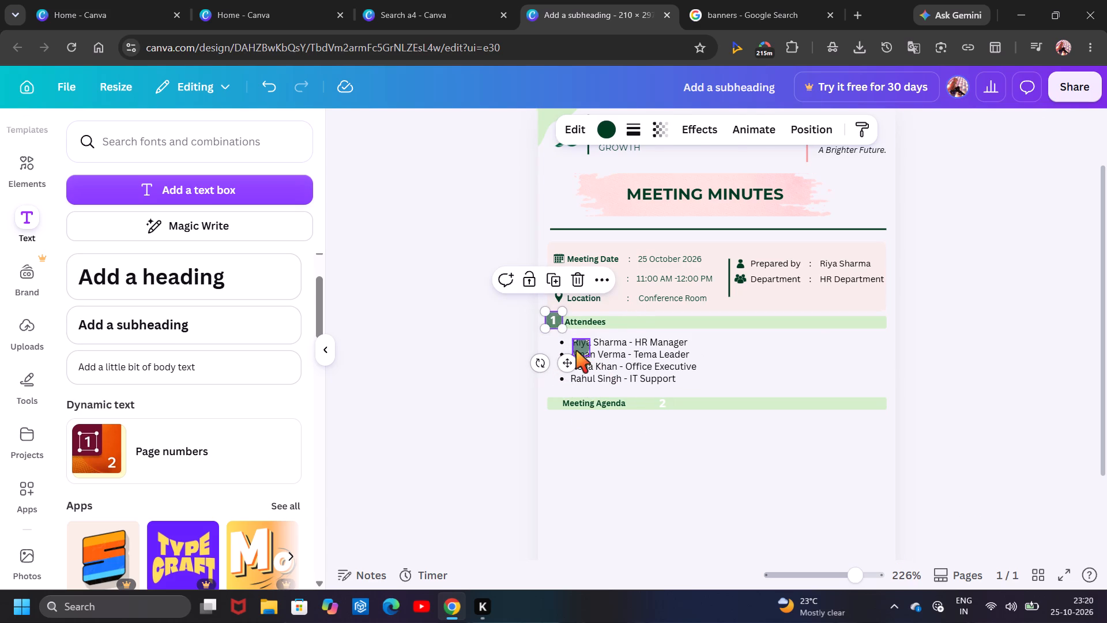
pyautogui.click(576, 351)
pyautogui.moveTo(588, 391); pyautogui.dragTo(565, 411)
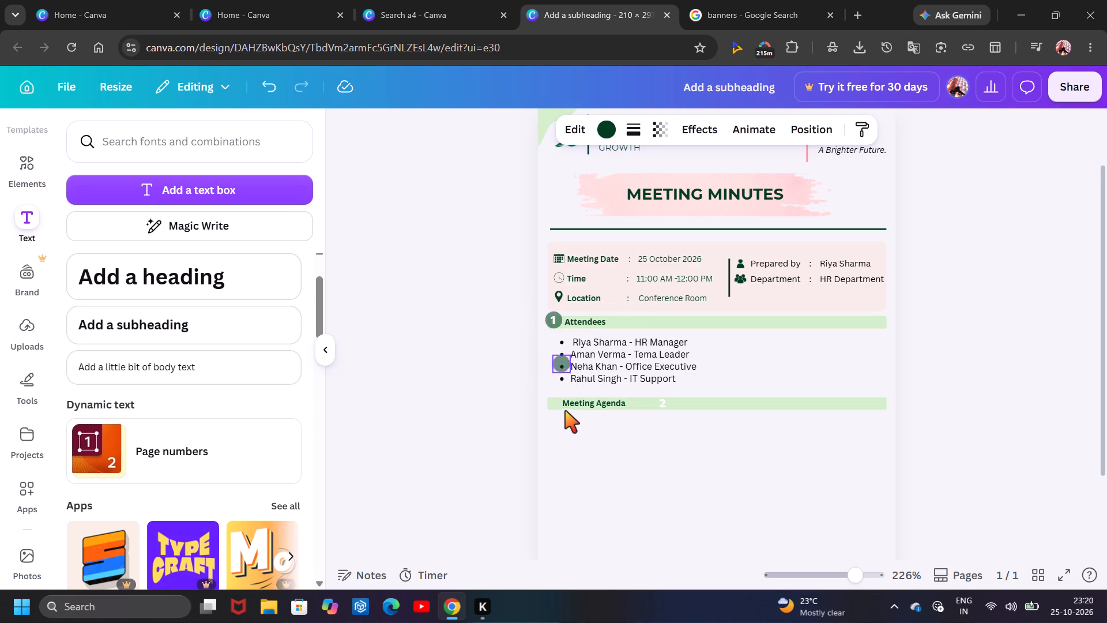
pyautogui.moveTo(565, 411); pyautogui.dragTo(558, 446)
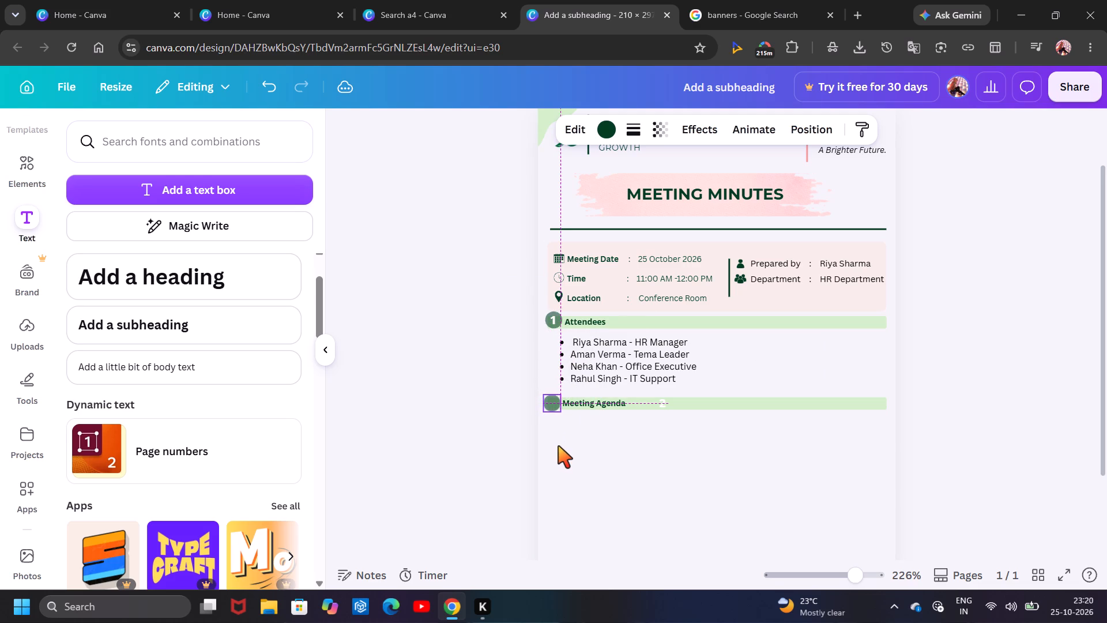
pyautogui.moveTo(558, 446); pyautogui.dragTo(559, 446)
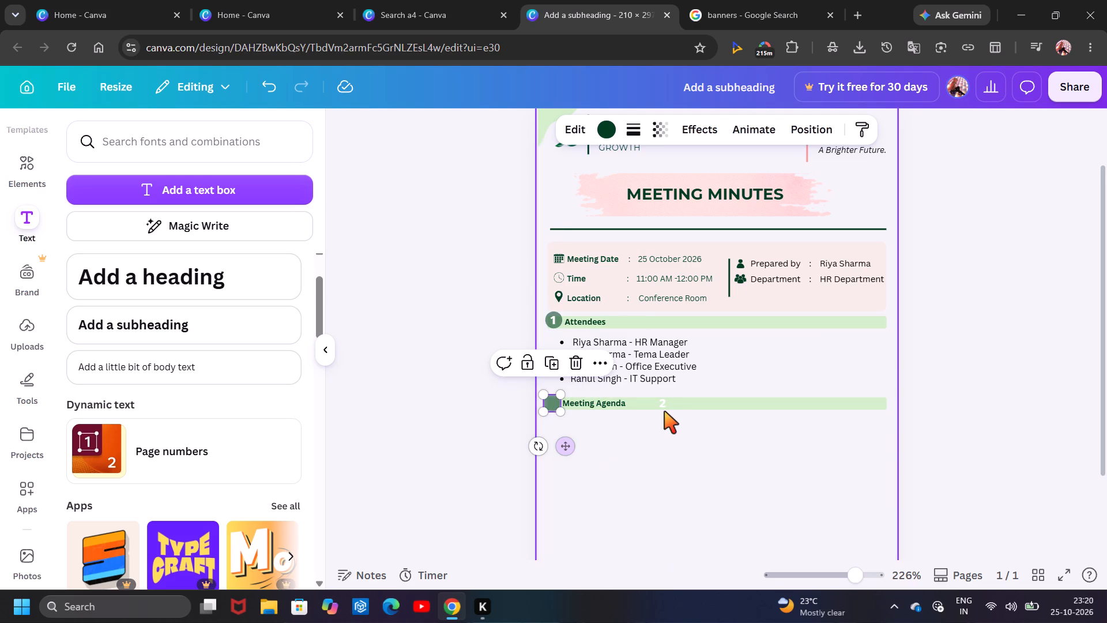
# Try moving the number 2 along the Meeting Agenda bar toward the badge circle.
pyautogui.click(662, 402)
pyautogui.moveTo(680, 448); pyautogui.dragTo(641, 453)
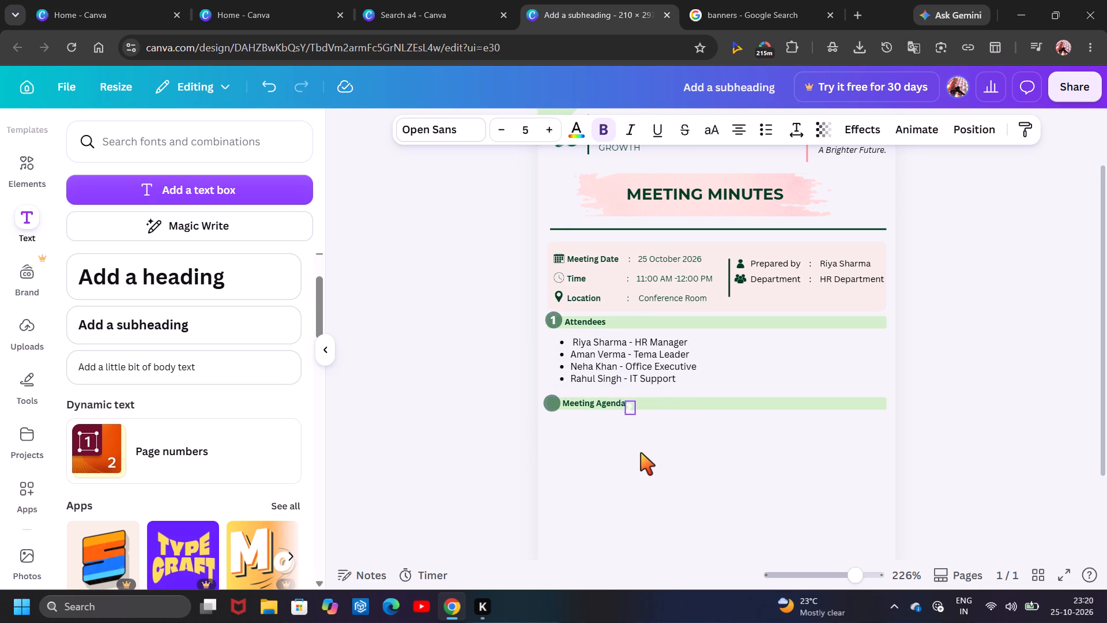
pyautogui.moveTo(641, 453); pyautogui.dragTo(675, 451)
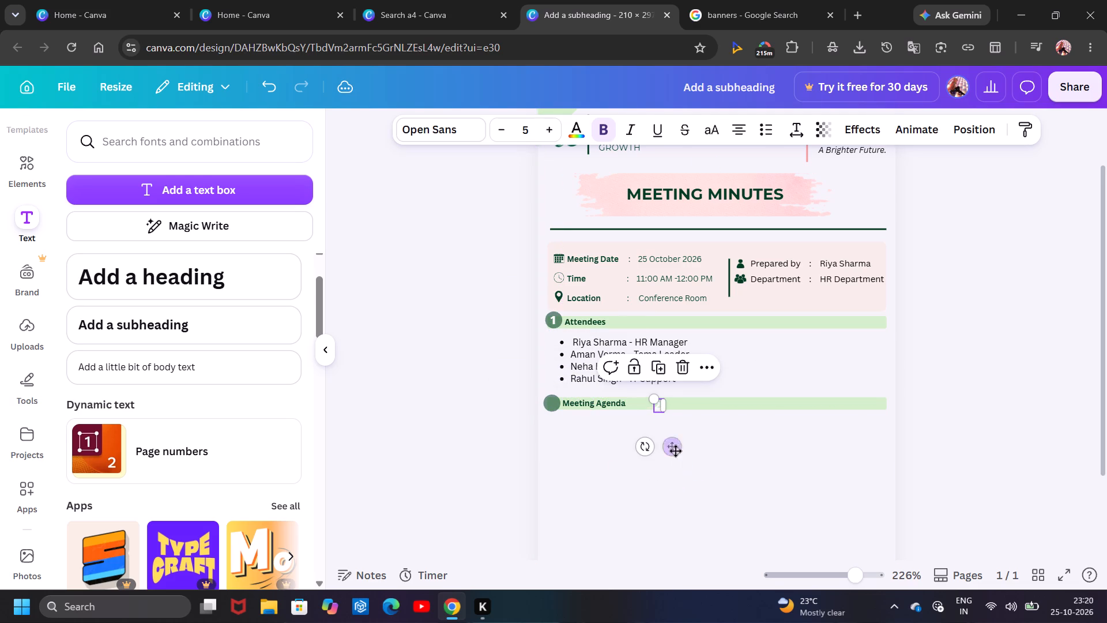
# Recolor the Meeting Agenda badge circle, trying Peach puff #ffd9c2 and settling on Coral #ff9999.
pyautogui.click(551, 408)
pyautogui.click(598, 123)
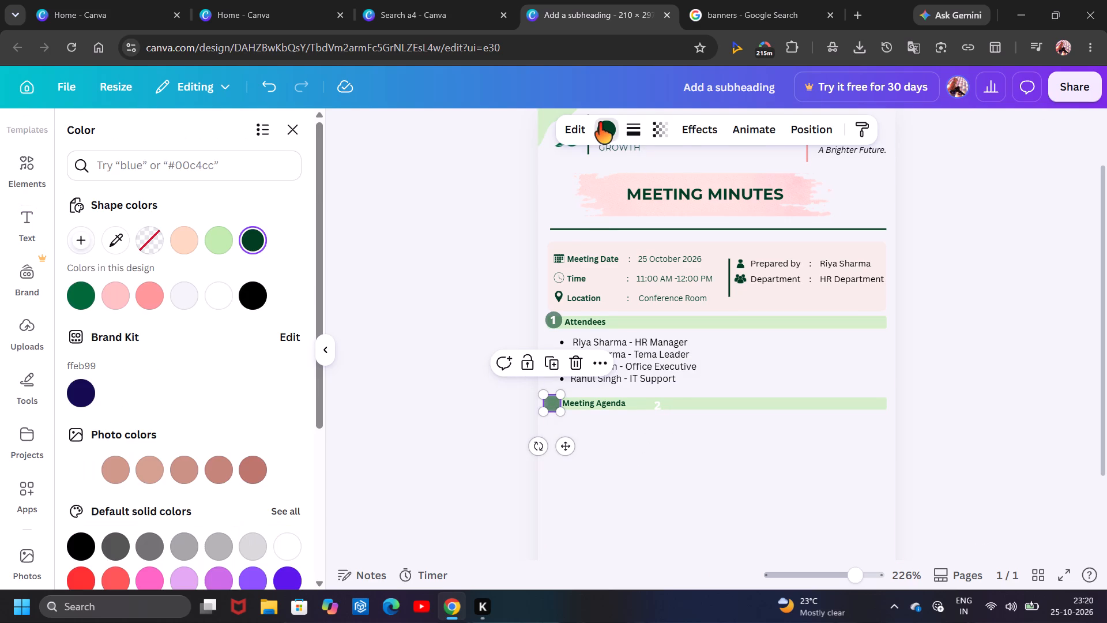
pyautogui.click(153, 299)
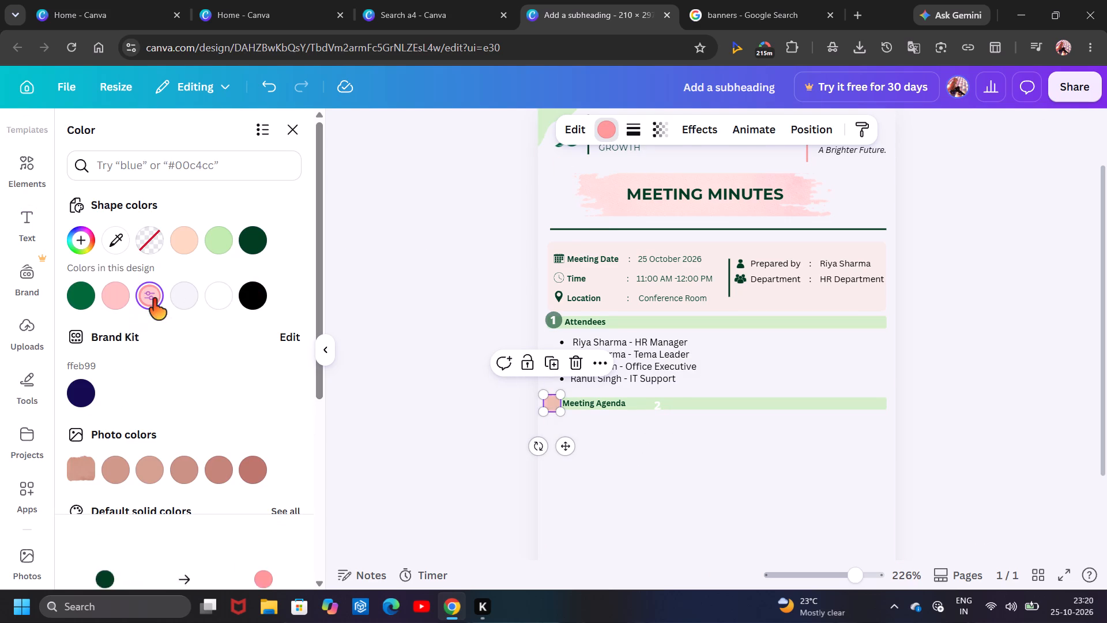
pyautogui.click(175, 248)
pyautogui.scroll(1, 550, 313)
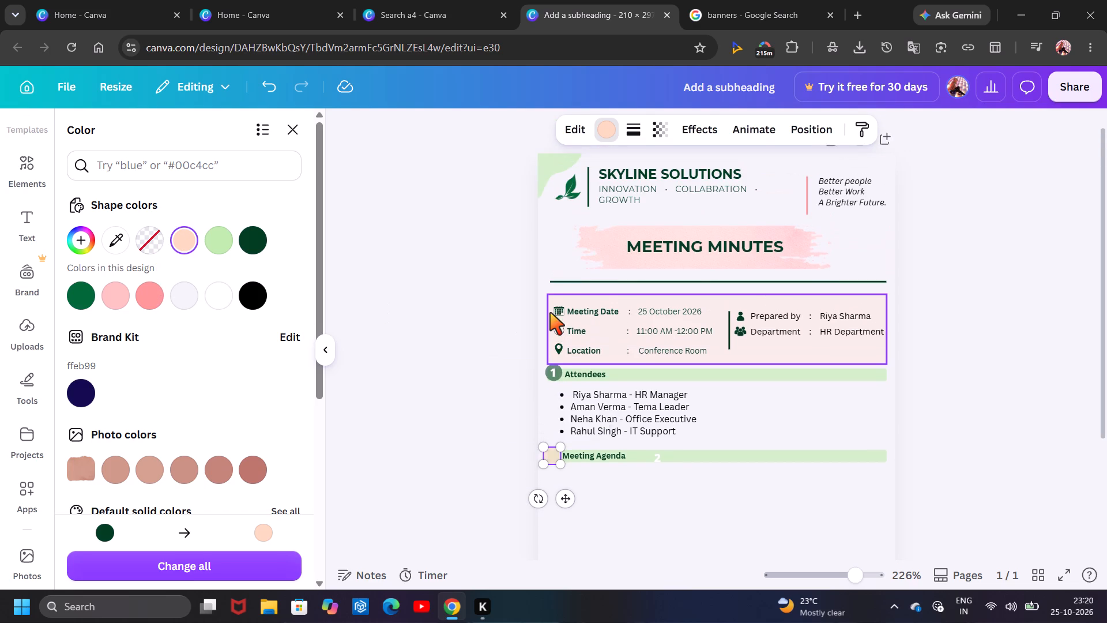
pyautogui.scroll(2, 550, 313)
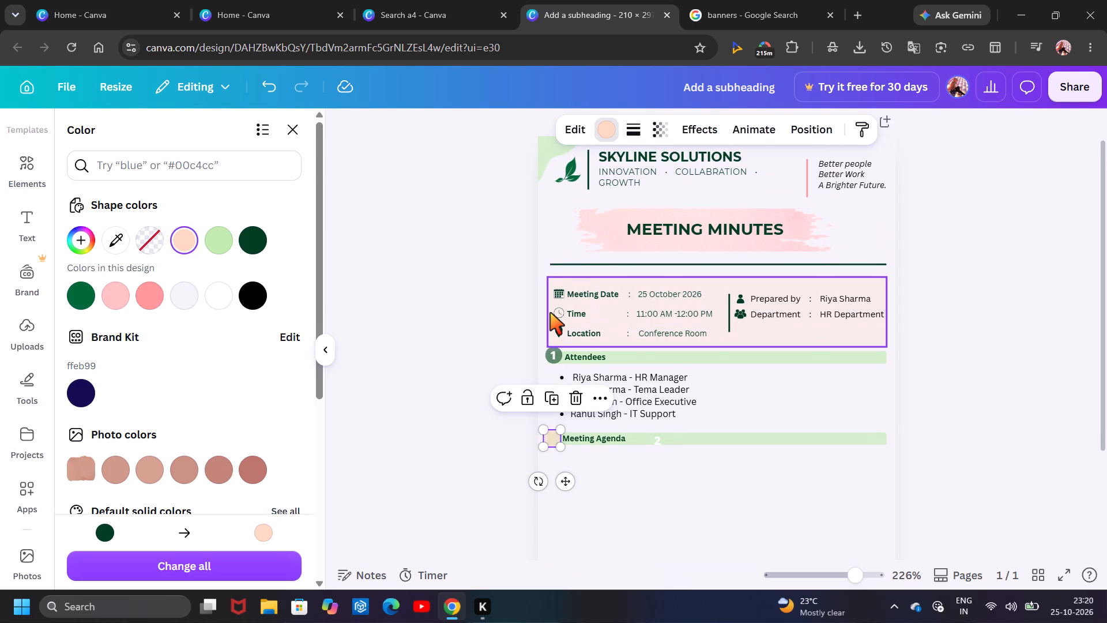
pyautogui.click(143, 295)
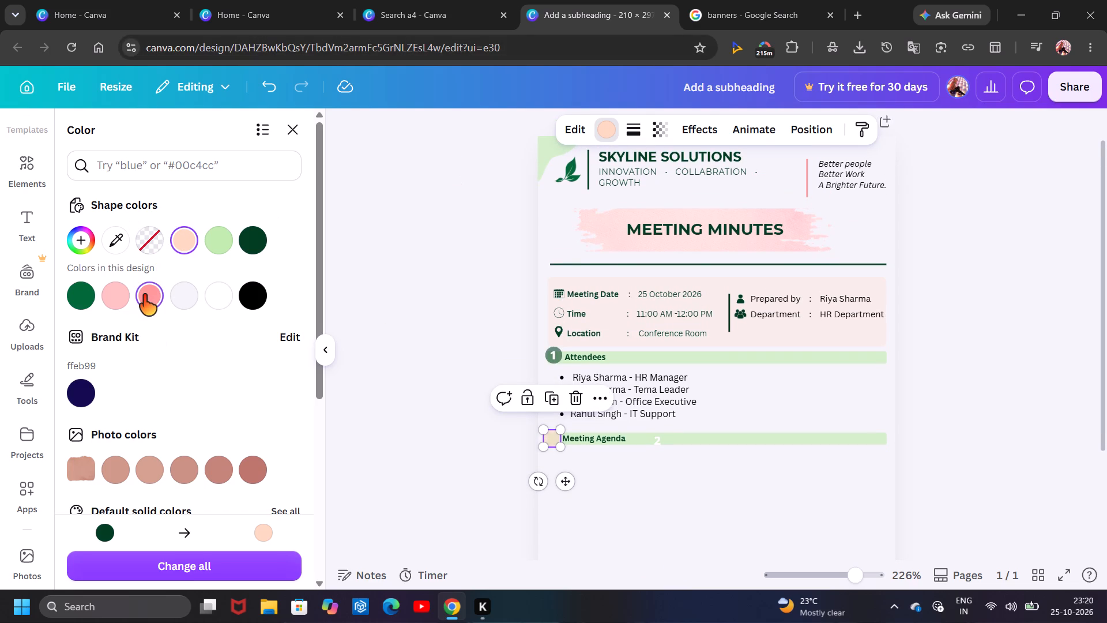
# Recolor the Meeting Agenda bar with the light pink from the design's colors.
pyautogui.moveTo(695, 446); pyautogui.dragTo(691, 431)
pyautogui.click(691, 431)
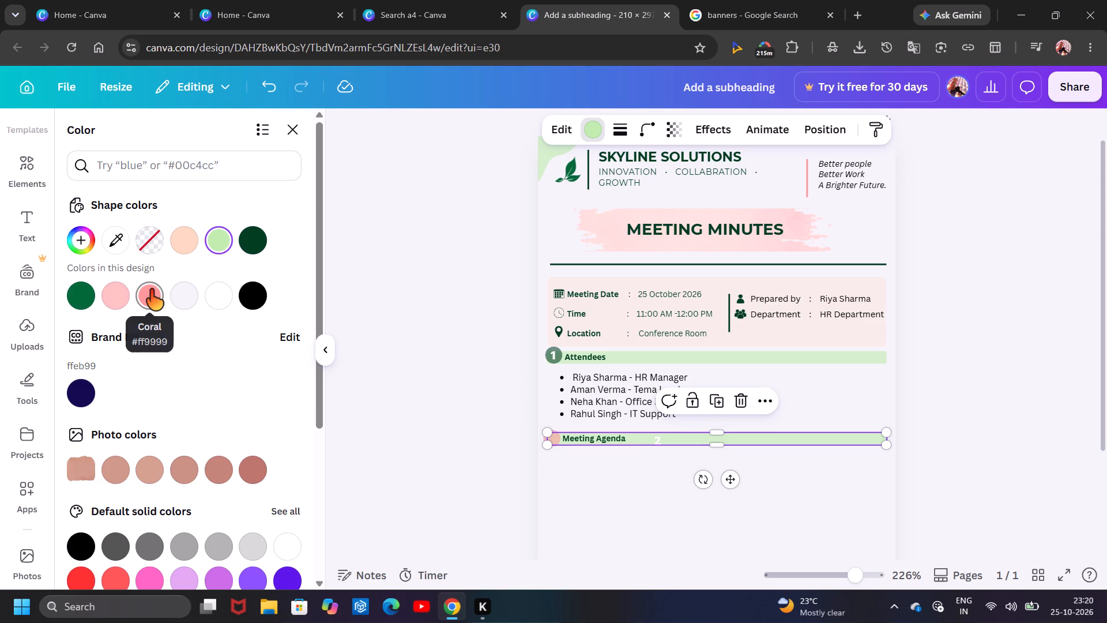
pyautogui.click(104, 290)
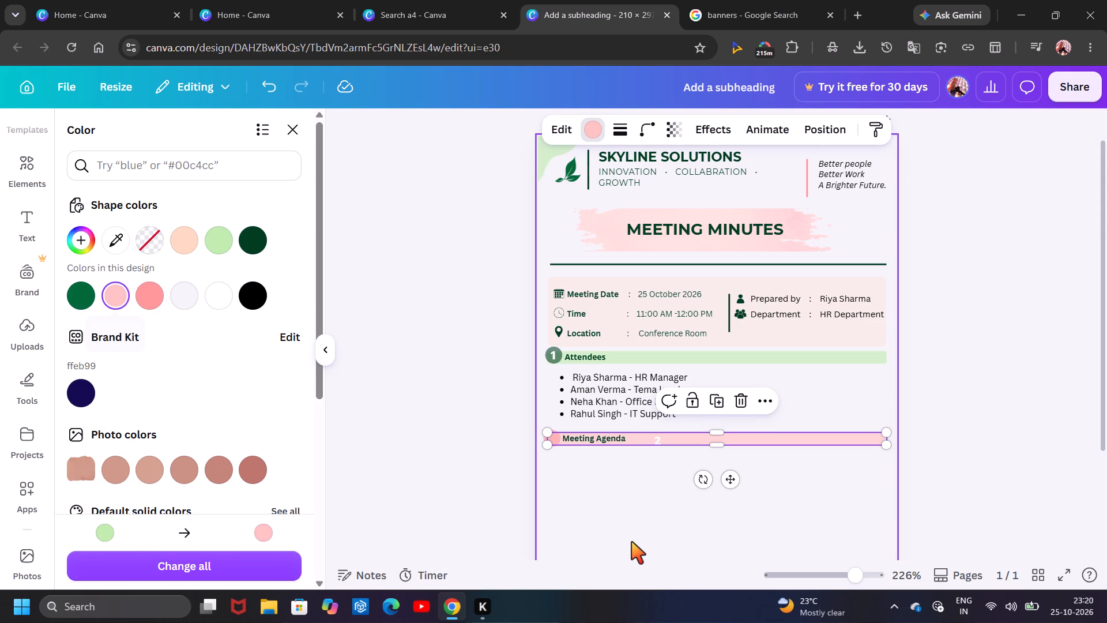
pyautogui.click(631, 542)
# Move the number 2 onto the coral circle at the start of the Meeting Agenda bar.
pyautogui.click(656, 441)
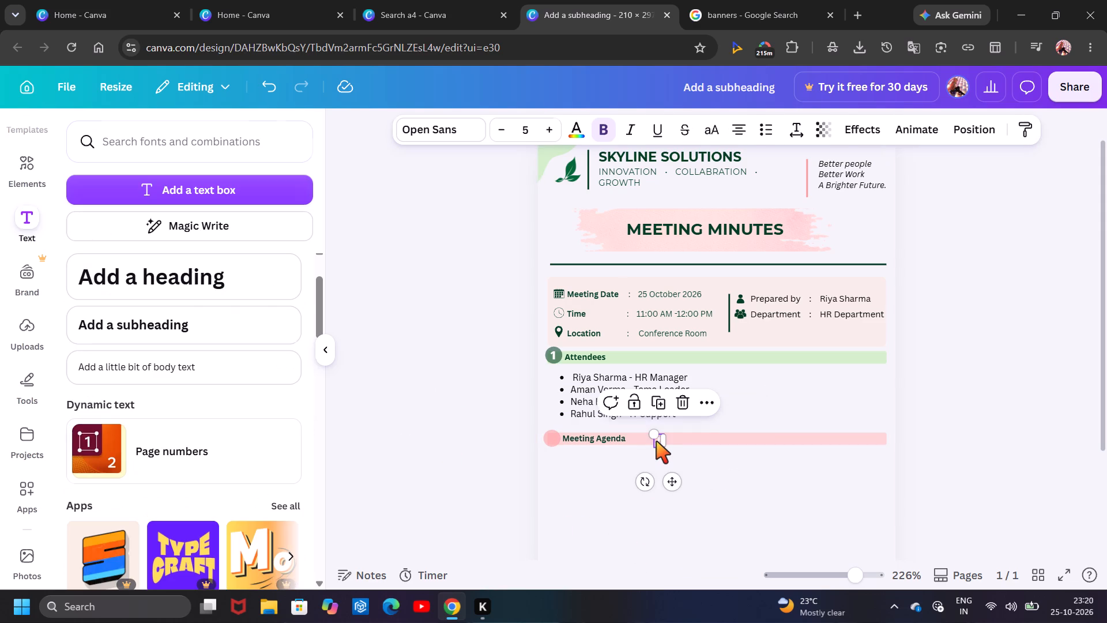
pyautogui.moveTo(673, 477); pyautogui.dragTo(575, 472)
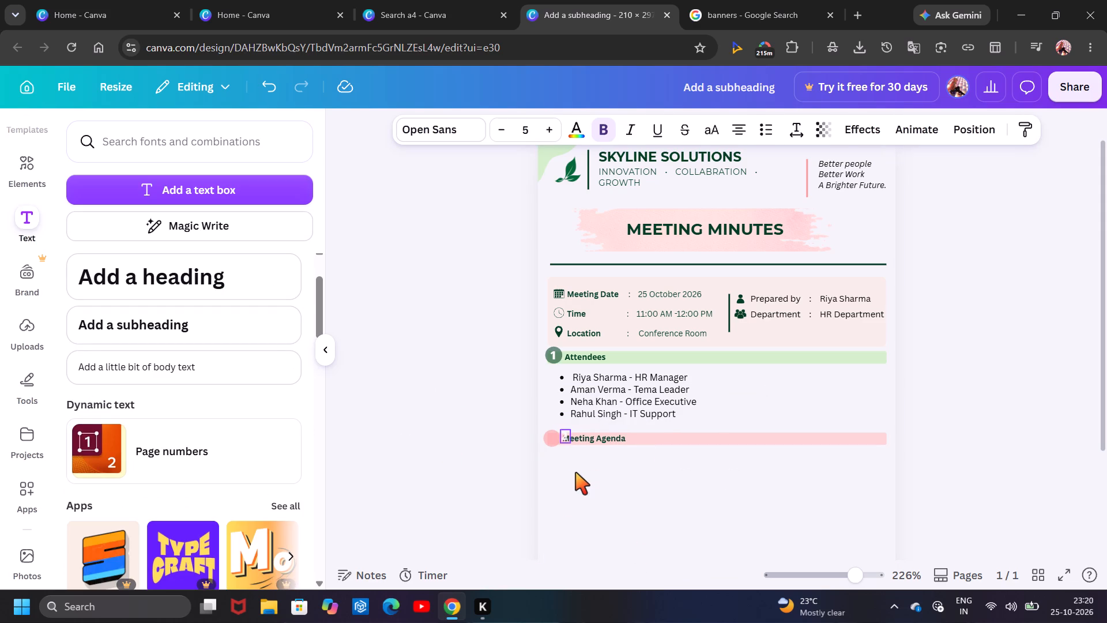
pyautogui.moveTo(575, 472); pyautogui.dragTo(566, 474)
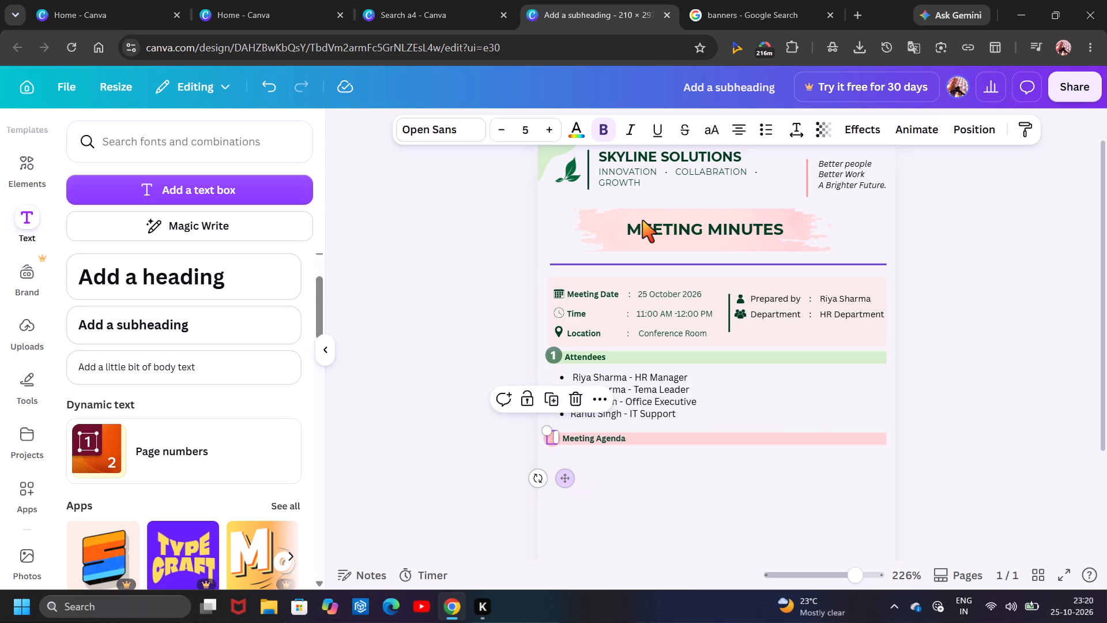
# Set the text color of the number 2 to white from the default solid colors.
pyautogui.click(579, 137)
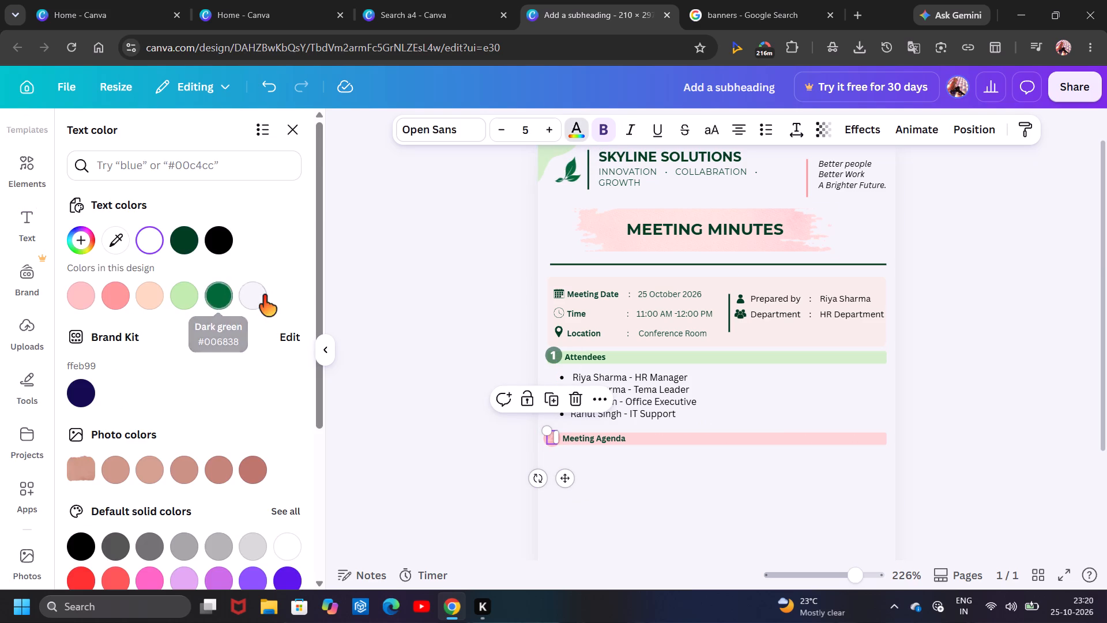
pyautogui.scroll(-2, 263, 295)
pyautogui.scroll(-3, 243, 372)
pyautogui.click(285, 320)
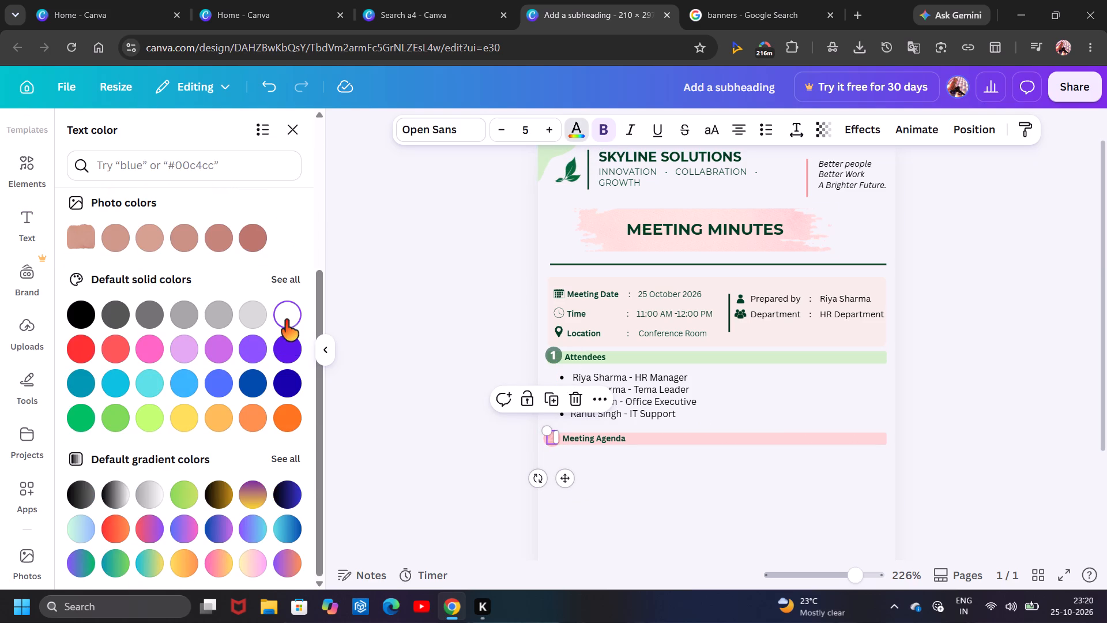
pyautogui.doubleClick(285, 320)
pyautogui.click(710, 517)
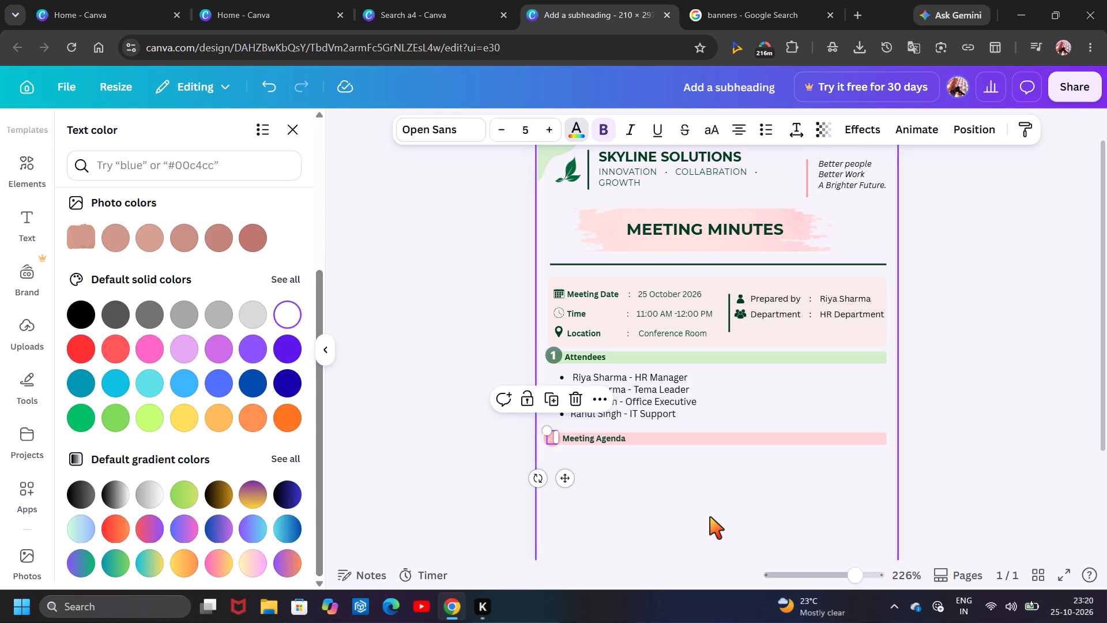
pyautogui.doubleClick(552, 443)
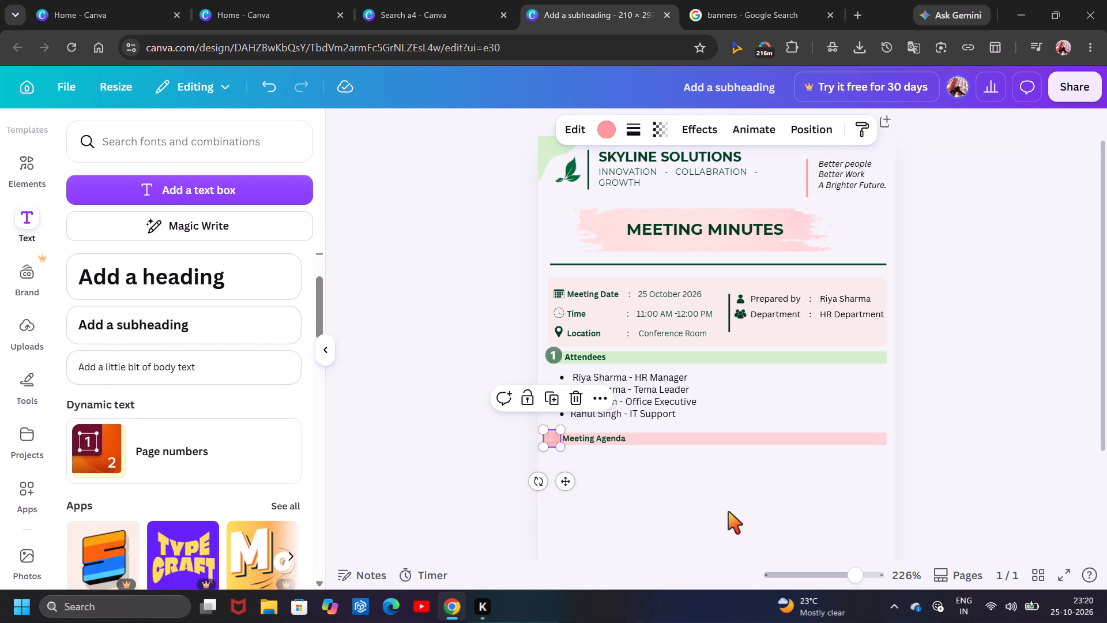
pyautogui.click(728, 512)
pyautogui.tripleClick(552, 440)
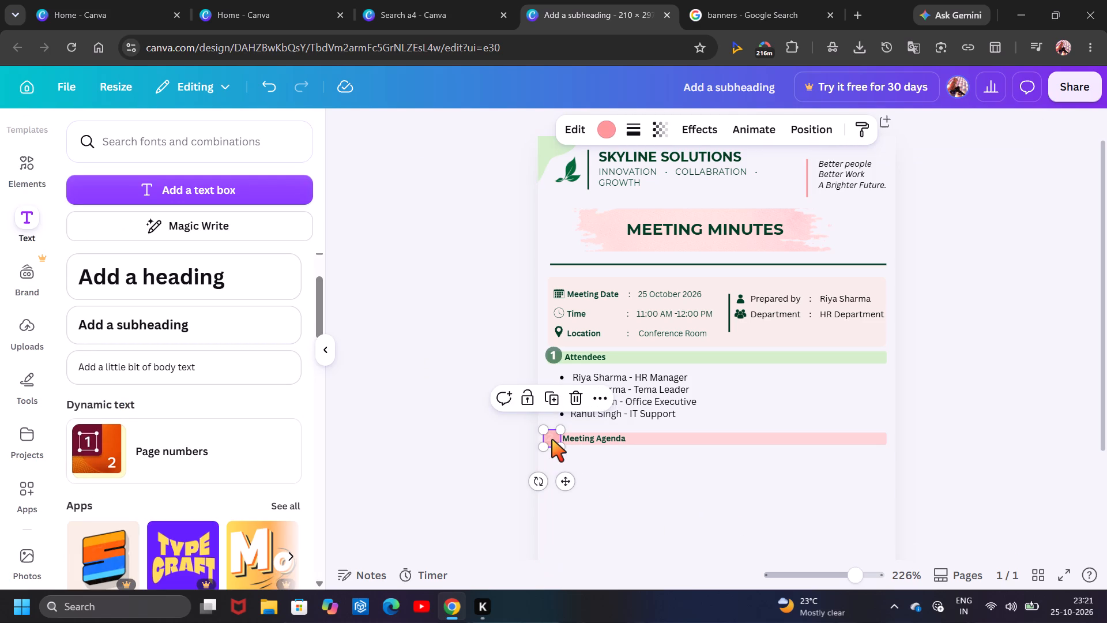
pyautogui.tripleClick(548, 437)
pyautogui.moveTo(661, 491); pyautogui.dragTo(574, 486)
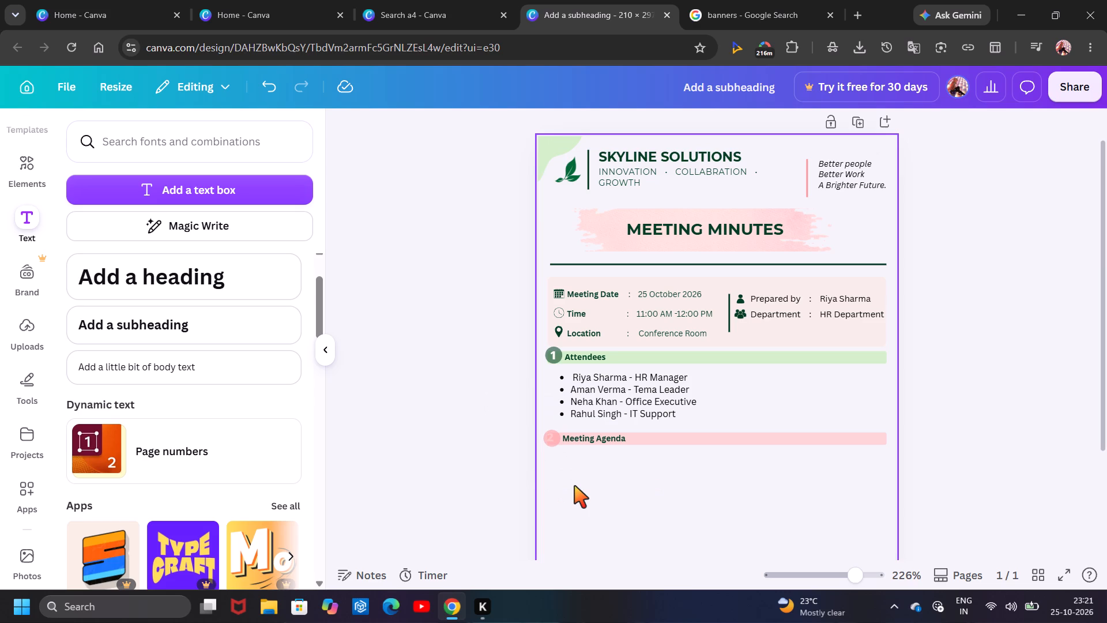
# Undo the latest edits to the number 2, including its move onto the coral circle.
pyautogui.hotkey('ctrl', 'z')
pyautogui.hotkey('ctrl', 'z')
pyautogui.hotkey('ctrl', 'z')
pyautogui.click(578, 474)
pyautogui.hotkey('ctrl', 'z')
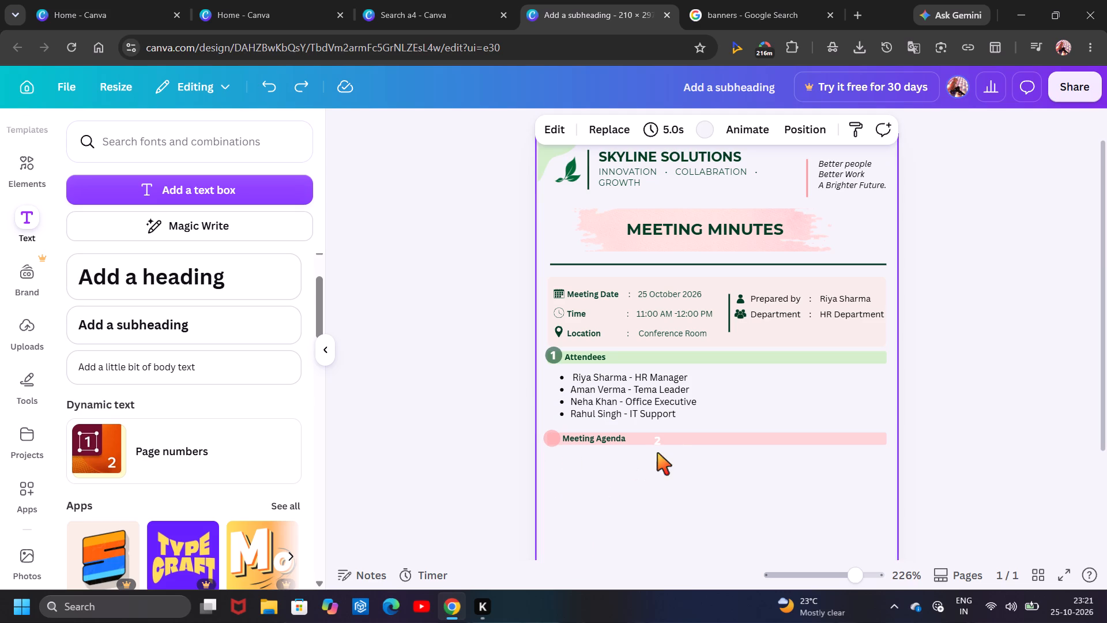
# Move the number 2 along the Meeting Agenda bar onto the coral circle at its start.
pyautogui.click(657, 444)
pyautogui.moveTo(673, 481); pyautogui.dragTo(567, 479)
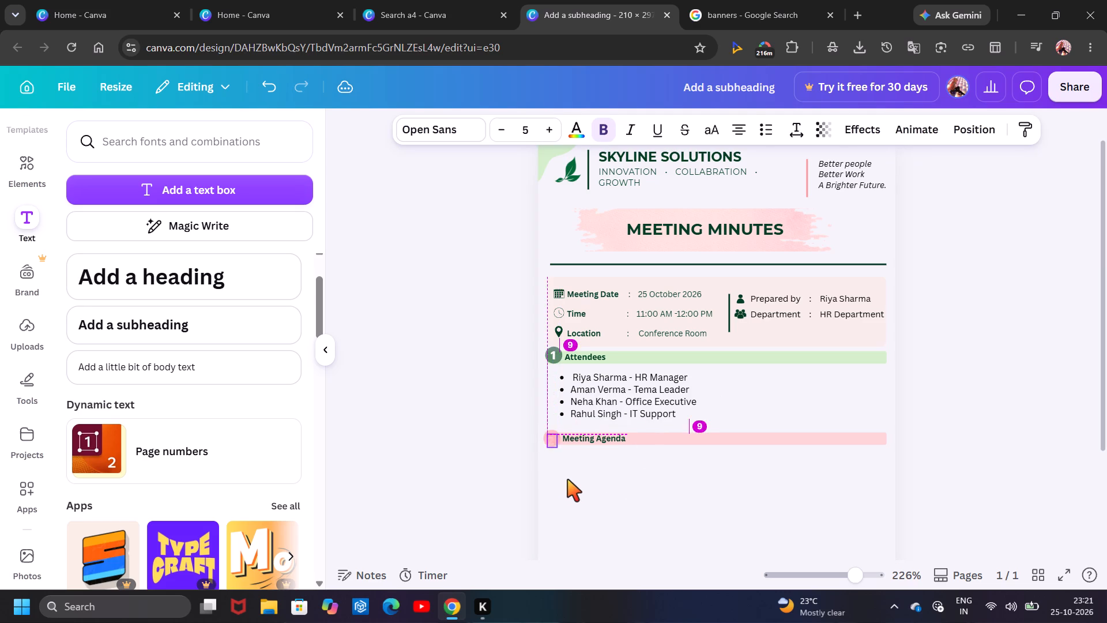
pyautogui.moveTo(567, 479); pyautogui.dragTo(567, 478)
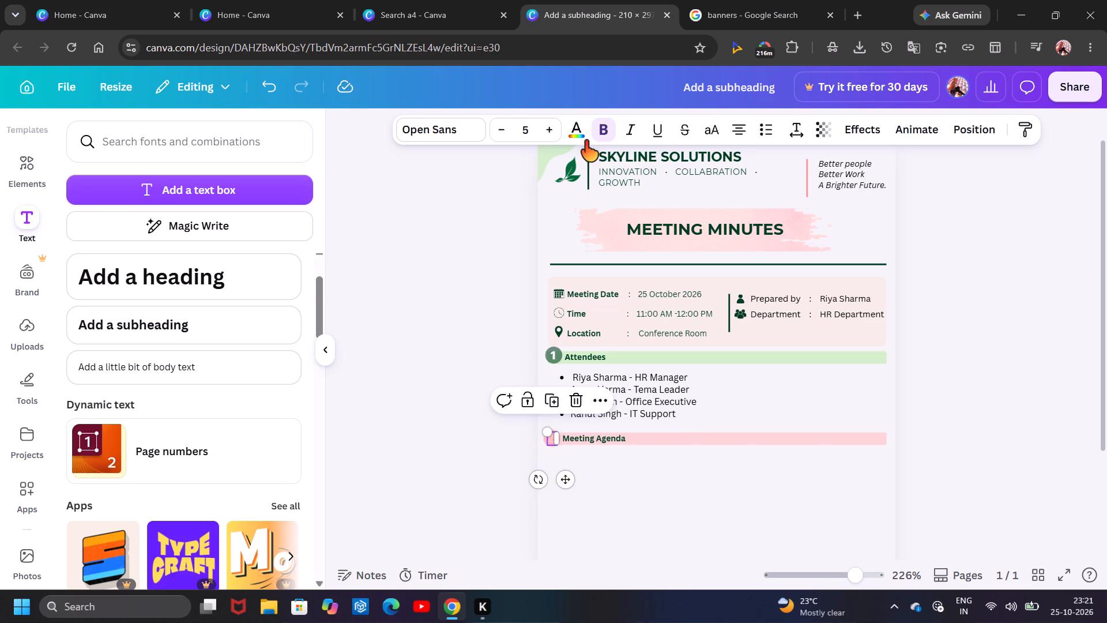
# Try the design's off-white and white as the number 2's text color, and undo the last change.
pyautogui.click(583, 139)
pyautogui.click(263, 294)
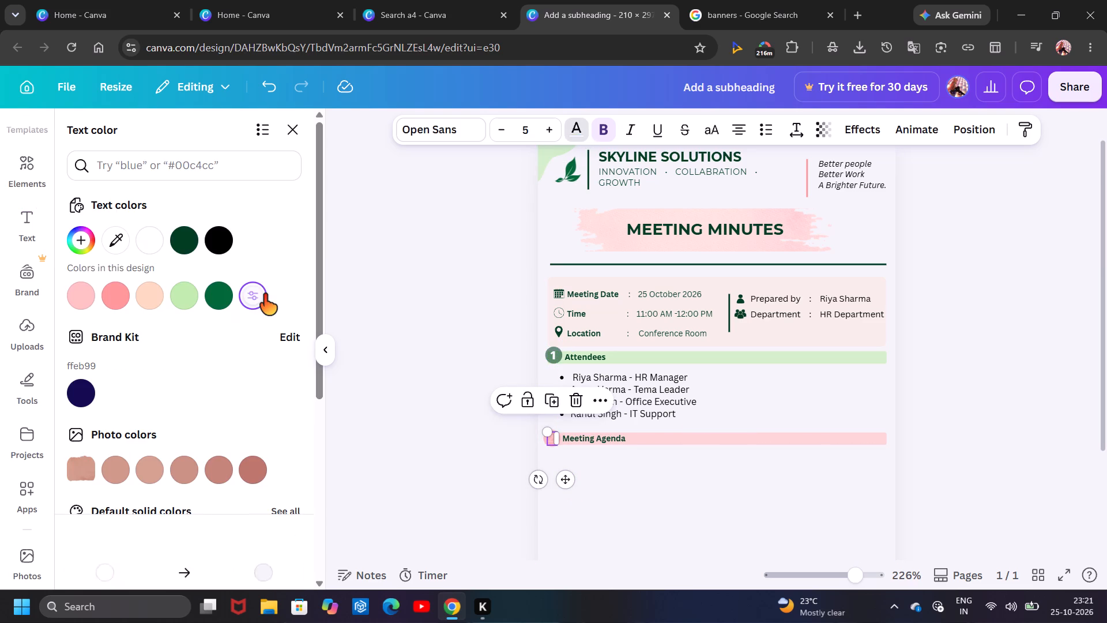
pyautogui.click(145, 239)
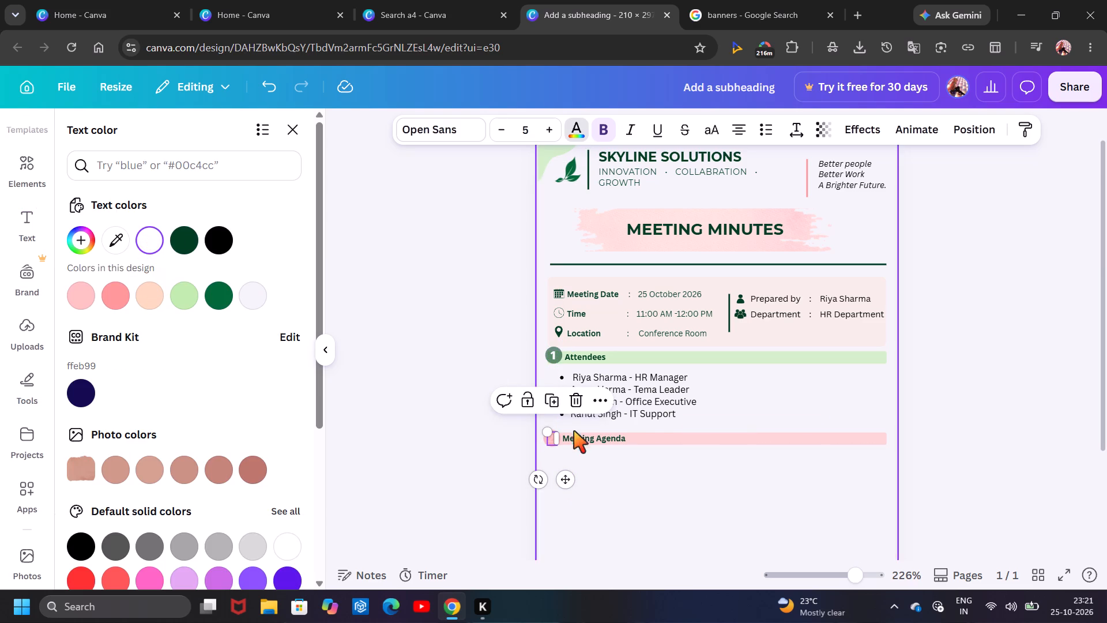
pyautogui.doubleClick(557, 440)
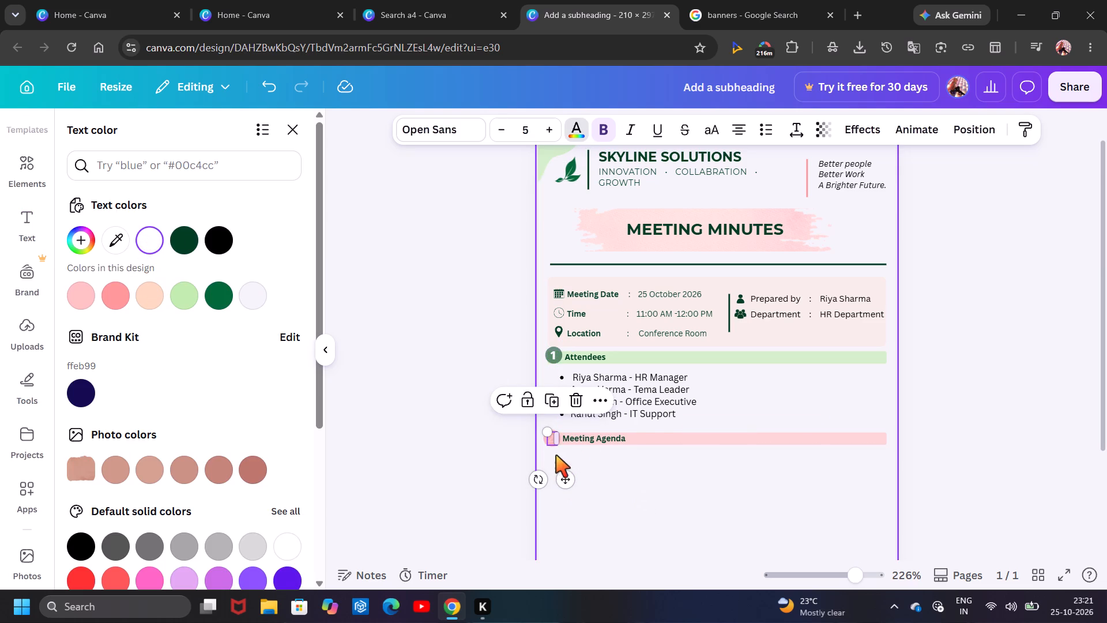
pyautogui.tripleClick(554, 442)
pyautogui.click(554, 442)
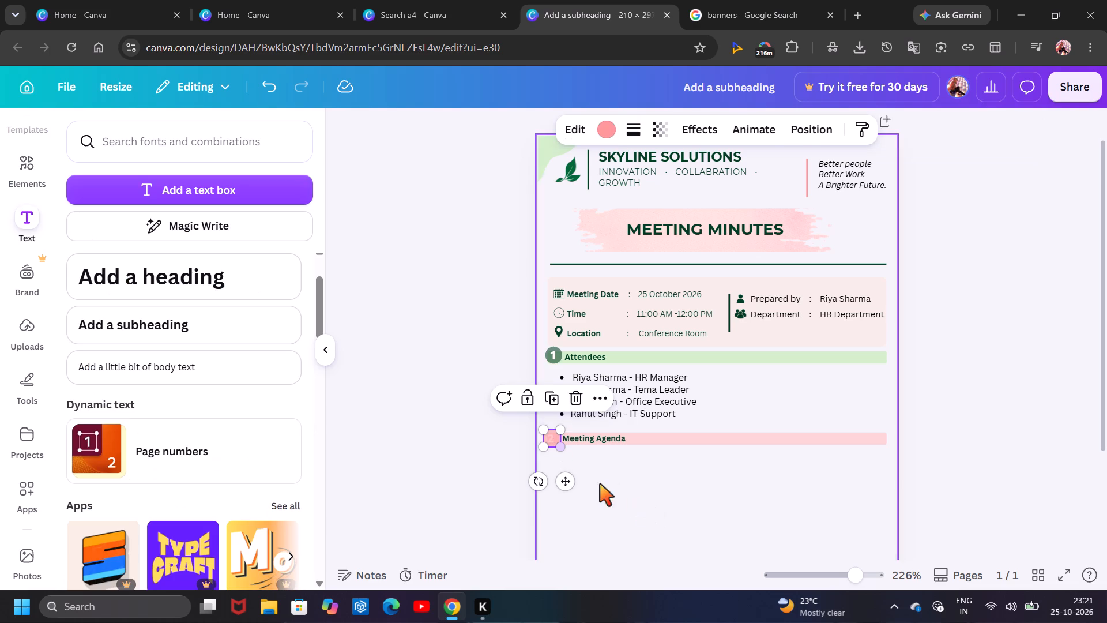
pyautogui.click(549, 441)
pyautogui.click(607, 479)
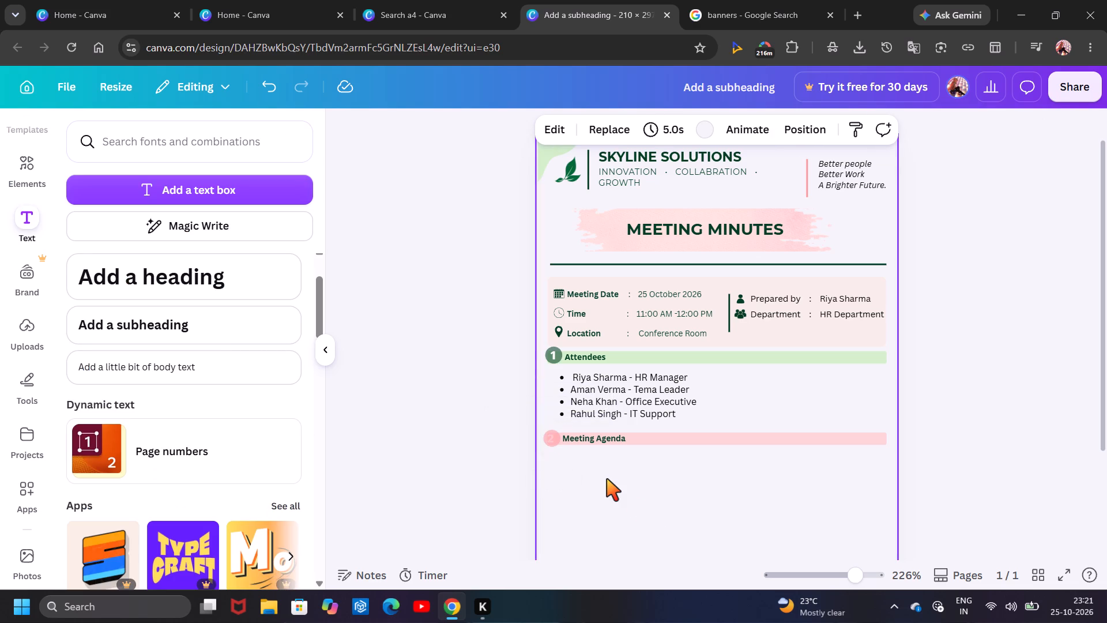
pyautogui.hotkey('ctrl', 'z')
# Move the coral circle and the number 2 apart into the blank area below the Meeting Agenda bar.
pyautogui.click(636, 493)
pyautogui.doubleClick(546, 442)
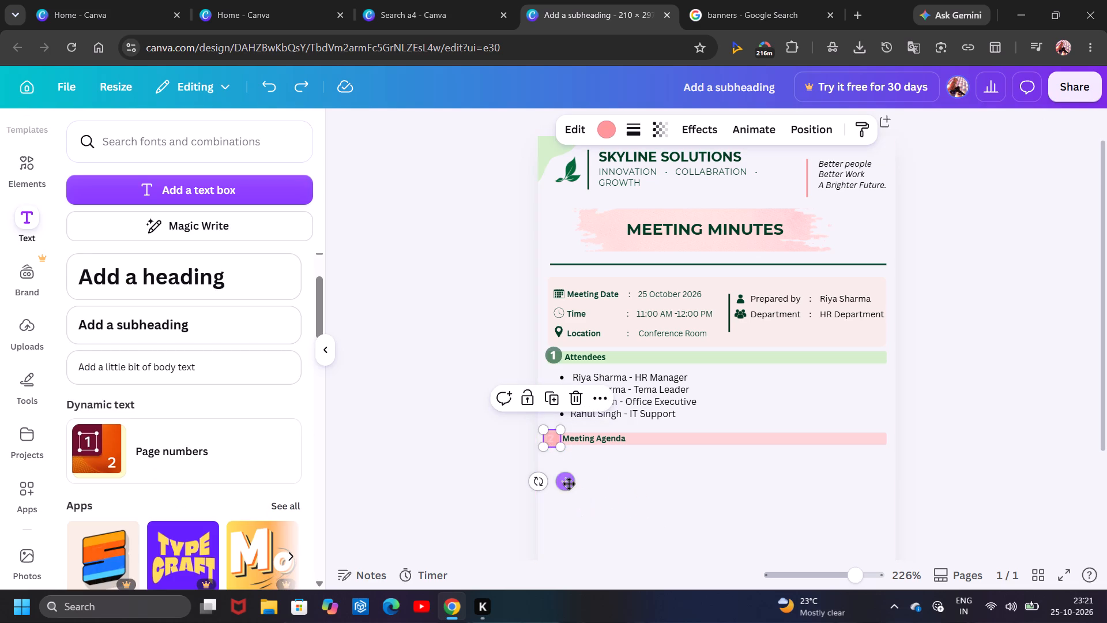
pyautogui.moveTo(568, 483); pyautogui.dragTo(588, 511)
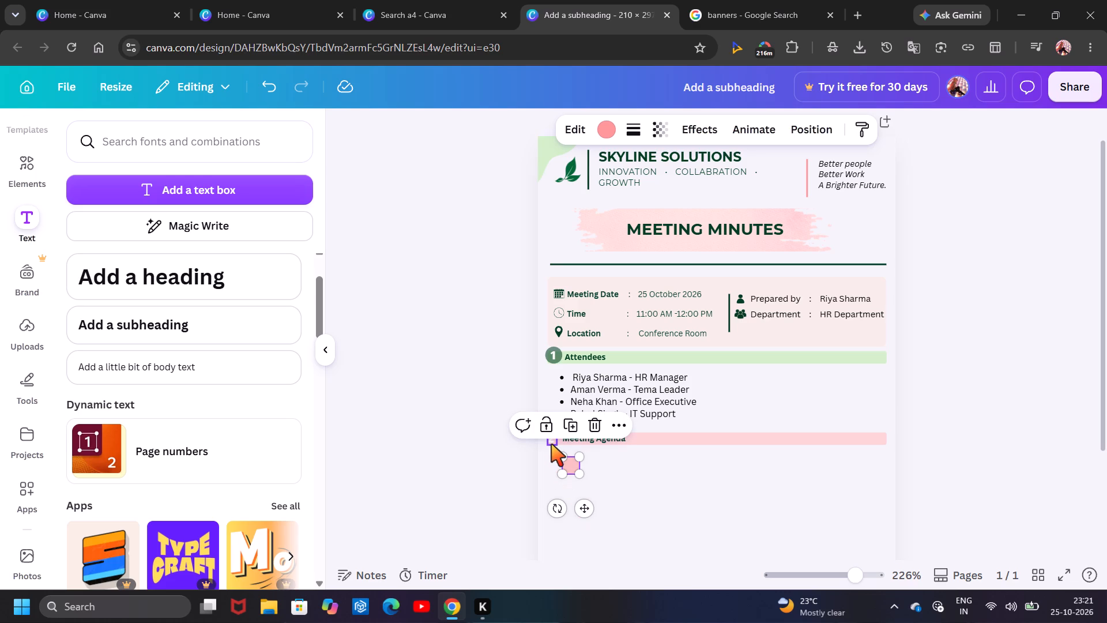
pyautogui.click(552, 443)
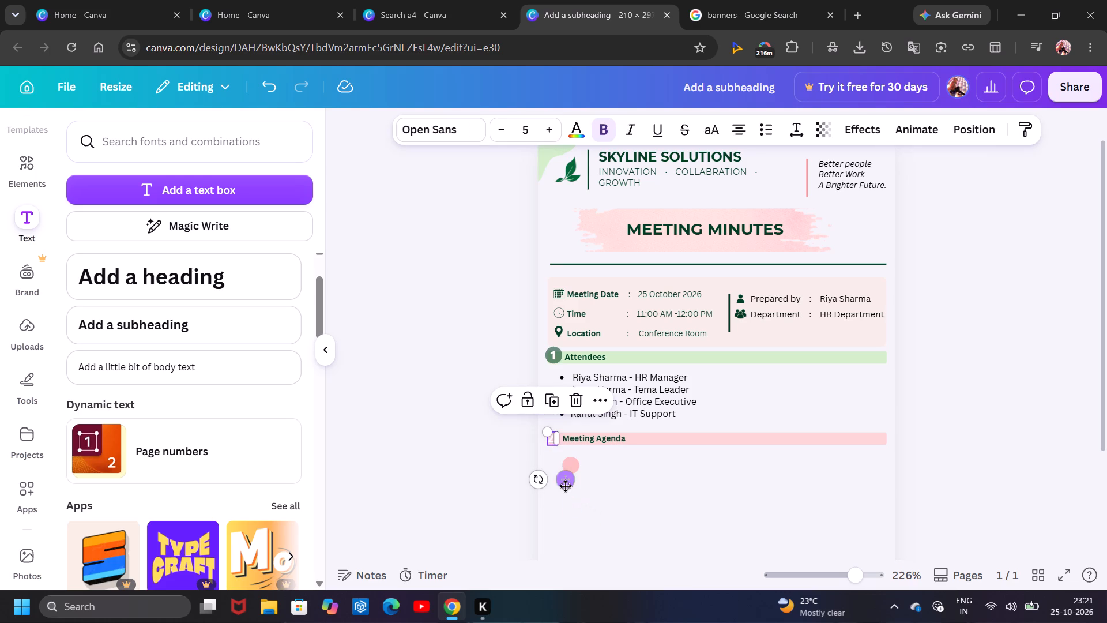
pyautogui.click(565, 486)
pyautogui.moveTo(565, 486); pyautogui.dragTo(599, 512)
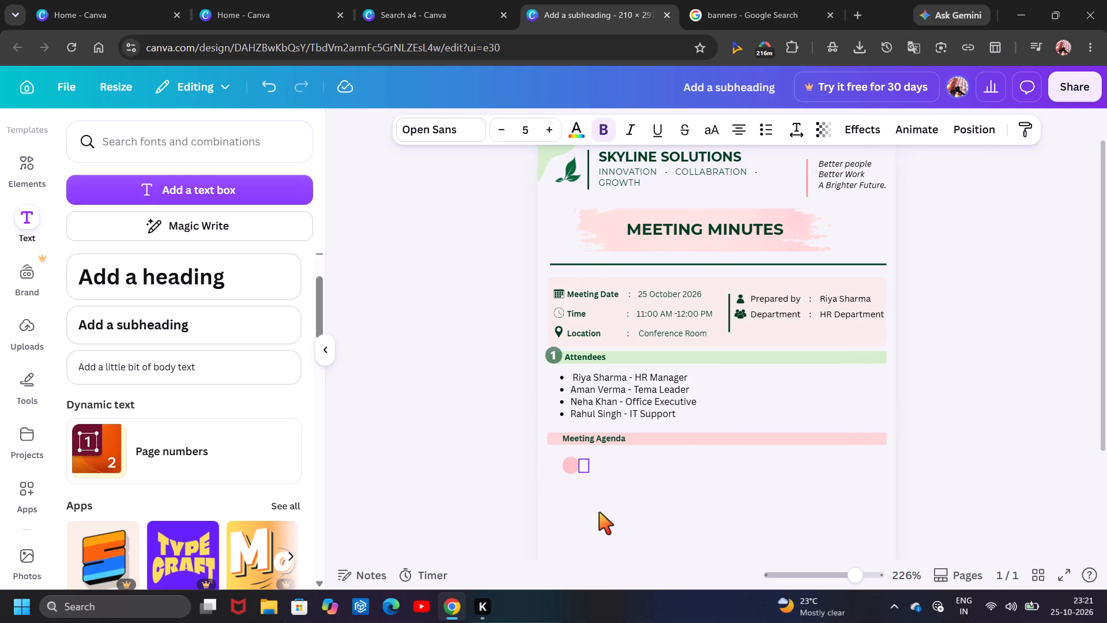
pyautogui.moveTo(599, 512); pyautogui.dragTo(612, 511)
# Move the coral circle back to the start of the Meeting Agenda bar, leaving the number 2 below.
pyautogui.moveTo(569, 470); pyautogui.dragTo(558, 455)
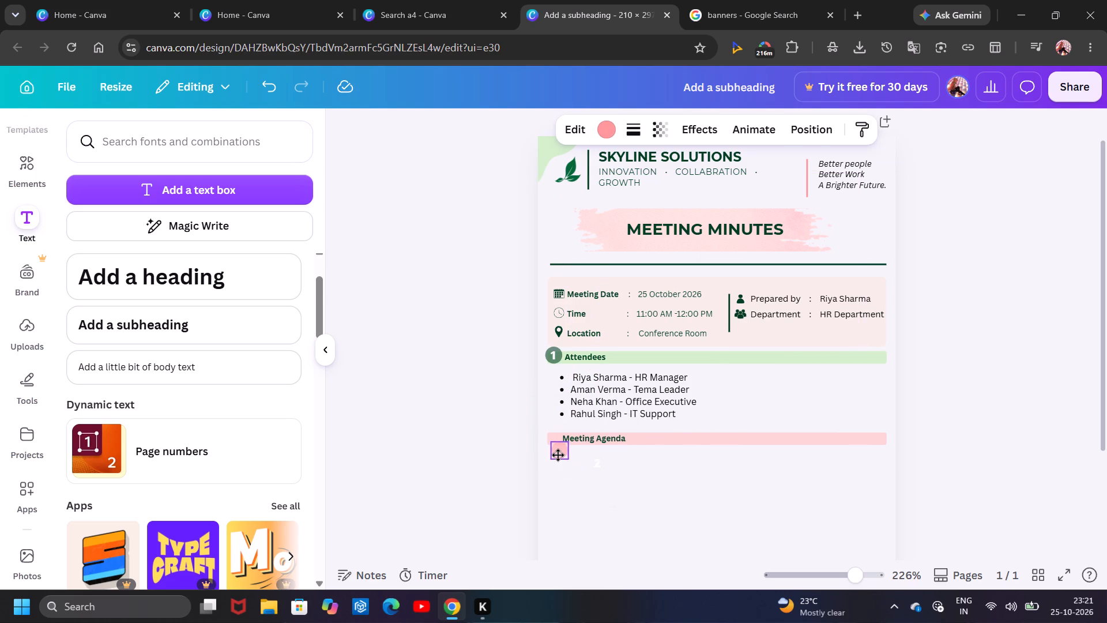
pyautogui.moveTo(558, 455); pyautogui.dragTo(551, 445)
pyautogui.moveTo(551, 445); pyautogui.dragTo(548, 445)
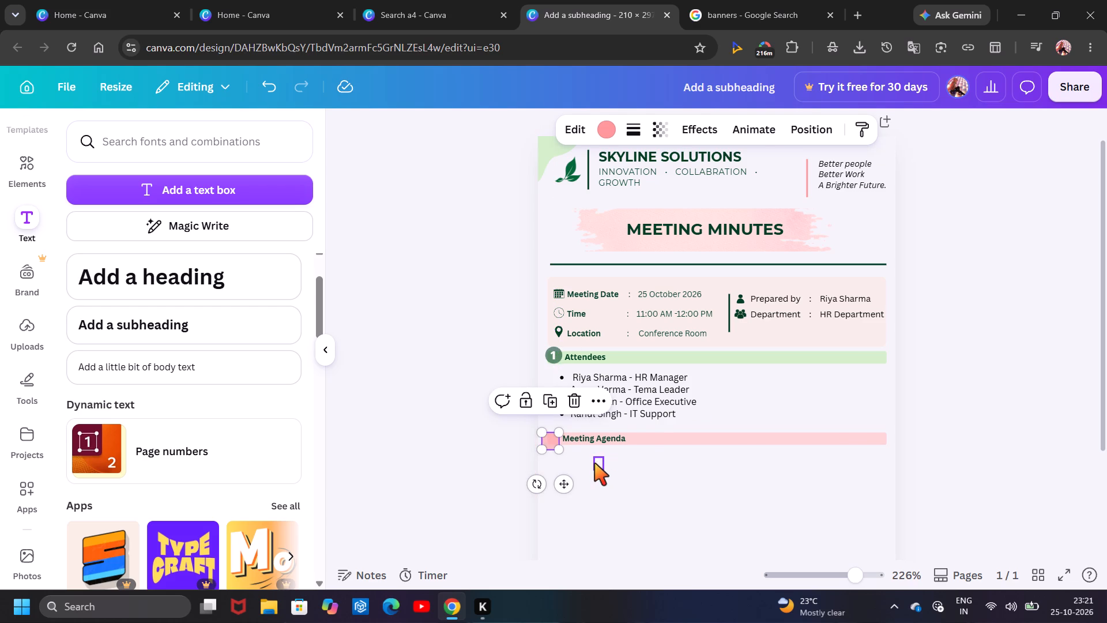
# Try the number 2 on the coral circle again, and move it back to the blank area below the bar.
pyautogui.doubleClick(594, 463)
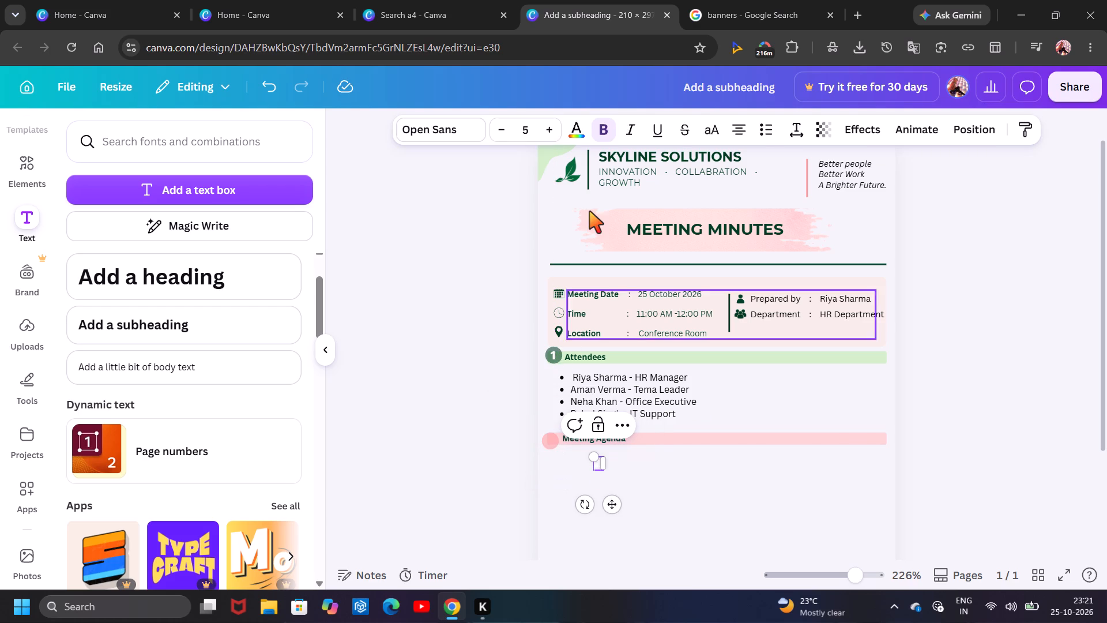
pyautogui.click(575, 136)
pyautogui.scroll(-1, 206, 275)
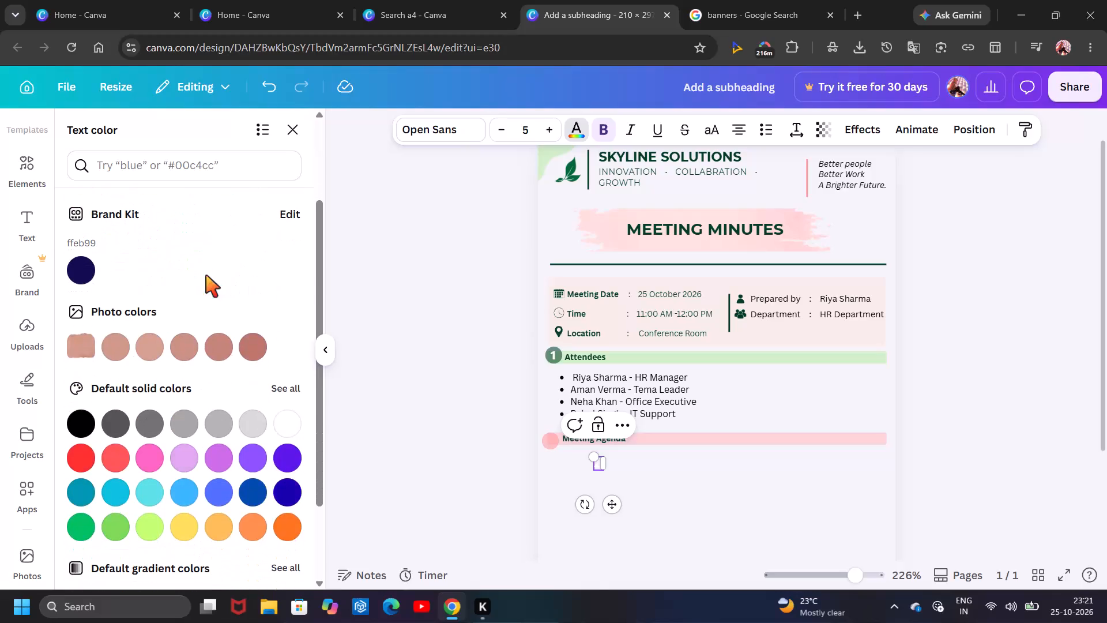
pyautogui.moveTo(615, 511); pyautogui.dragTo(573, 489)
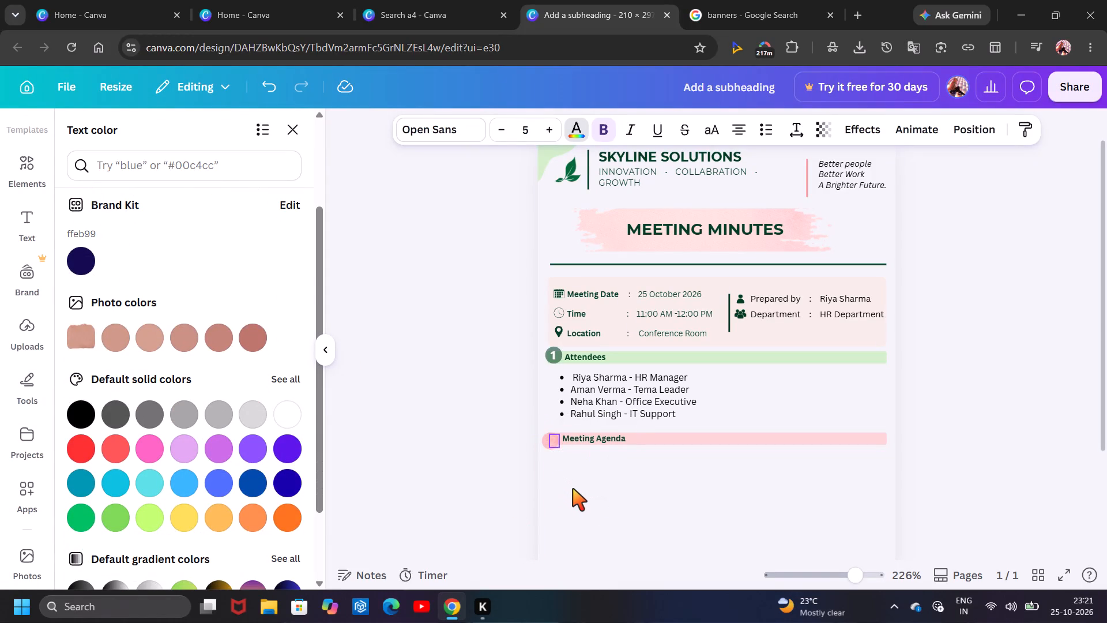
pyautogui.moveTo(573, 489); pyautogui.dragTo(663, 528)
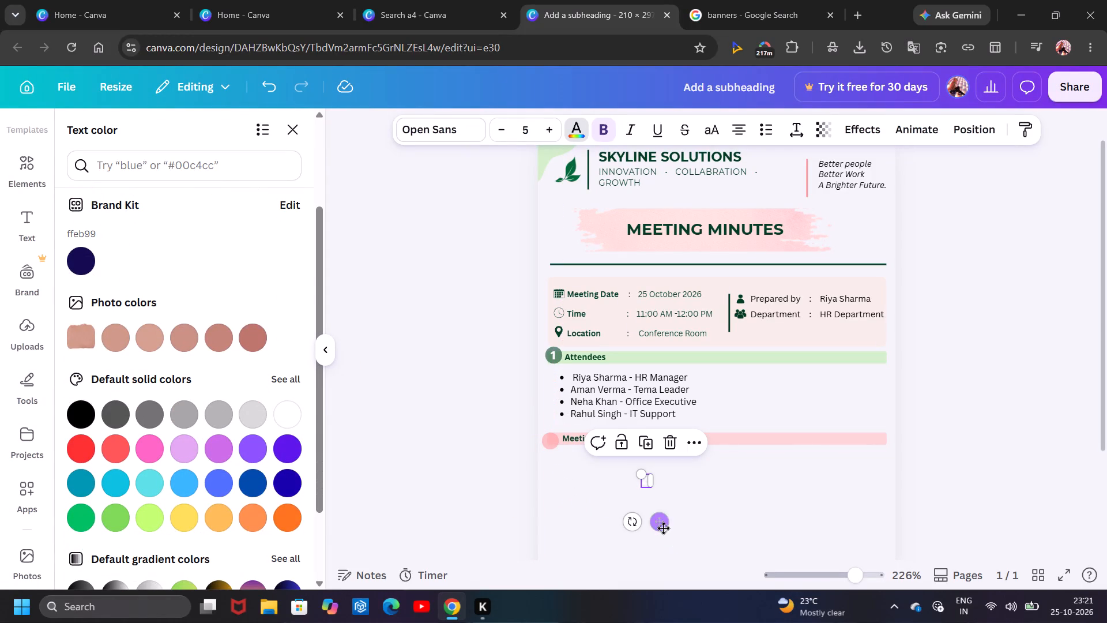
# Nudge the coral circle into line with the start of the Meeting Agenda bar.
pyautogui.click(549, 445)
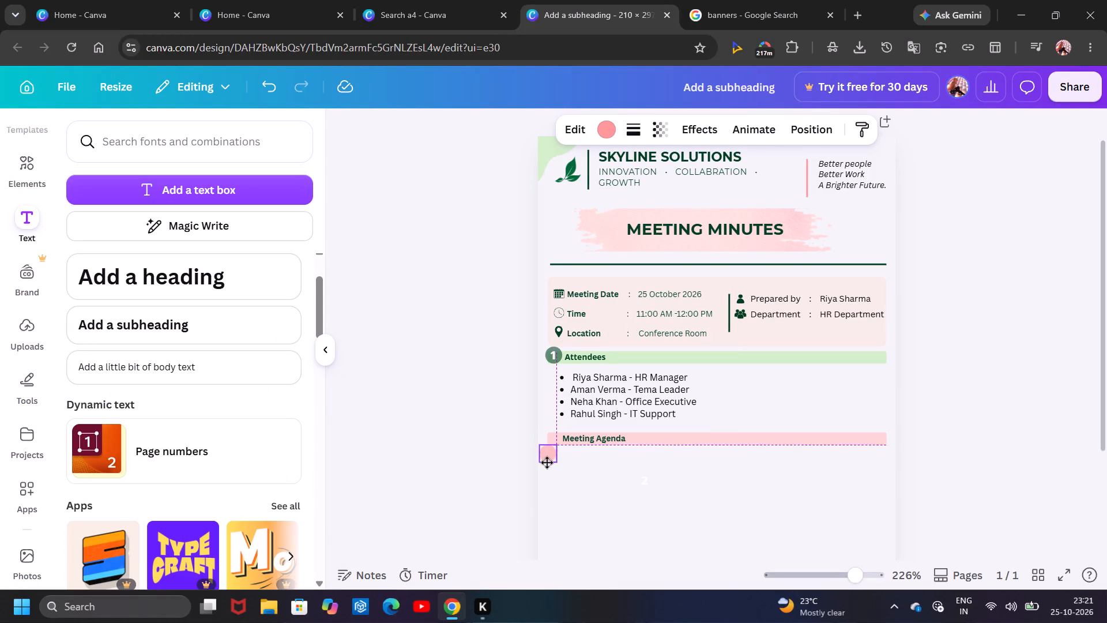
pyautogui.click(648, 510)
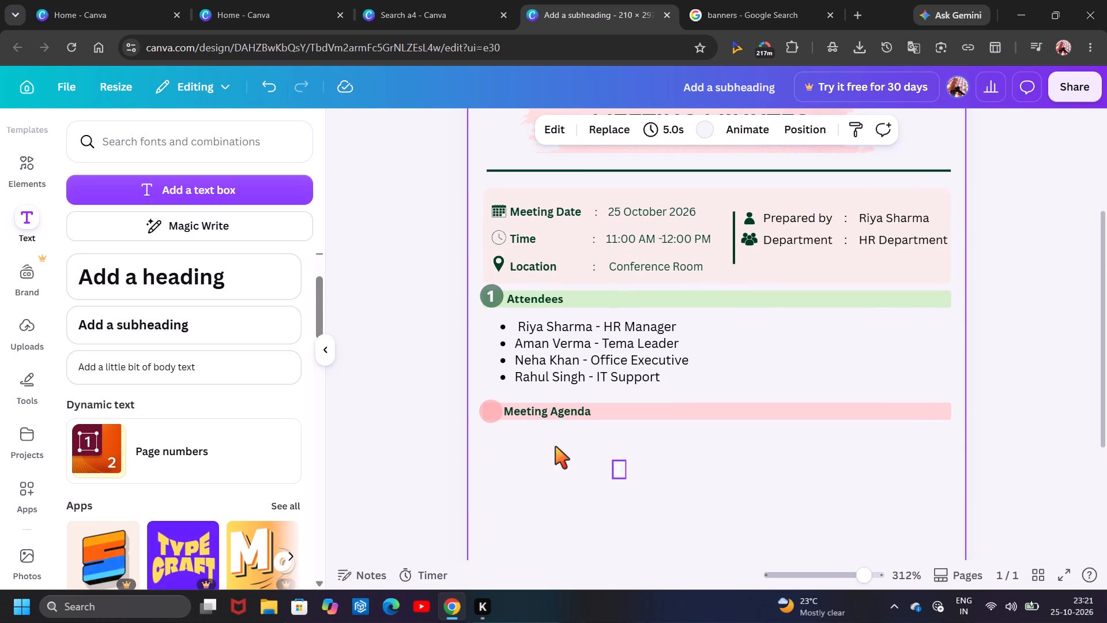
# Recolor the Meeting Agenda badge circle from the full solid palette, trying light pink and settling on a stronger coral red.
pyautogui.click(495, 415)
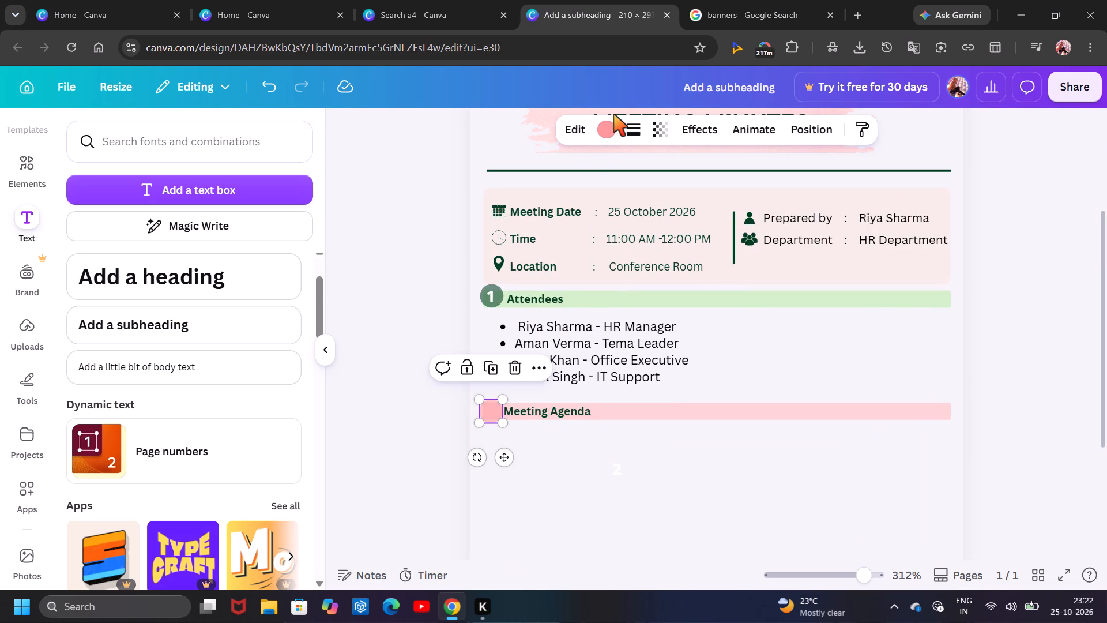
pyautogui.click(604, 124)
pyautogui.scroll(-4, 232, 247)
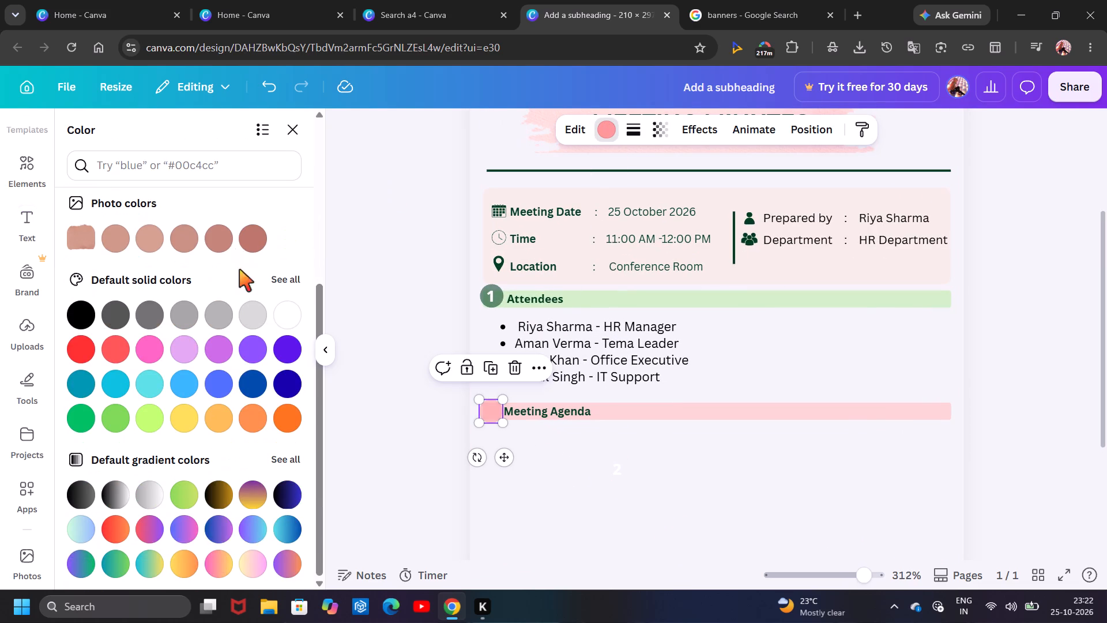
pyautogui.scroll(-1, 289, 322)
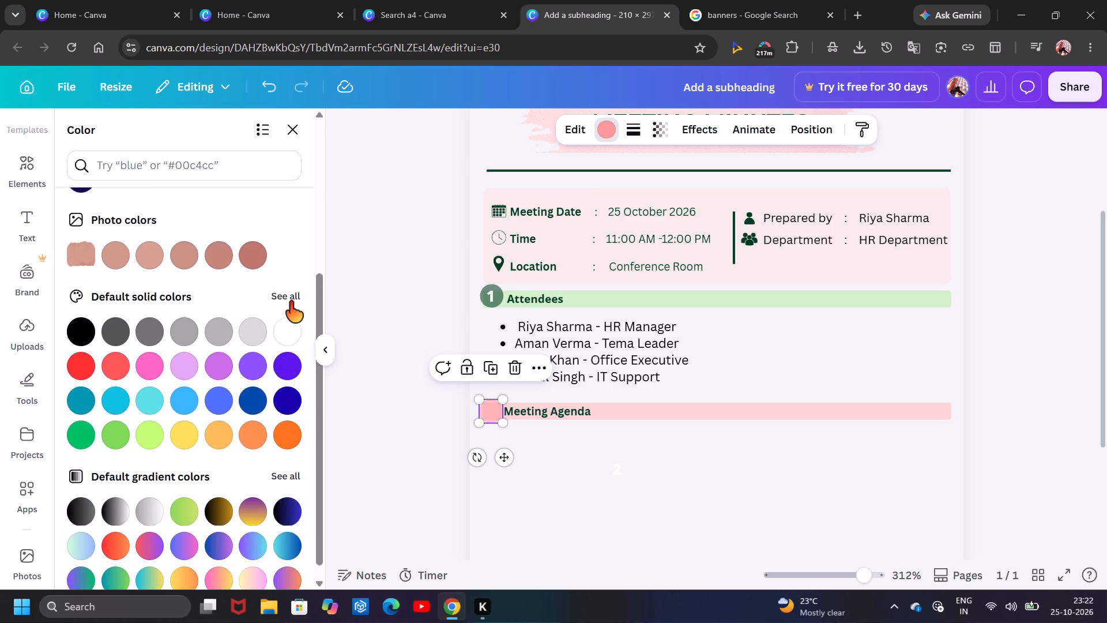
pyautogui.click(289, 297)
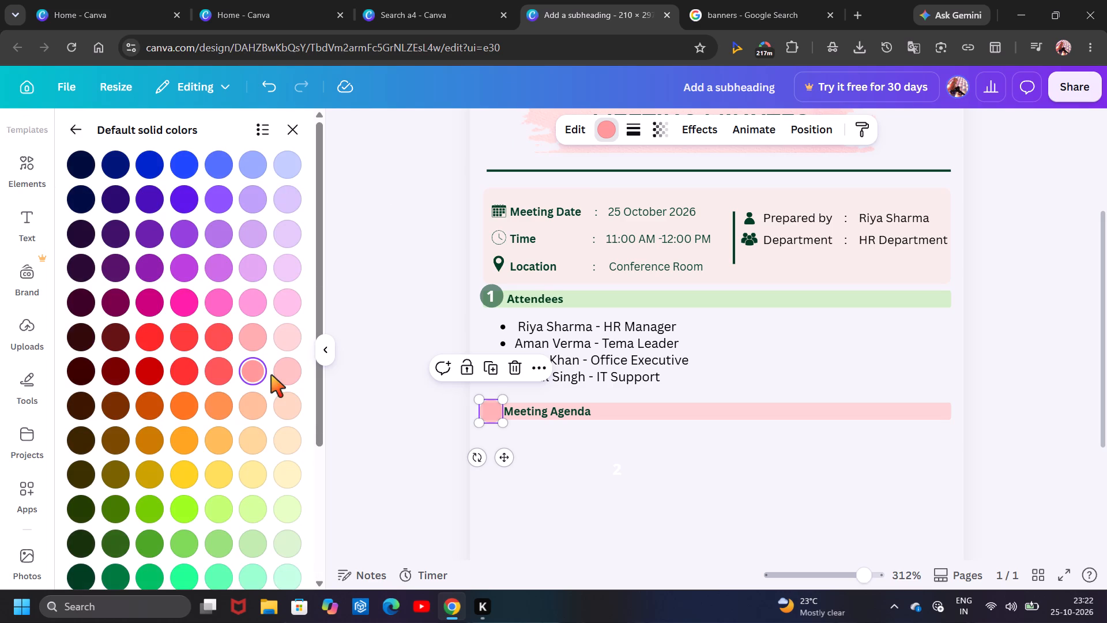
pyautogui.click(287, 375)
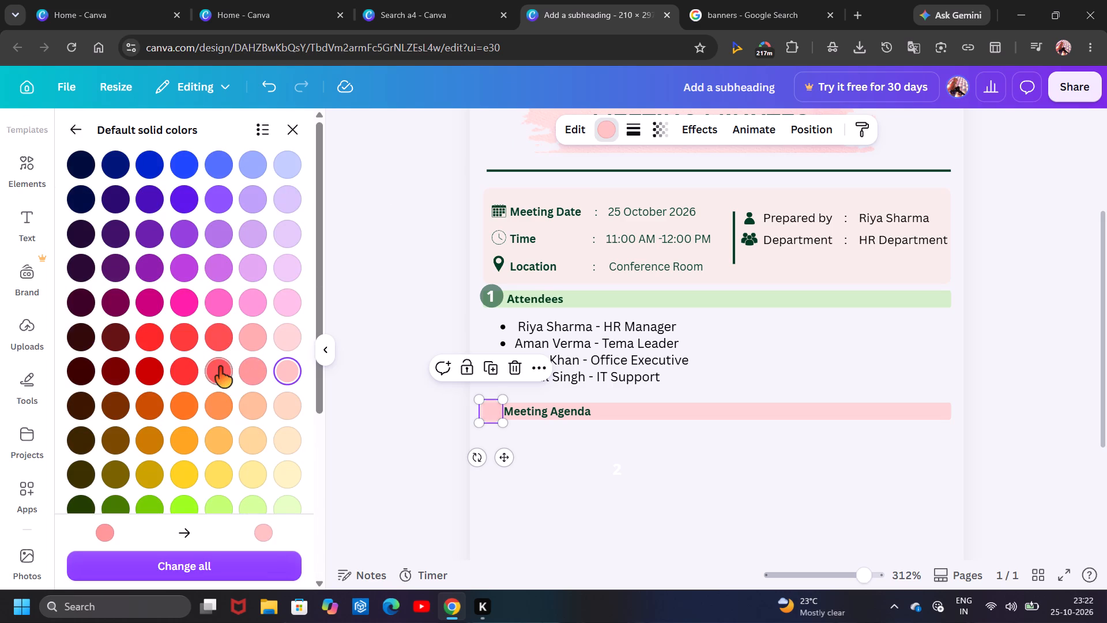
pyautogui.click(219, 367)
pyautogui.scroll(-1, 289, 378)
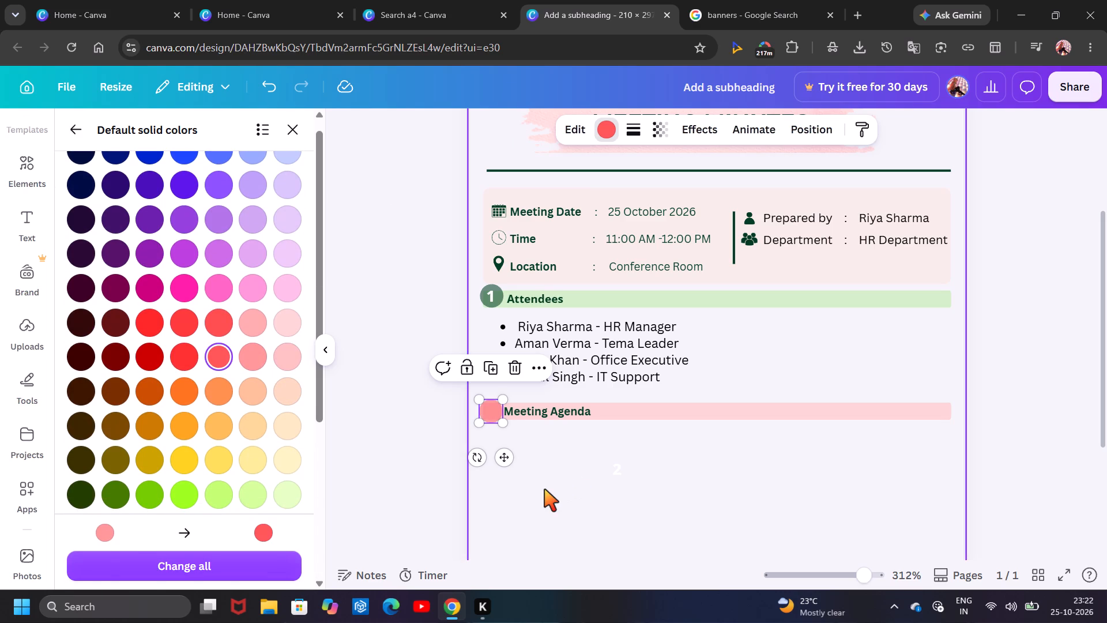
pyautogui.click(544, 489)
# Move the number 2 from the blank area onto the recolored circle at the start of the Meeting Agenda bar.
pyautogui.moveTo(620, 480); pyautogui.dragTo(619, 471)
pyautogui.moveTo(619, 471); pyautogui.dragTo(615, 469)
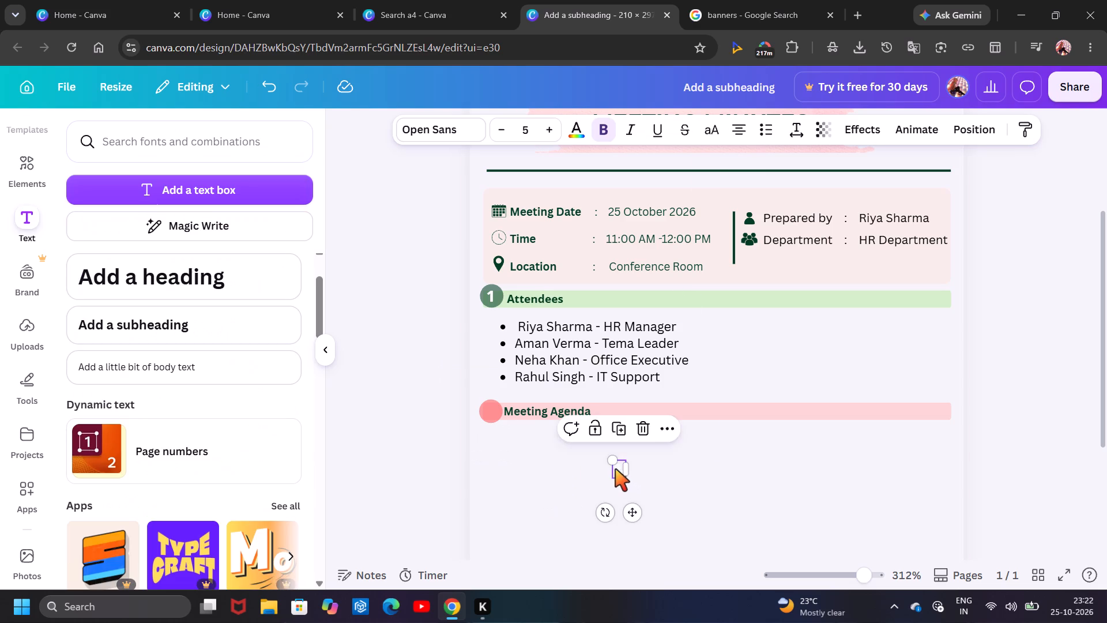
pyautogui.moveTo(615, 469); pyautogui.dragTo(490, 412)
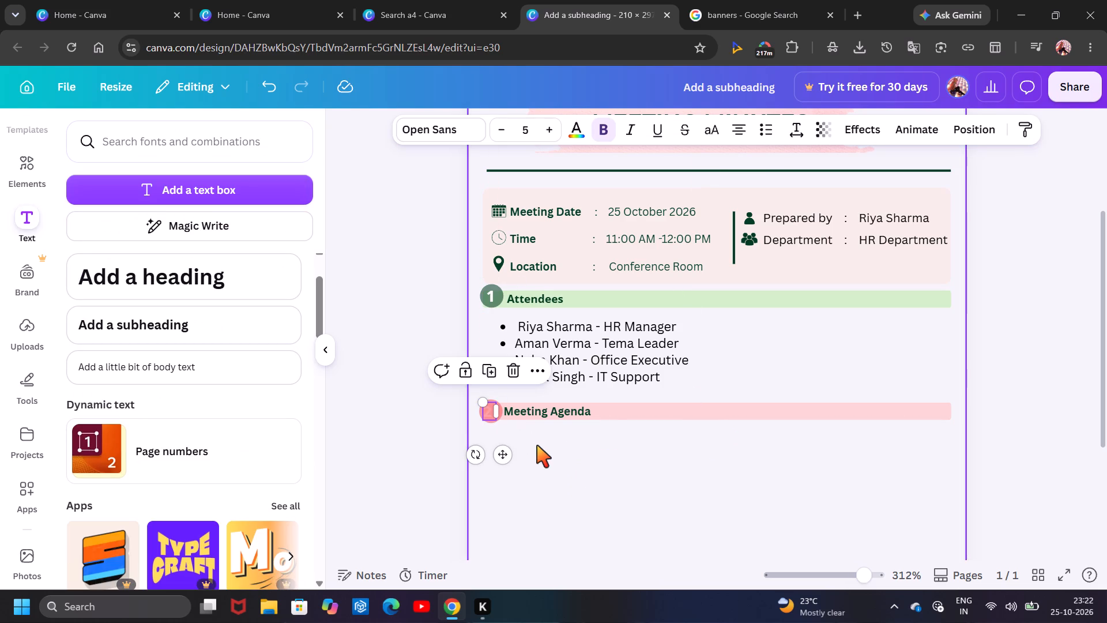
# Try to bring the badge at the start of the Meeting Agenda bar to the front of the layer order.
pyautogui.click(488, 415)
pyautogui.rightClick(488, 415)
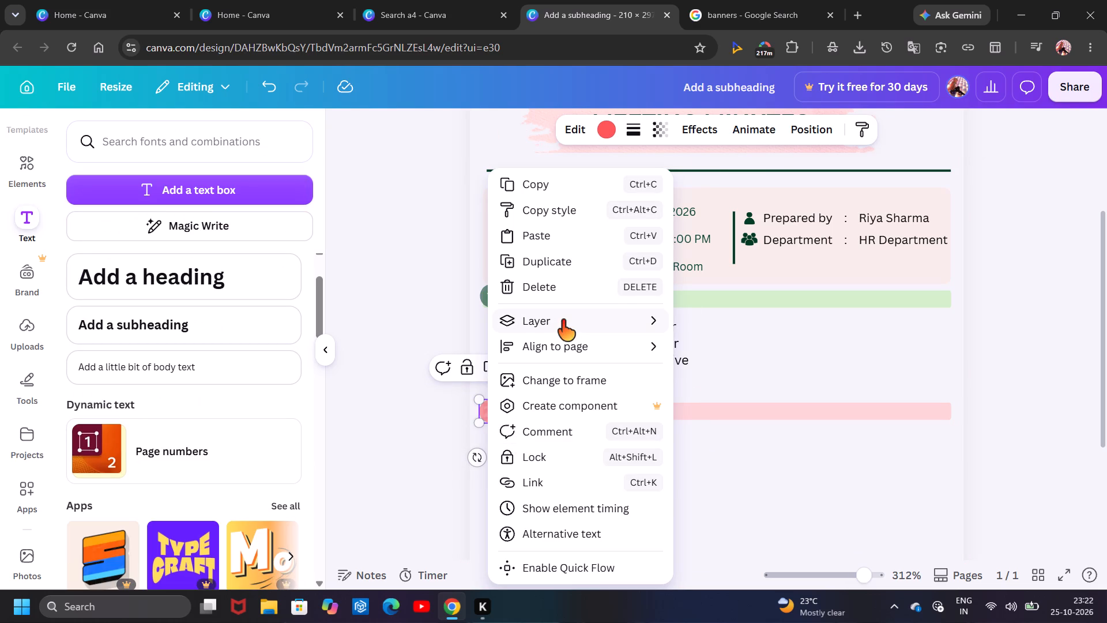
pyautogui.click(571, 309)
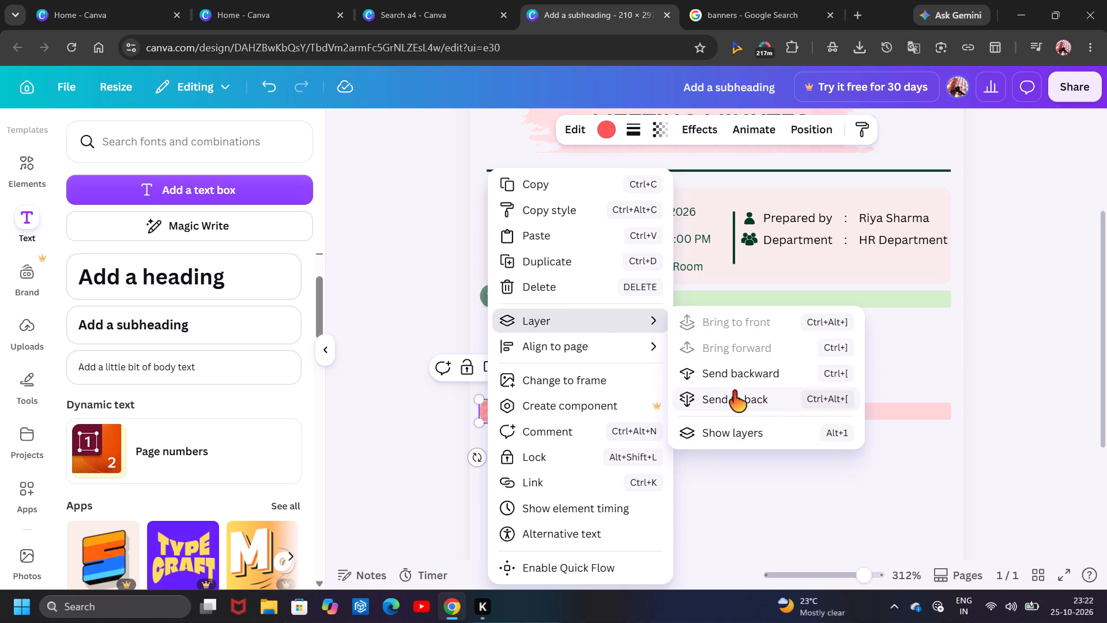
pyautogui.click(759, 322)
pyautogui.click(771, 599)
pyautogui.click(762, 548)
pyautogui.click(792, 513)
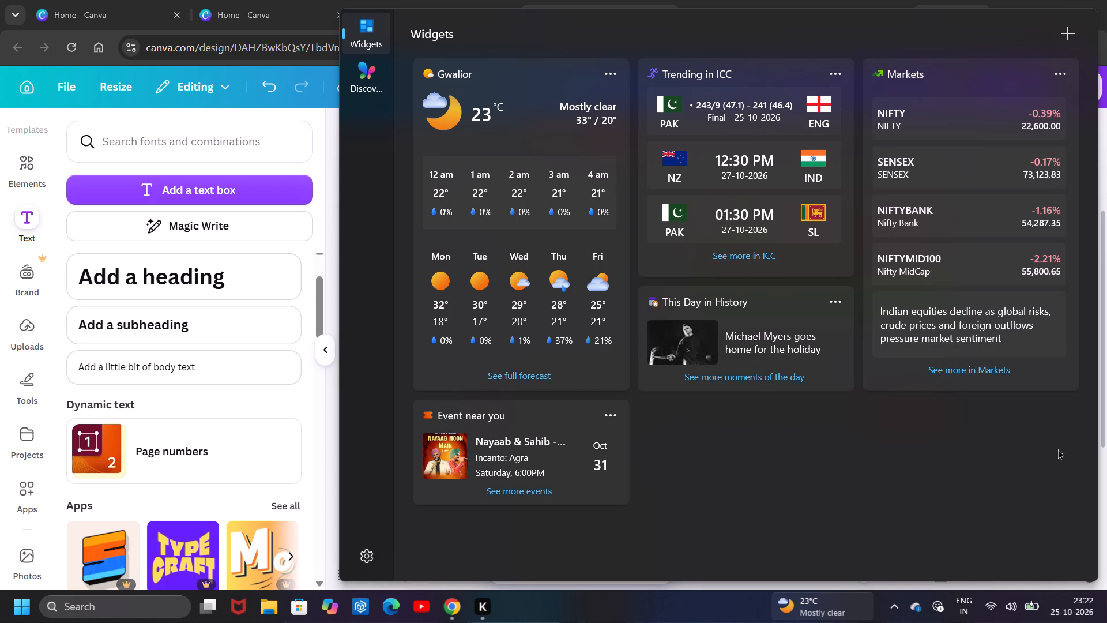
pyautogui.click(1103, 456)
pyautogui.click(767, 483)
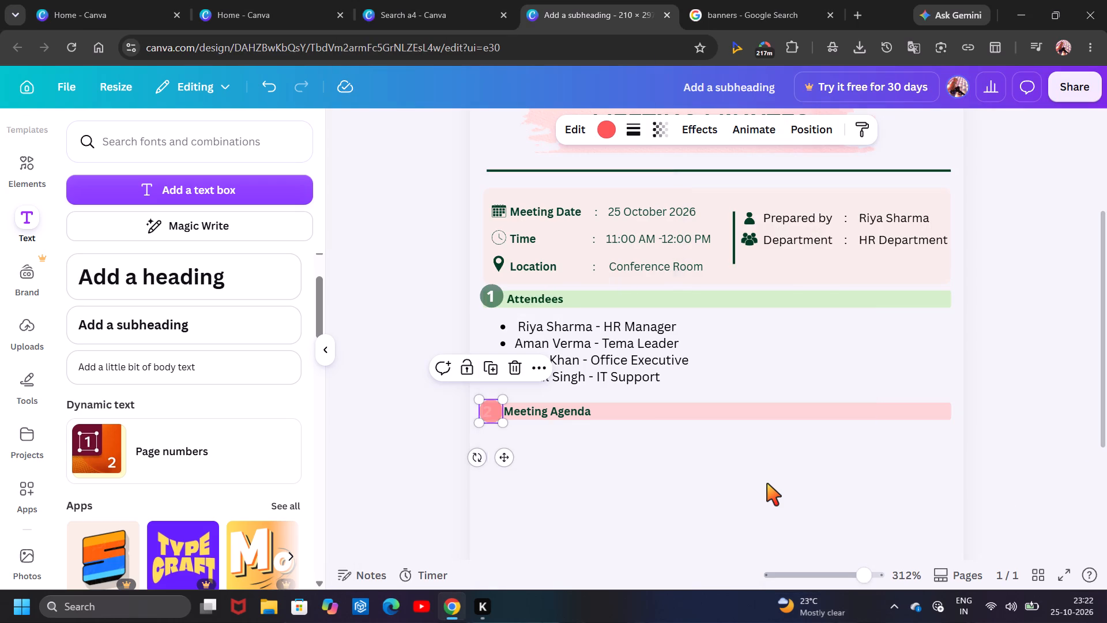
# Undo the number 2's move onto the coral circle and delete that number from the blank area below the bar.
pyautogui.click(495, 415)
pyautogui.click(487, 414)
pyautogui.hotkey('ctrl', 'z')
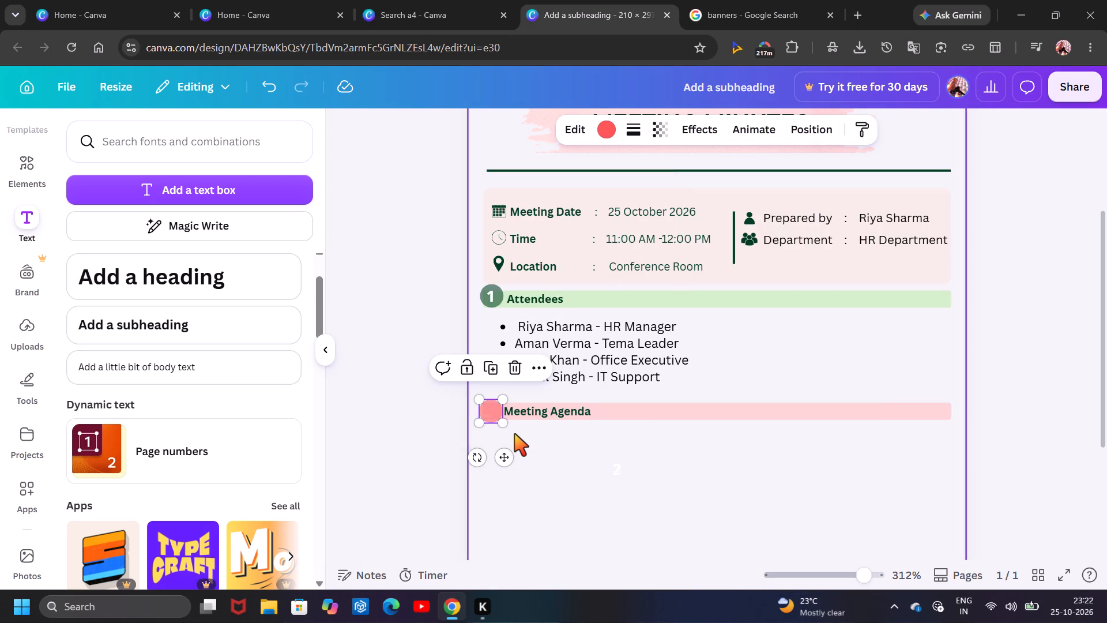
pyautogui.click(572, 464)
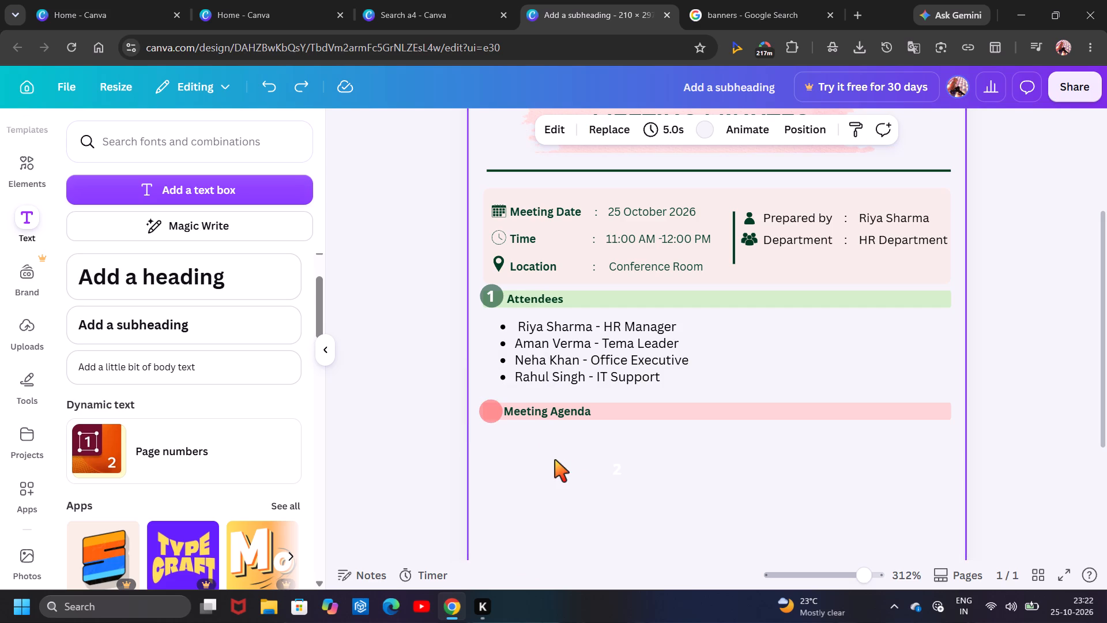
pyautogui.moveTo(611, 475); pyautogui.dragTo(616, 475)
pyautogui.tripleClick(616, 475)
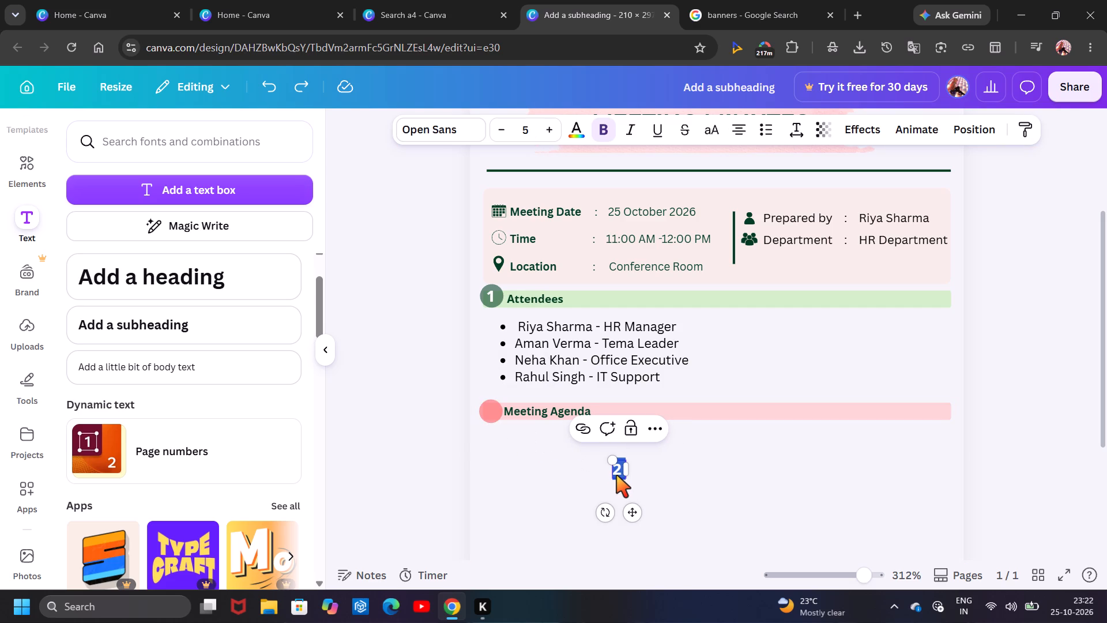
pyautogui.press('BackSpace')
pyautogui.click(654, 492)
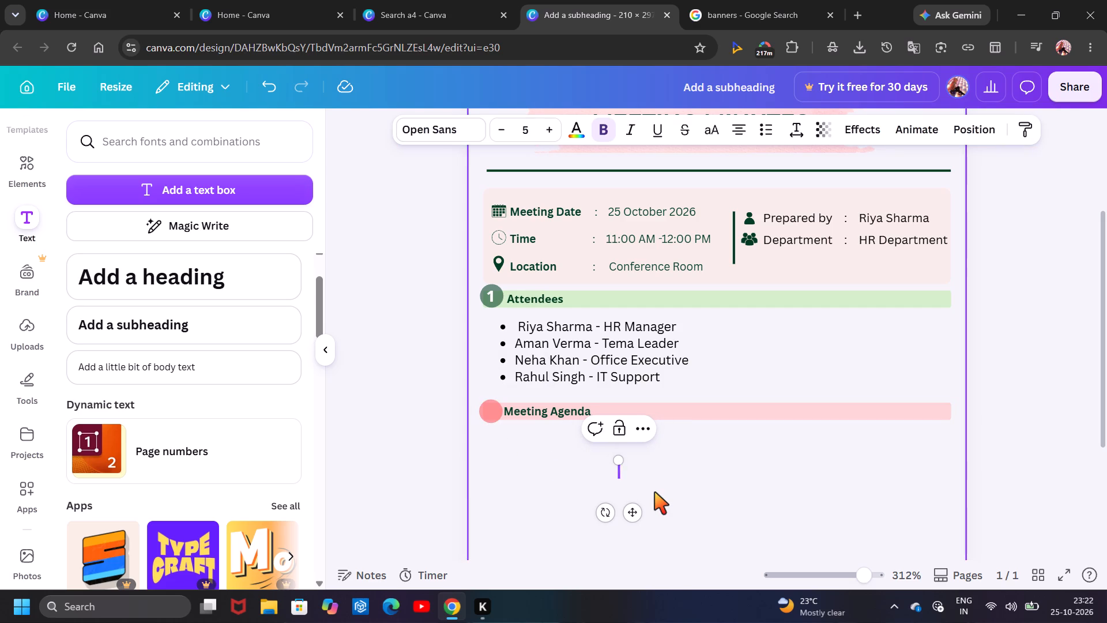
# Add a new subheading reading 2, place it on the coral circle and shrink it to about size 6.7.
pyautogui.click(226, 336)
pyautogui.press('BackSpace')
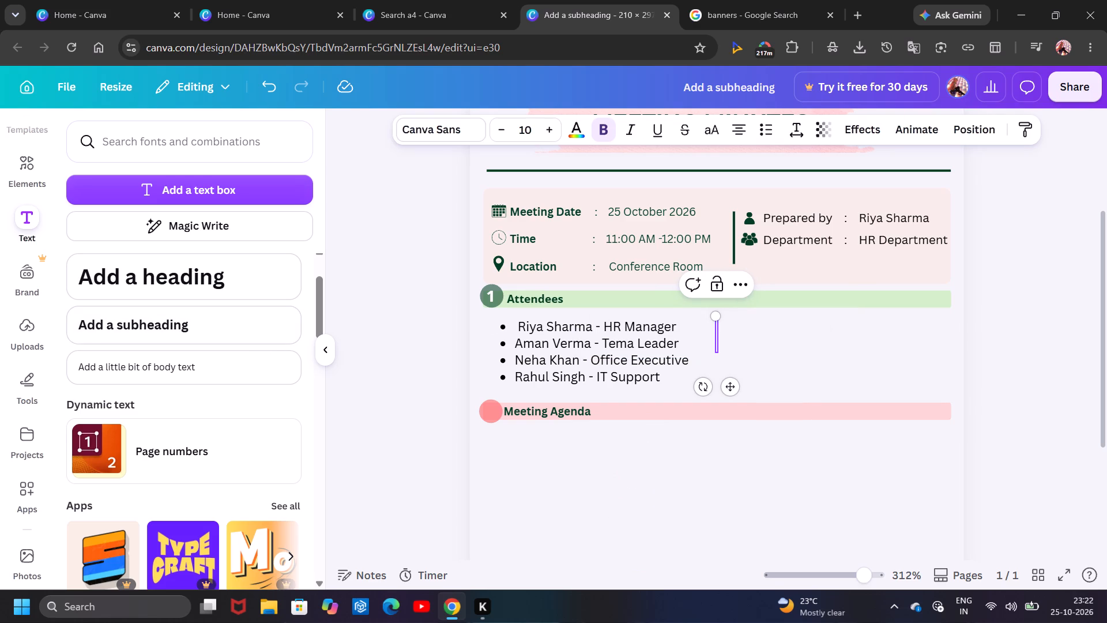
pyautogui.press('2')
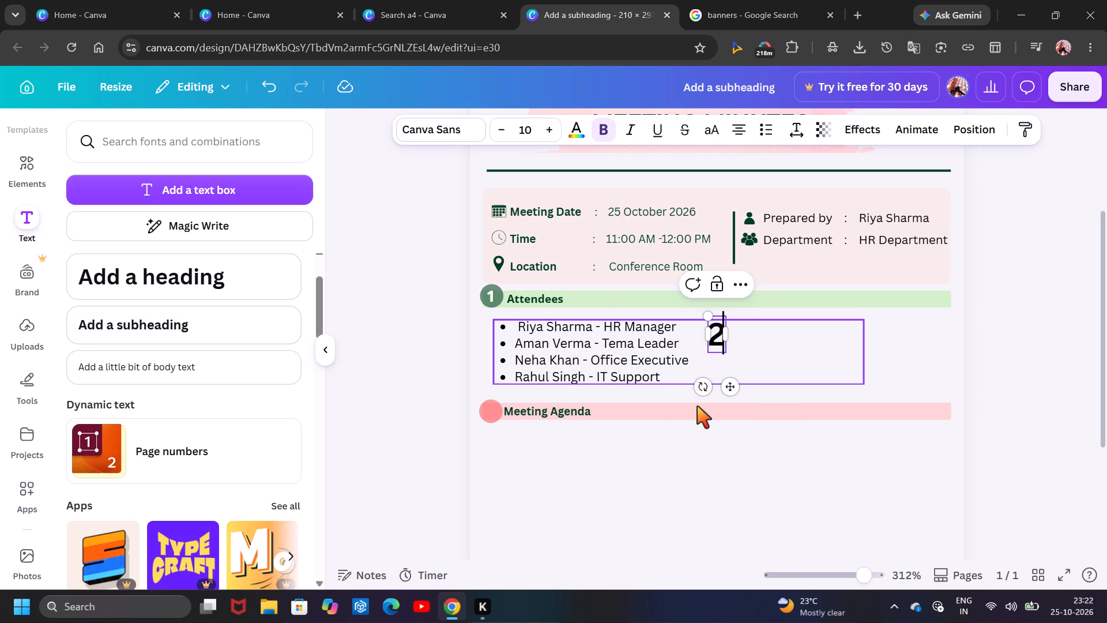
pyautogui.moveTo(733, 385); pyautogui.dragTo(506, 461)
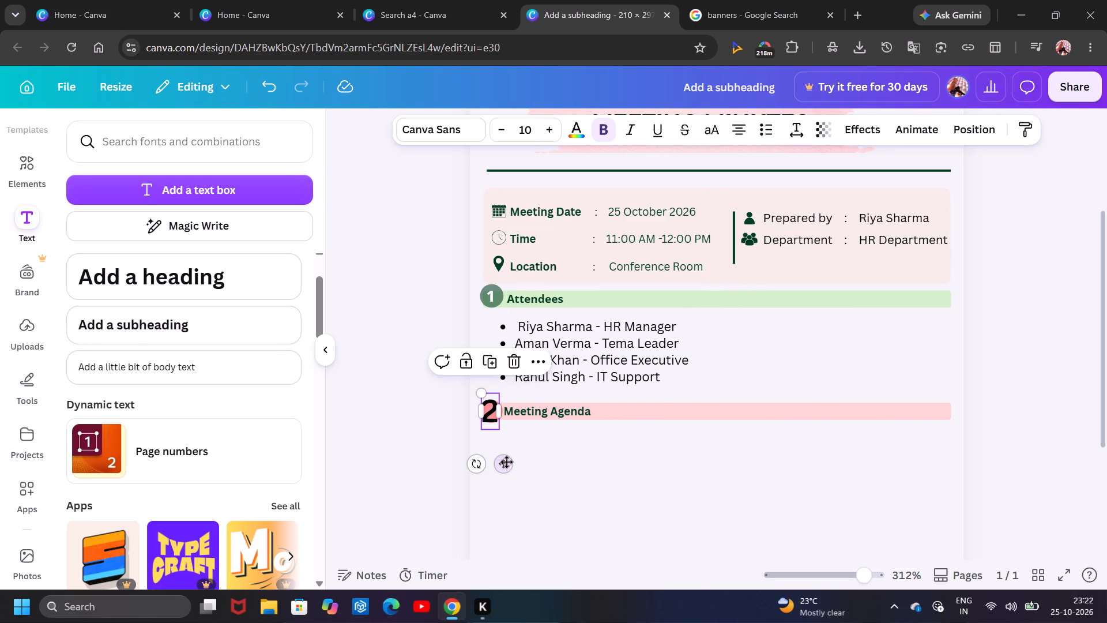
pyautogui.moveTo(483, 394); pyautogui.dragTo(487, 406)
pyautogui.moveTo(510, 466); pyautogui.dragTo(509, 459)
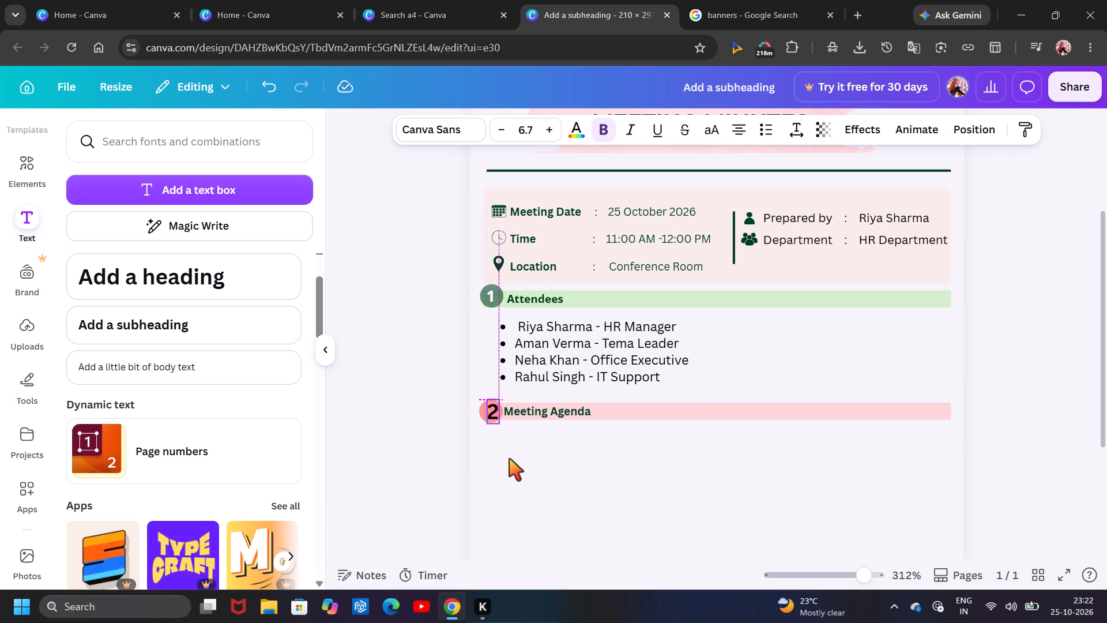
pyautogui.moveTo(509, 459); pyautogui.dragTo(507, 459)
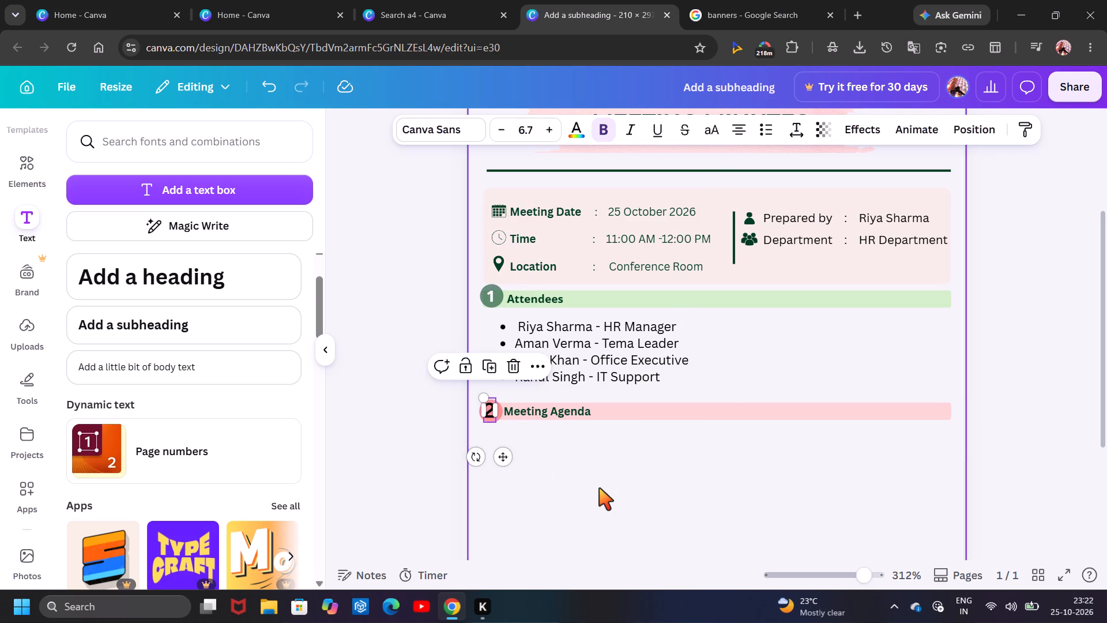
pyautogui.click(599, 488)
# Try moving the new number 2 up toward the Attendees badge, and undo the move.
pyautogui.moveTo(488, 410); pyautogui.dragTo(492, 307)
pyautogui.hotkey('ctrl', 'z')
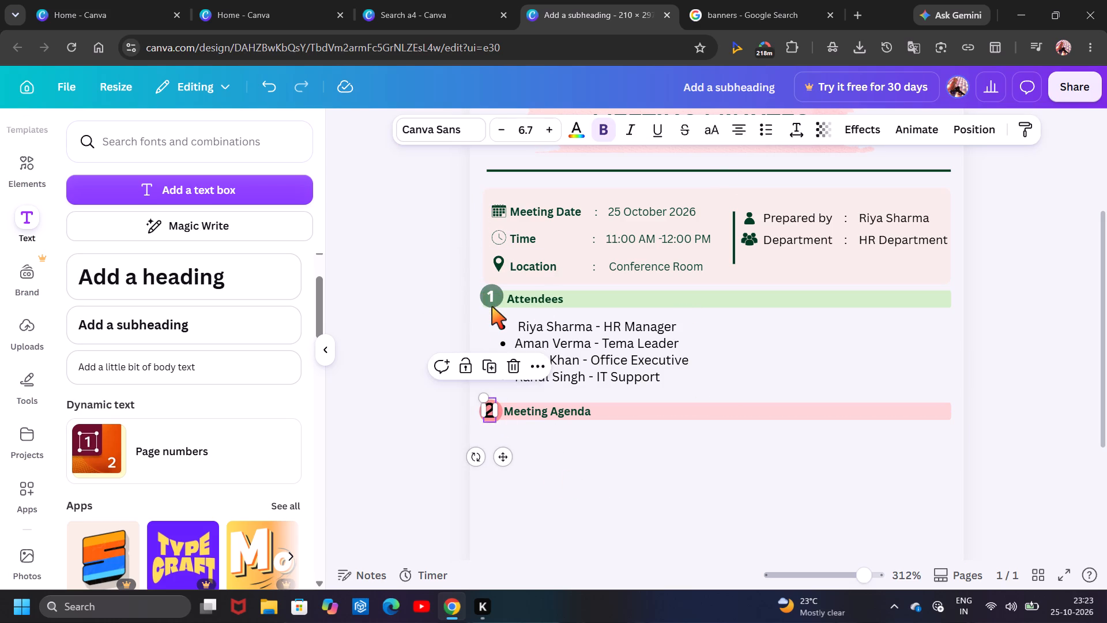
# Set the new number 2's font size to 5, matching the Attendees number, and recenter it on the coral circle.
pyautogui.click(490, 297)
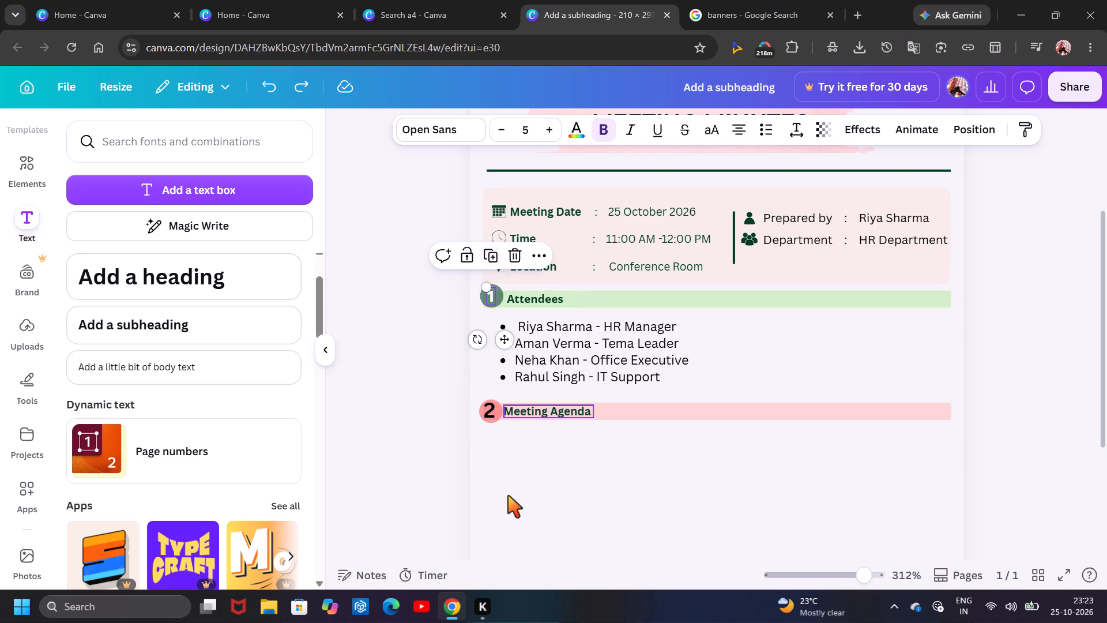
pyautogui.click(488, 412)
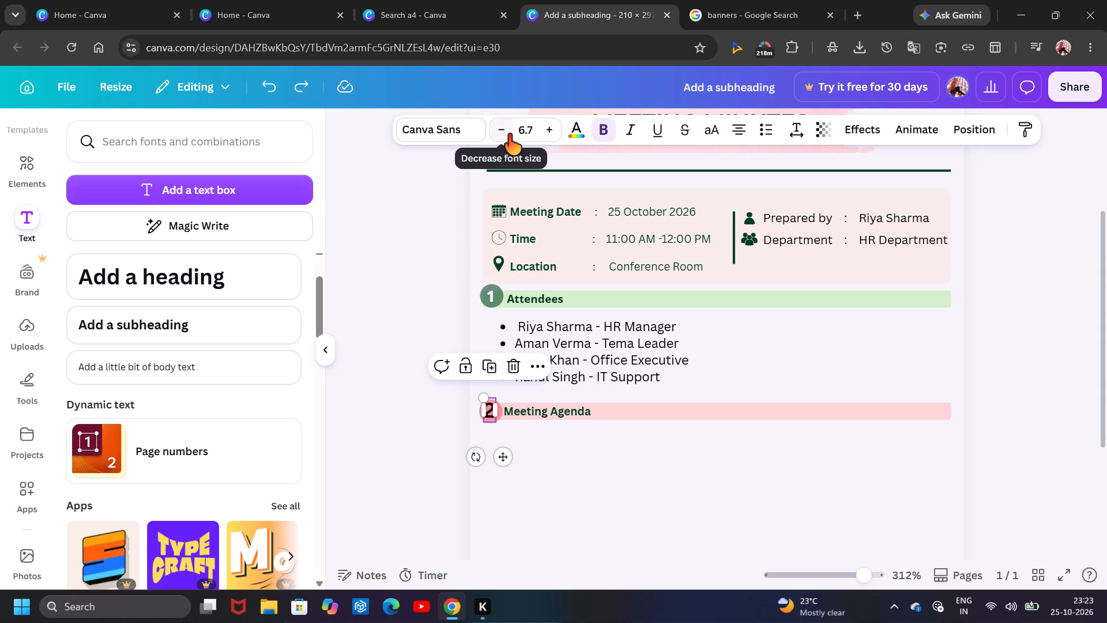
pyautogui.click(508, 134)
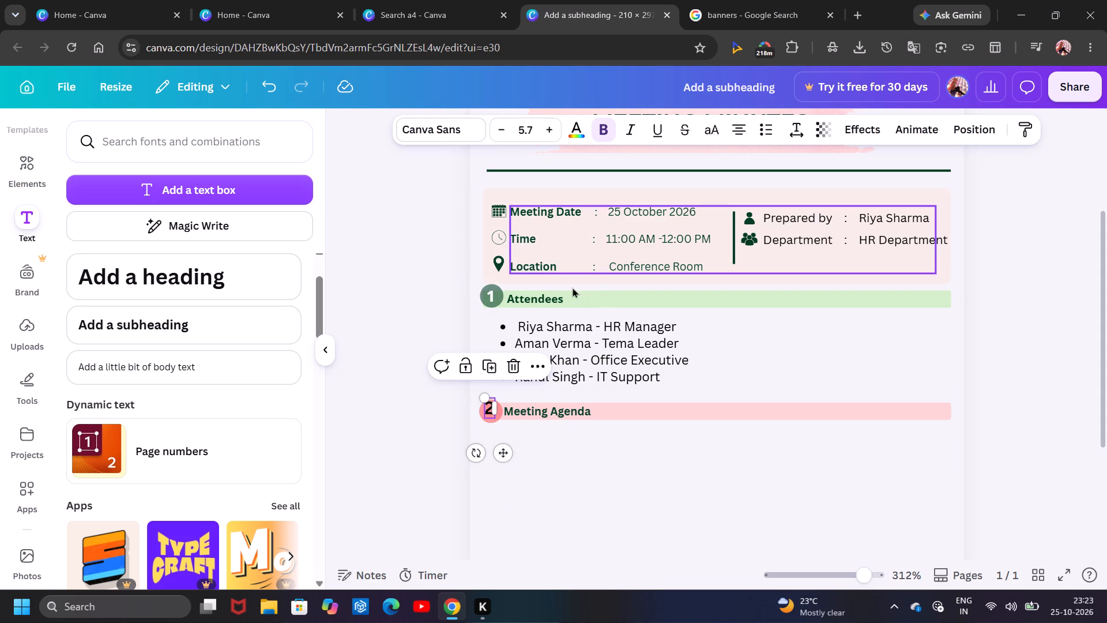
pyautogui.click(534, 133)
pyautogui.press('=')
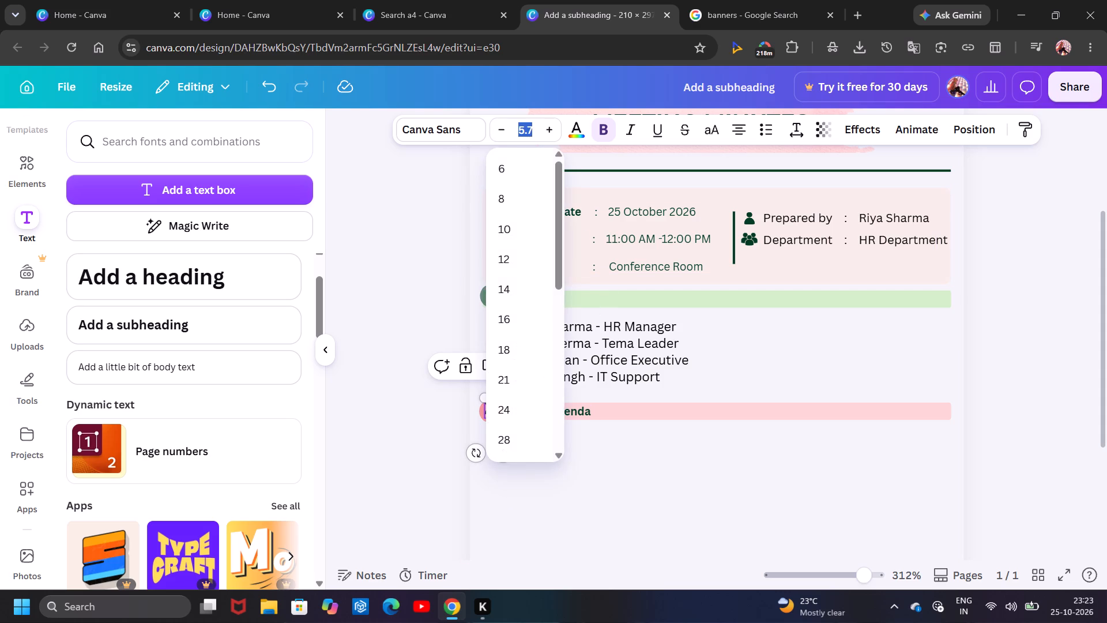
pyautogui.press('BackSpace')
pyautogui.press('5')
pyautogui.press('Return')
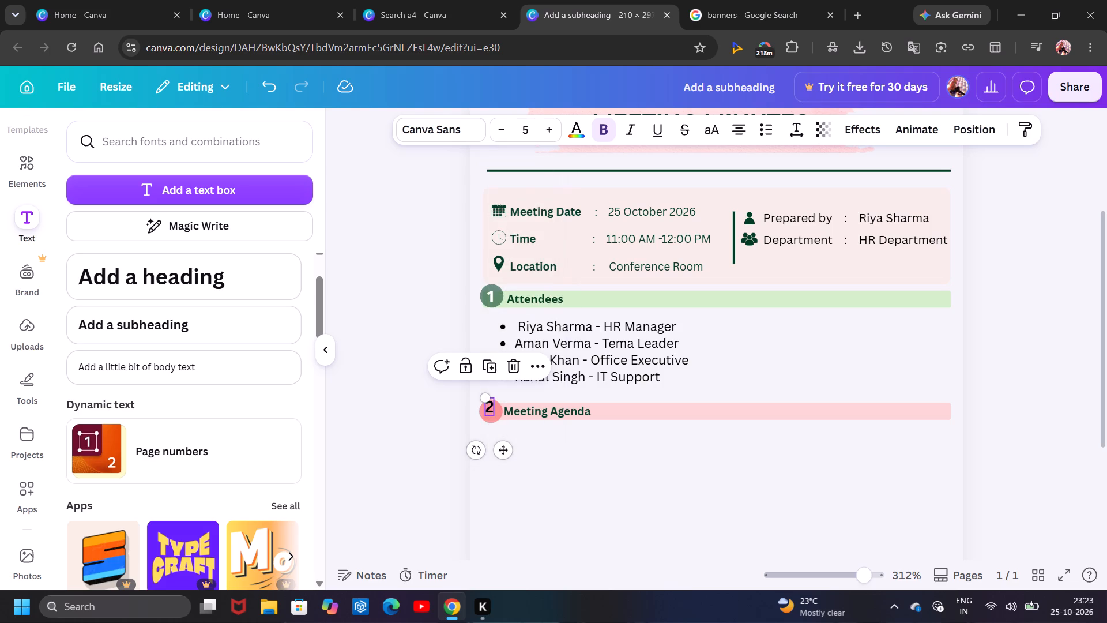
pyautogui.click(505, 453)
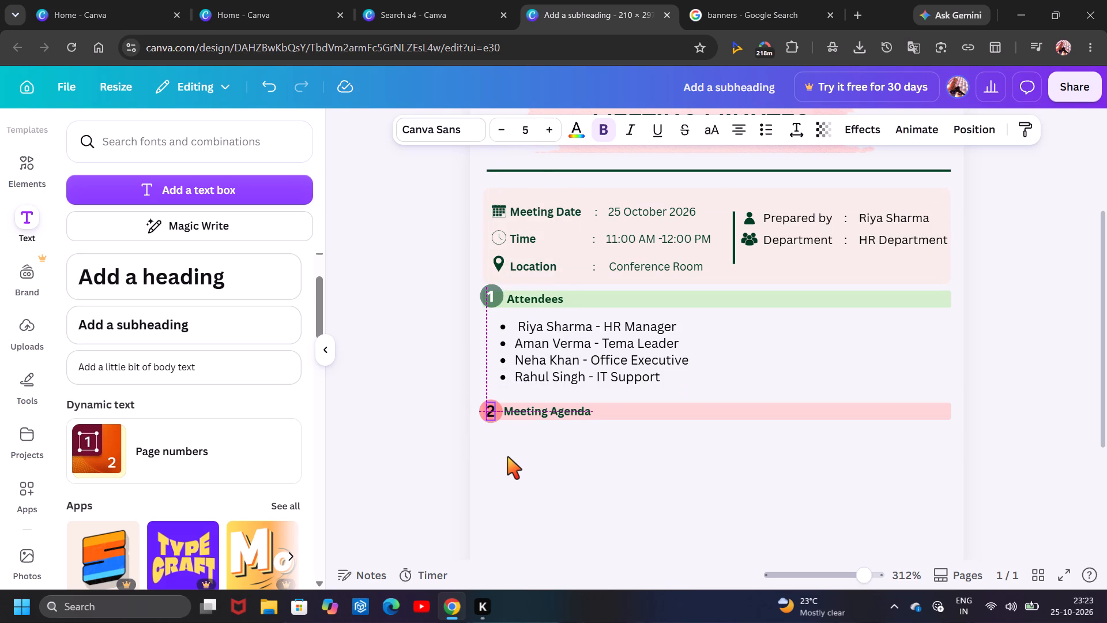
# Recolor the number 2 on the Meeting Agenda badge white.
pyautogui.click(576, 131)
pyautogui.click(156, 243)
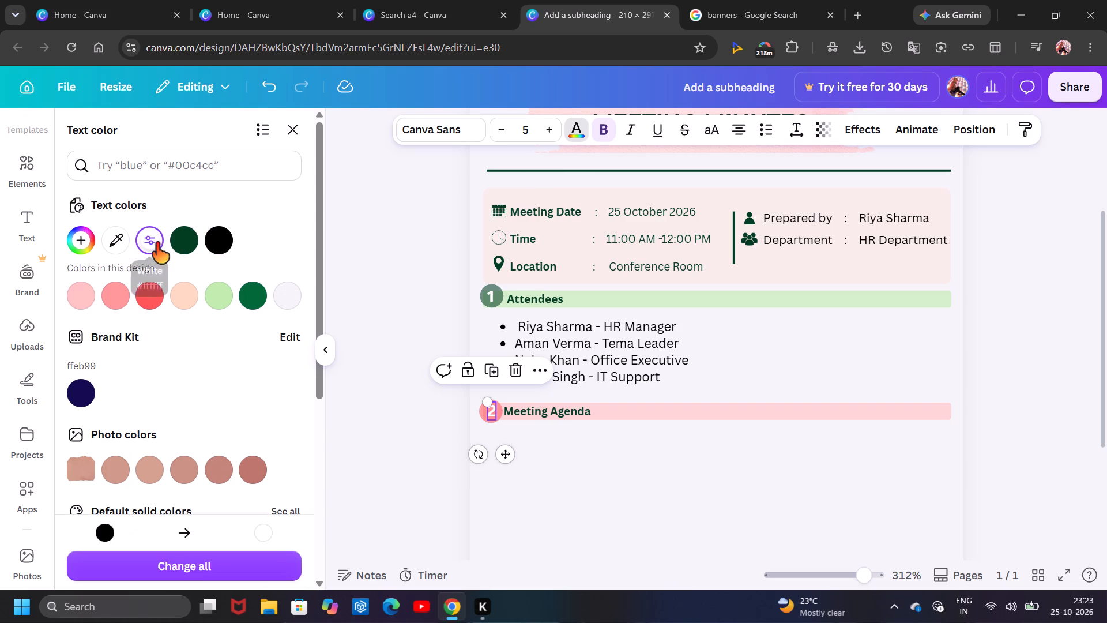
pyautogui.click(538, 493)
pyautogui.click(603, 494)
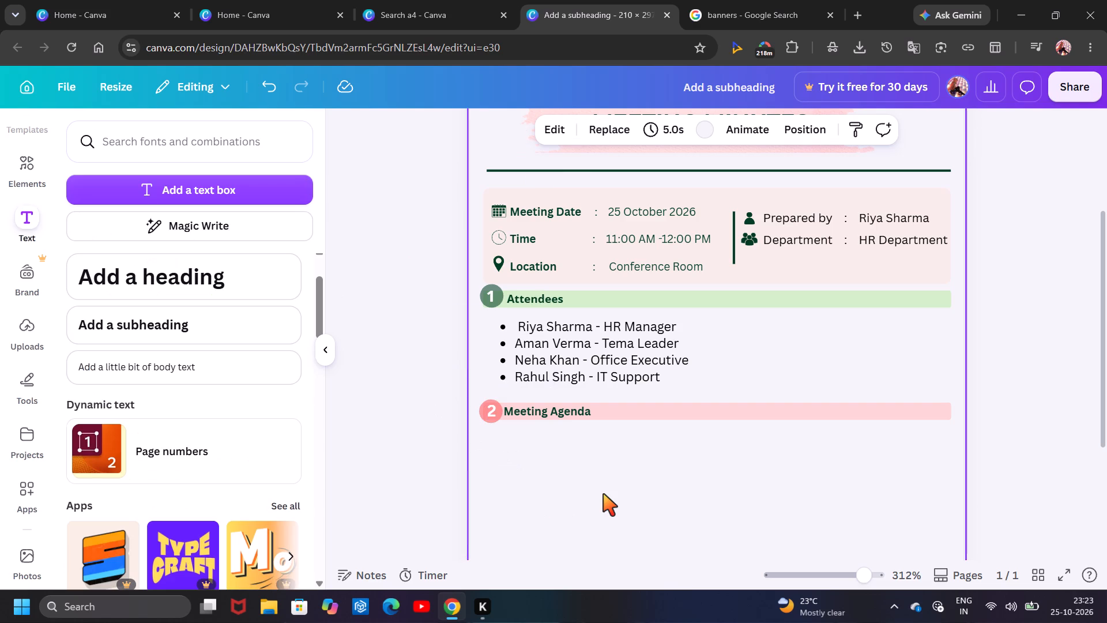
# Fine-tune the white number 2's position until it is centered within the coral Meeting Agenda circle.
pyautogui.click(491, 414)
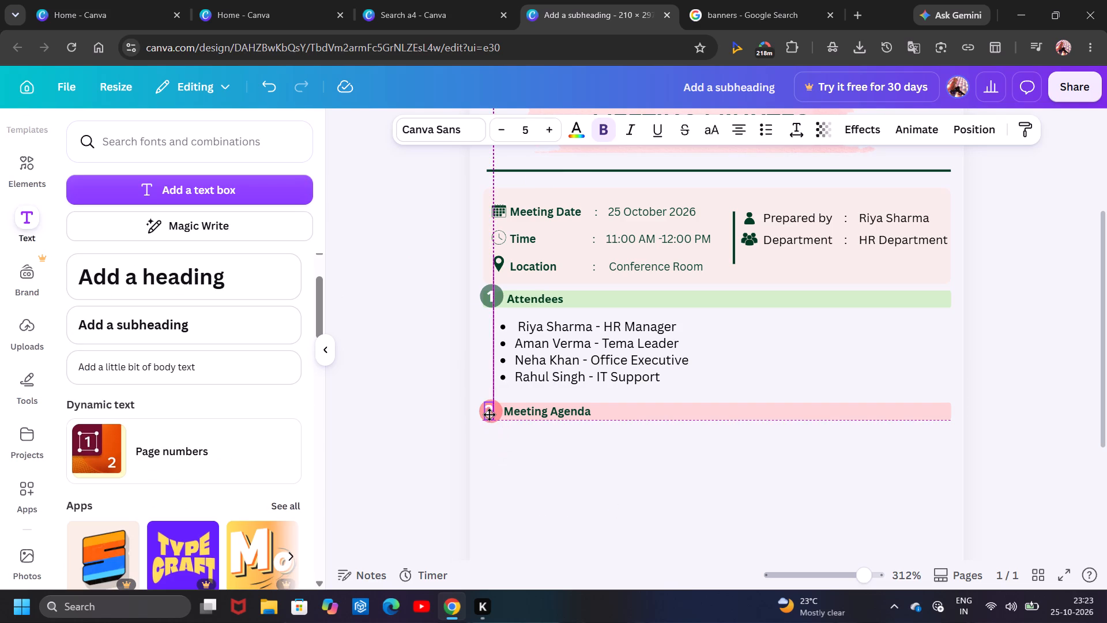
pyautogui.click(598, 480)
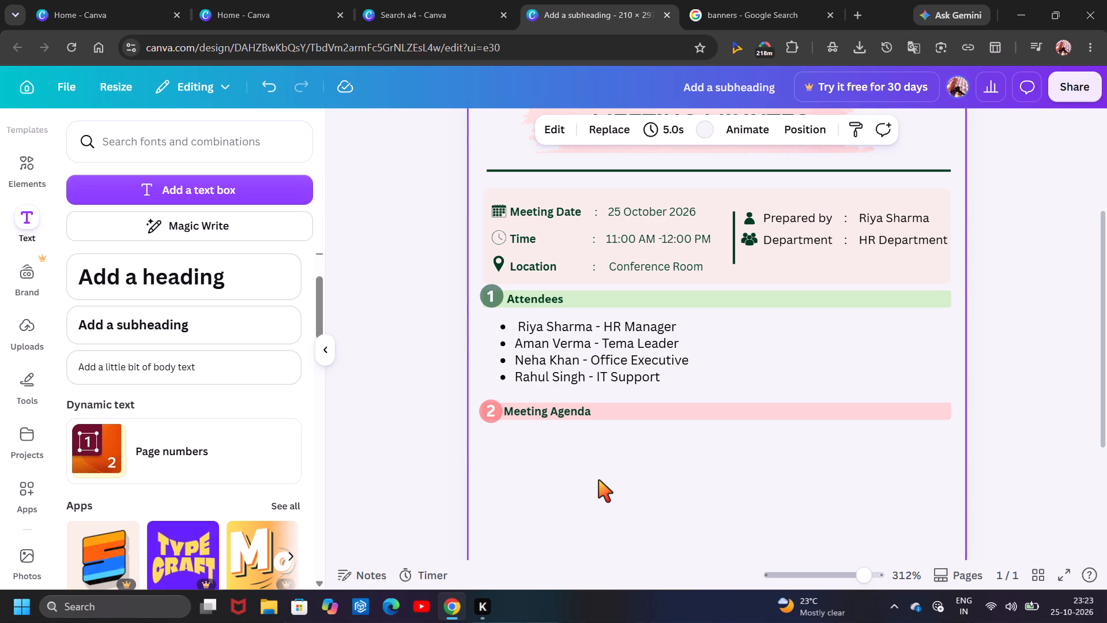
pyautogui.click(487, 416)
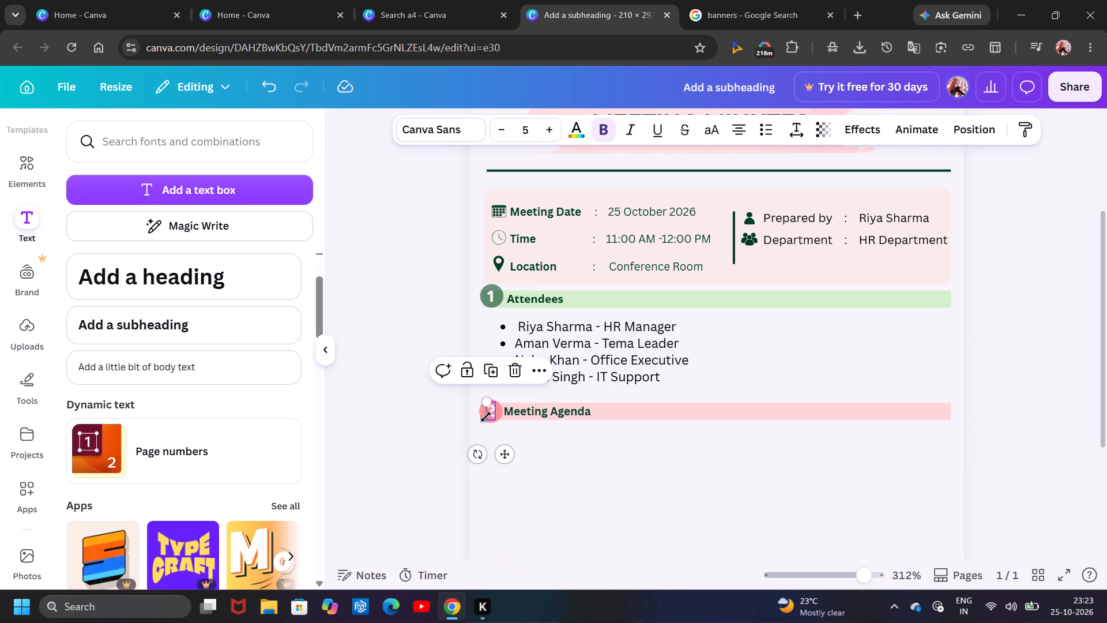
pyautogui.click(507, 452)
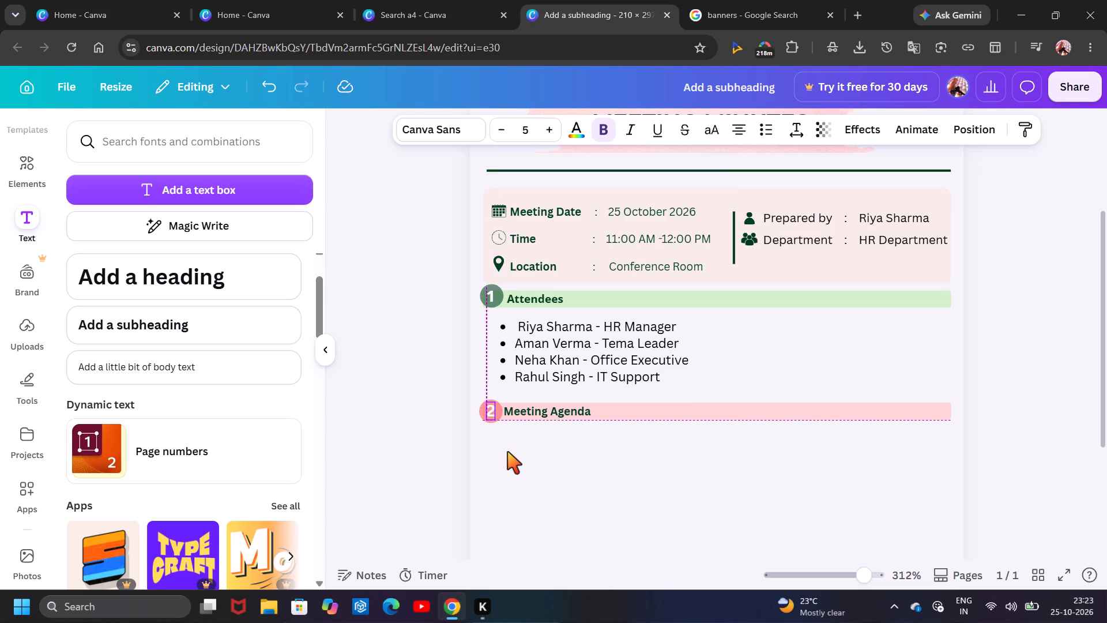
pyautogui.click(609, 496)
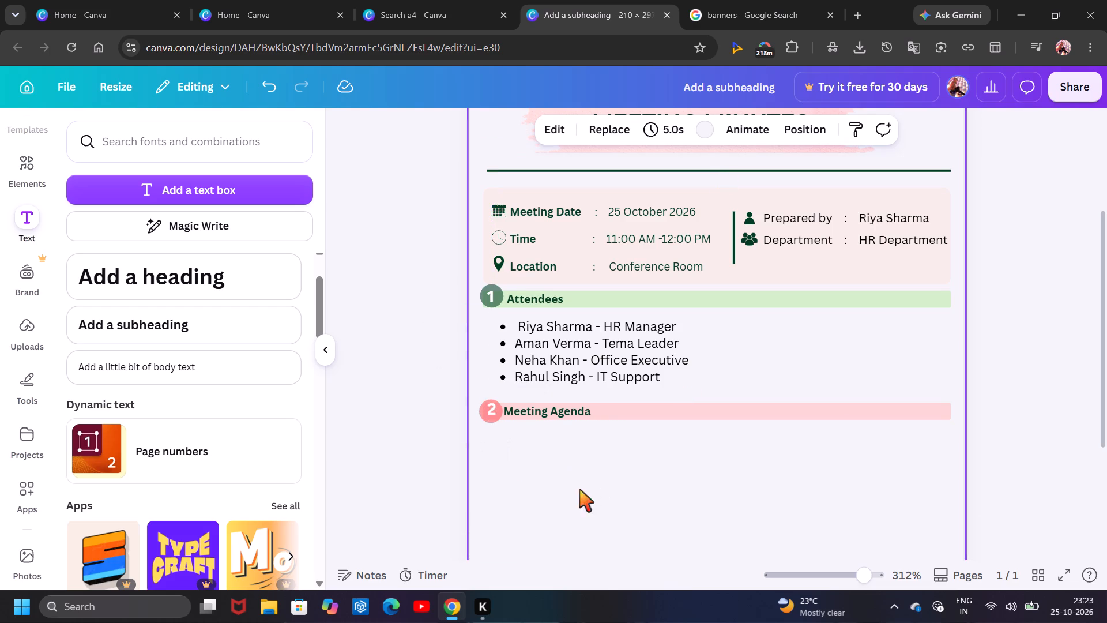
pyautogui.click(484, 414)
pyautogui.click(494, 415)
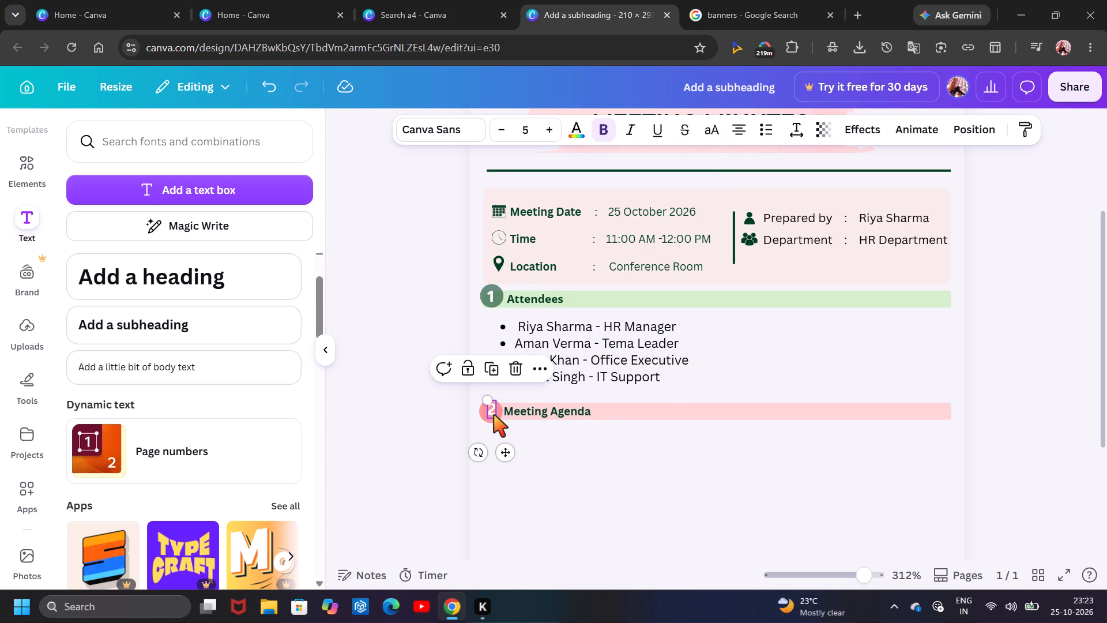
pyautogui.click(507, 453)
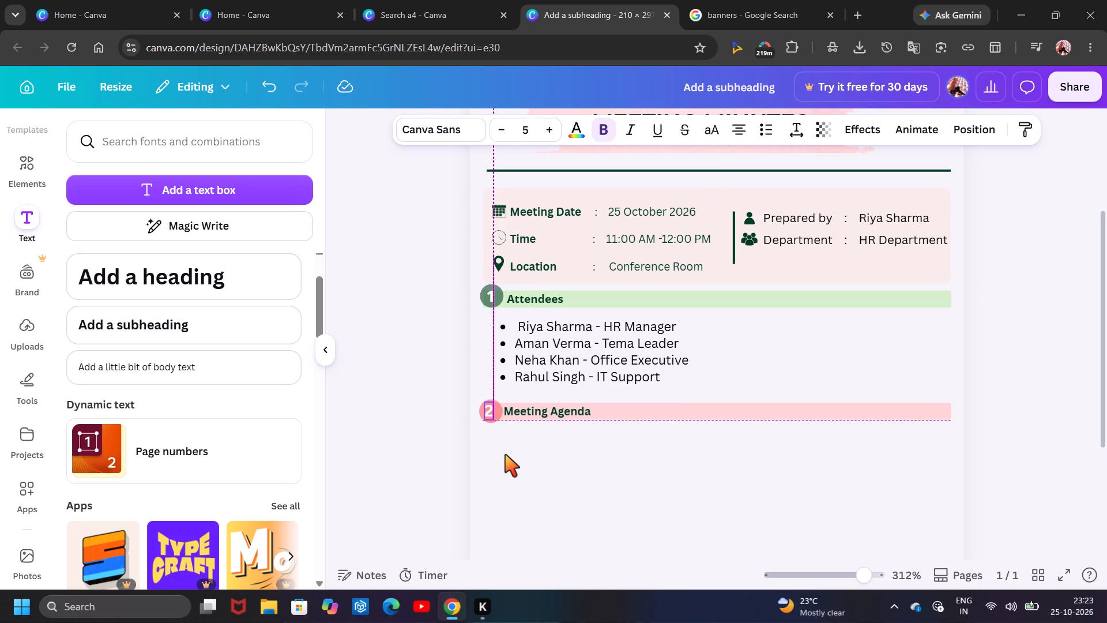
pyautogui.click(553, 465)
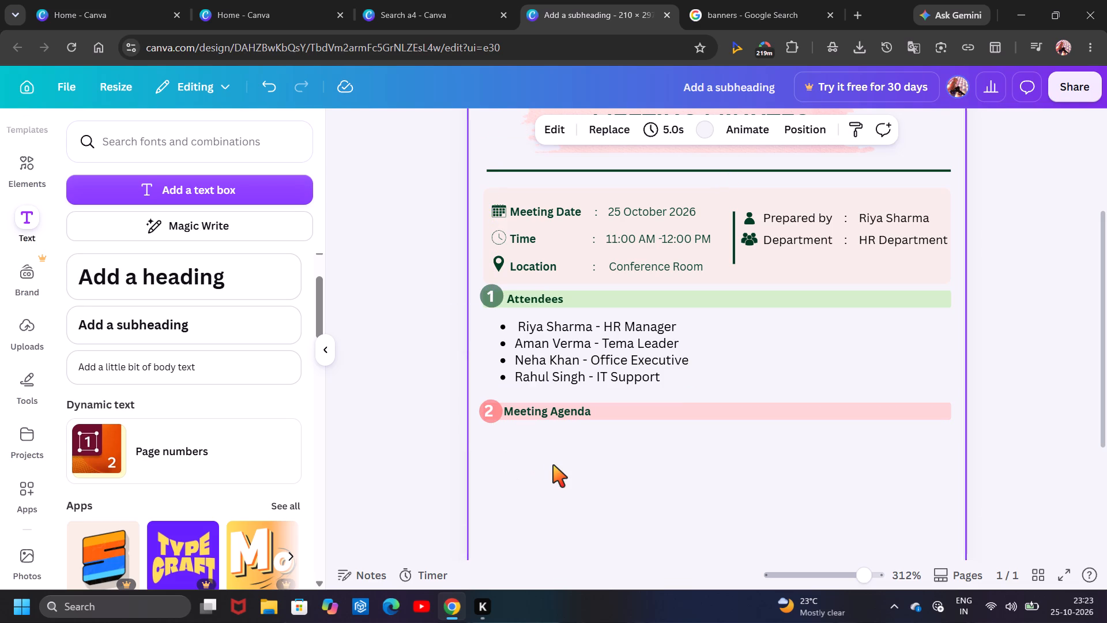
pyautogui.click(488, 414)
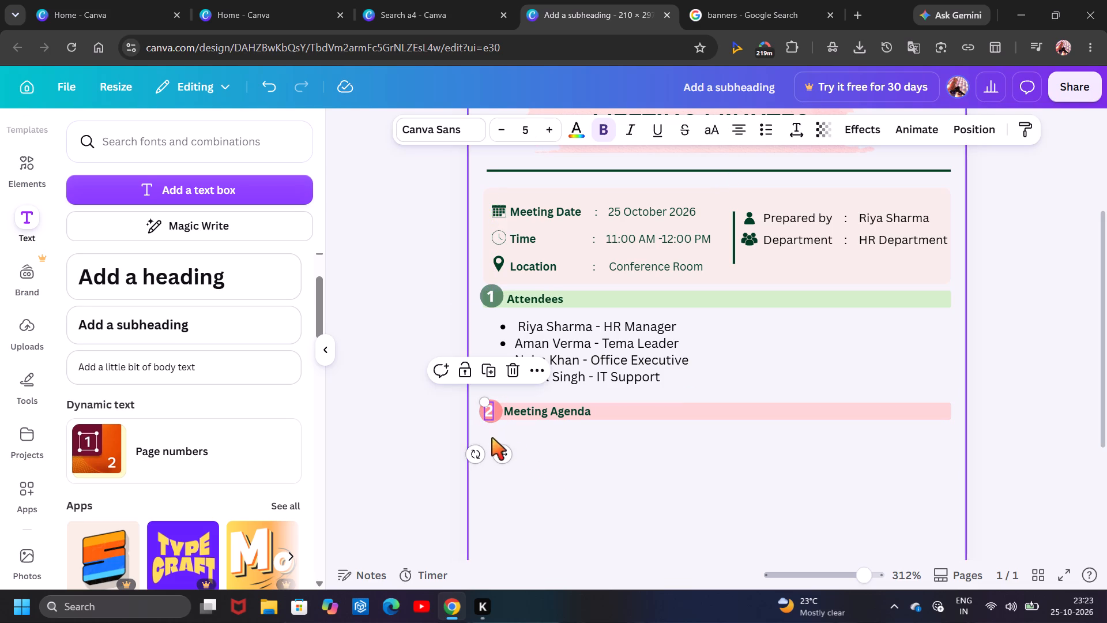
pyautogui.click(504, 455)
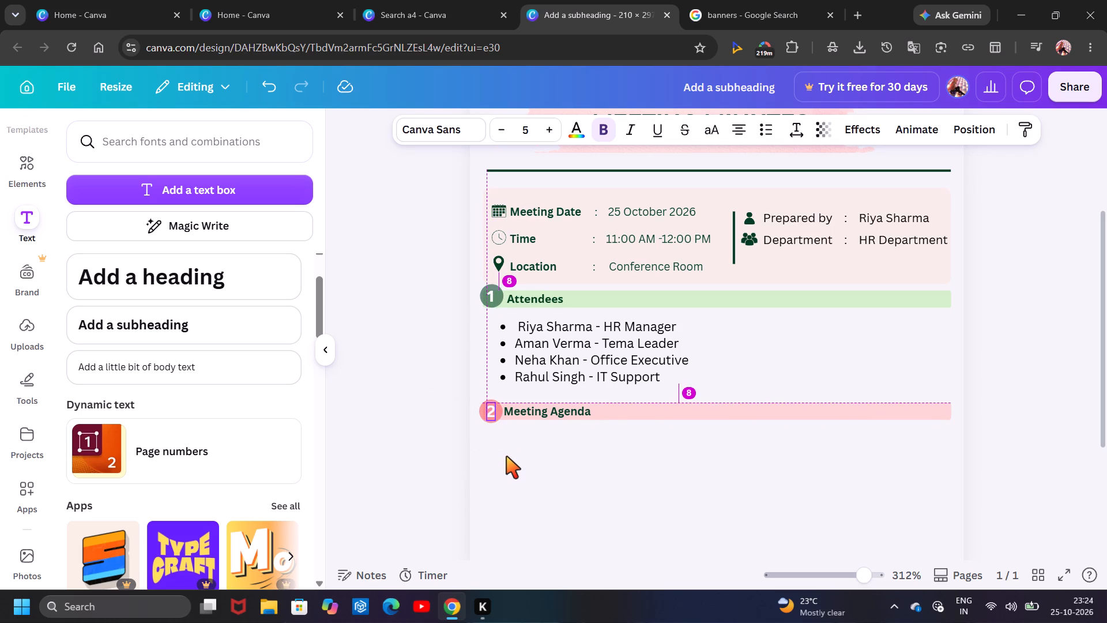
pyautogui.click(583, 501)
pyautogui.scroll(-1, 583, 501)
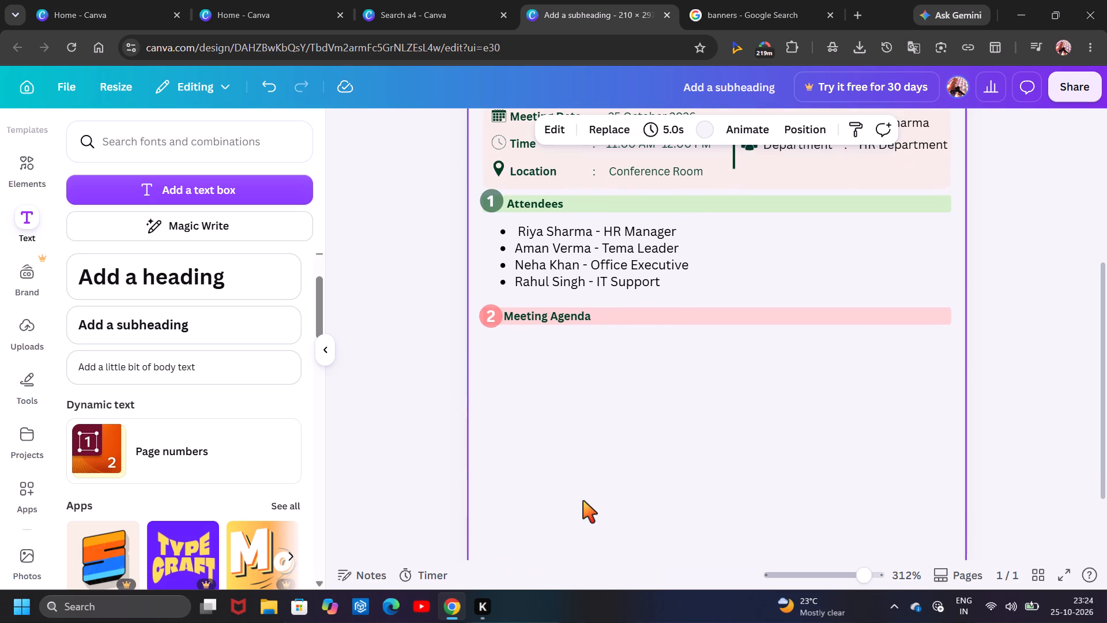
# Increase the attendee list's line spacing to 1.67 and nudge the list to fit between the Attendees and Meeting Agenda bars.
pyautogui.click(570, 274)
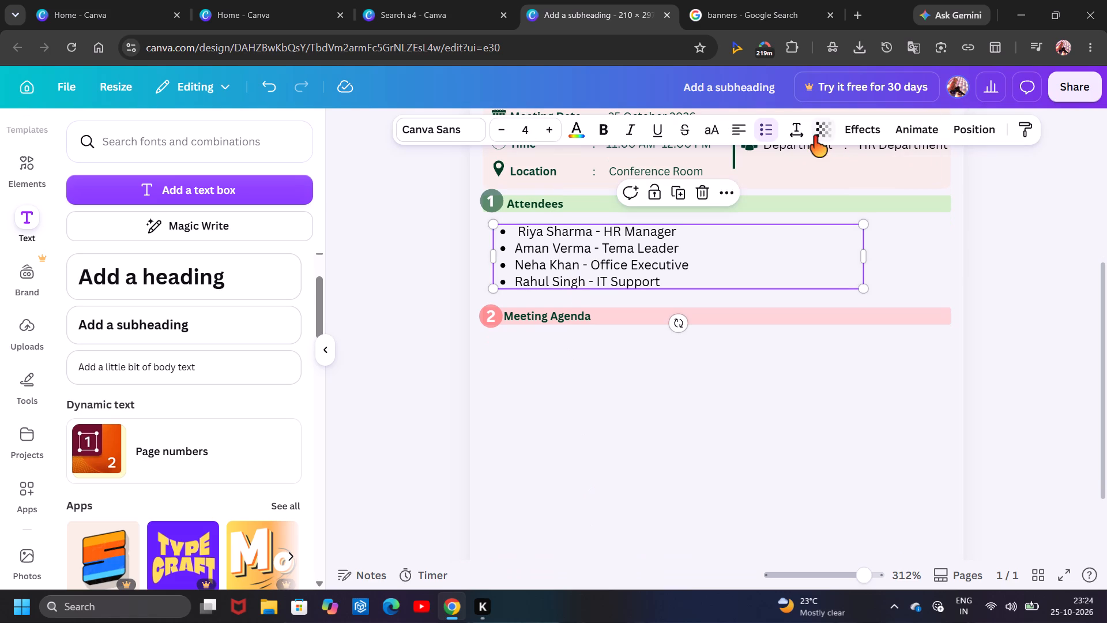
pyautogui.click(807, 133)
pyautogui.moveTo(773, 242); pyautogui.dragTo(785, 245)
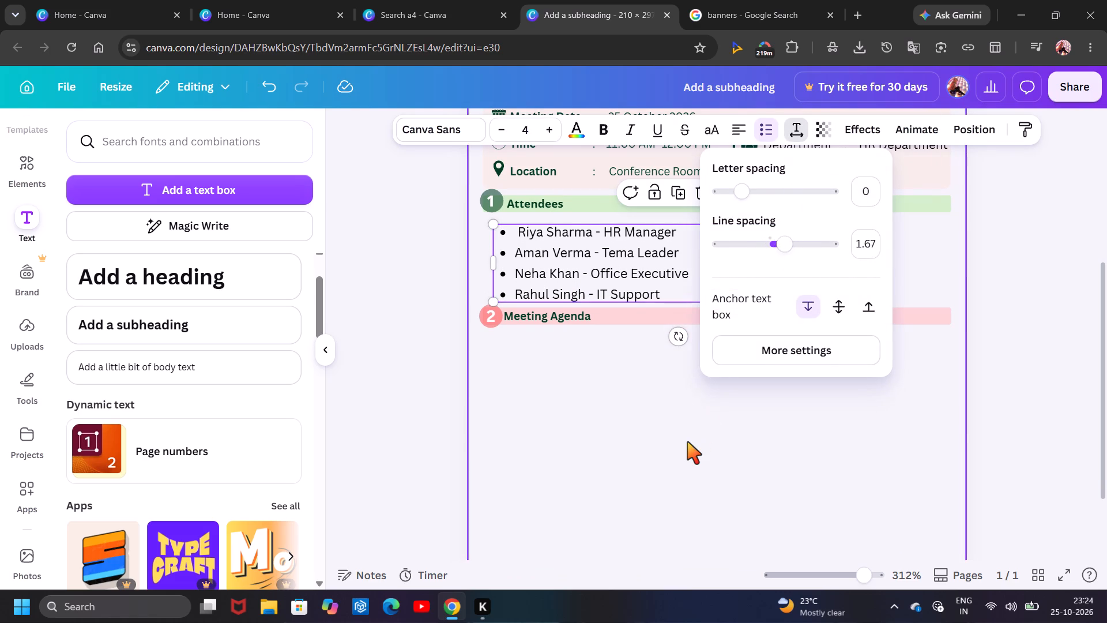
pyautogui.click(687, 442)
pyautogui.click(597, 256)
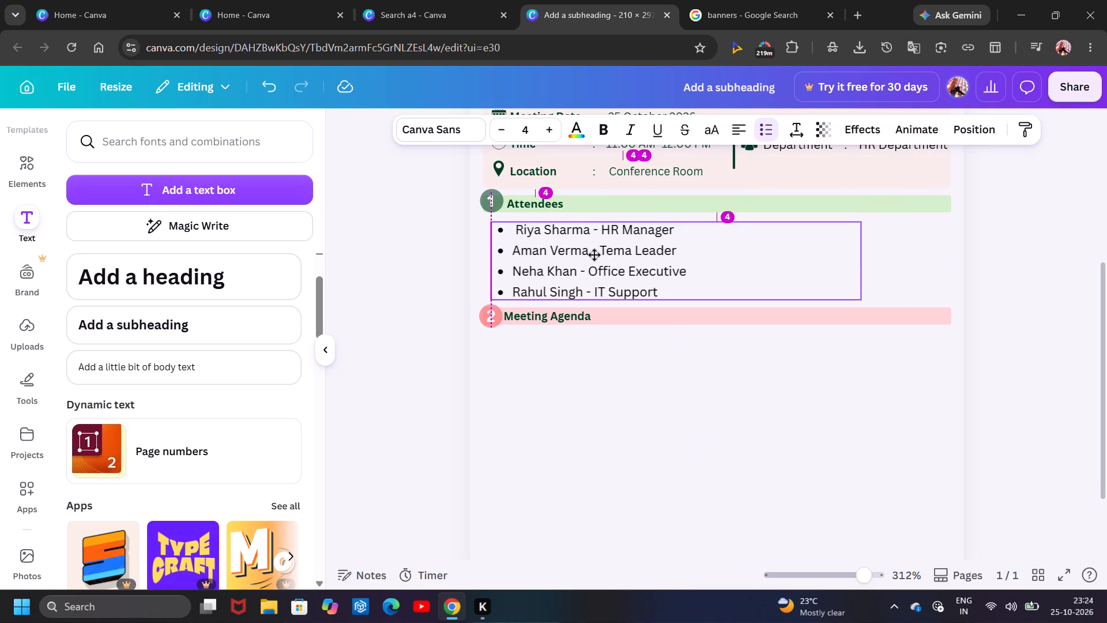
pyautogui.click(672, 369)
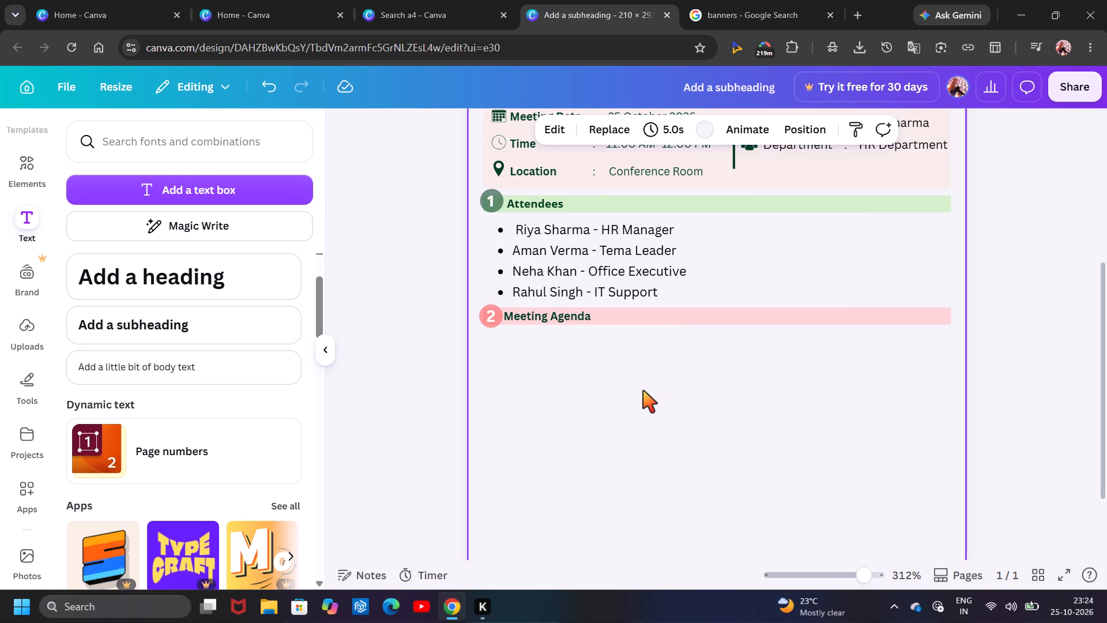
# Add a bulleted body text box below the Meeting Agenda bar with the first item "Review of current work progress".
pyautogui.scroll(-1, 567, 362)
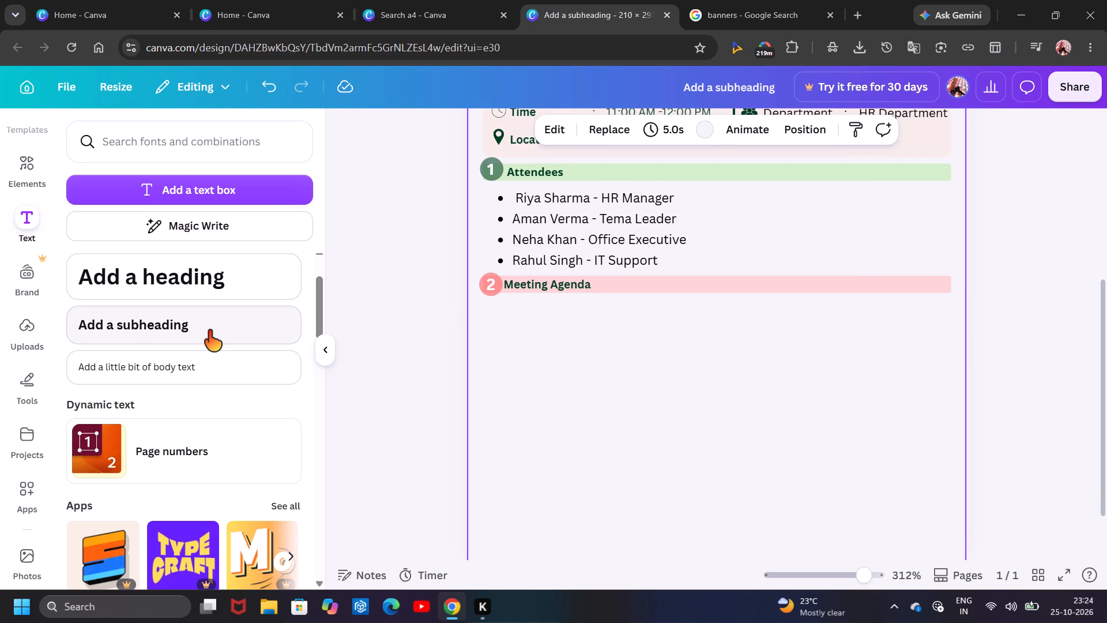
pyautogui.click(201, 359)
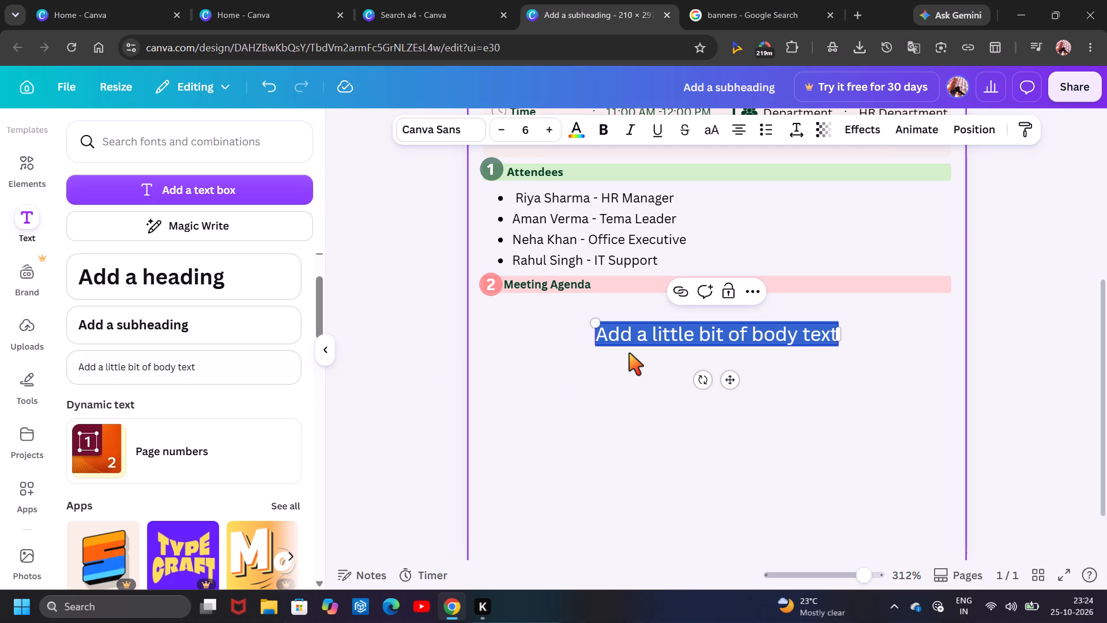
pyautogui.press('BackSpace')
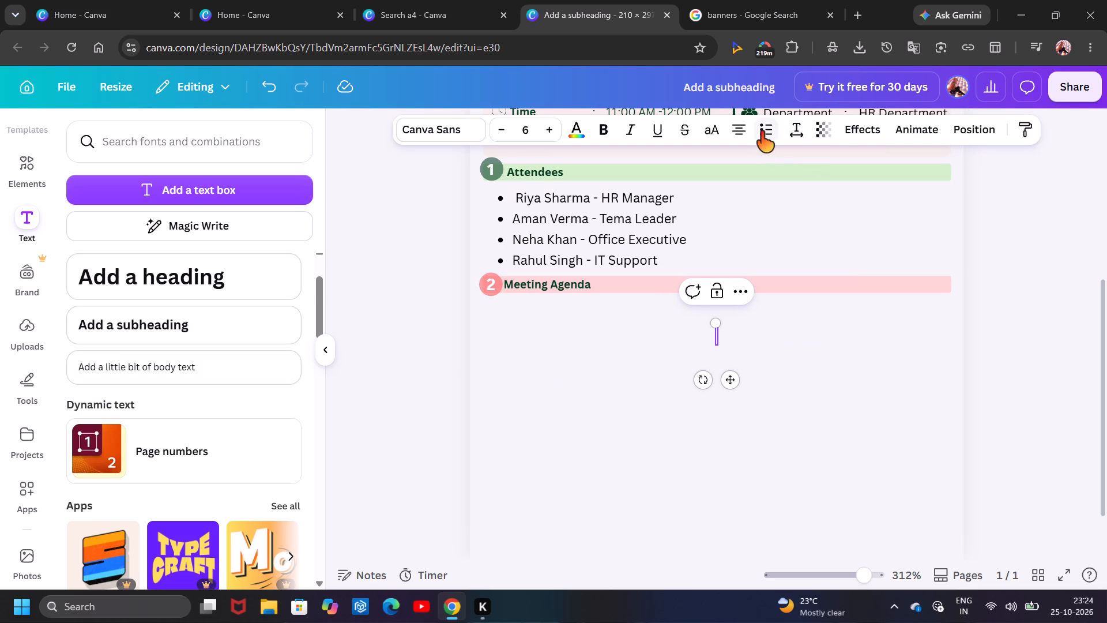
pyautogui.click(760, 132)
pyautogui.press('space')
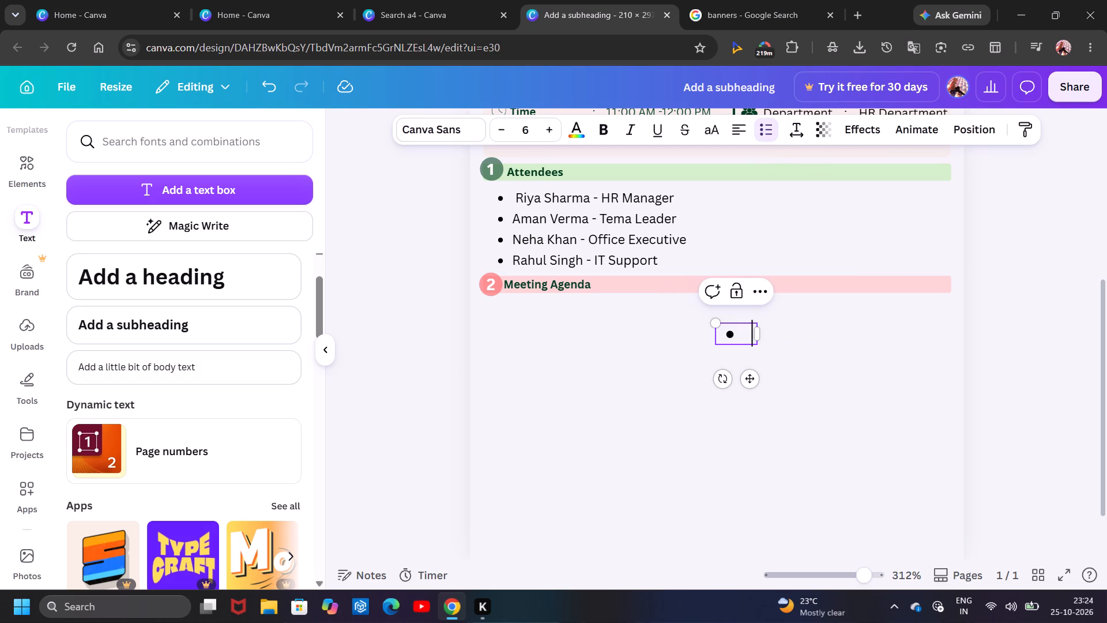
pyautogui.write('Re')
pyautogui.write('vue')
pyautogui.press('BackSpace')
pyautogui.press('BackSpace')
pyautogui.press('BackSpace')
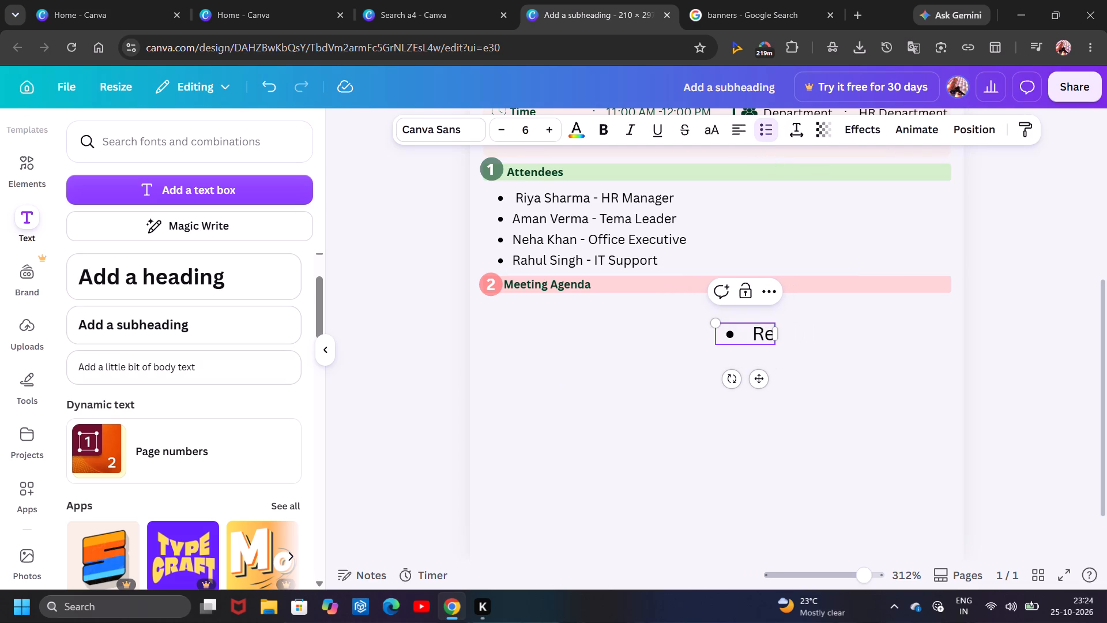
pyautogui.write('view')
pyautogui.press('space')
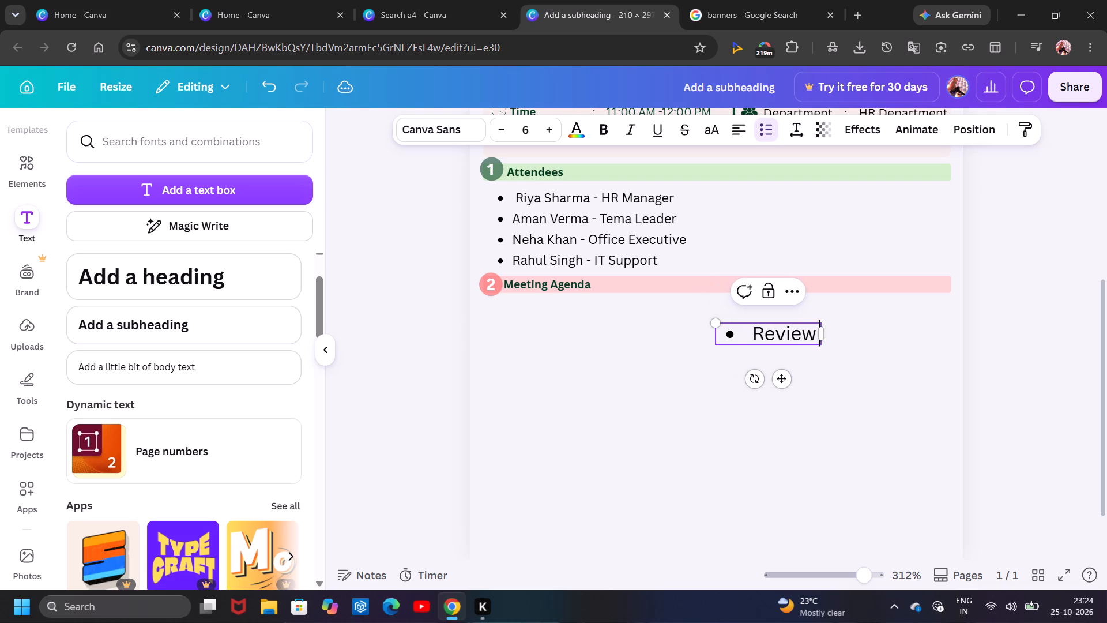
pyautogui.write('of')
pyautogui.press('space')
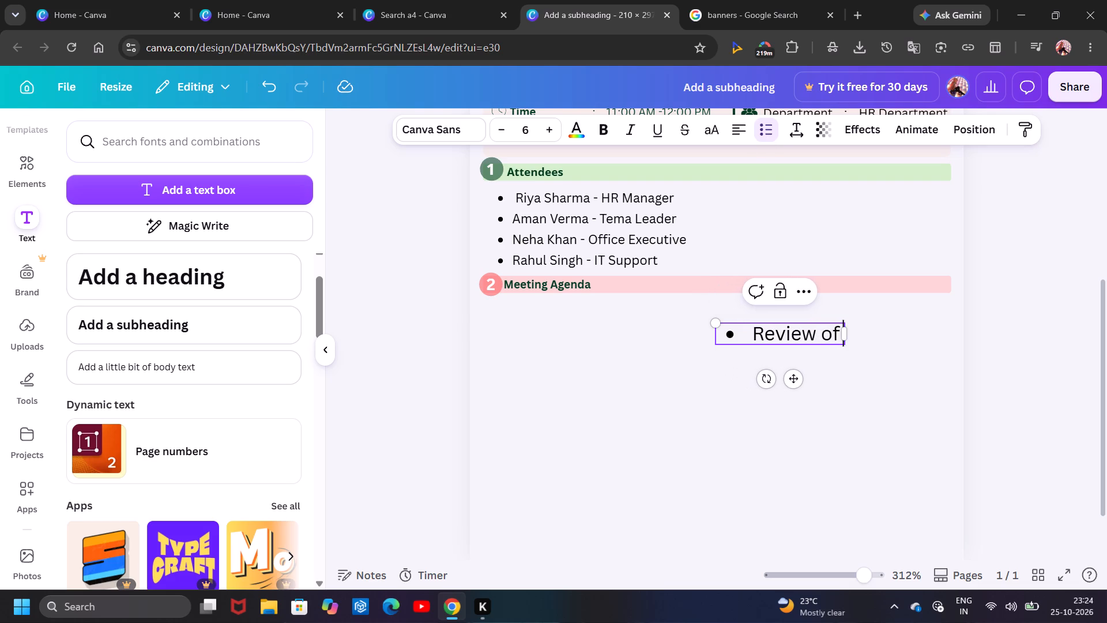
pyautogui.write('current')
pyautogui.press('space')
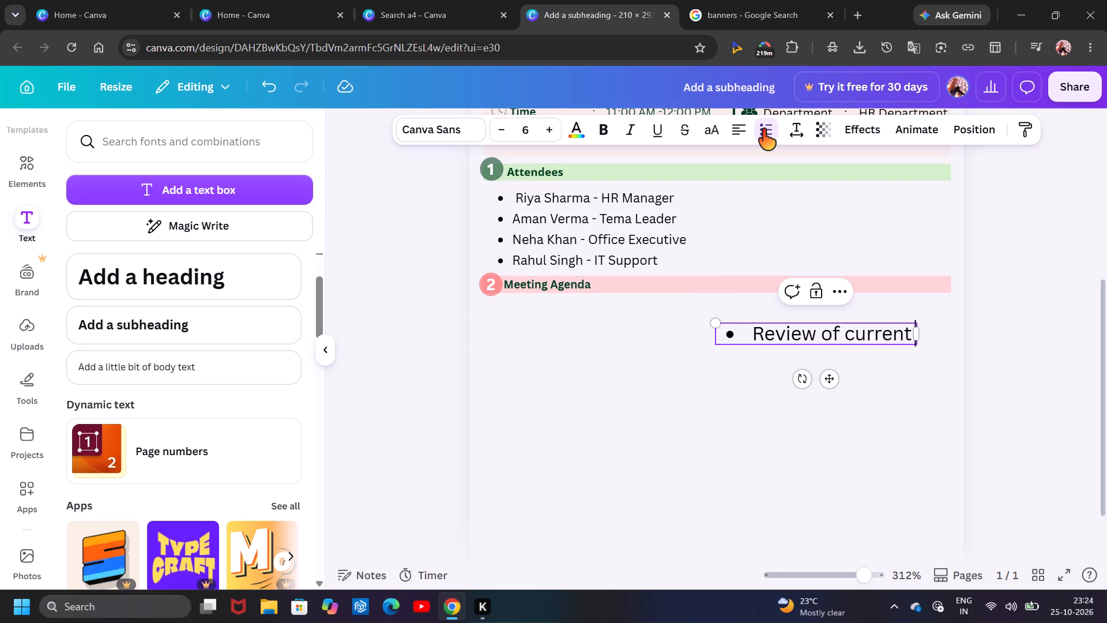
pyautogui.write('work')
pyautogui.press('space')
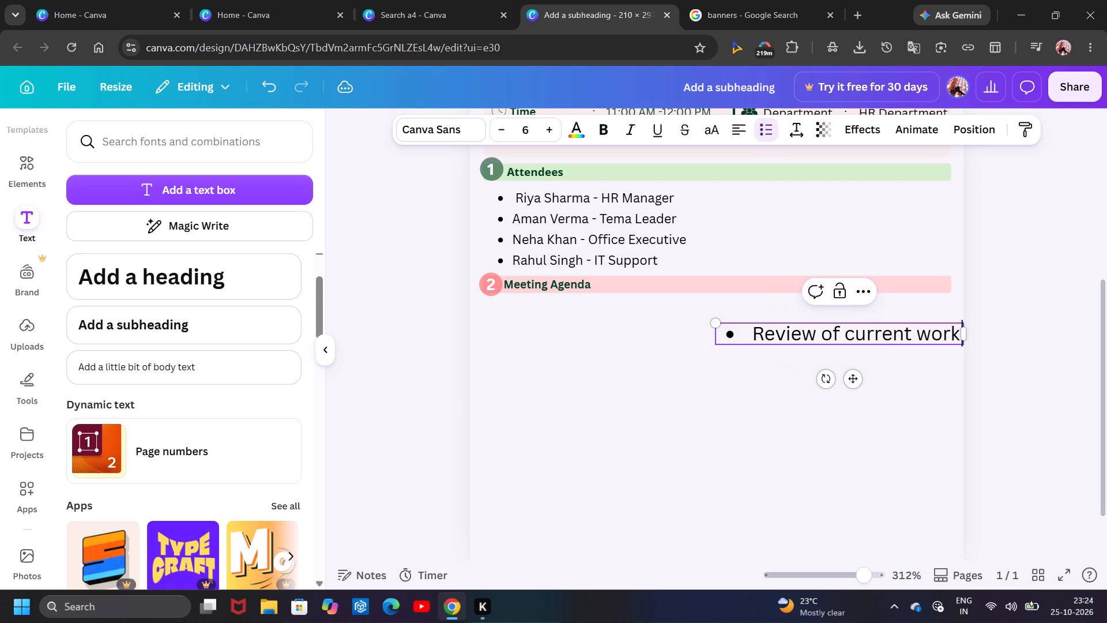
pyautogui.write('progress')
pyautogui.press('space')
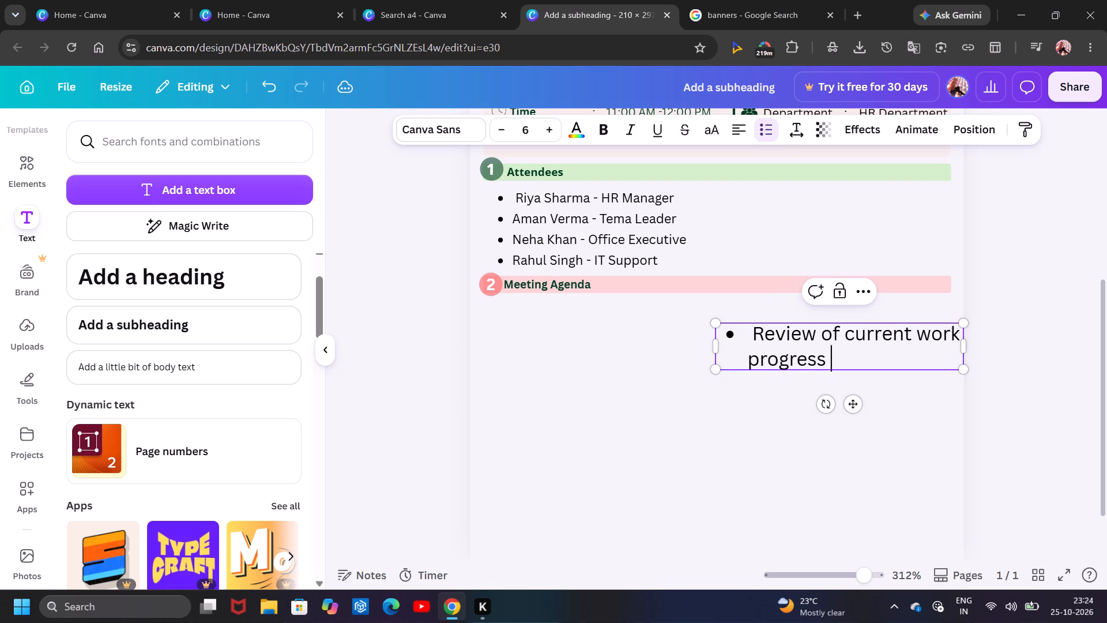
# Add a second agenda bullet reading "Discussion about employee productivity".
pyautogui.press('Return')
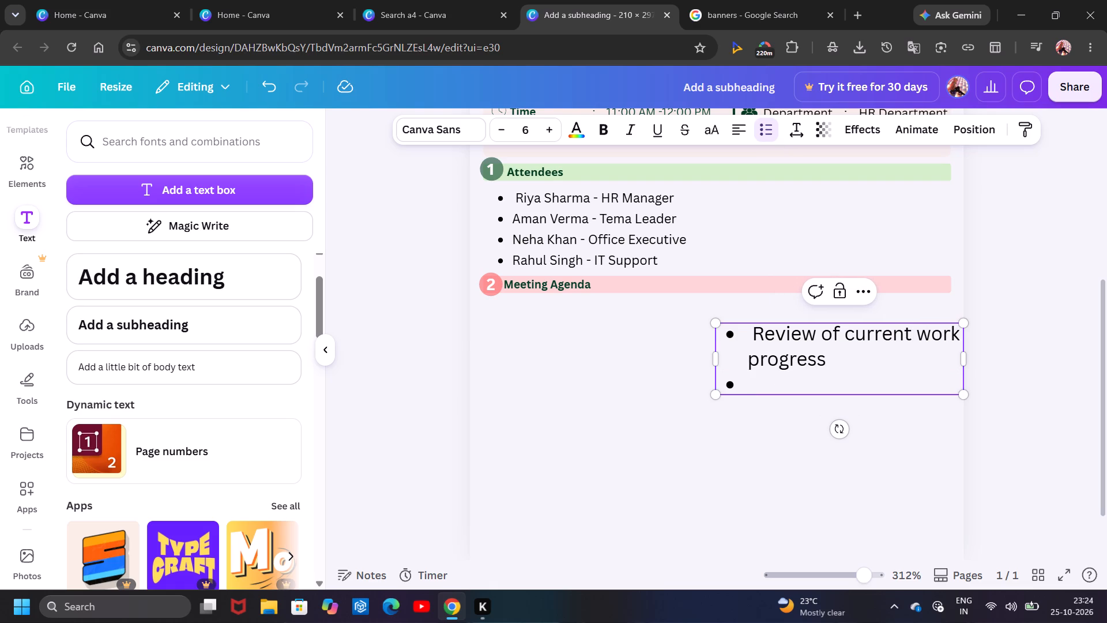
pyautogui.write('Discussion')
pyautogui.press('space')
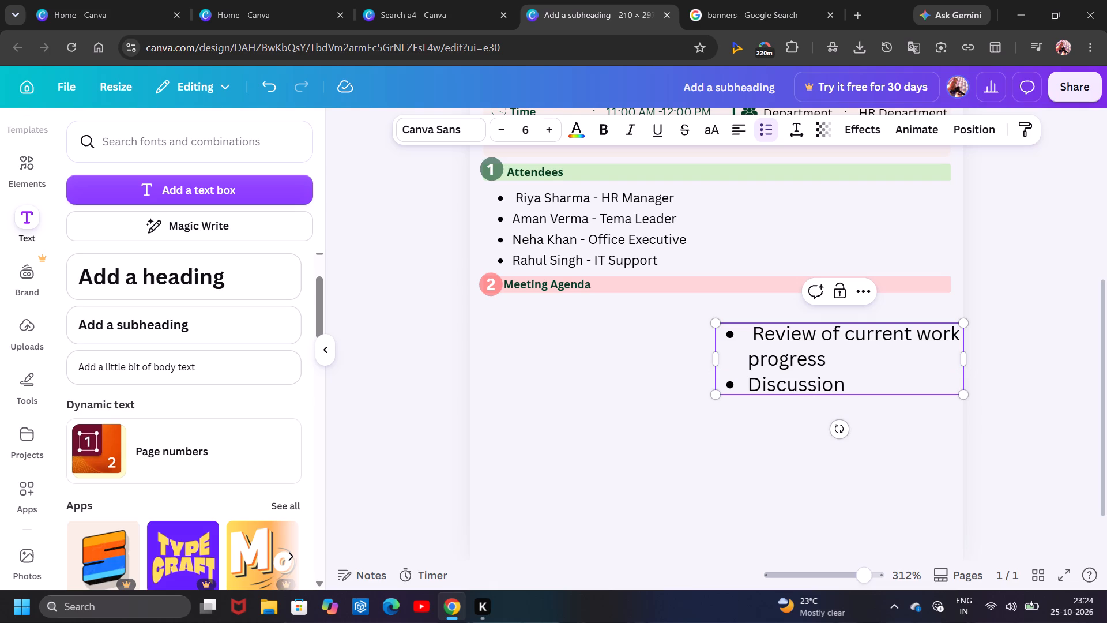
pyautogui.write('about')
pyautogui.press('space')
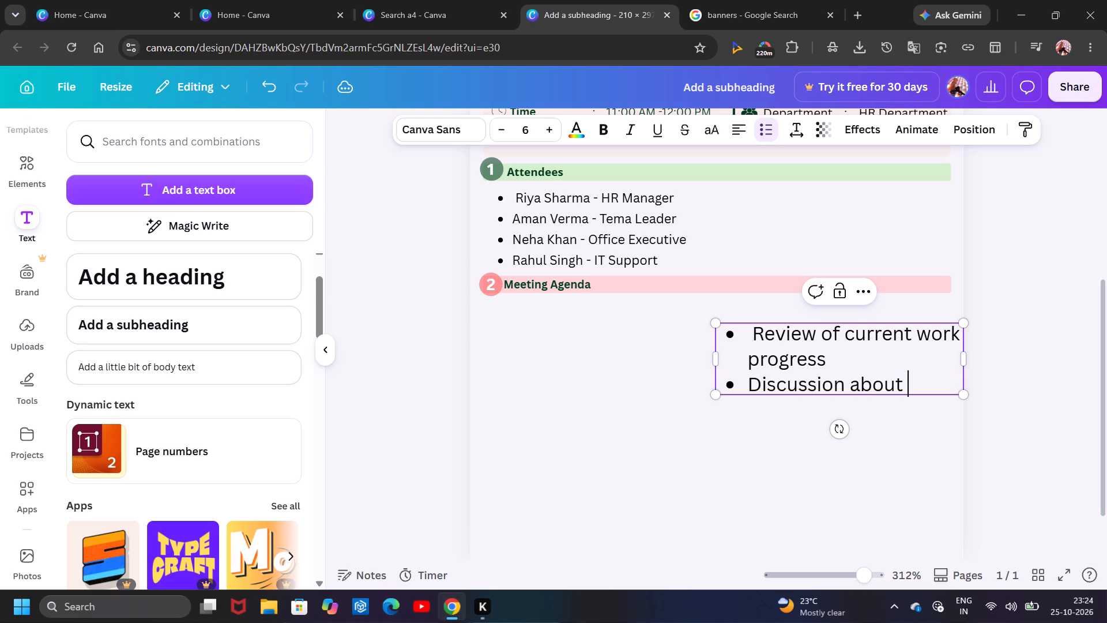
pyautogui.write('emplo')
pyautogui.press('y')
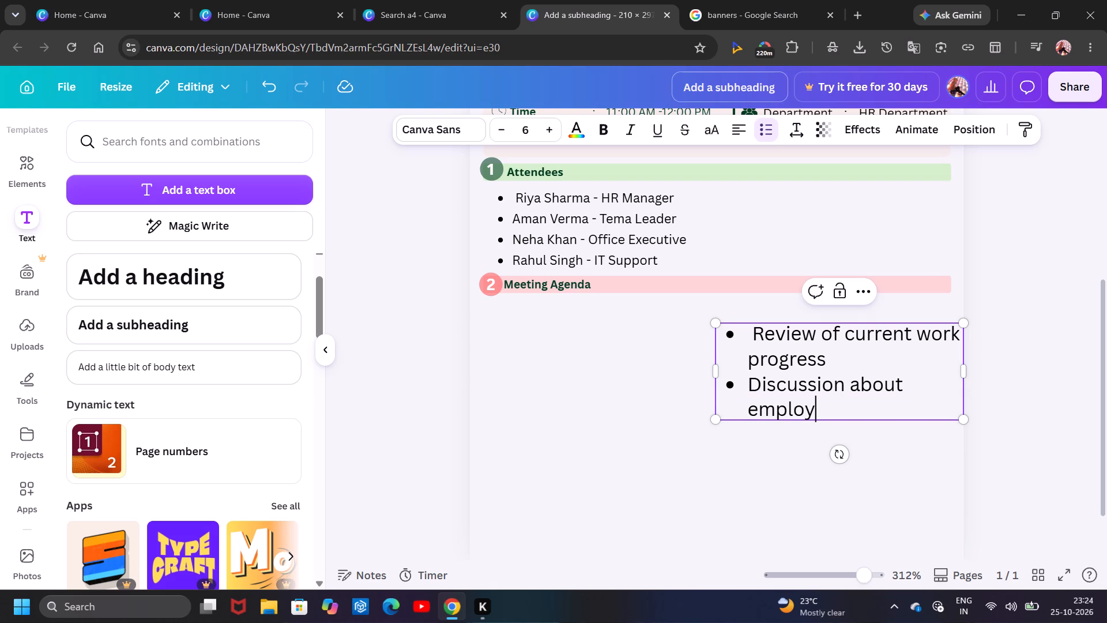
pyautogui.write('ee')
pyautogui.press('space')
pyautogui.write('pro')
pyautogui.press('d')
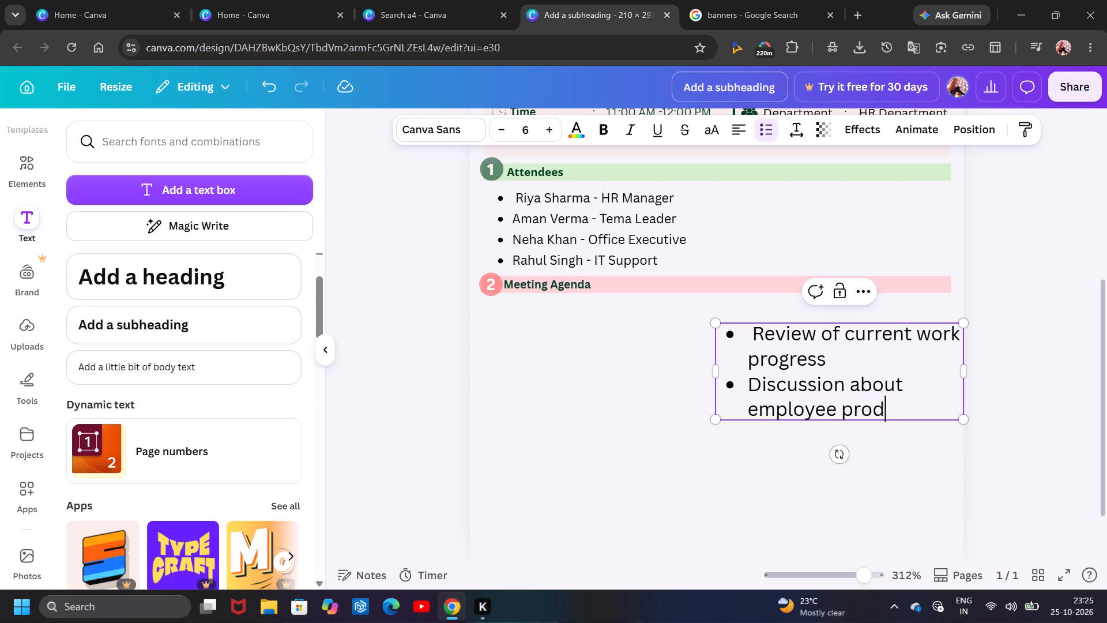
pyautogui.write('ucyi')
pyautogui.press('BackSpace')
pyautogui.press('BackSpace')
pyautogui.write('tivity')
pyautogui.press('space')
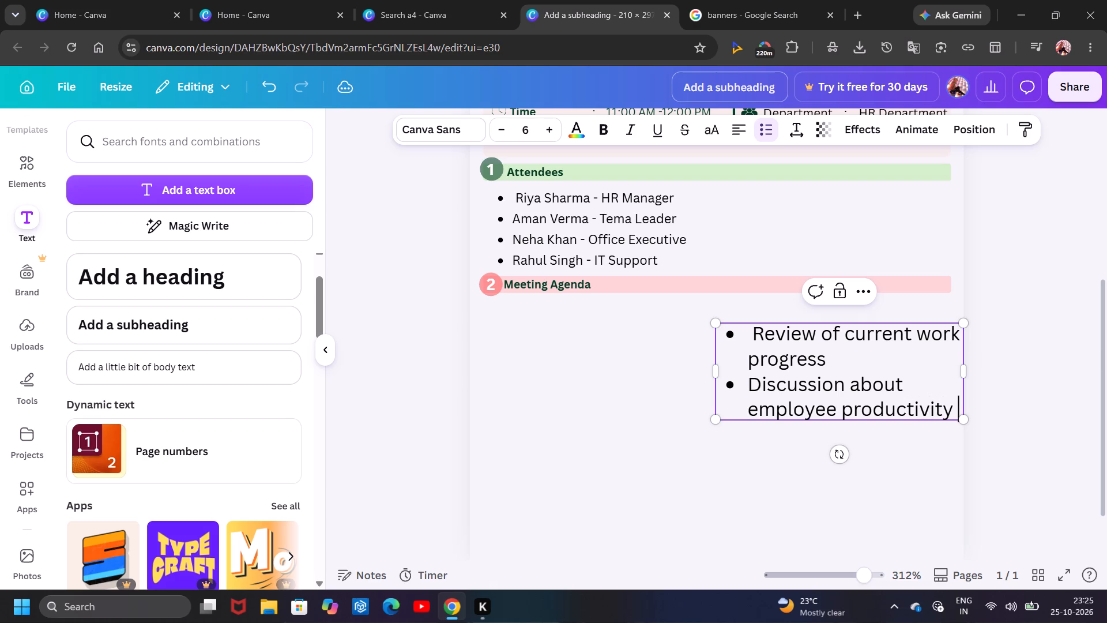
# Add a third agenda bullet reading "Planning tasks for the upcoming week".
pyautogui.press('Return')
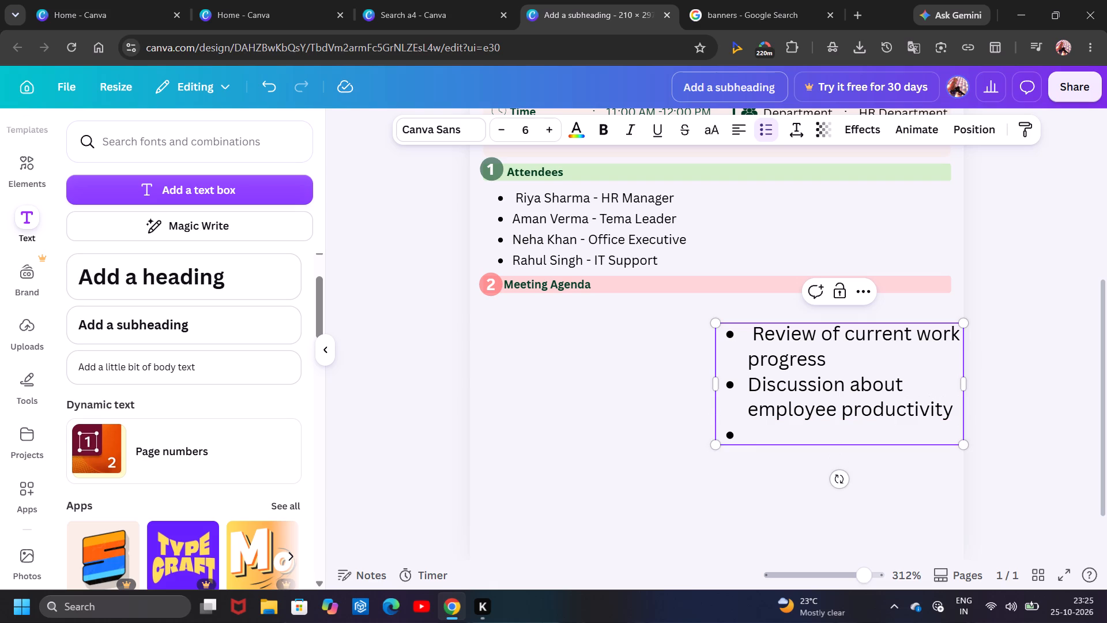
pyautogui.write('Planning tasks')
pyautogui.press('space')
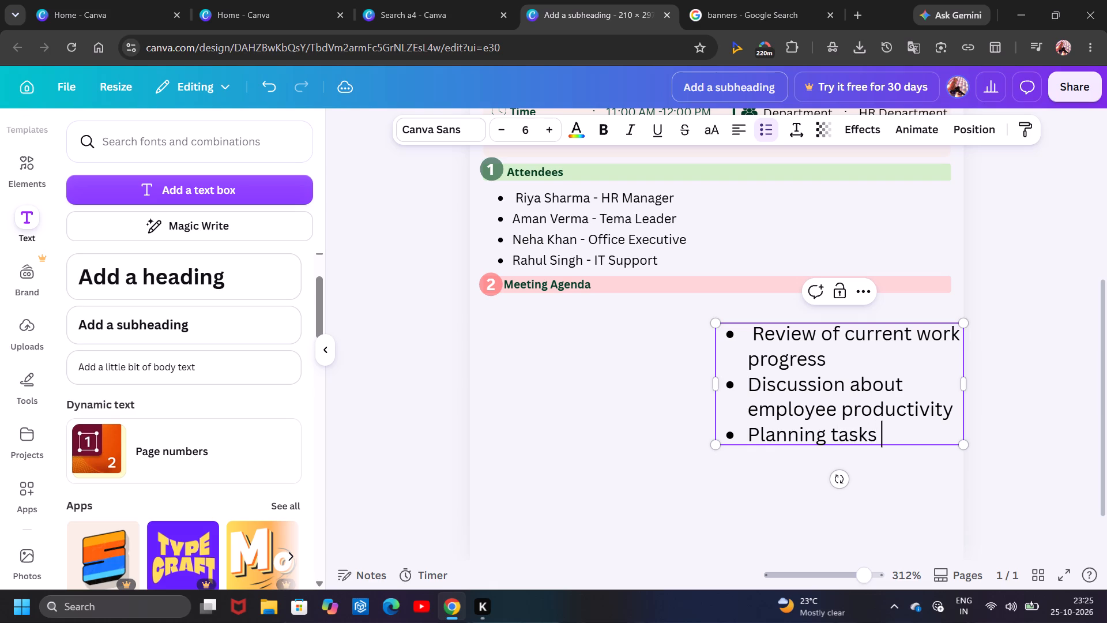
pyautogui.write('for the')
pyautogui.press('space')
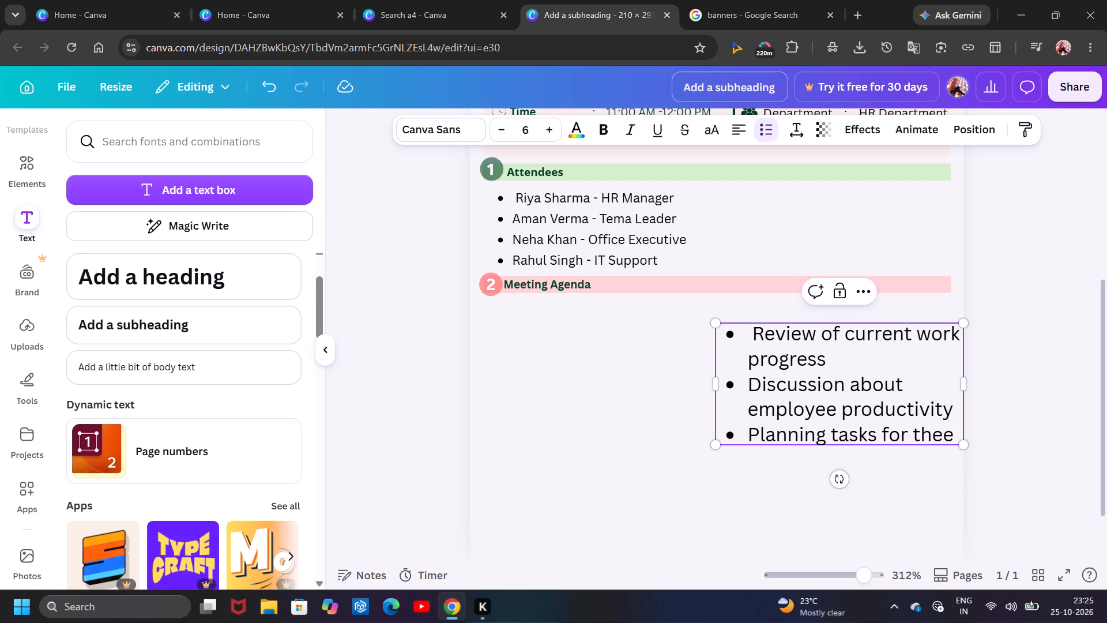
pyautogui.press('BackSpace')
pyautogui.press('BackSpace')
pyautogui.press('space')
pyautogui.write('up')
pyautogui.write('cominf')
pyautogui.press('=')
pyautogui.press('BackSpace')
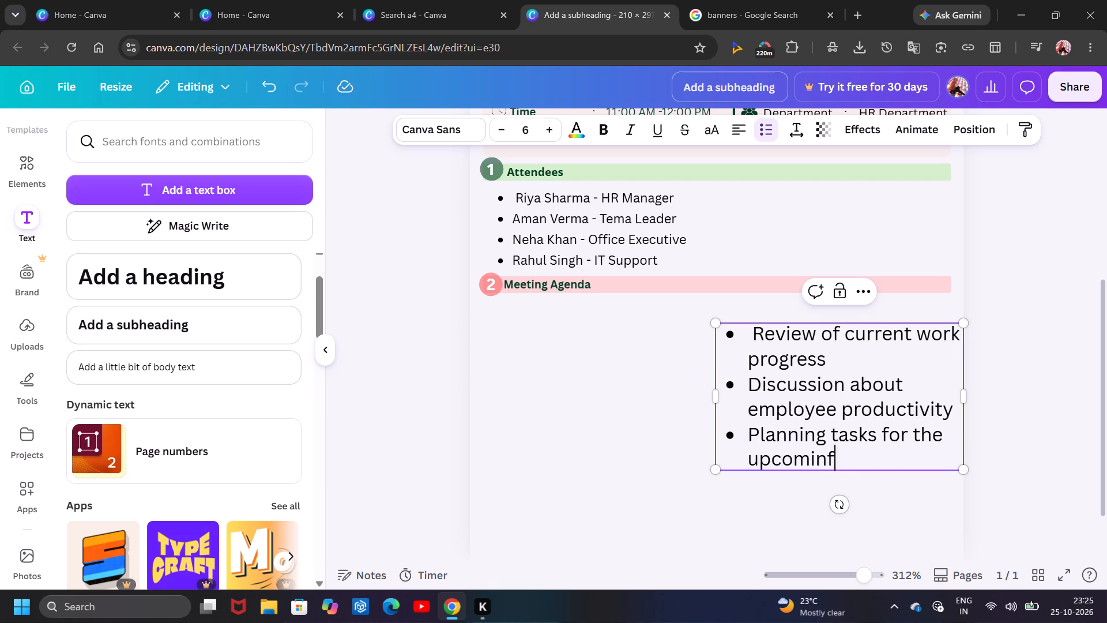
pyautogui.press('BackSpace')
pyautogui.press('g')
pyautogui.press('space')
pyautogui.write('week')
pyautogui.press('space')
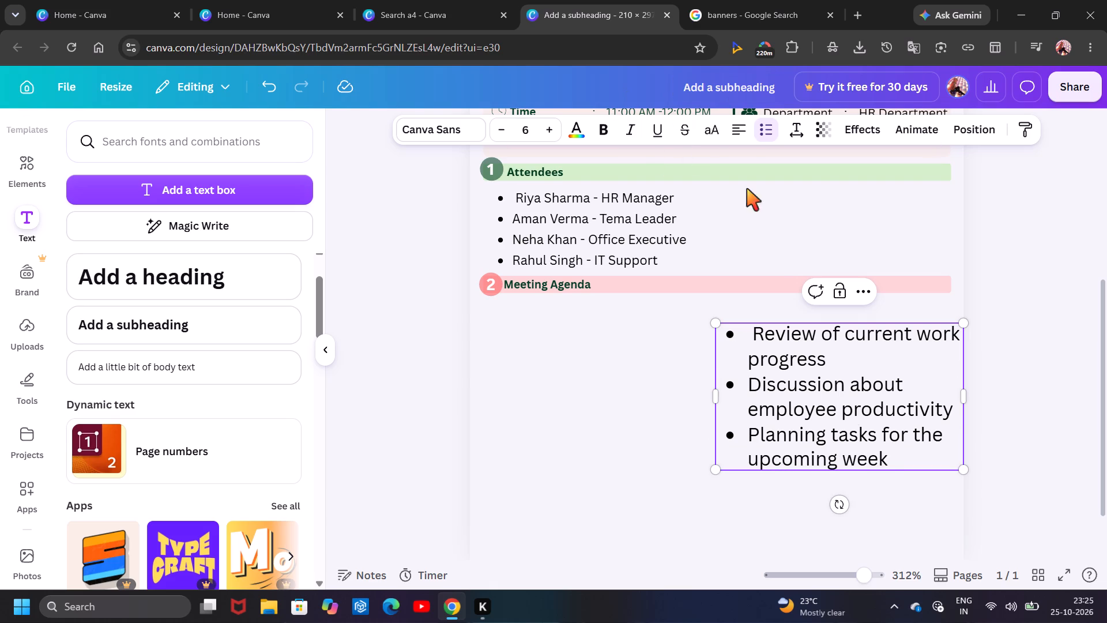
# Move the agenda bullet list beneath the Meeting Agenda heading, near the page's left margin.
pyautogui.moveTo(805, 407); pyautogui.dragTo(718, 428)
pyautogui.click(743, 544)
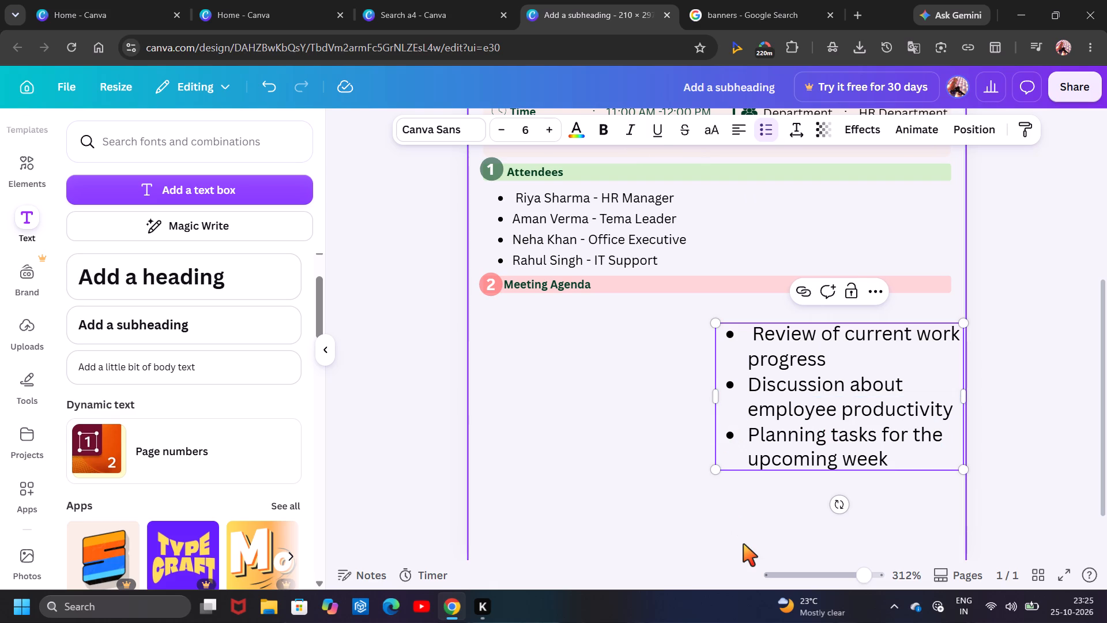
pyautogui.moveTo(771, 451); pyautogui.dragTo(545, 449)
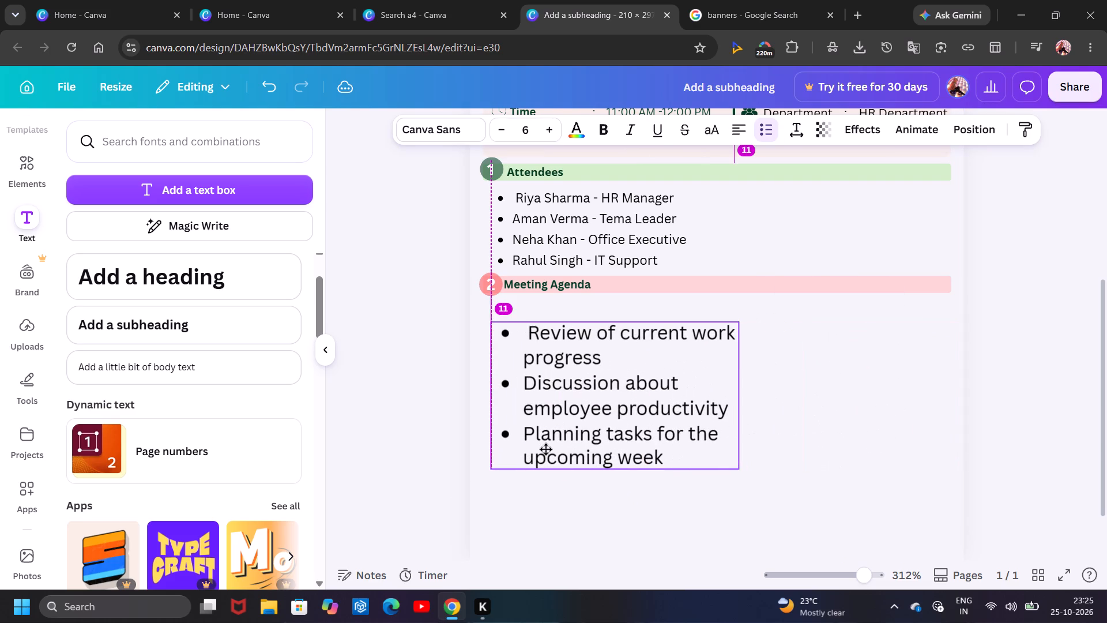
pyautogui.moveTo(545, 449); pyautogui.dragTo(560, 438)
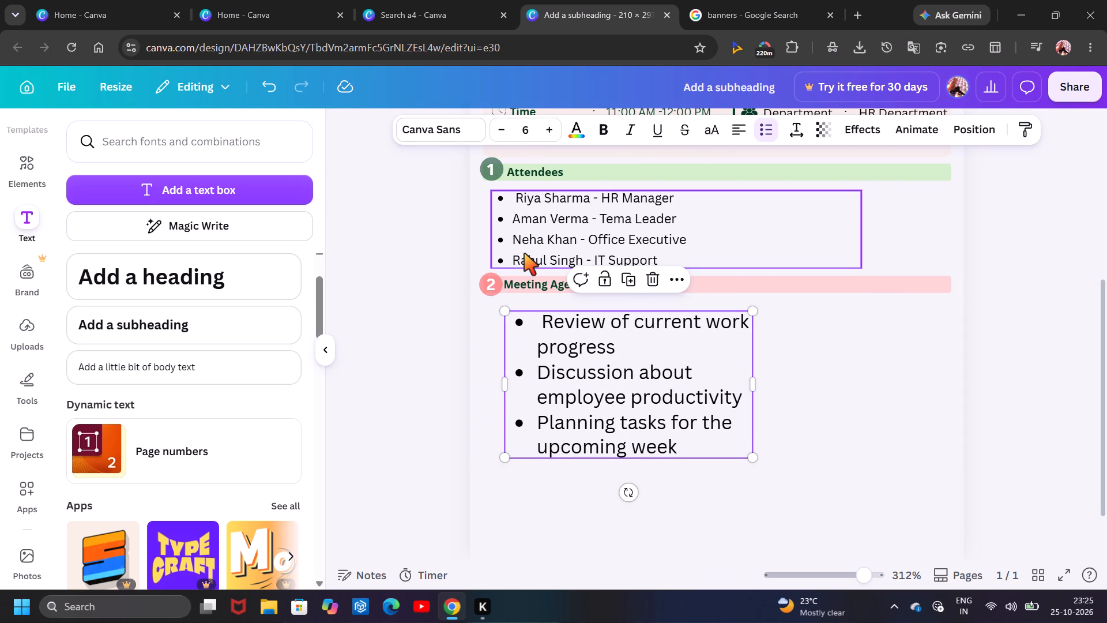
# Set the font size of all three agenda bullets to 4, matching the attendee list.
pyautogui.tripleClick(524, 253)
pyautogui.tripleClick(530, 231)
pyautogui.moveTo(530, 231); pyautogui.dragTo(514, 196)
pyautogui.click(514, 196)
pyautogui.moveTo(514, 196); pyautogui.dragTo(660, 262)
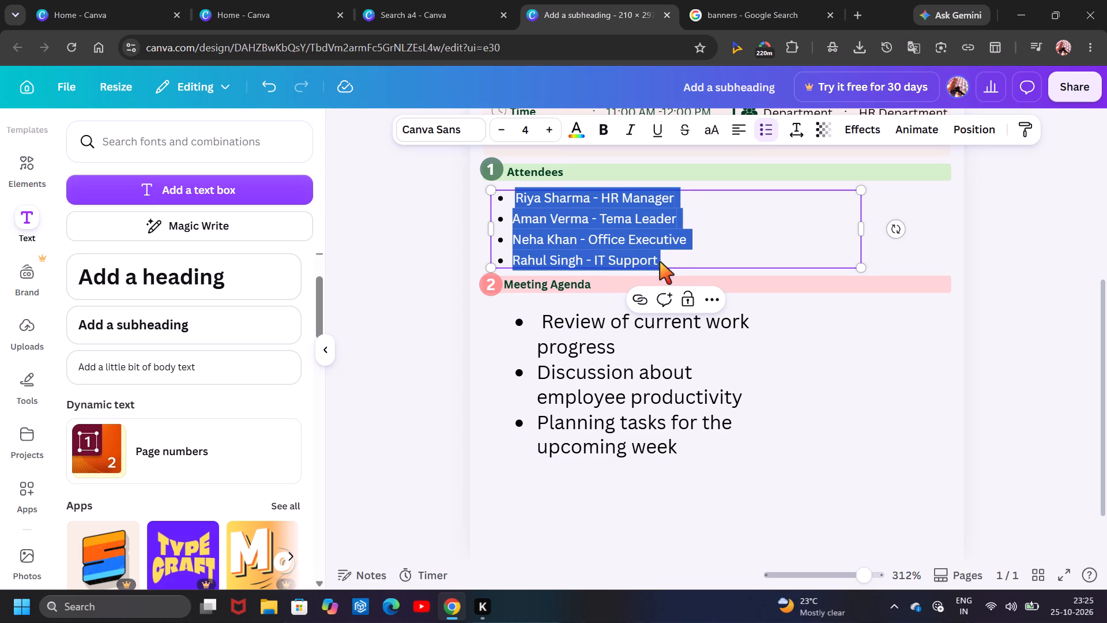
pyautogui.tripleClick(655, 397)
pyautogui.doubleClick(655, 397)
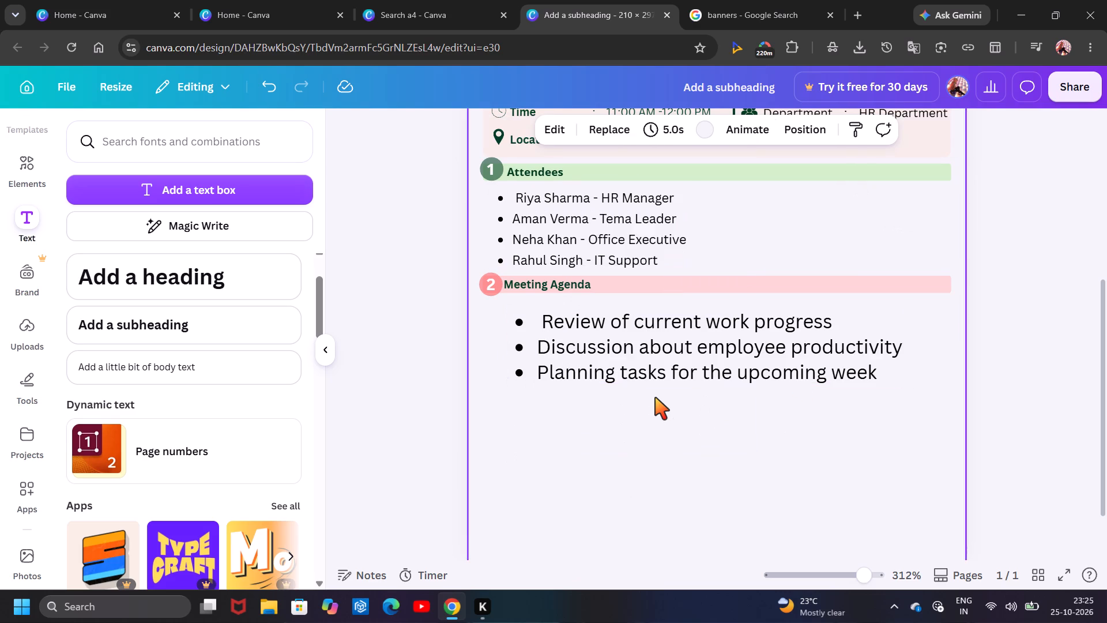
pyautogui.click(633, 368)
pyautogui.tripleClick(613, 349)
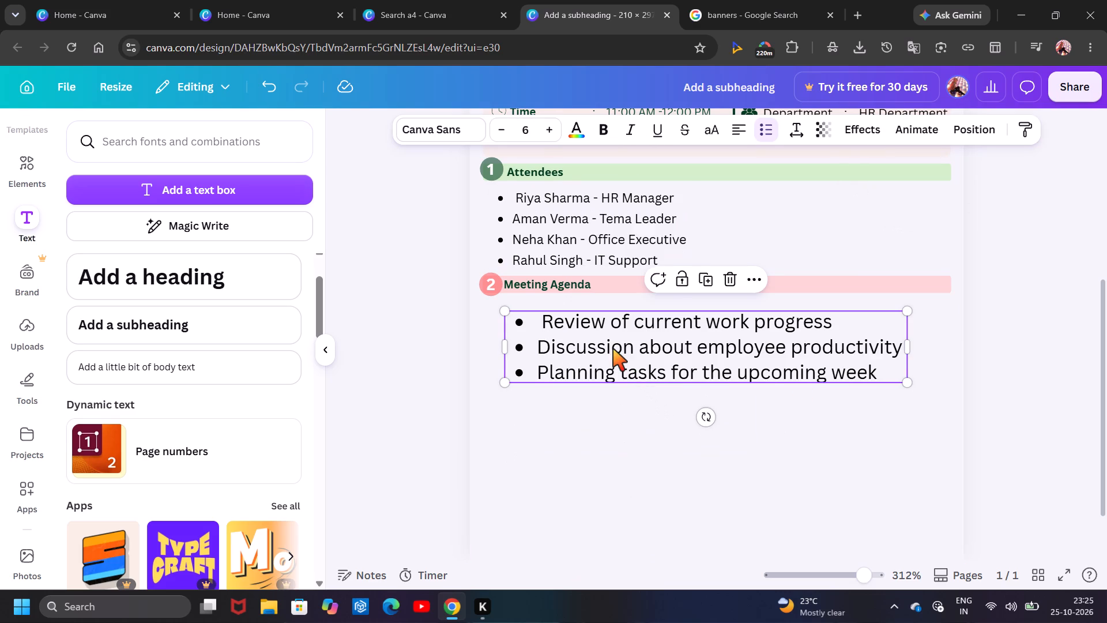
pyautogui.click(613, 349)
pyautogui.click(530, 316)
pyautogui.moveTo(530, 316); pyautogui.dragTo(653, 348)
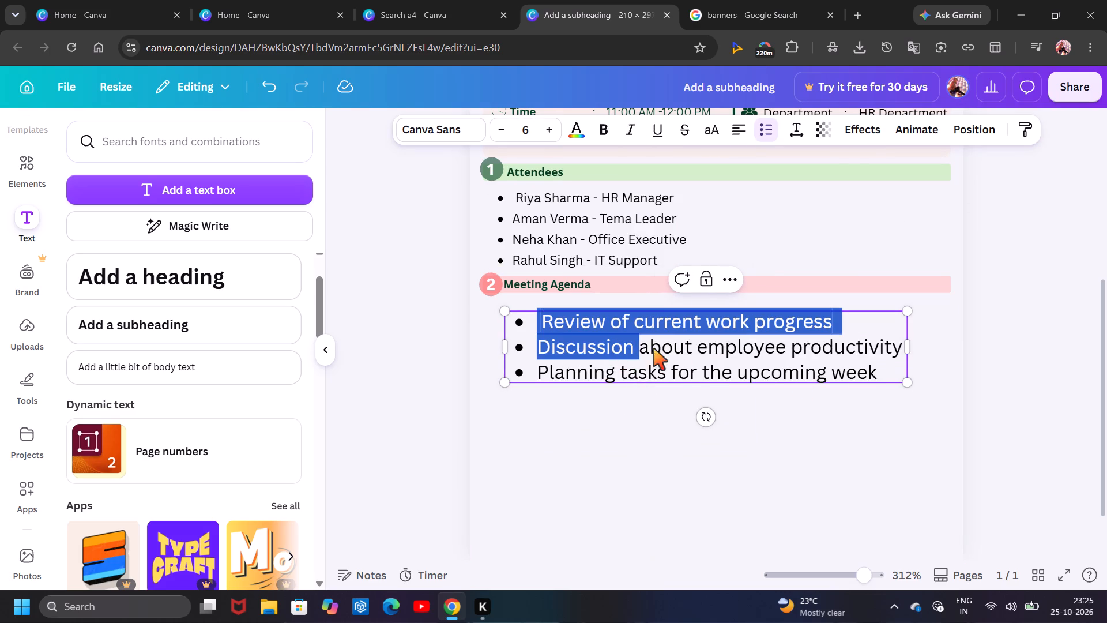
pyautogui.moveTo(653, 348); pyautogui.dragTo(878, 378)
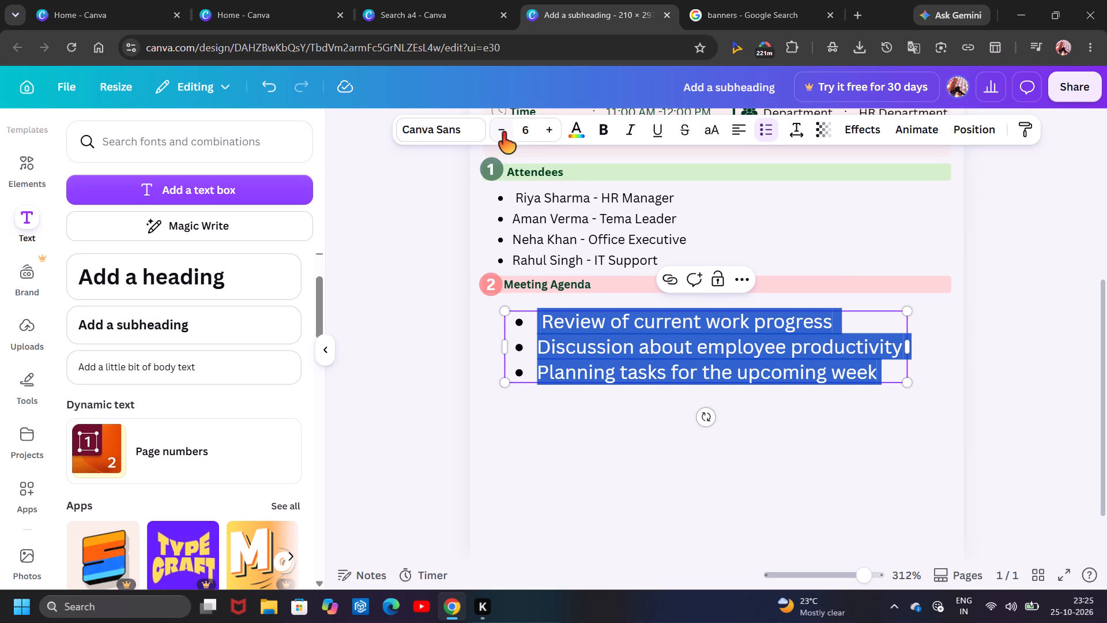
pyautogui.click(502, 132)
pyautogui.click(502, 132)
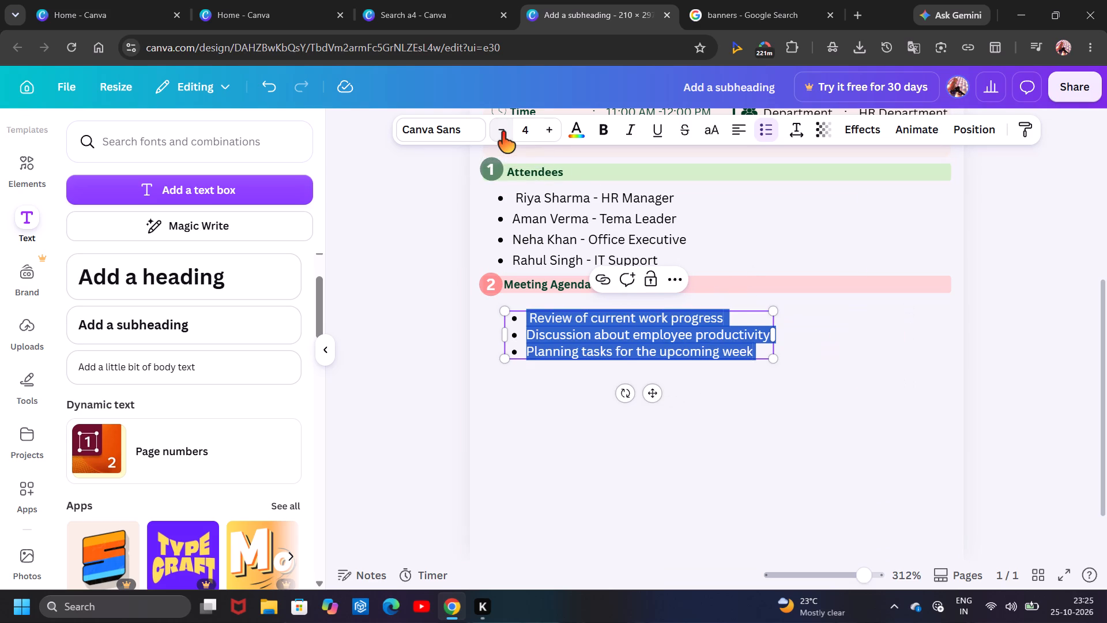
# Shift the agenda bullet list toward the page's left margin, aligning it with the attendee list above.
pyautogui.click(775, 412)
pyautogui.moveTo(668, 363); pyautogui.dragTo(641, 339)
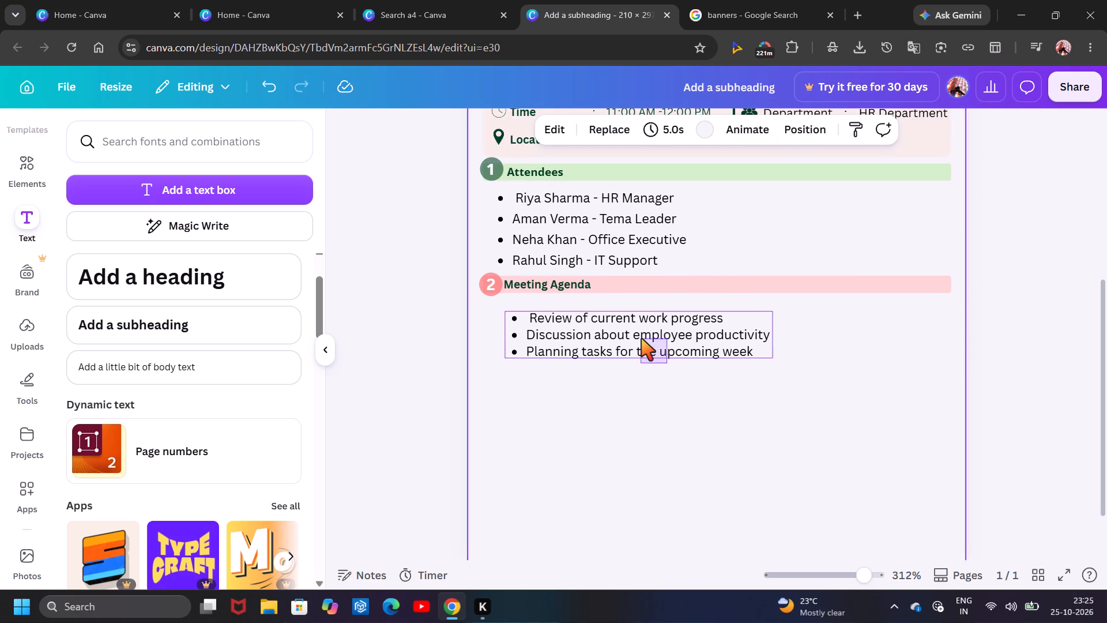
pyautogui.moveTo(641, 339); pyautogui.dragTo(627, 338)
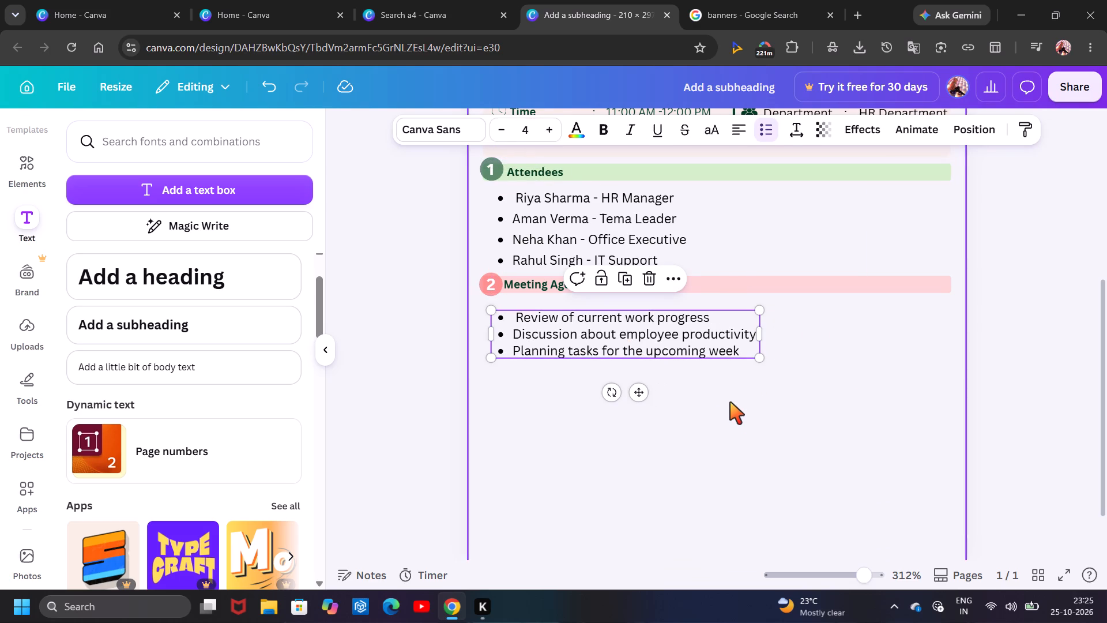
pyautogui.click(737, 408)
# Check the attendee list's line spacing and raise the agenda bullet list's line spacing to about 1.68 to match.
pyautogui.click(619, 260)
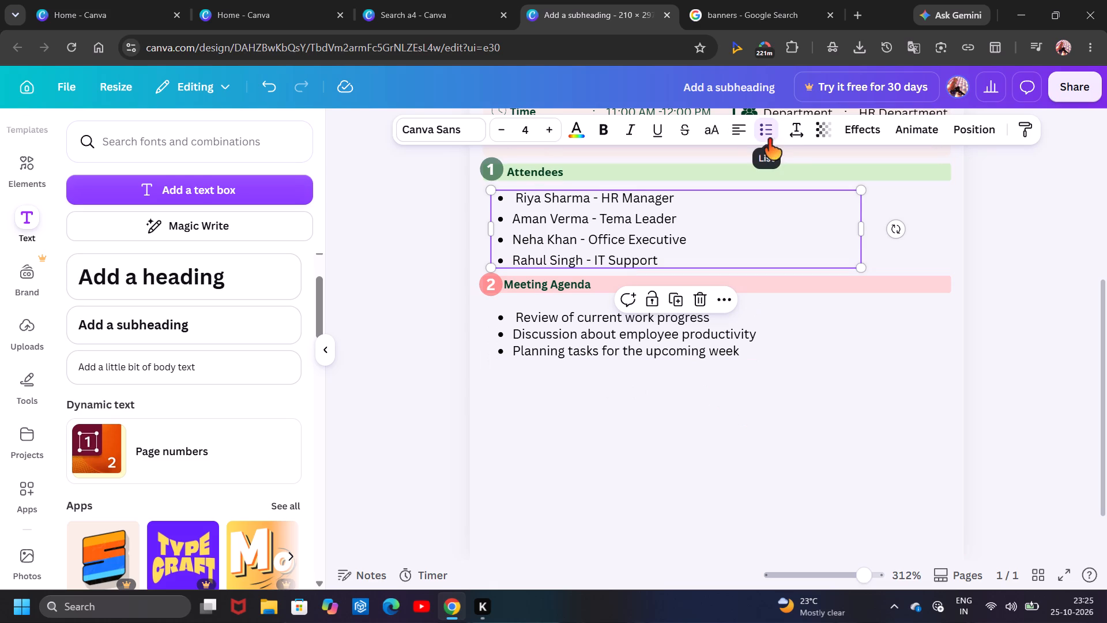
pyautogui.click(789, 138)
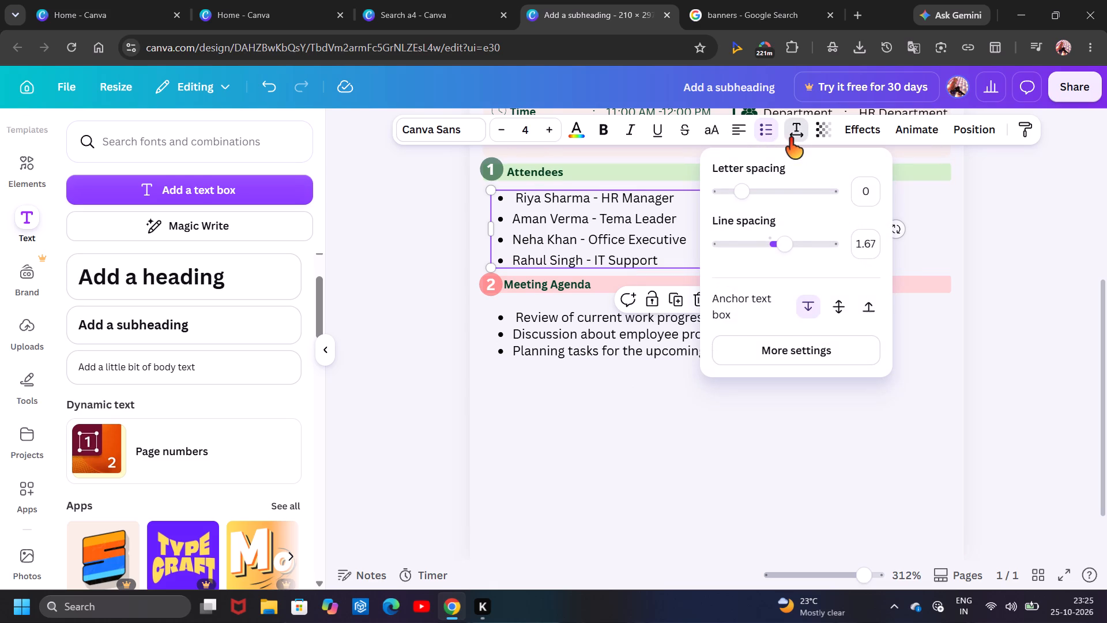
pyautogui.click(735, 485)
pyautogui.click(641, 329)
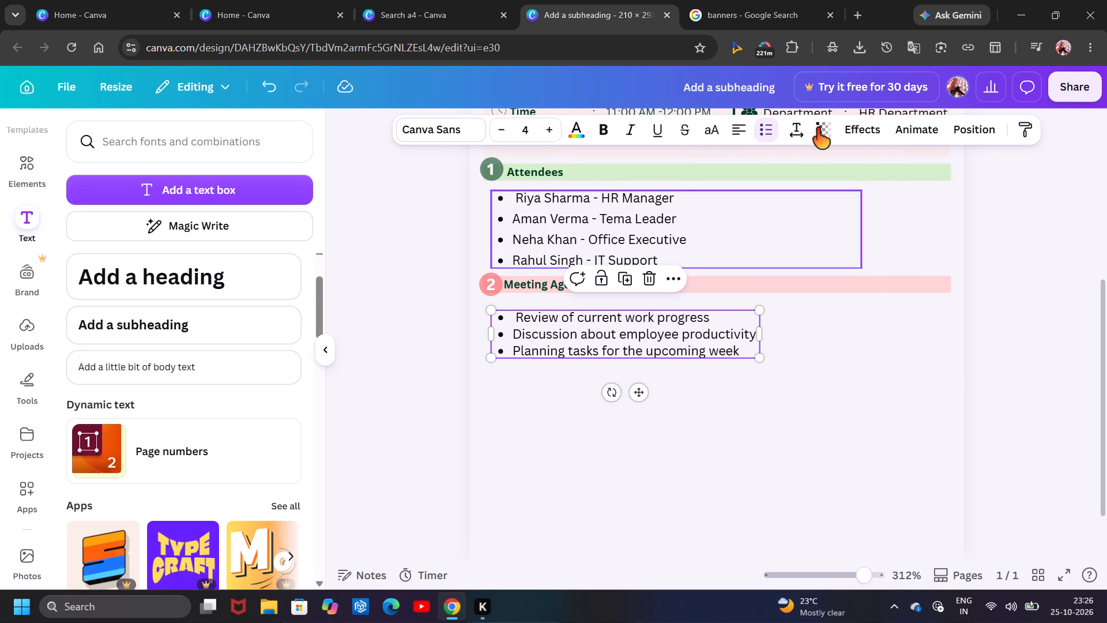
pyautogui.click(793, 132)
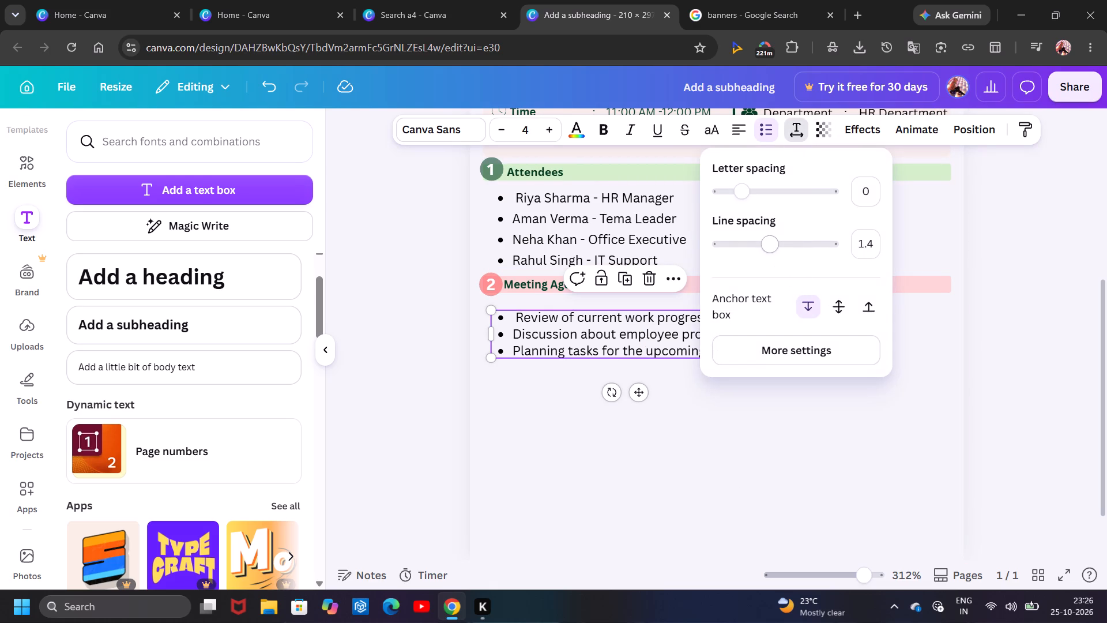
pyautogui.moveTo(766, 250); pyautogui.dragTo(773, 253)
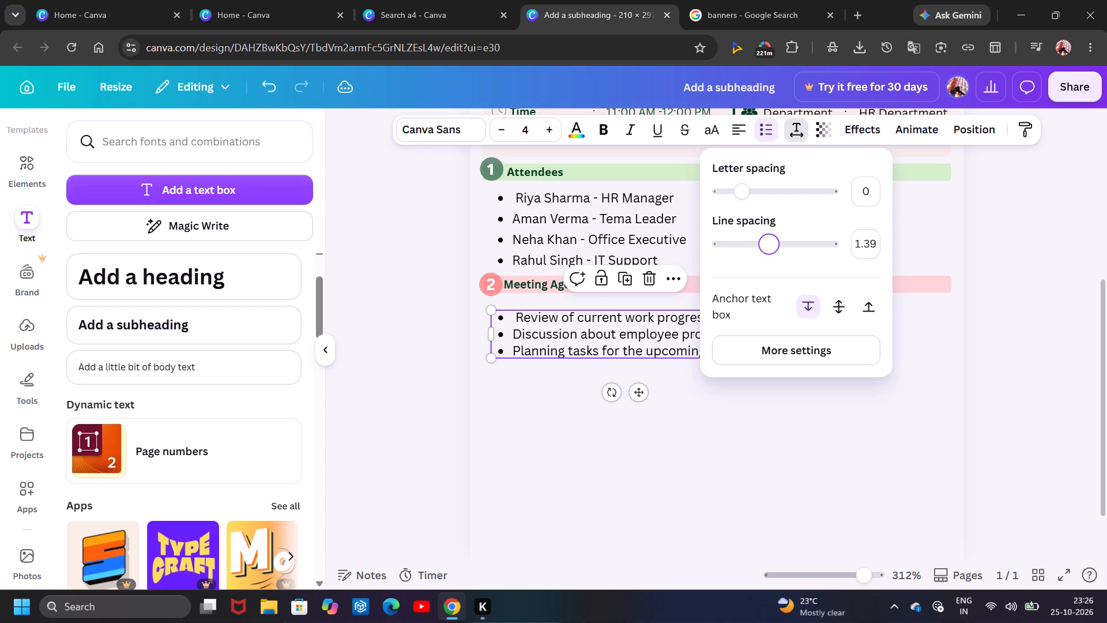
pyautogui.moveTo(773, 253); pyautogui.dragTo(767, 254)
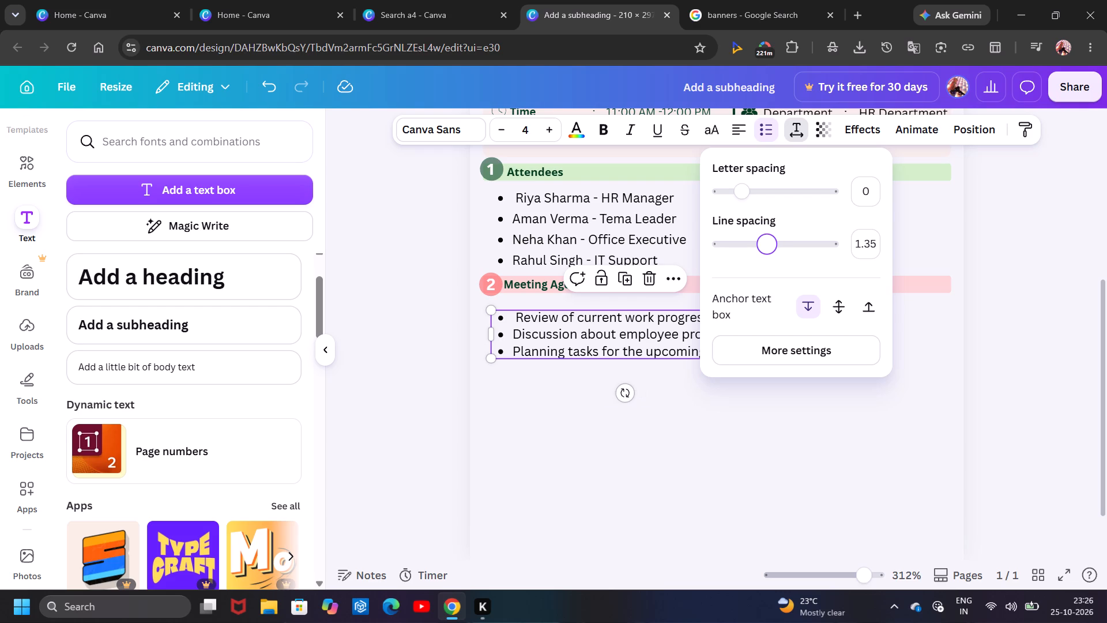
pyautogui.moveTo(767, 254); pyautogui.dragTo(782, 257)
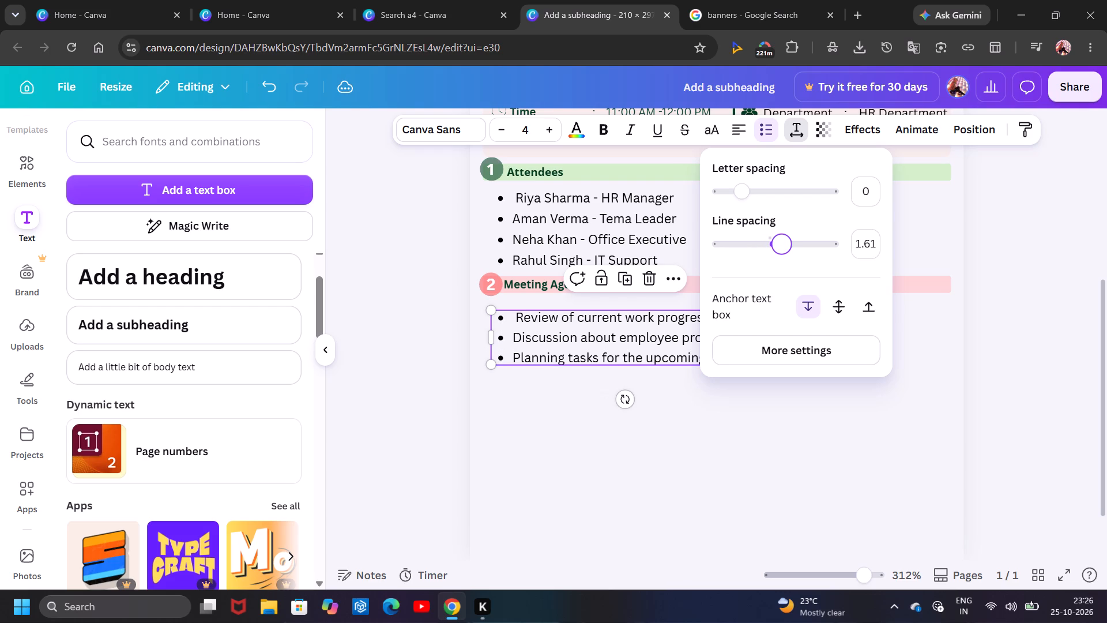
pyautogui.moveTo(782, 257); pyautogui.dragTo(786, 259)
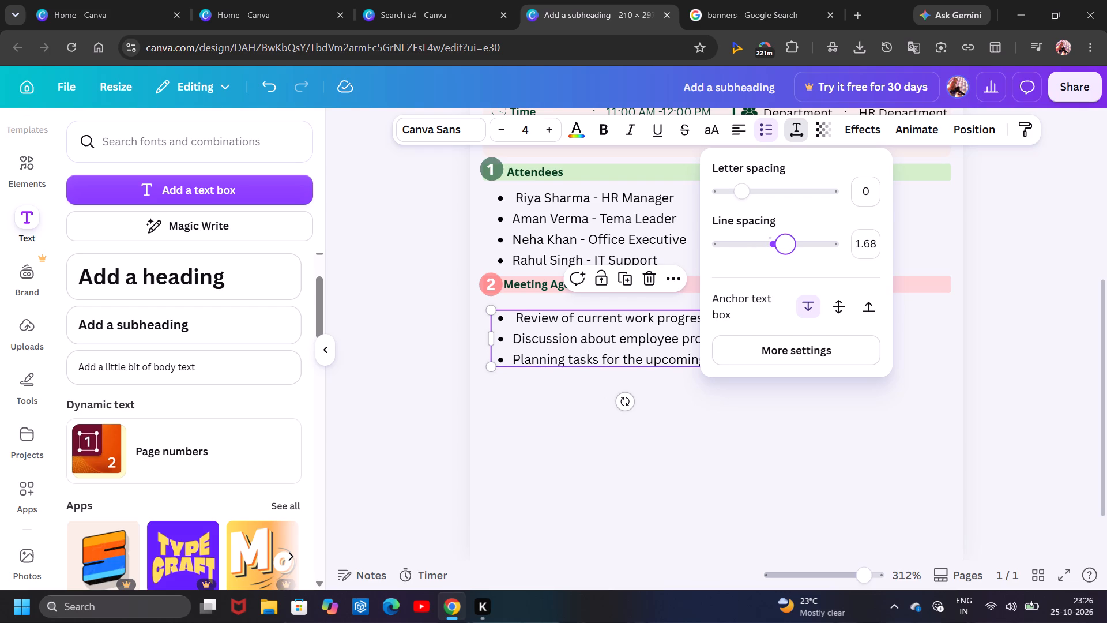
pyautogui.moveTo(786, 259); pyautogui.dragTo(786, 261)
pyautogui.moveTo(786, 261); pyautogui.dragTo(785, 261)
pyautogui.click(759, 517)
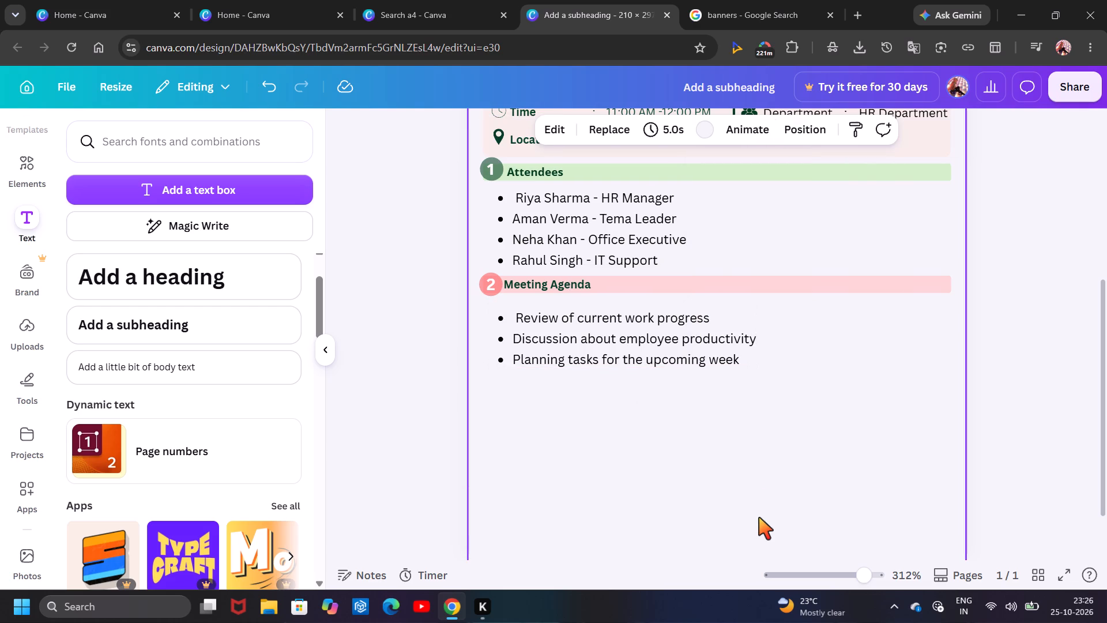
# Move the agenda bullet list up slightly, closer to the Meeting Agenda heading, keeping it aligned with the attendee list.
pyautogui.moveTo(647, 370); pyautogui.dragTo(631, 345)
pyautogui.moveTo(631, 345); pyautogui.dragTo(631, 340)
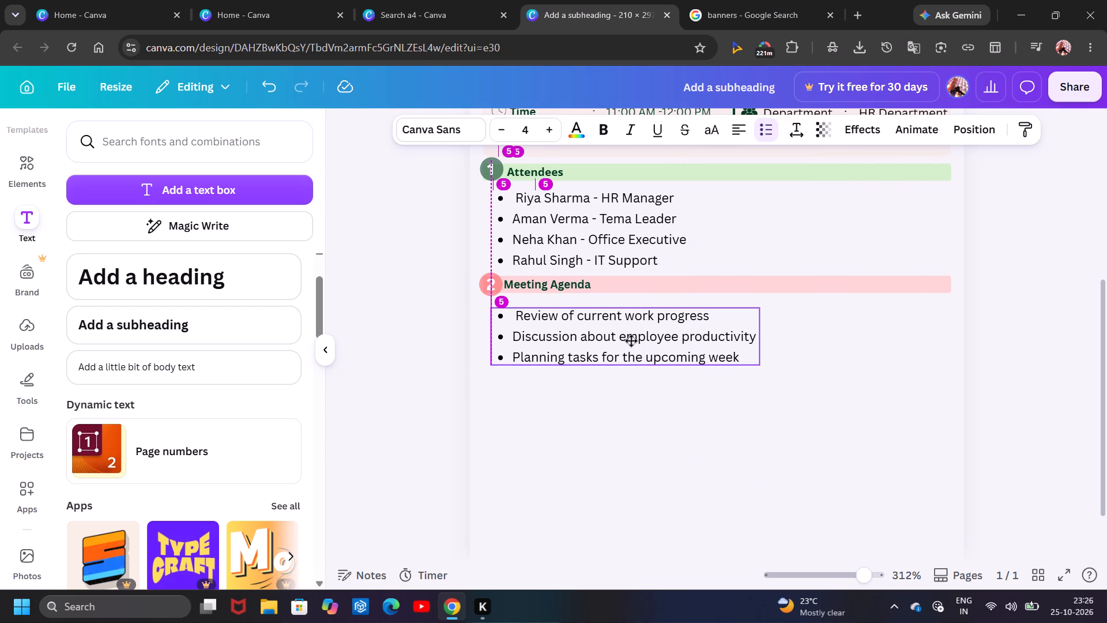
pyautogui.moveTo(631, 340); pyautogui.dragTo(631, 338)
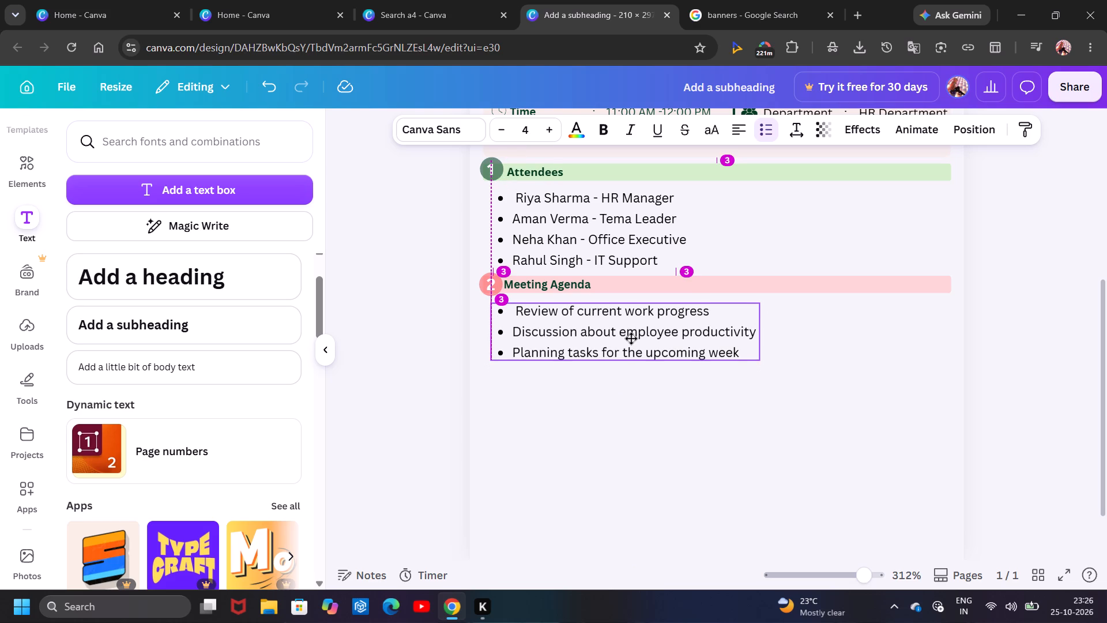
pyautogui.moveTo(631, 338); pyautogui.dragTo(631, 340)
pyautogui.click(707, 439)
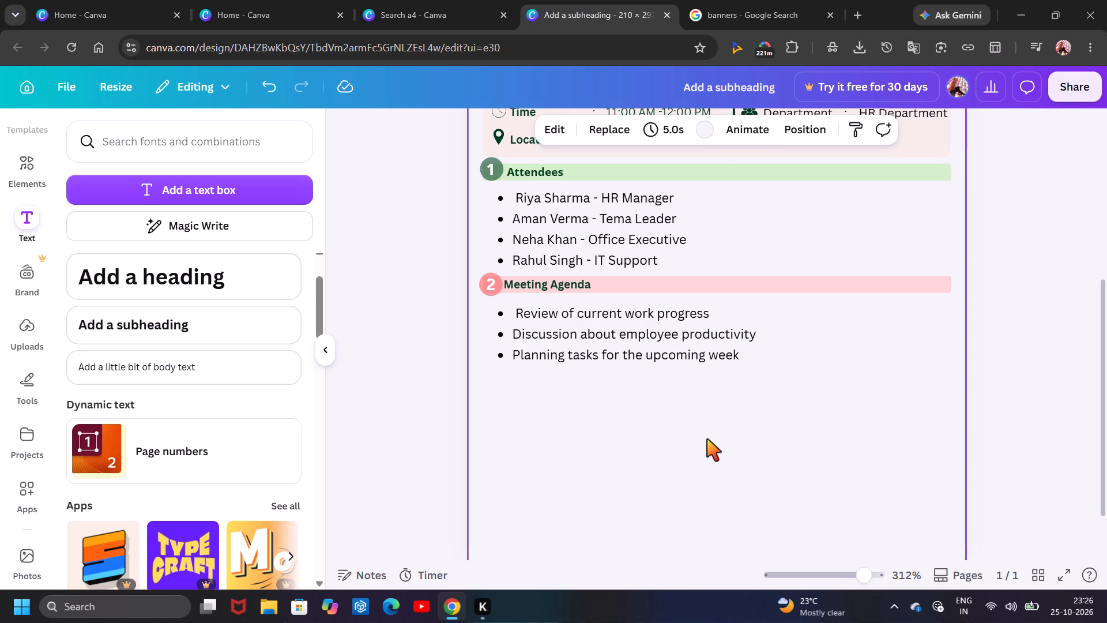
# Duplicate the green Attendees heading bar and place the copy just below the agenda bullets, aligned with the other heading bars.
pyautogui.click(869, 292)
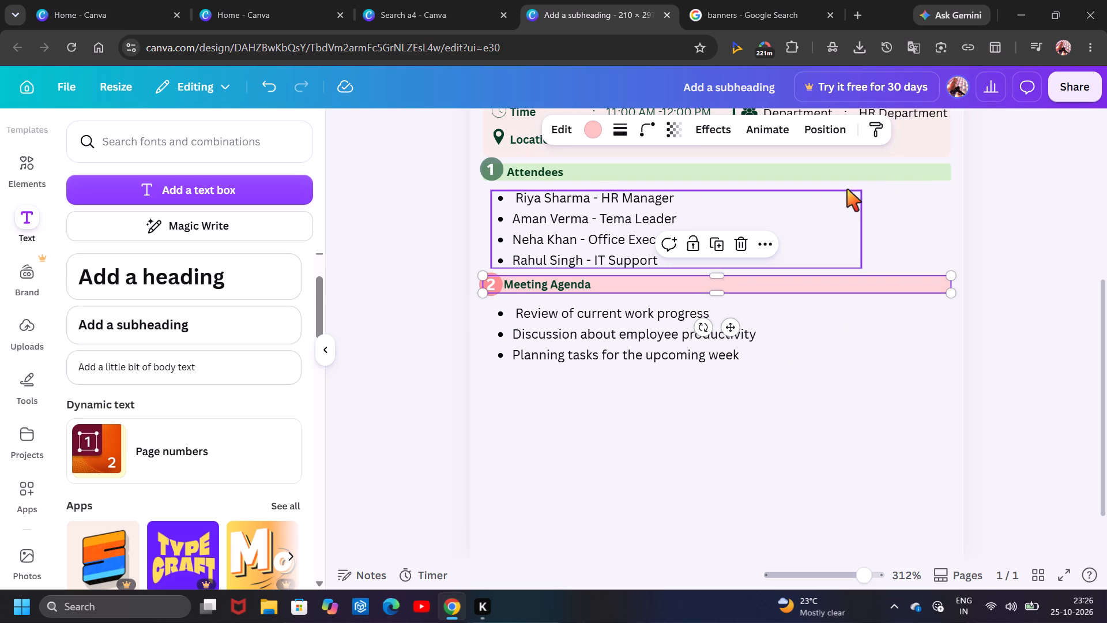
pyautogui.click(879, 165)
pyautogui.hotkey('ctrl', 'c')
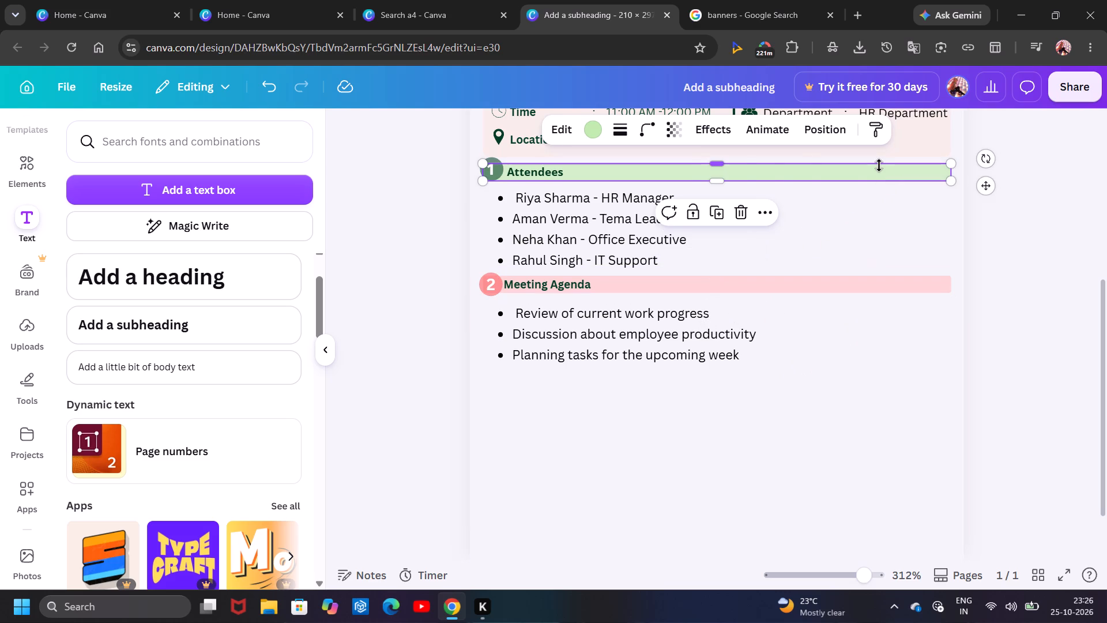
pyautogui.hotkey('ctrl', 'v')
pyautogui.click(882, 214)
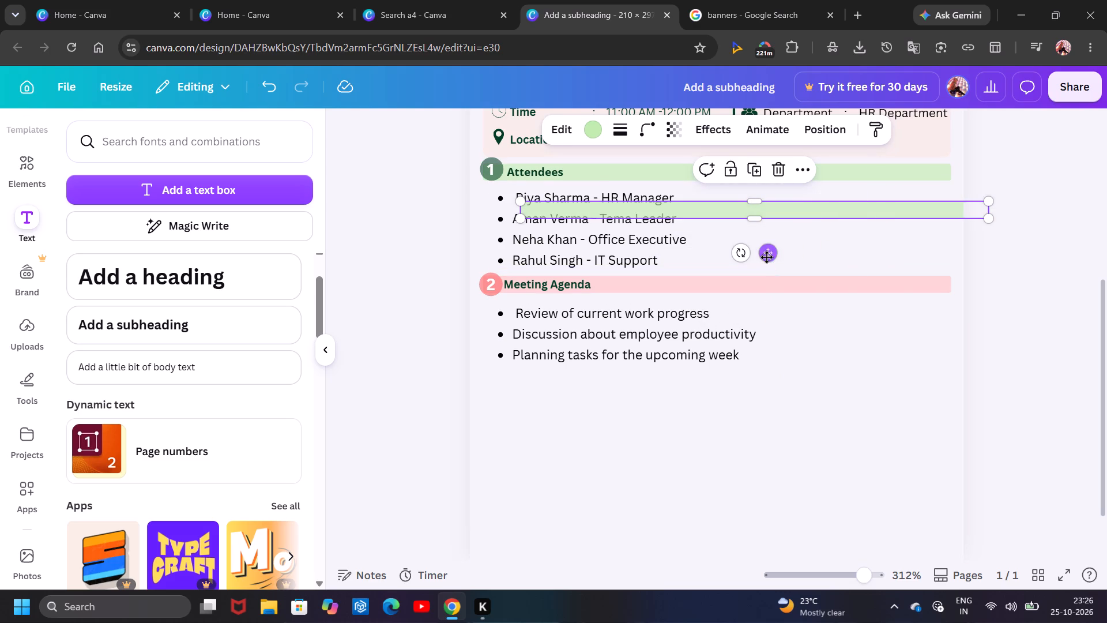
pyautogui.moveTo(766, 257); pyautogui.dragTo(735, 440)
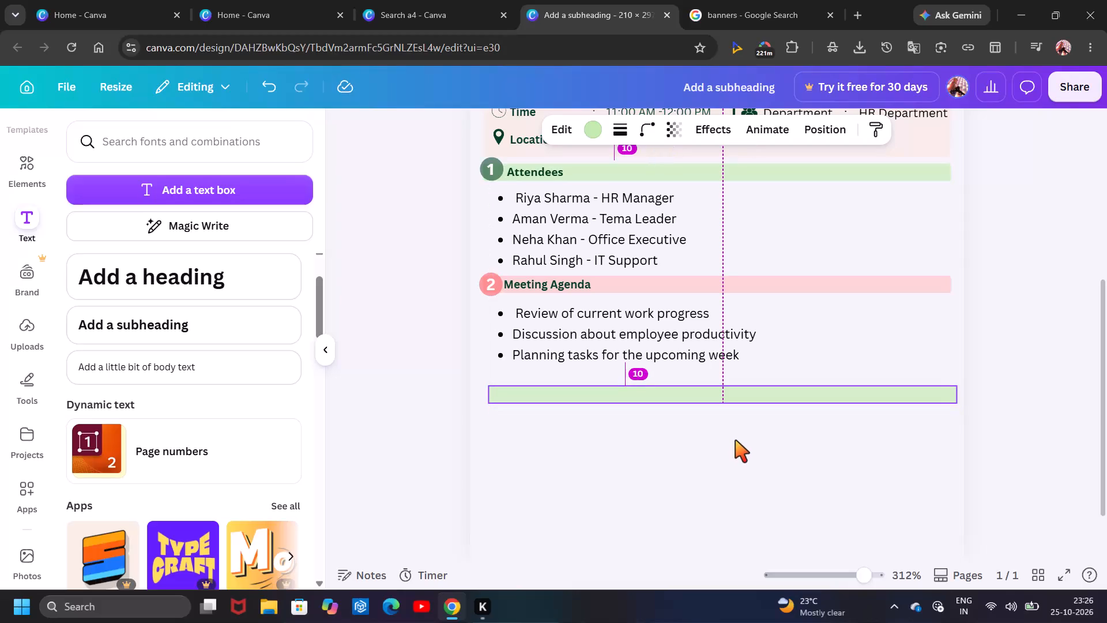
pyautogui.moveTo(735, 440); pyautogui.dragTo(729, 446)
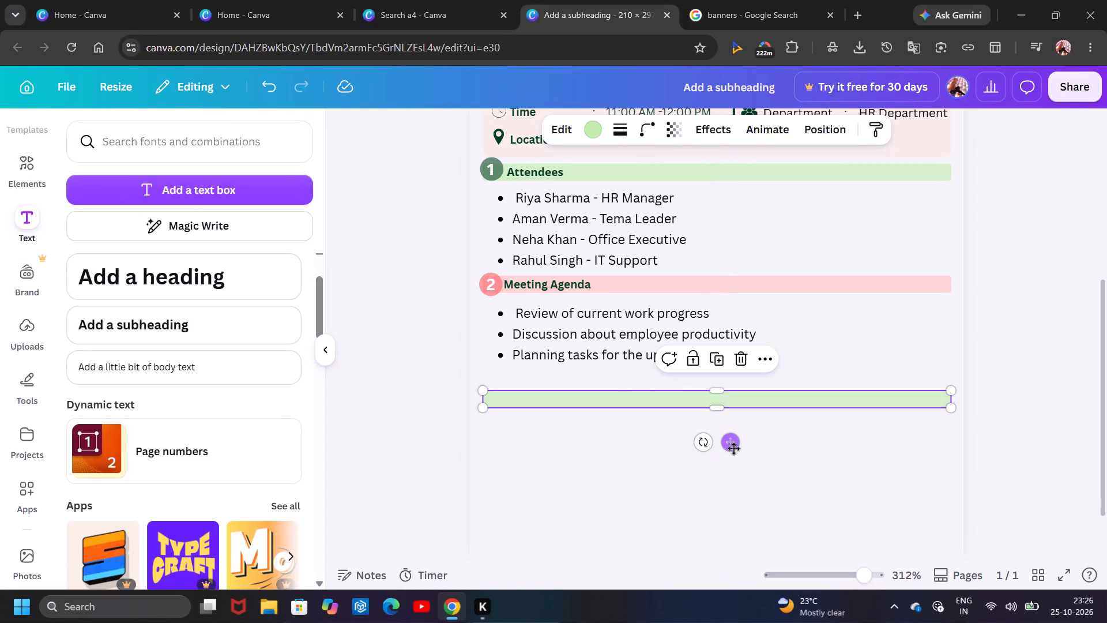
pyautogui.moveTo(733, 448); pyautogui.dragTo(733, 436)
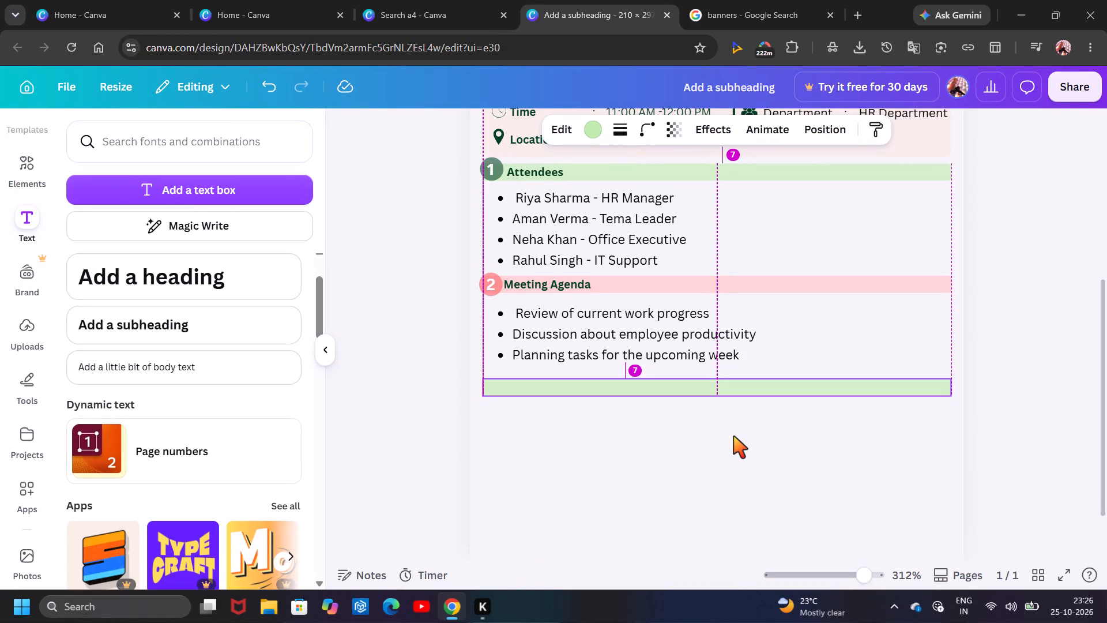
pyautogui.moveTo(733, 436); pyautogui.dragTo(733, 434)
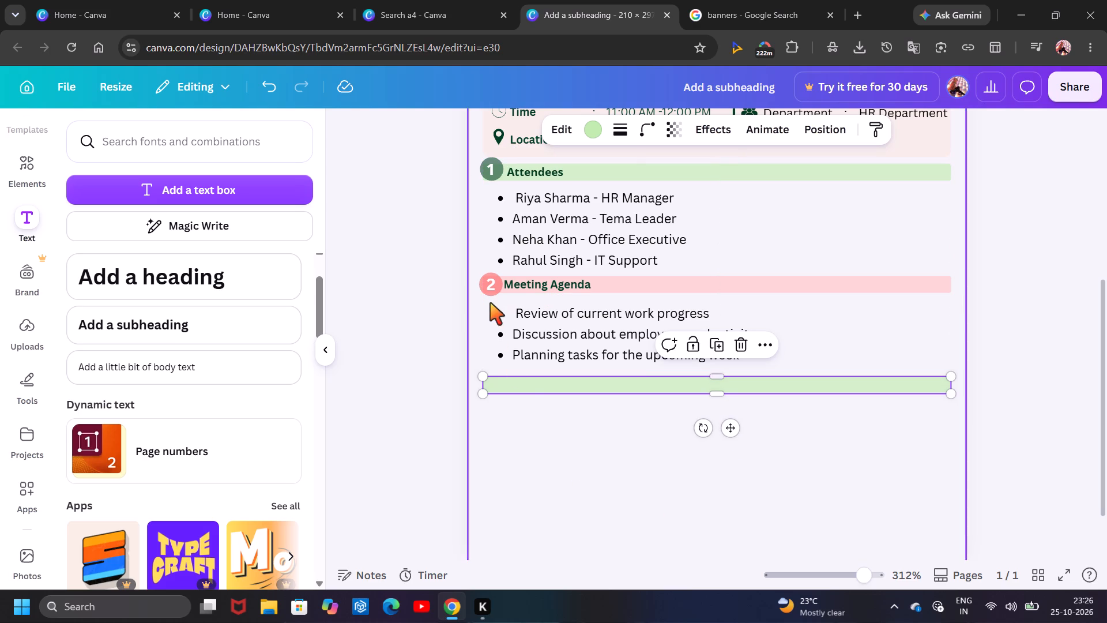
# Duplicate the dark green circle behind the number 1 beside the Attendees heading.
pyautogui.click(491, 292)
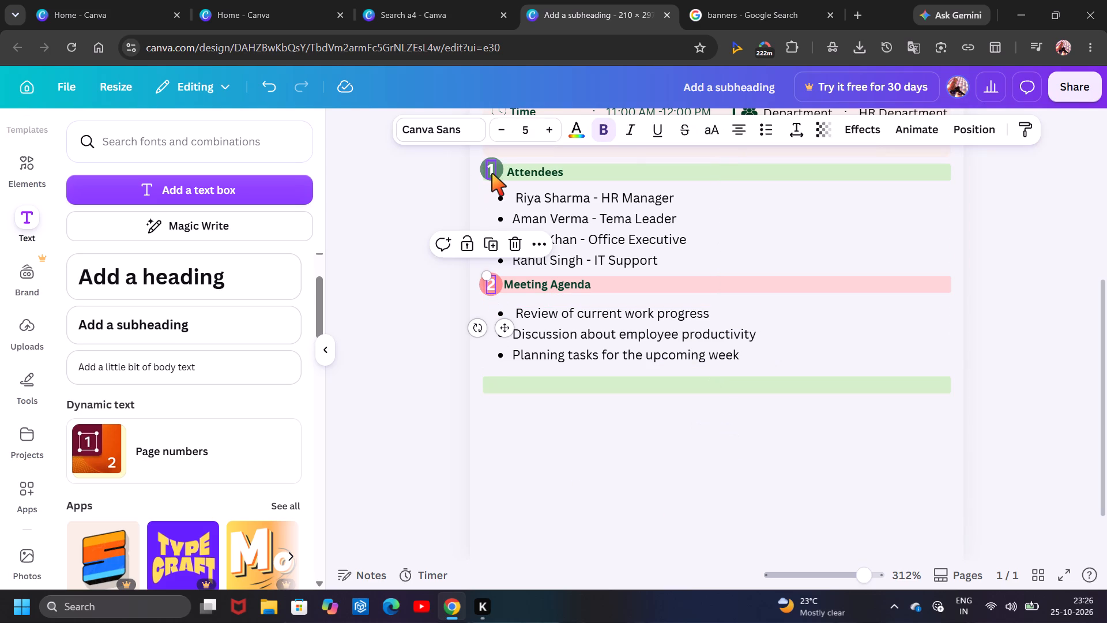
pyautogui.click(492, 174)
pyautogui.moveTo(503, 168); pyautogui.dragTo(503, 184)
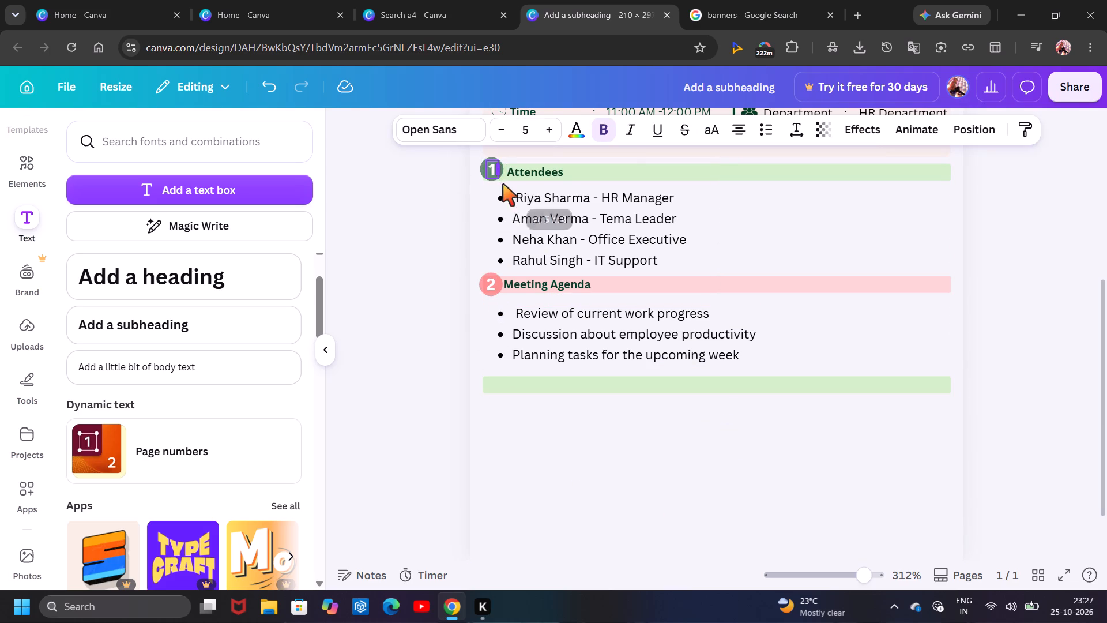
pyautogui.moveTo(503, 184); pyautogui.dragTo(498, 174)
pyautogui.click(498, 174)
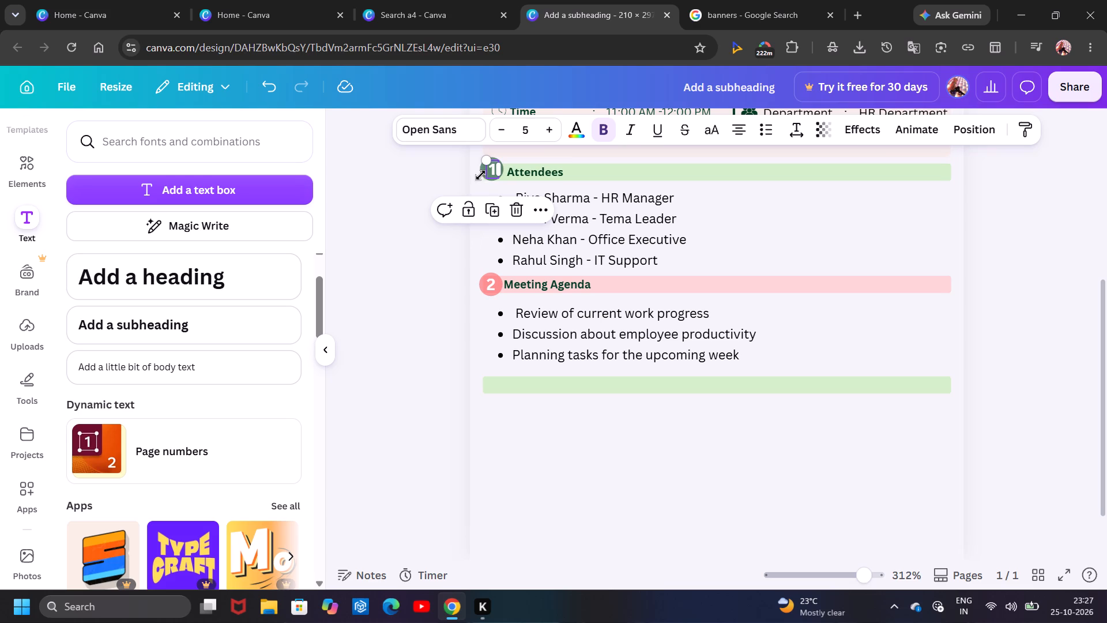
pyautogui.click(472, 177)
pyautogui.click(483, 170)
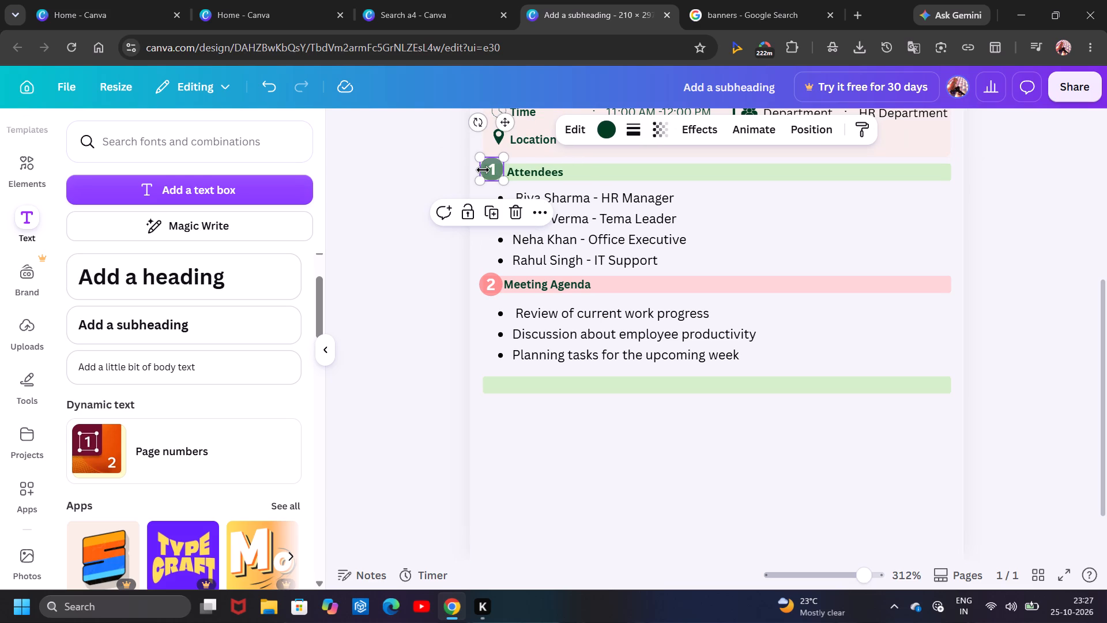
pyautogui.hotkey('ctrl', 'c')
pyautogui.hotkey('ctrl', 'v')
pyautogui.keyDown('ctrl'); pyautogui.click(483, 170); pyautogui.keyUp('ctrl')
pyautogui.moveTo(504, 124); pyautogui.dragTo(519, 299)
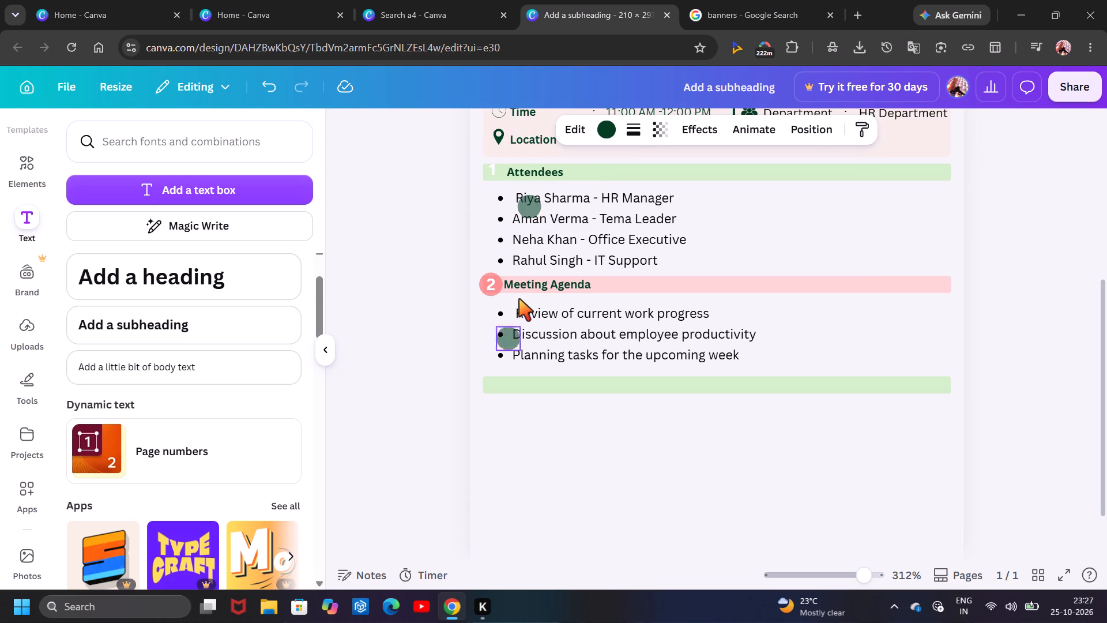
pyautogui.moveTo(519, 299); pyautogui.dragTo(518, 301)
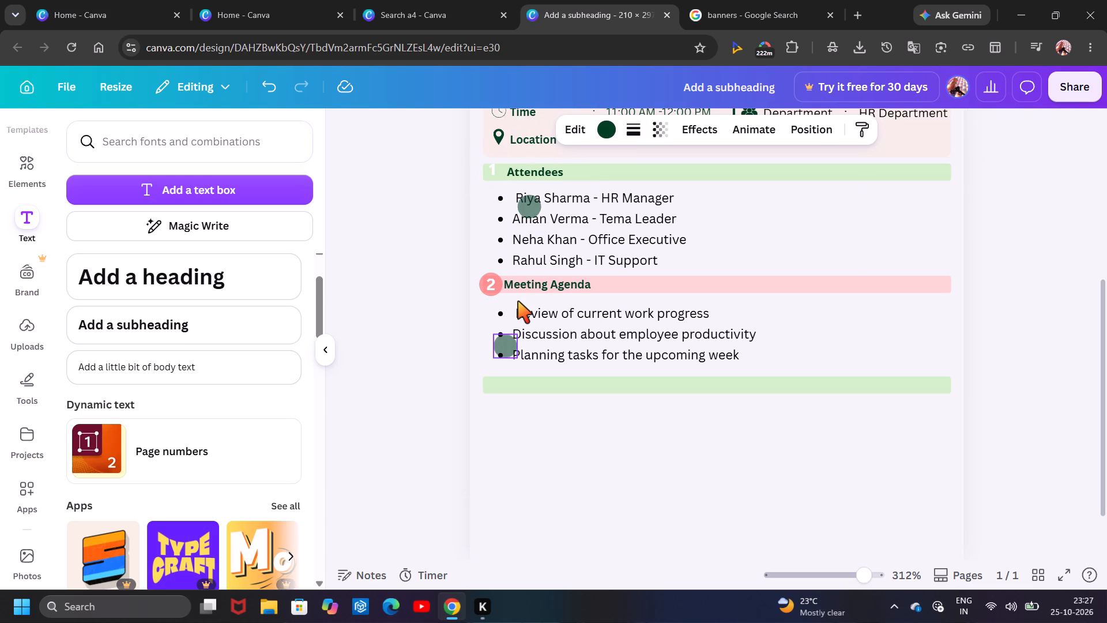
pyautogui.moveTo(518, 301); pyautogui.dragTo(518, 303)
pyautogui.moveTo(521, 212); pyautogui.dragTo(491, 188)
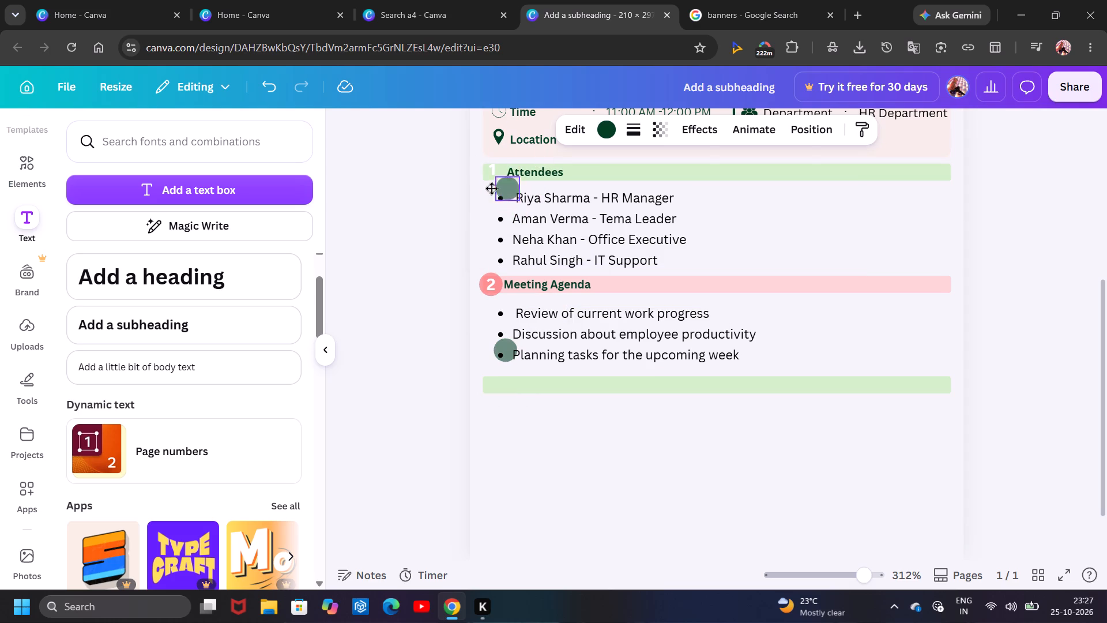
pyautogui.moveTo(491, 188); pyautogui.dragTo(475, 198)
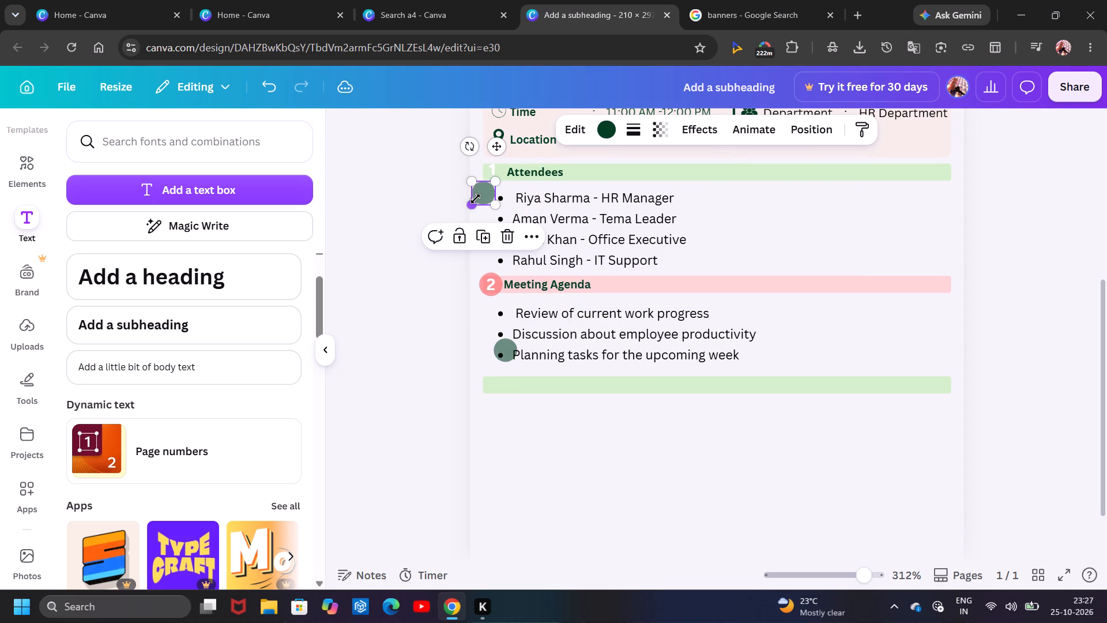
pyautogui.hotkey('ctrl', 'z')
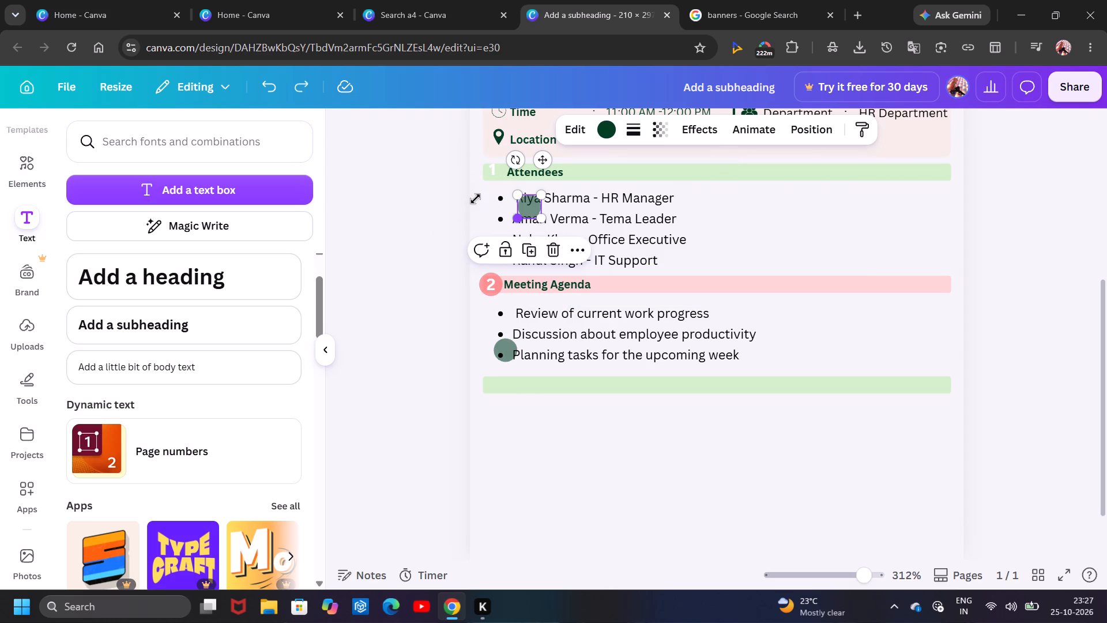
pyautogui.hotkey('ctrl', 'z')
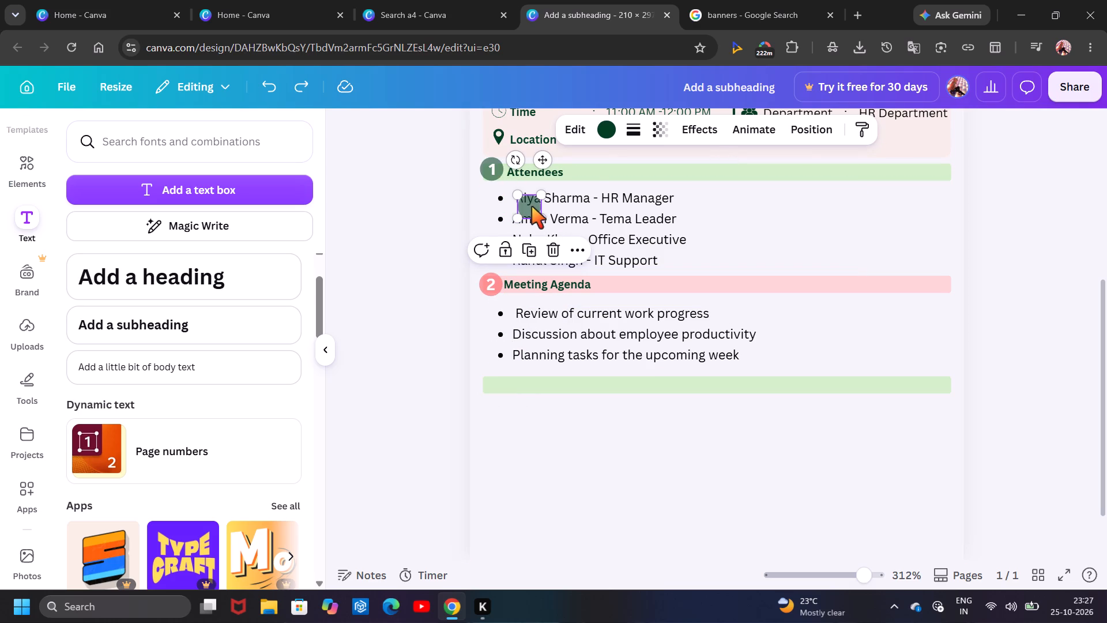
# Place the duplicated green circle over the left end of the new green bar below the agenda list.
pyautogui.moveTo(532, 207); pyautogui.dragTo(492, 386)
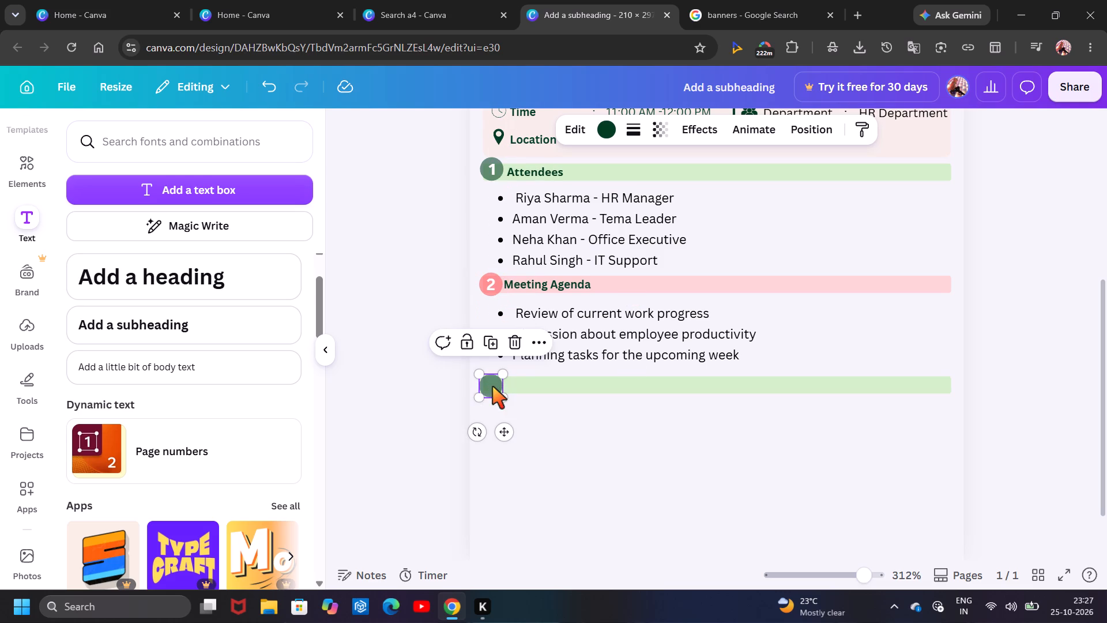
pyautogui.click(548, 436)
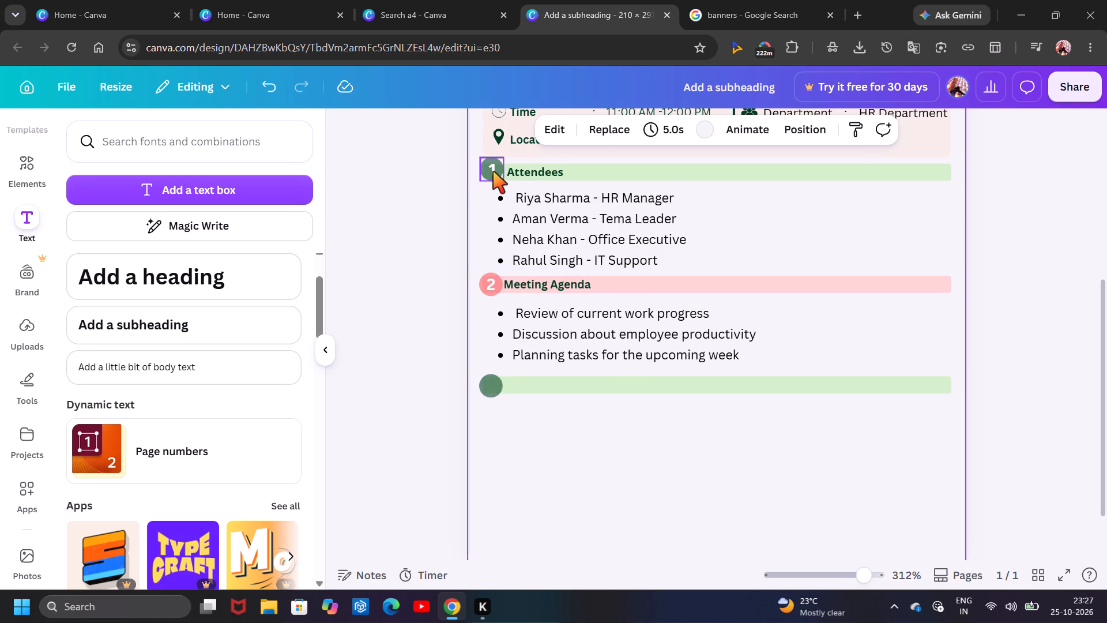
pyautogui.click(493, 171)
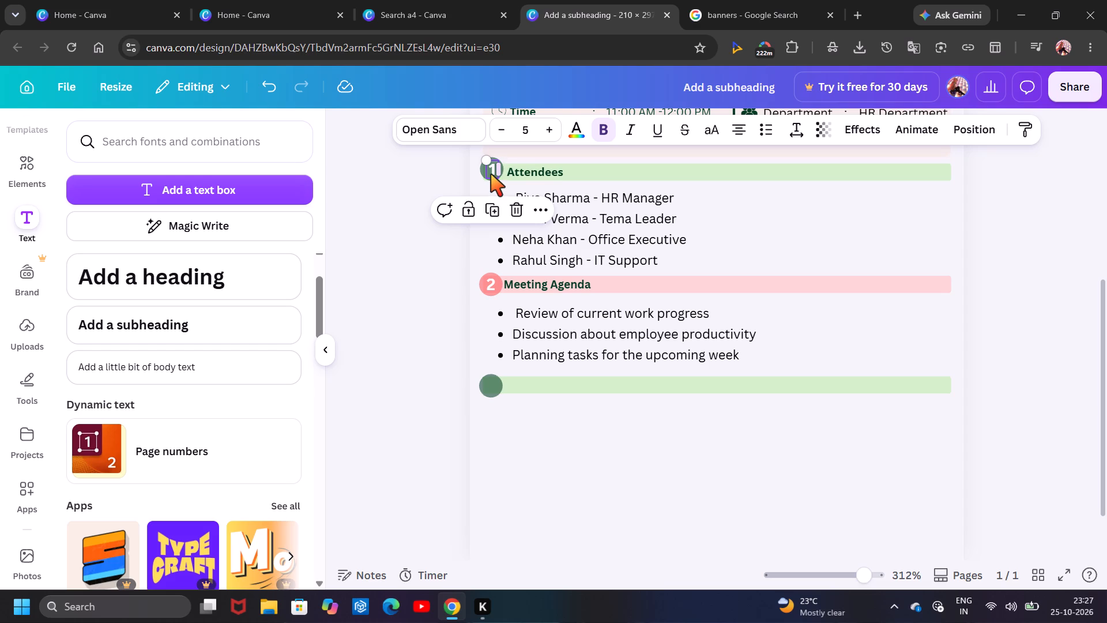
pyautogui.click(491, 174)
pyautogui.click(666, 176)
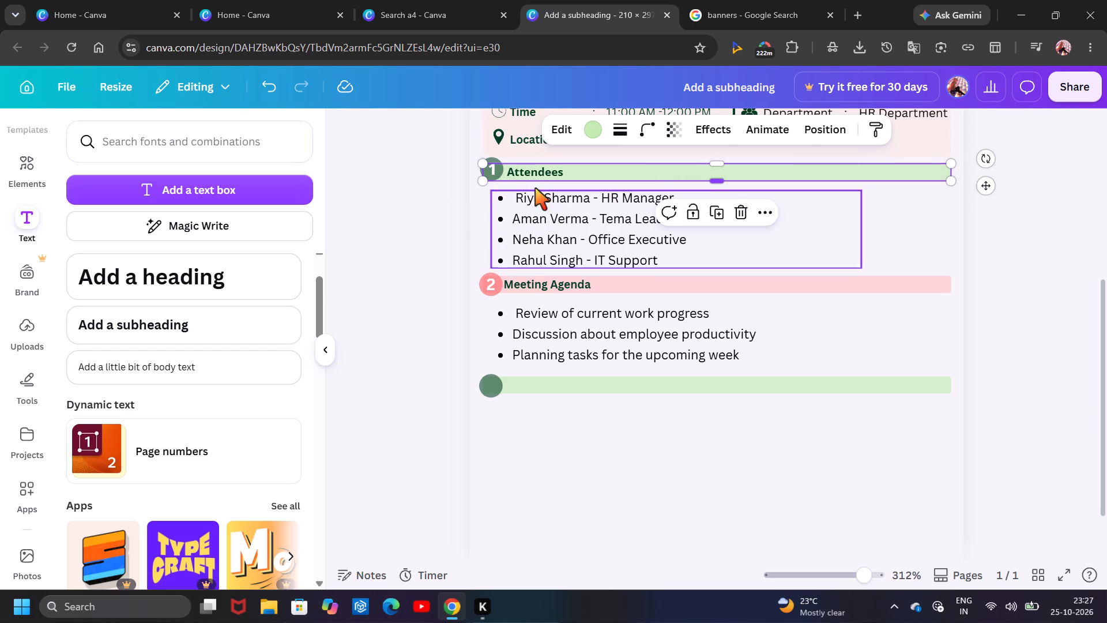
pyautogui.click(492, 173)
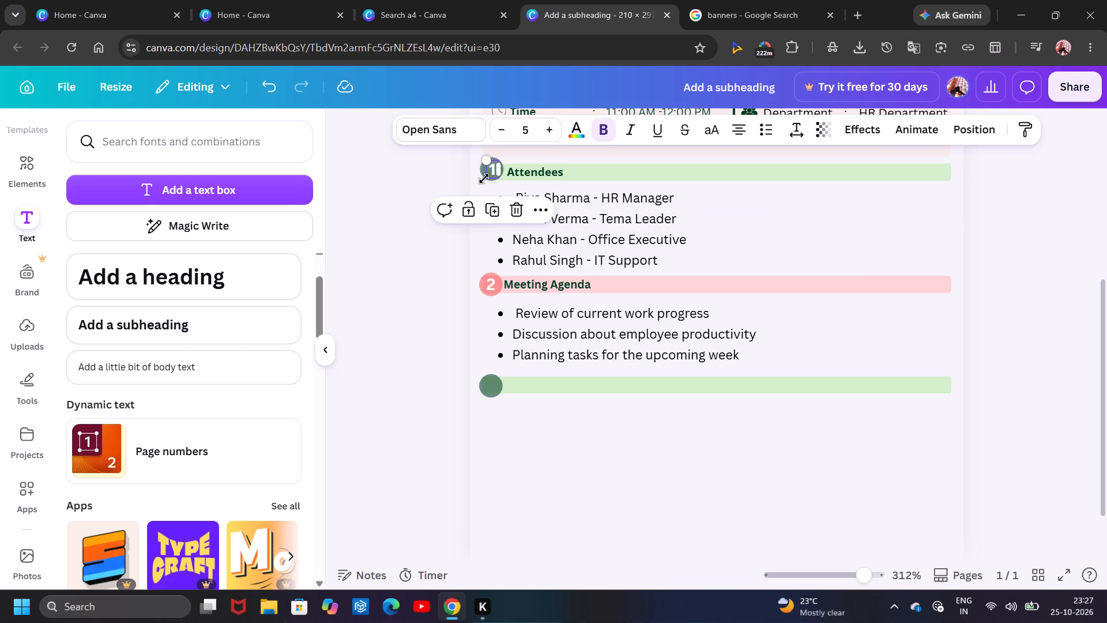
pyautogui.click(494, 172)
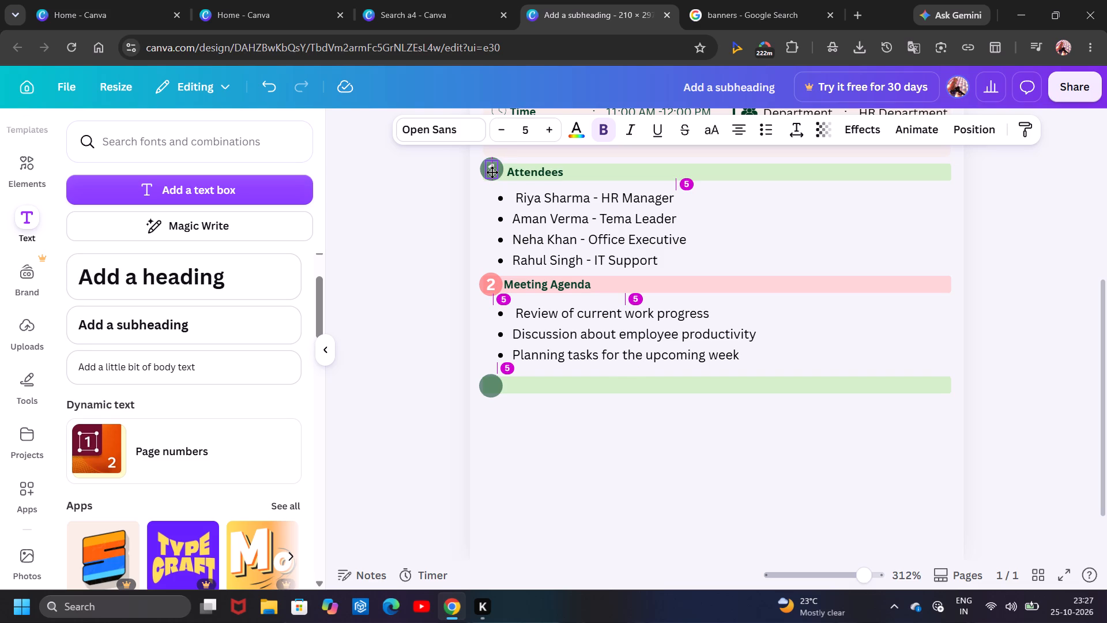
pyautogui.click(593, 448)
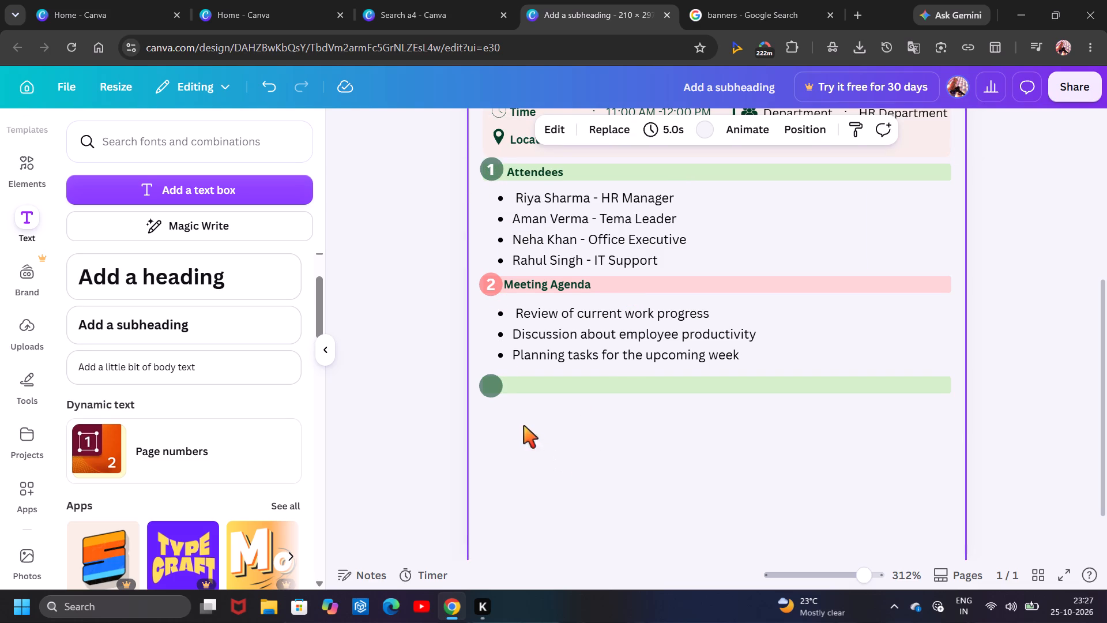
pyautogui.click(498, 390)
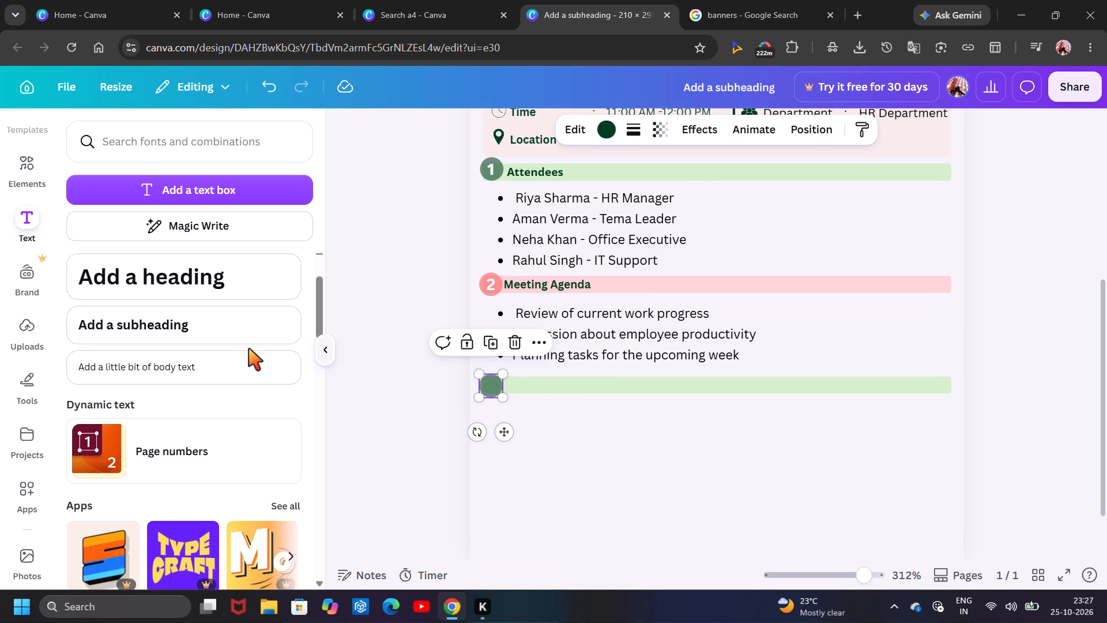
# Add a subheading text box containing the number 3.
pyautogui.click(231, 311)
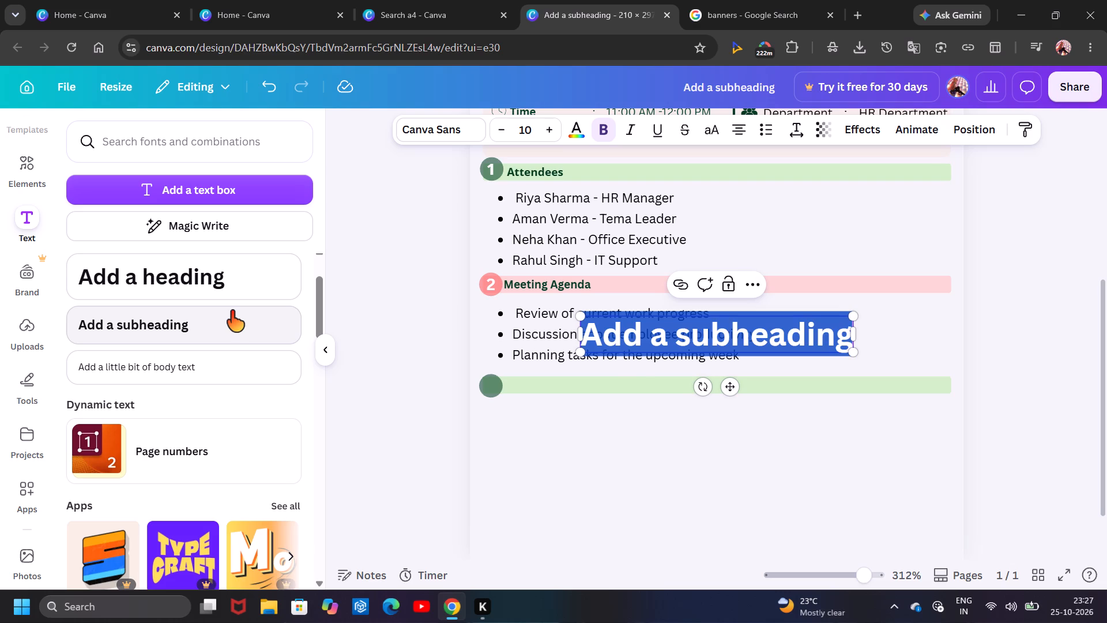
pyautogui.press('BackSpace')
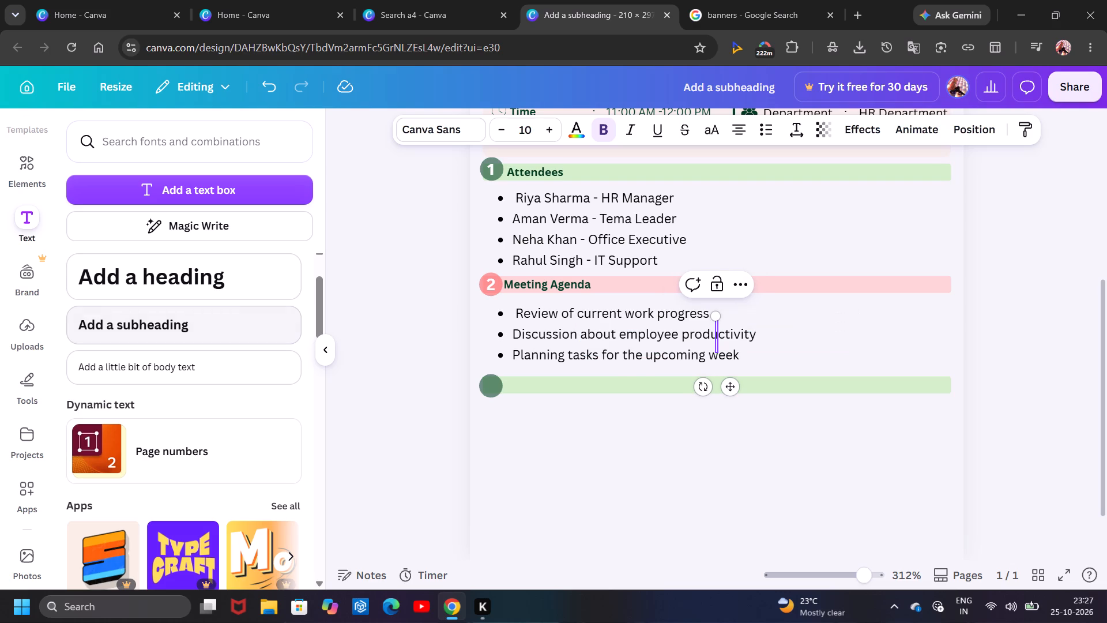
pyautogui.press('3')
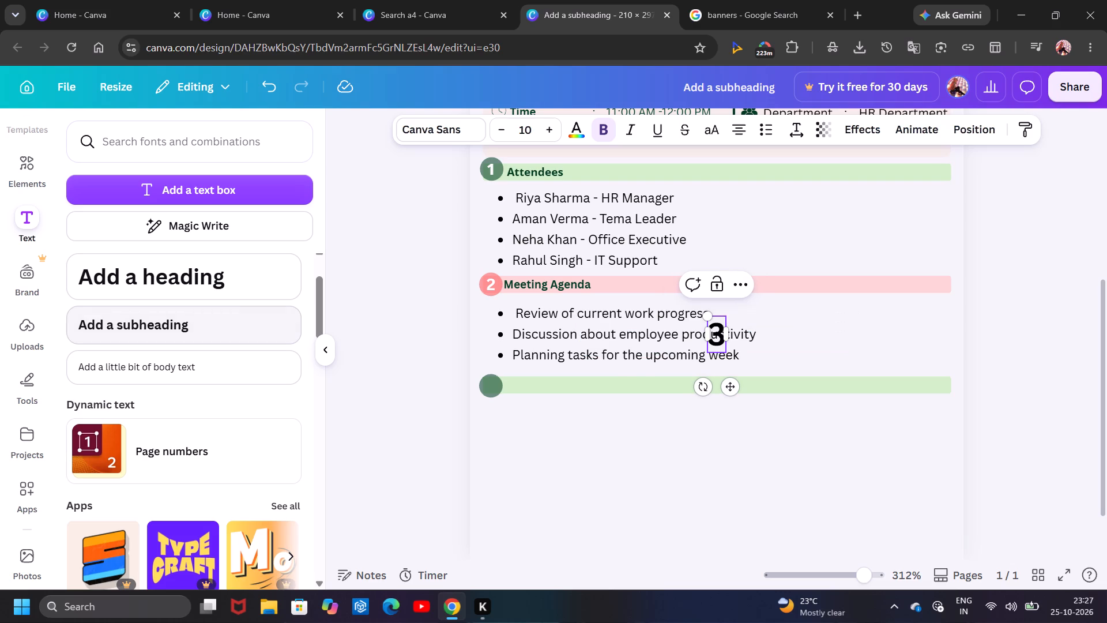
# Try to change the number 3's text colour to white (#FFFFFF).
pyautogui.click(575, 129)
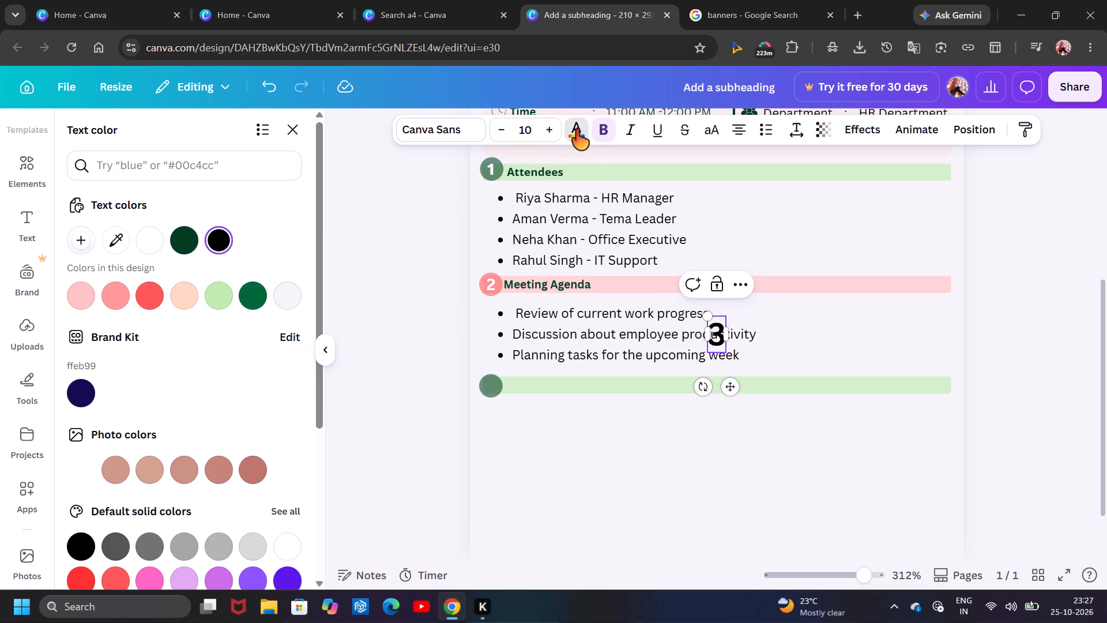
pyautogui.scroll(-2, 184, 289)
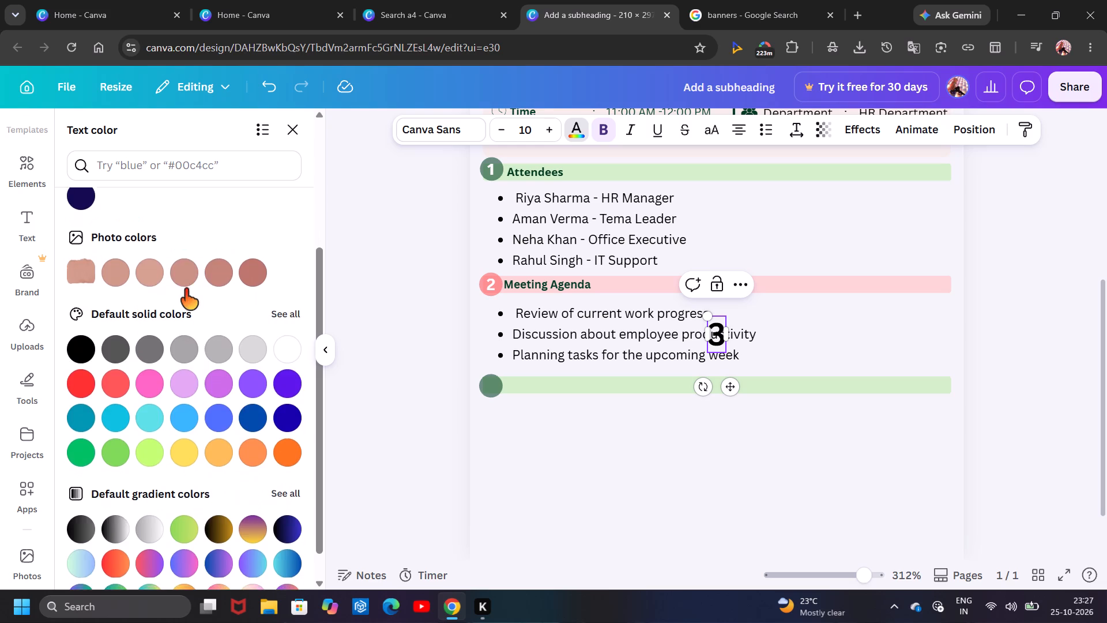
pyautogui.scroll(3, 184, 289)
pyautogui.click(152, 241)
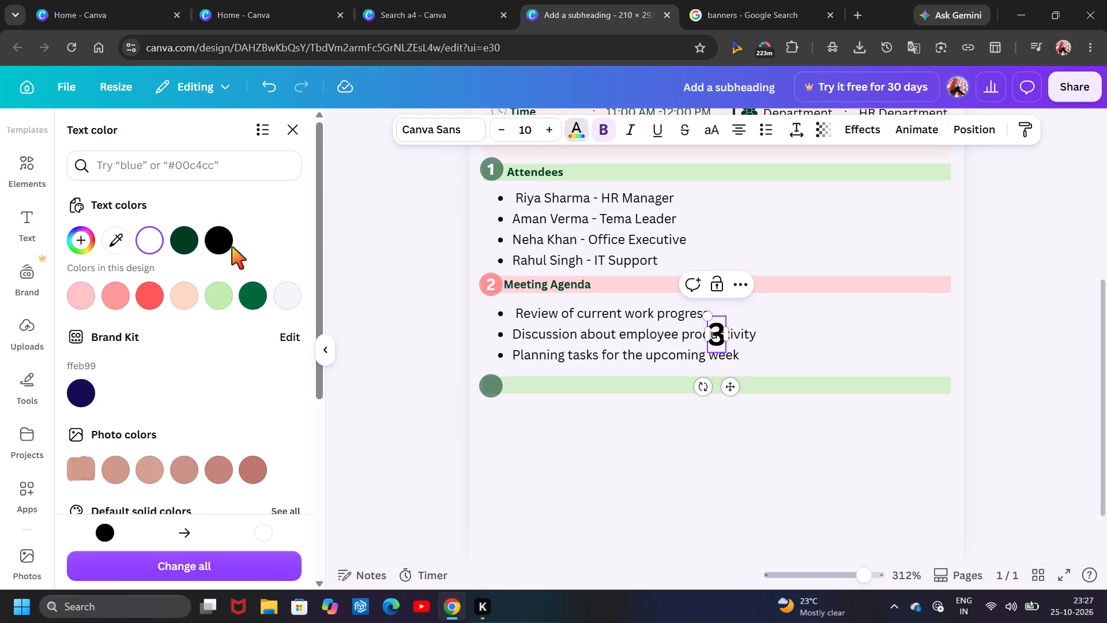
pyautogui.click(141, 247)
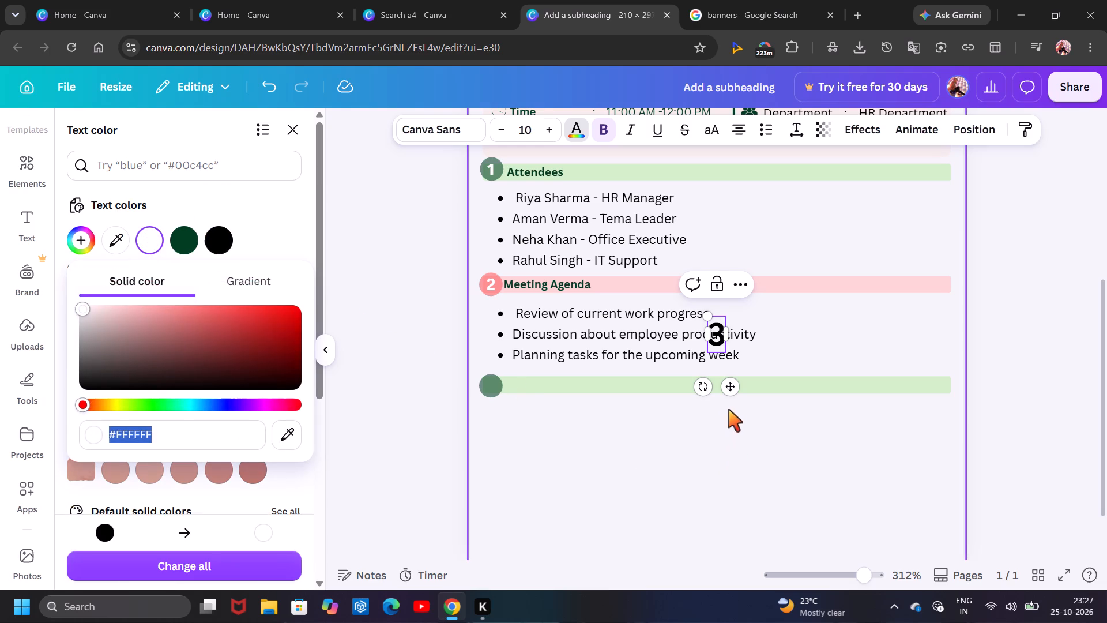
# Move the number 3 onto the green circle at the start of the third heading bar, shrinking it to about size 7.4.
pyautogui.moveTo(732, 386); pyautogui.dragTo(509, 440)
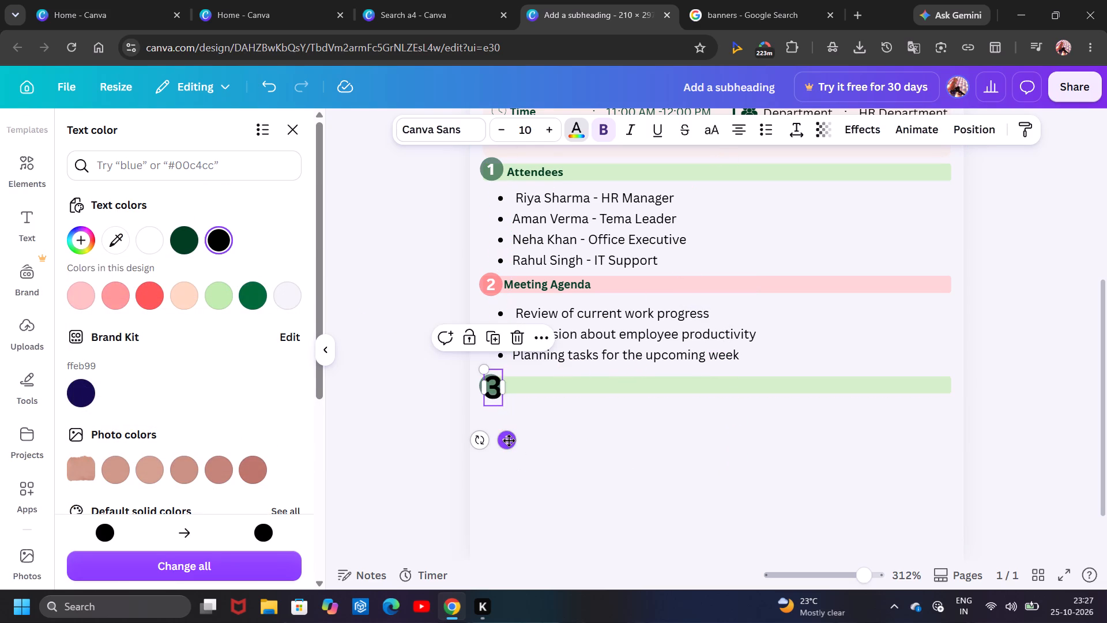
pyautogui.moveTo(484, 367); pyautogui.dragTo(484, 377)
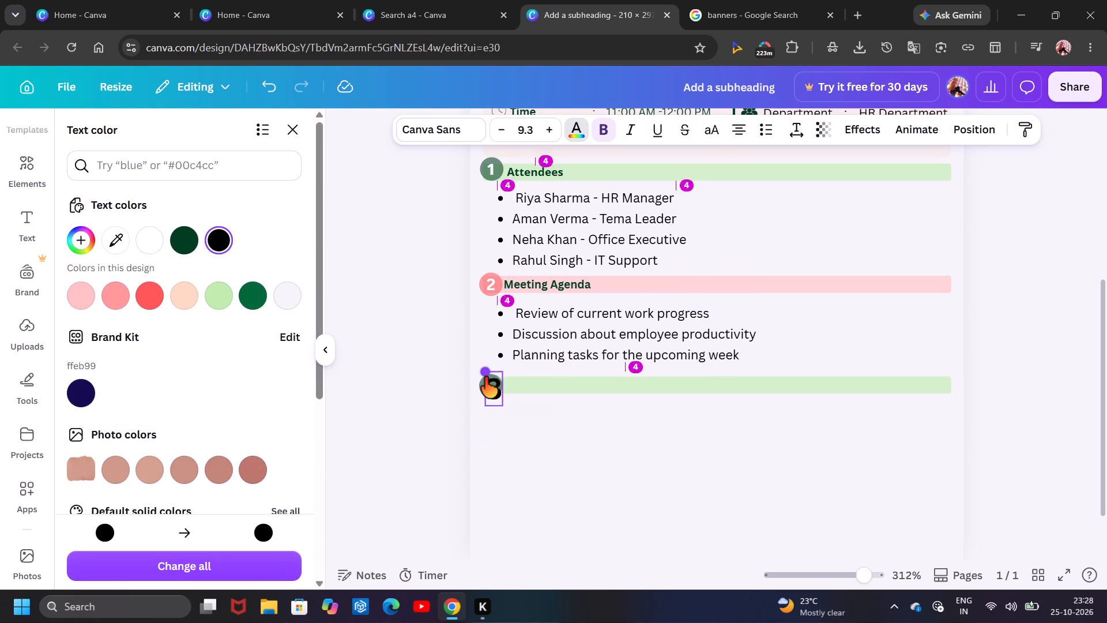
pyautogui.moveTo(484, 377); pyautogui.dragTo(484, 379)
pyautogui.moveTo(510, 444); pyautogui.dragTo(506, 434)
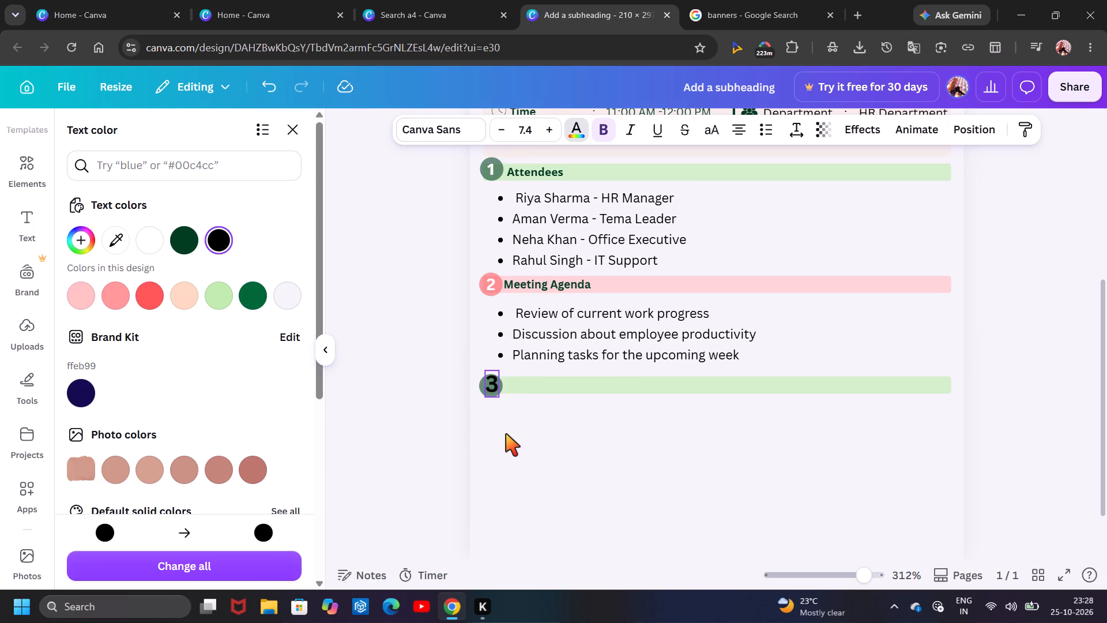
pyautogui.moveTo(506, 434); pyautogui.dragTo(506, 437)
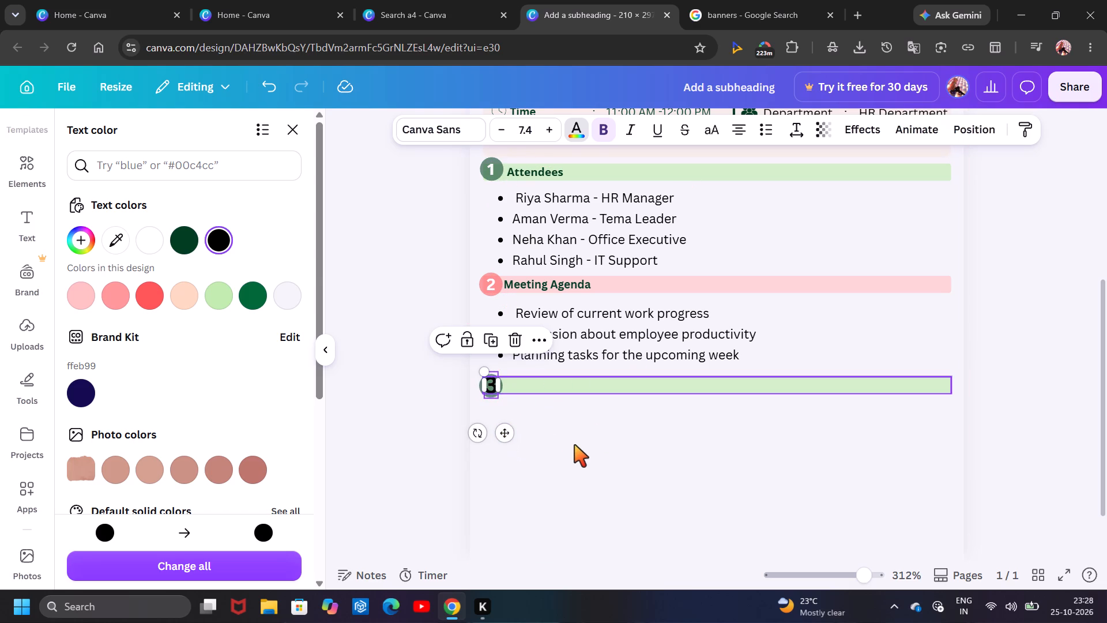
pyautogui.click(573, 451)
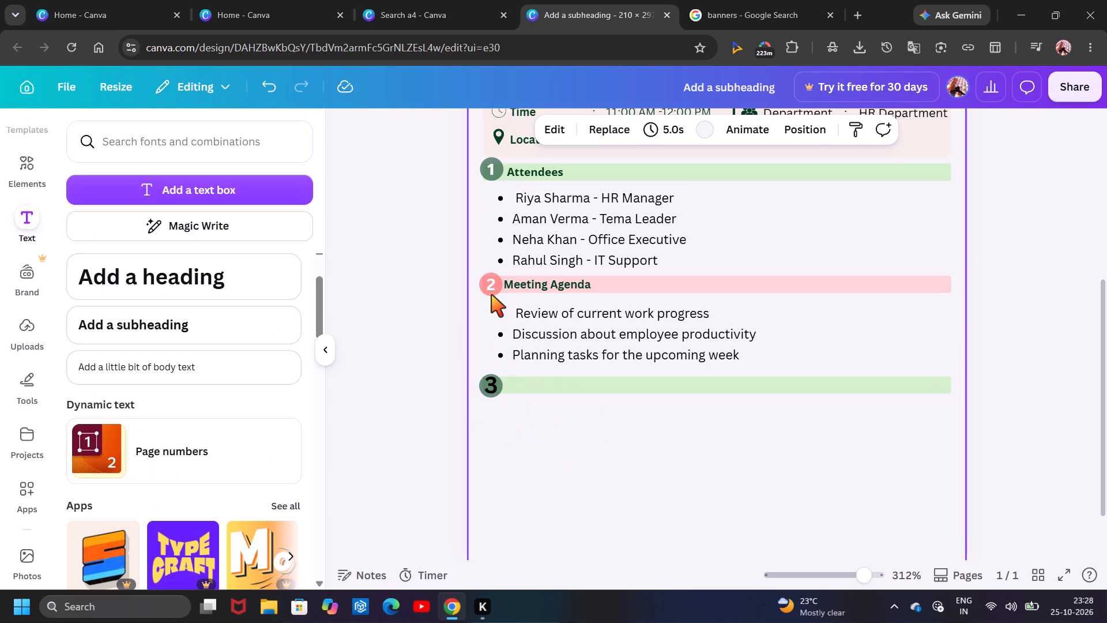
# Set the number 3's font size to 5 and centre it within its green circle.
pyautogui.click(494, 384)
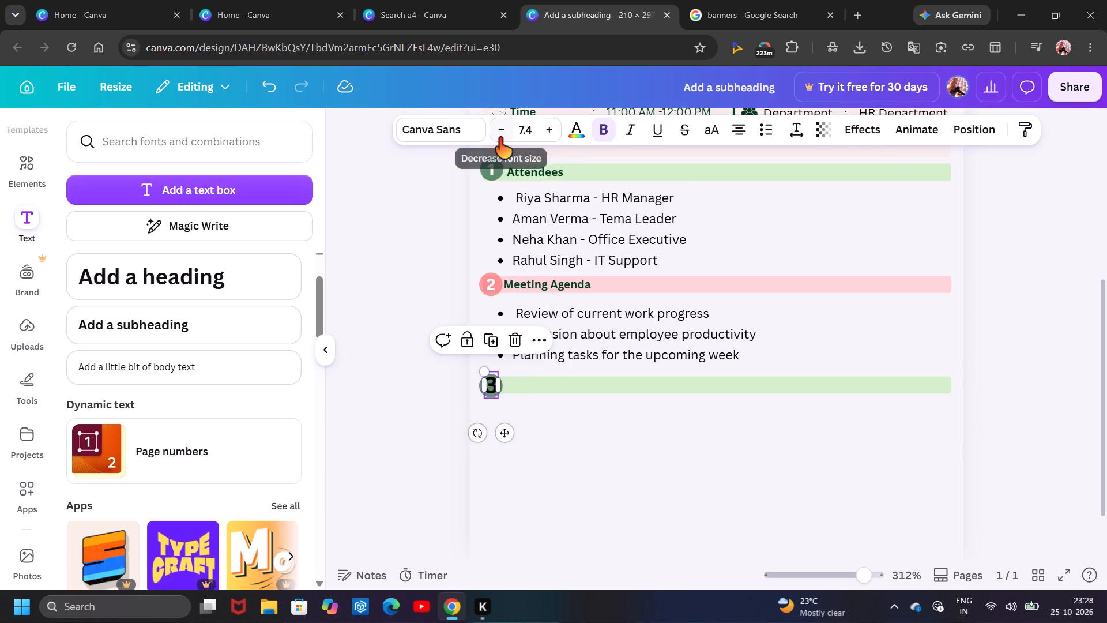
pyautogui.doubleClick(499, 138)
pyautogui.click(499, 138)
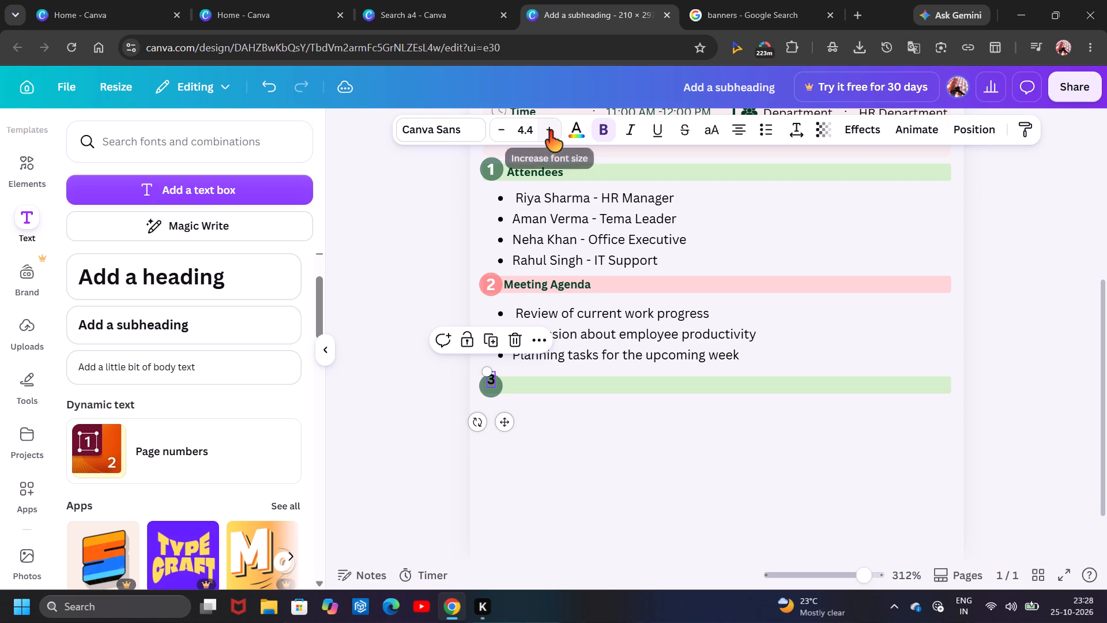
pyautogui.click(549, 131)
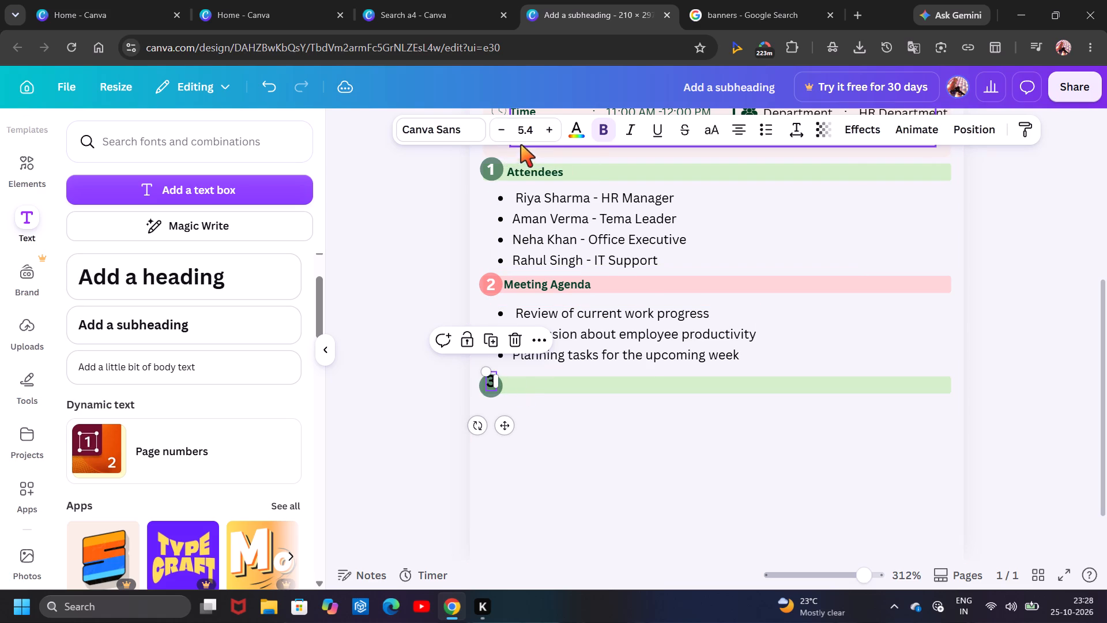
pyautogui.click(525, 137)
pyautogui.press('BackSpace')
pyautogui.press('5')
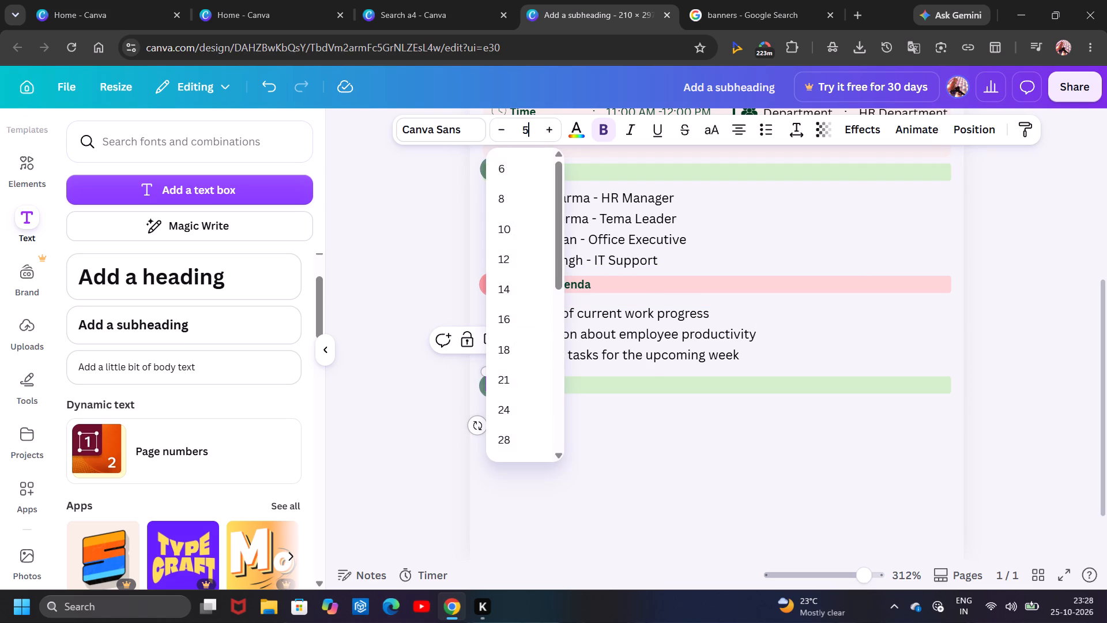
pyautogui.press('Return')
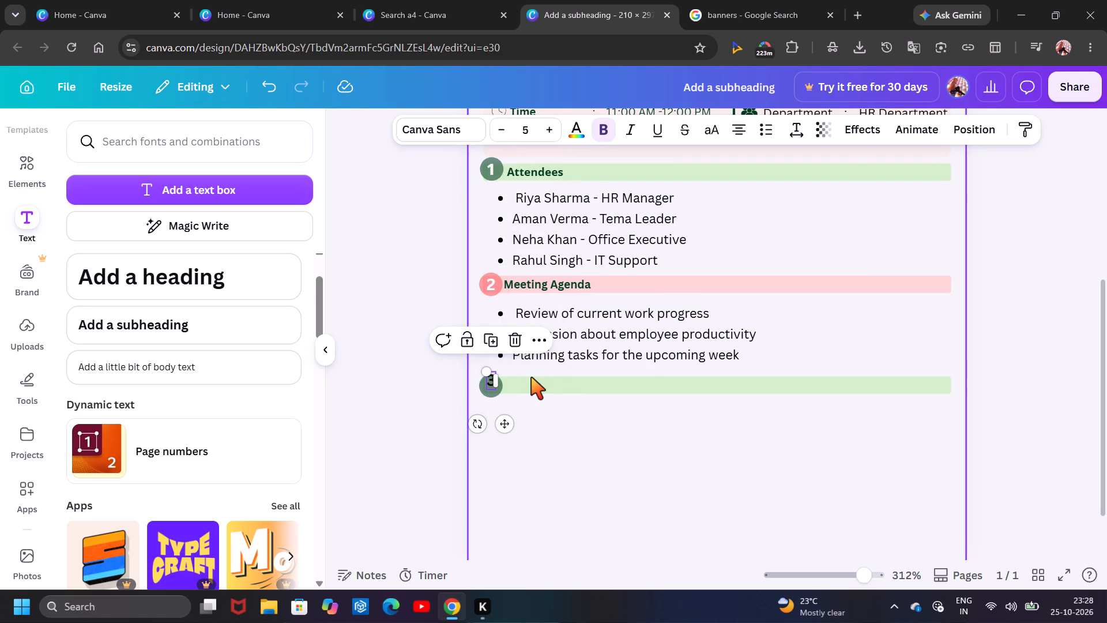
pyautogui.click(510, 428)
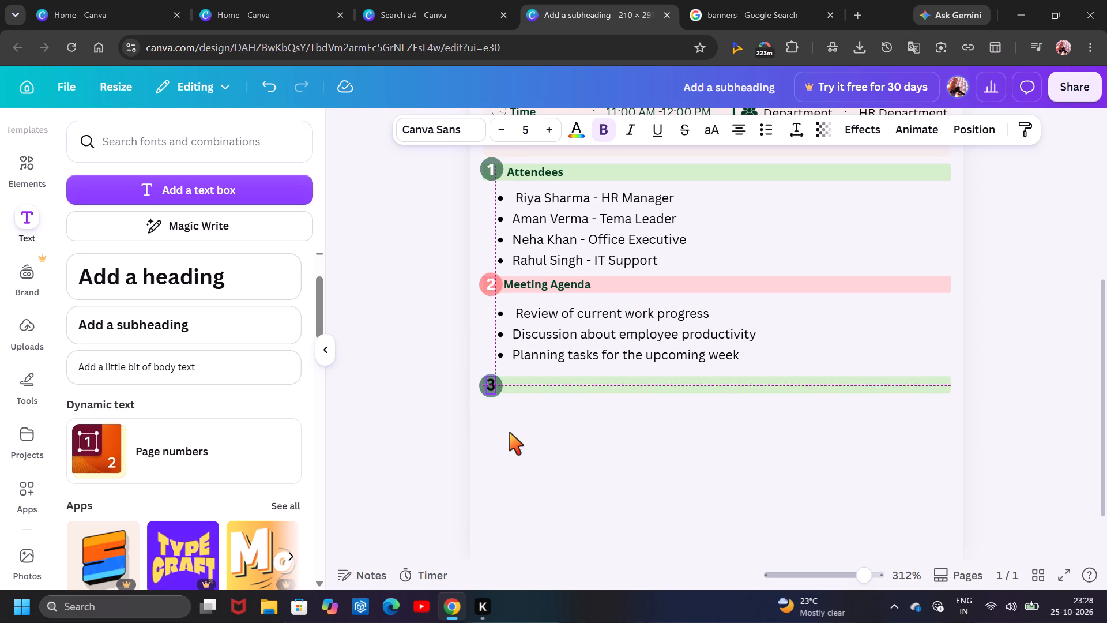
# Change the number 3's text colour to white.
pyautogui.click(582, 125)
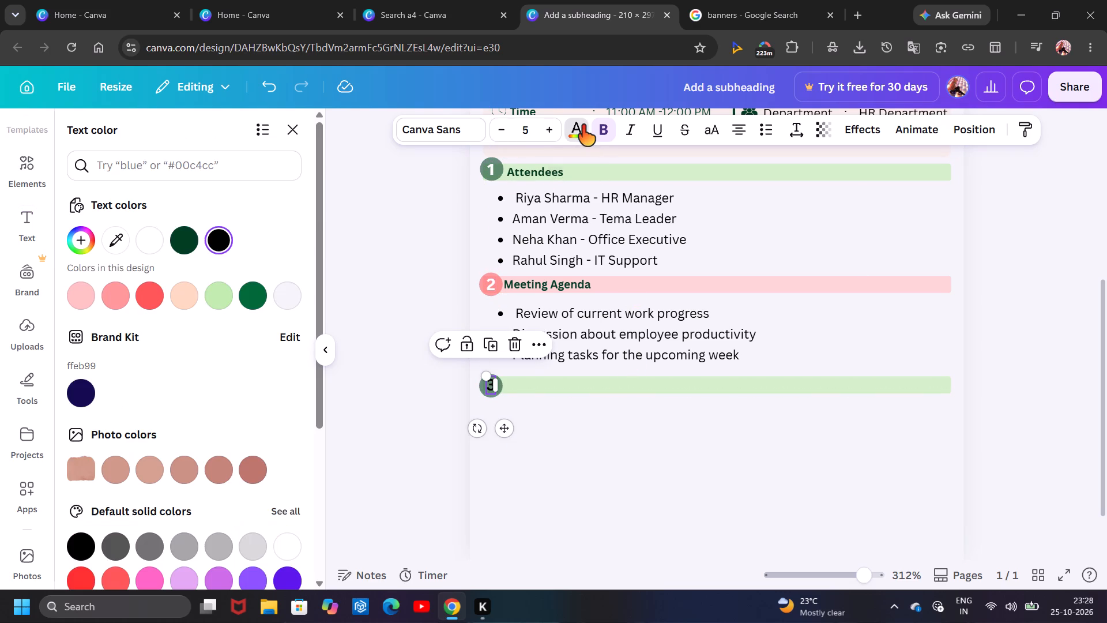
pyautogui.click(147, 245)
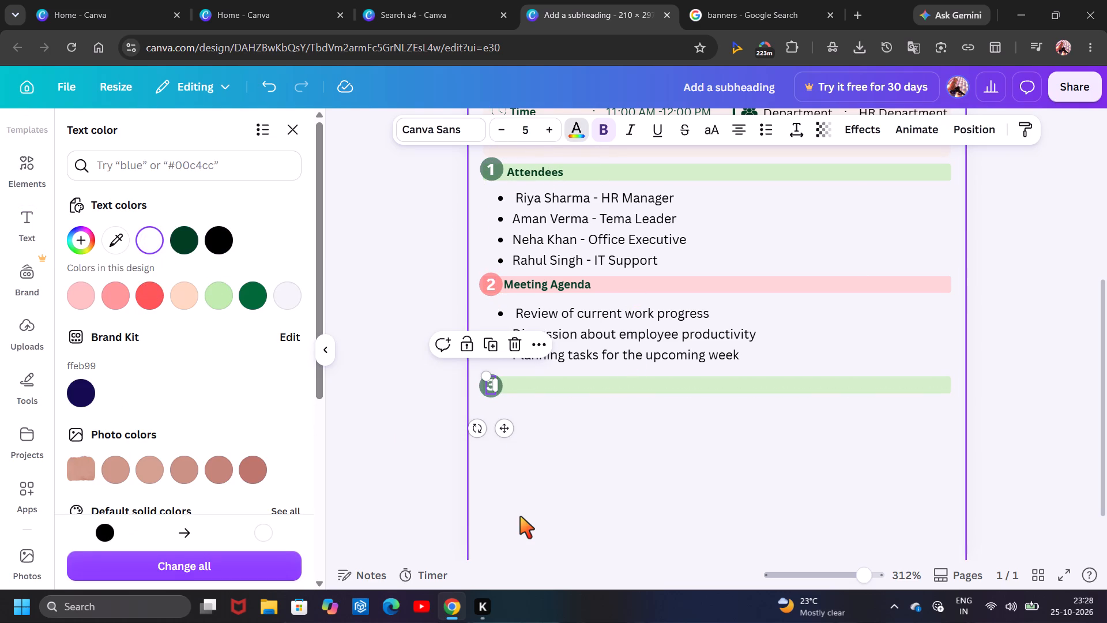
pyautogui.click(598, 493)
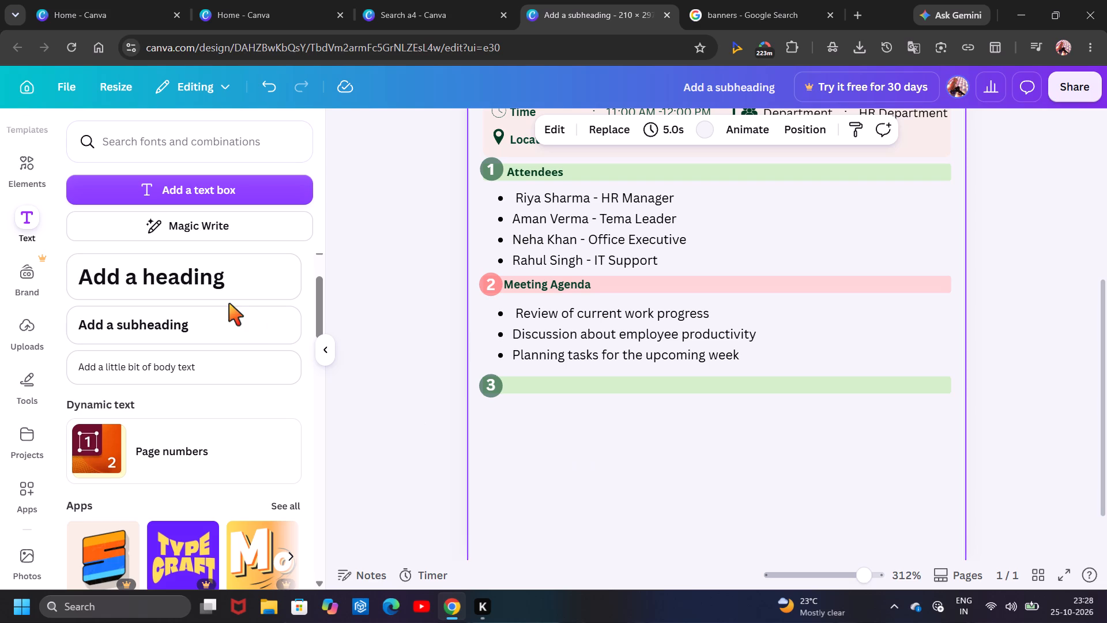
# Add a subheading text box reading "Discussion Summary" for the third section.
pyautogui.click(213, 325)
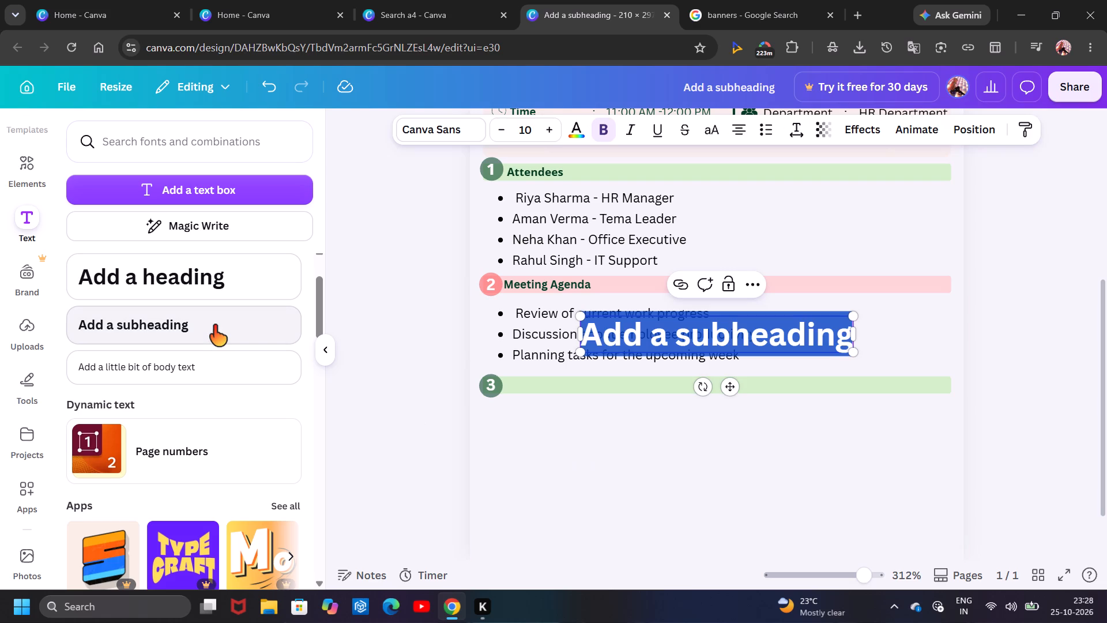
pyautogui.press('BackSpace')
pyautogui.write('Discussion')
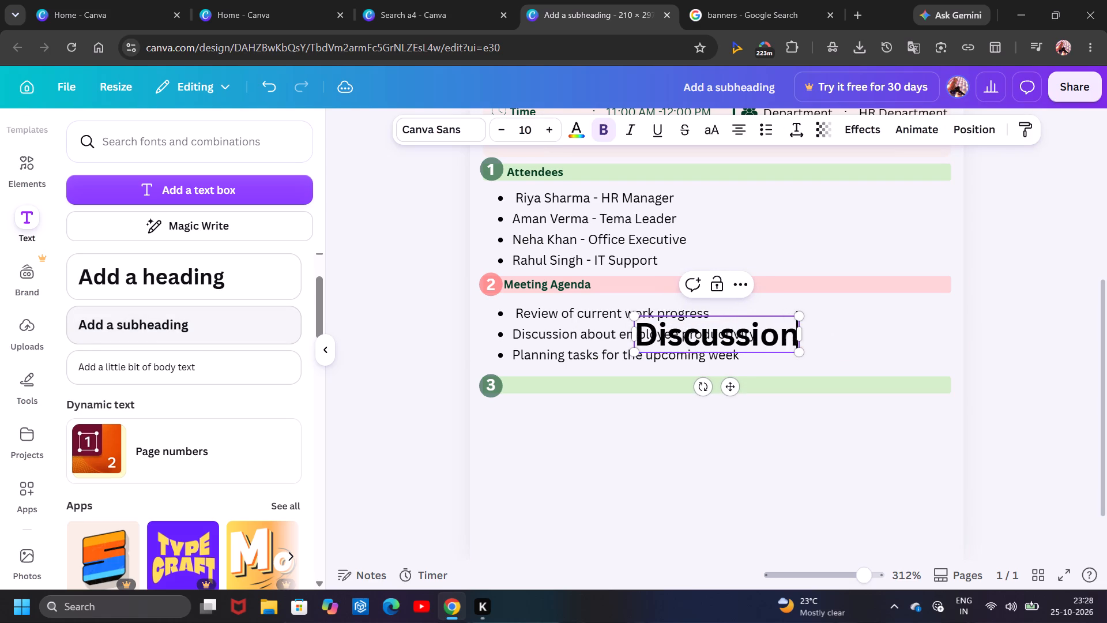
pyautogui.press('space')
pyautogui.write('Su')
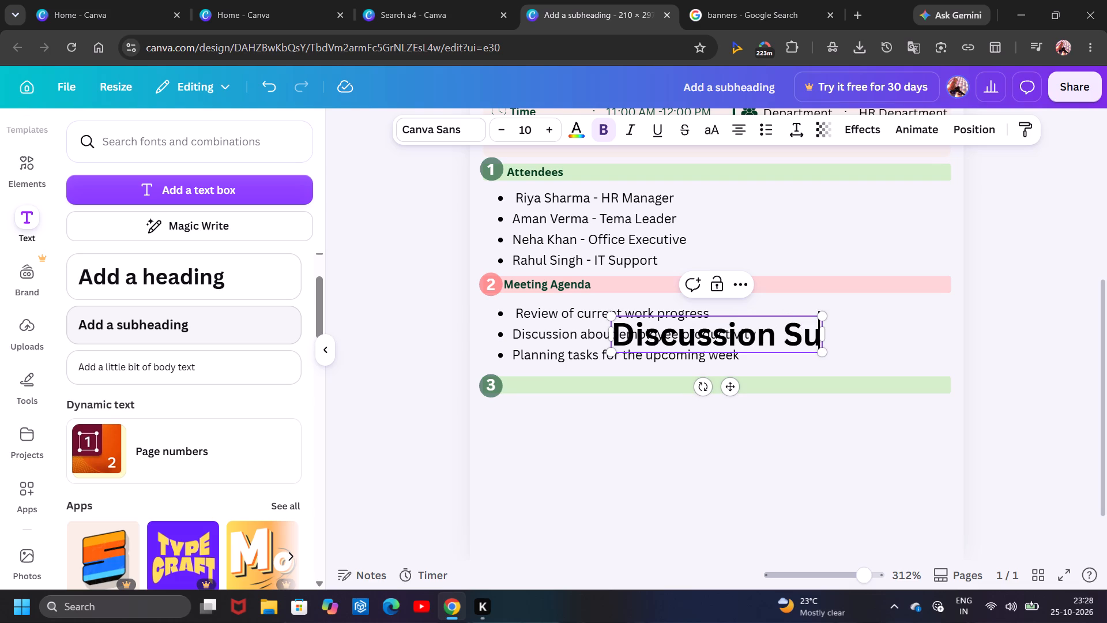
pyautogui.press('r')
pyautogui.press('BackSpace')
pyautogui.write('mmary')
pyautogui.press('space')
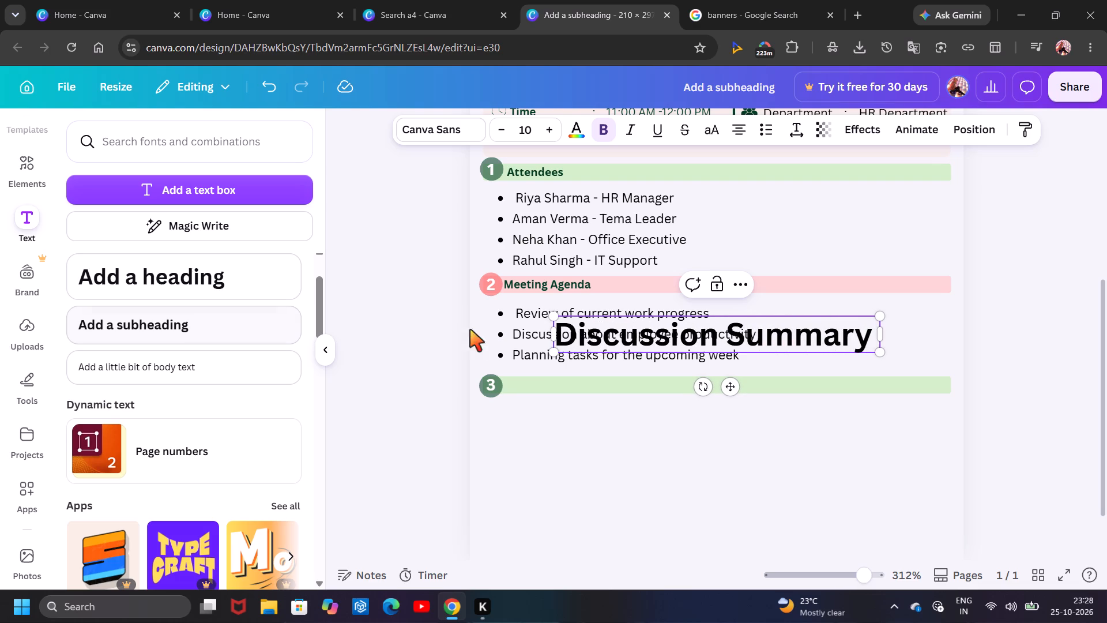
# Change the "Discussion Summary" heading's text colour to dark green.
pyautogui.click(566, 137)
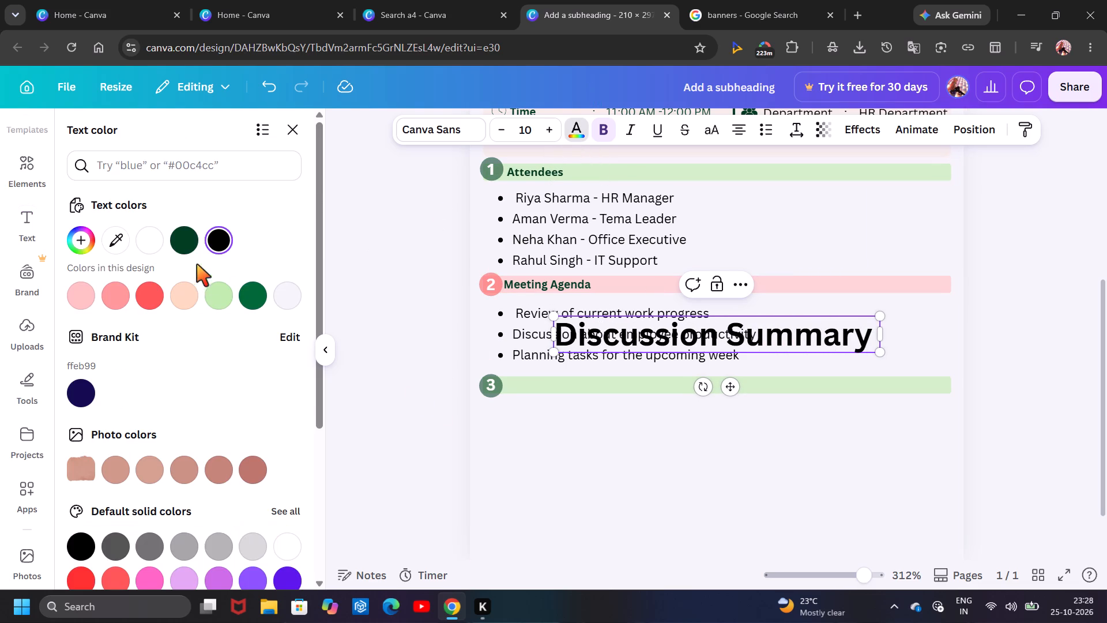
pyautogui.click(192, 242)
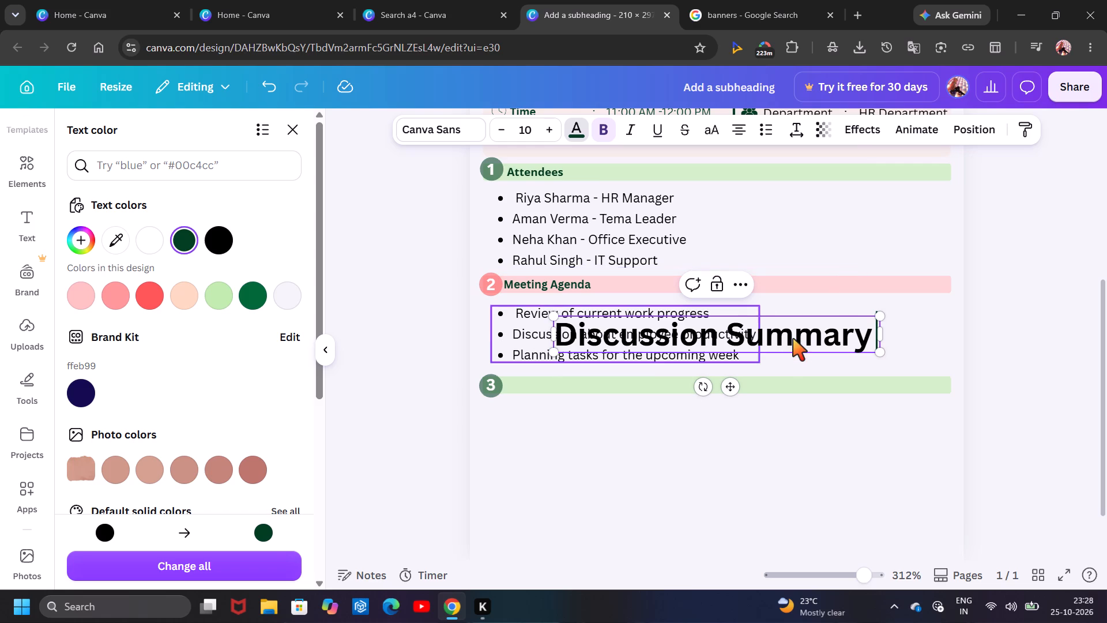
pyautogui.tripleClick(743, 325)
pyautogui.doubleClick(743, 325)
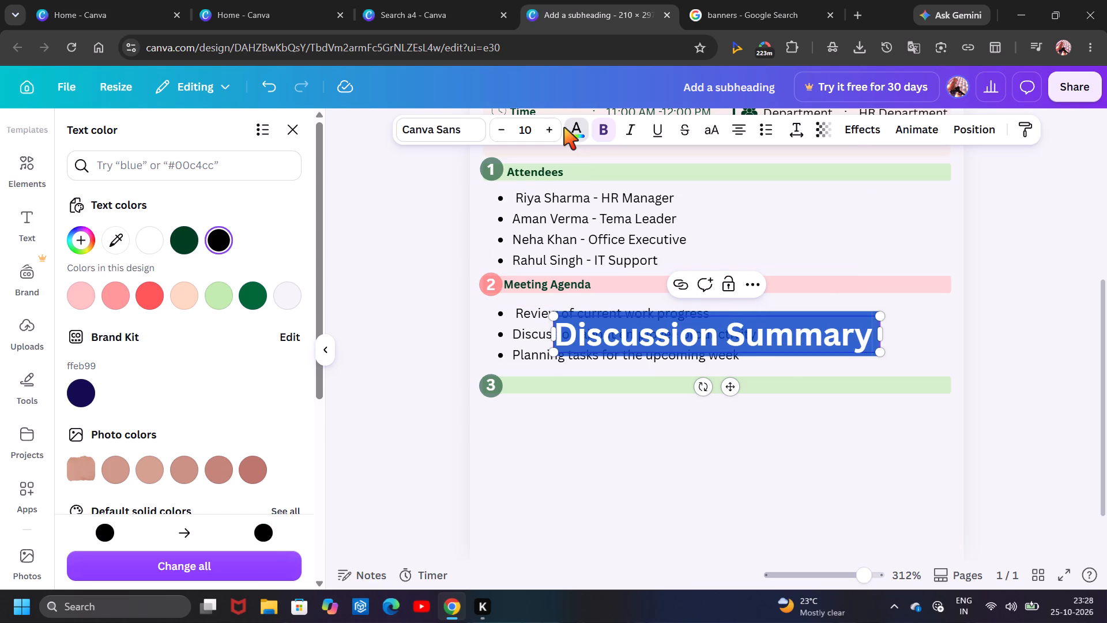
pyautogui.click(564, 127)
pyautogui.click(582, 136)
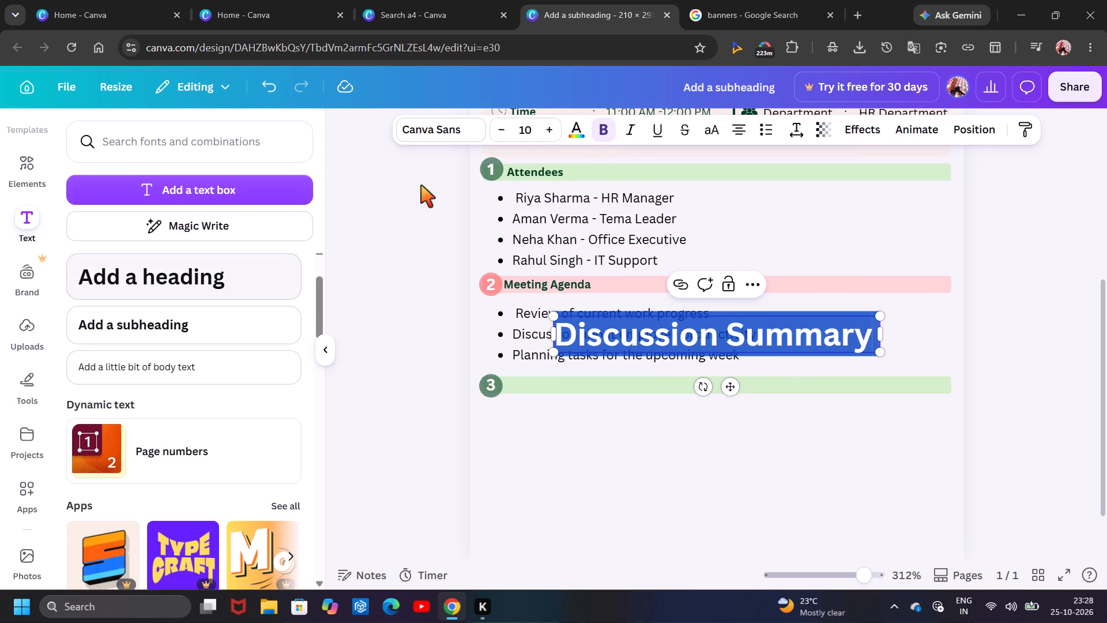
pyautogui.click(567, 130)
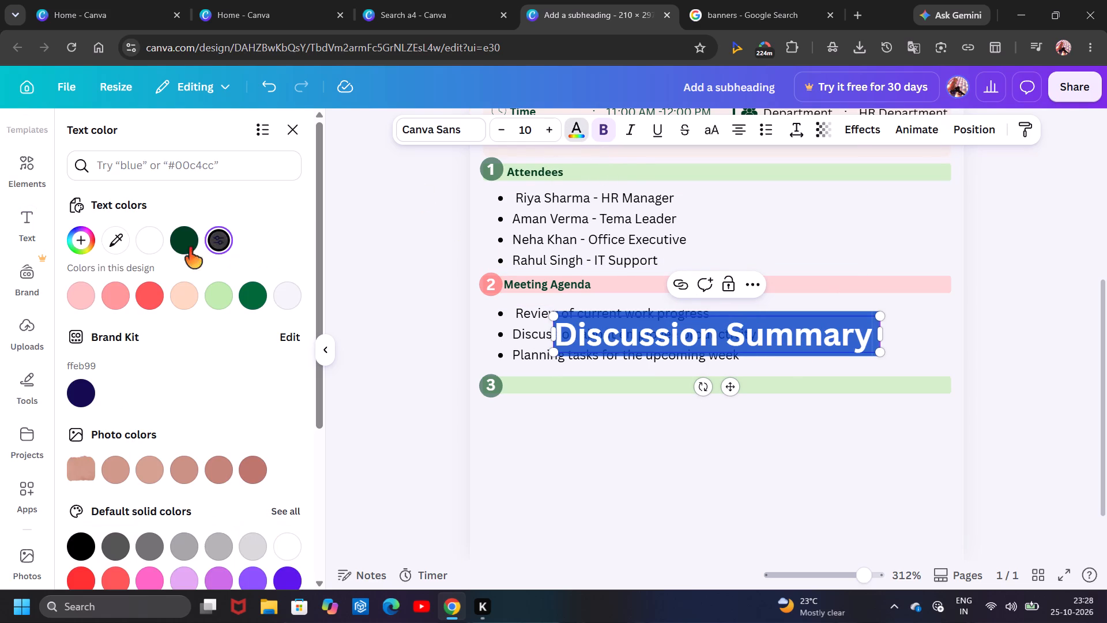
pyautogui.click(186, 244)
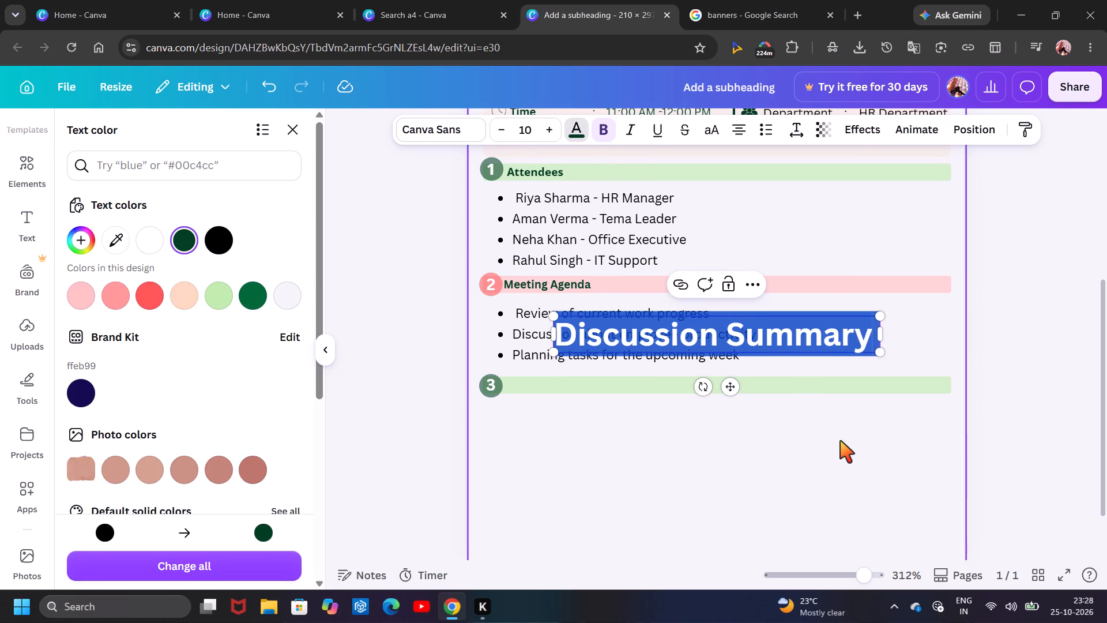
pyautogui.click(840, 441)
# Shrink the "Discussion Summary" heading to about size 4.5 and place it on the third green bar beside the number 3.
pyautogui.moveTo(800, 339); pyautogui.dragTo(813, 461)
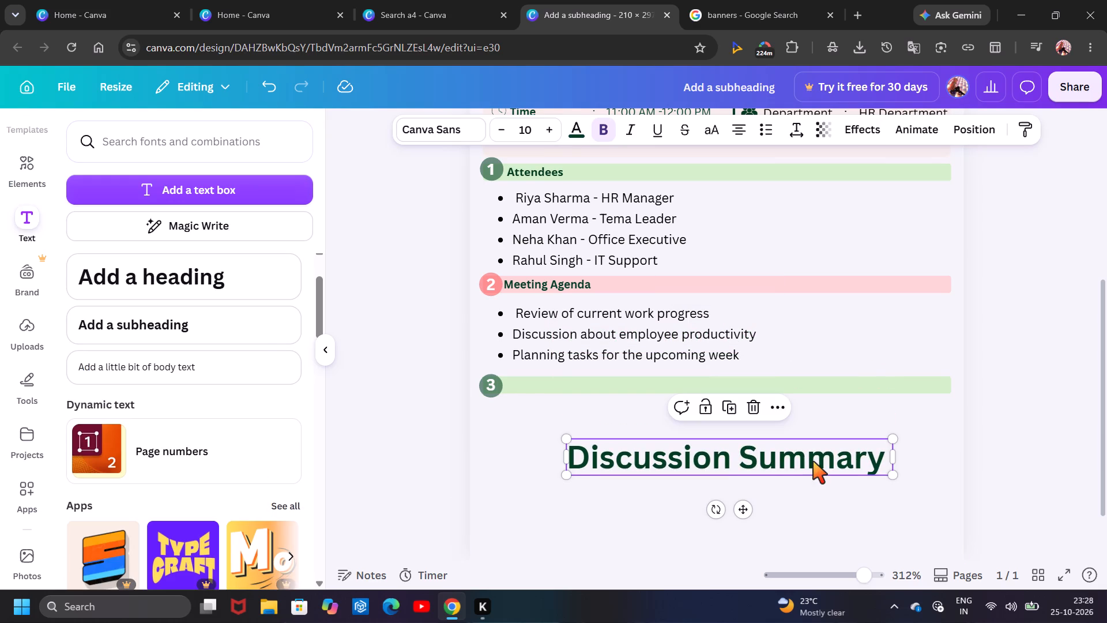
pyautogui.click(893, 476)
pyautogui.moveTo(893, 476); pyautogui.dragTo(815, 464)
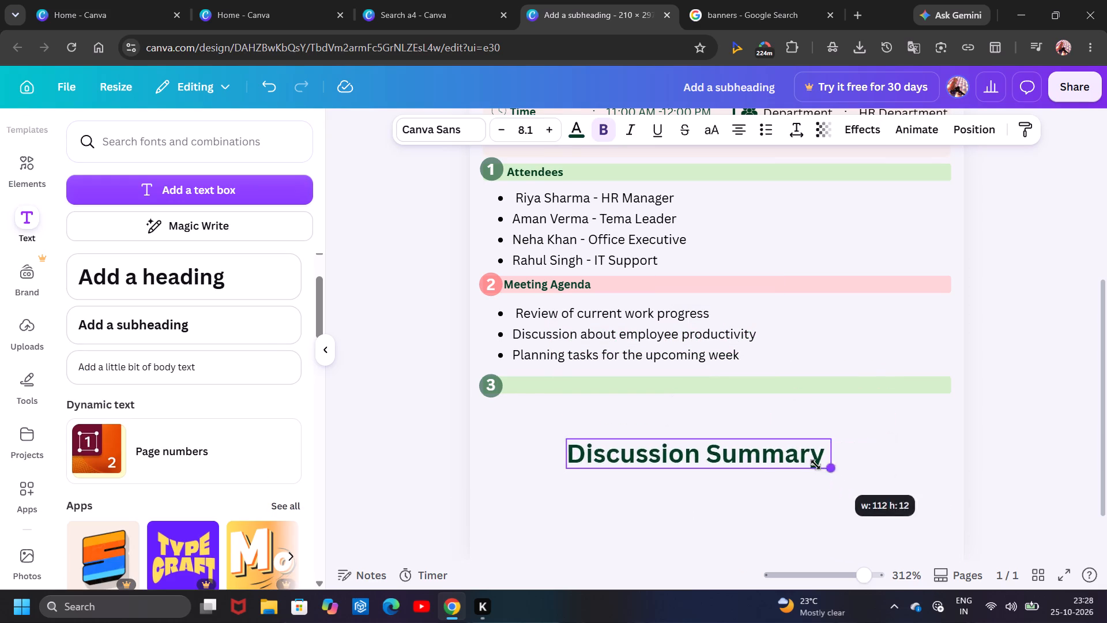
pyautogui.moveTo(815, 464); pyautogui.dragTo(715, 447)
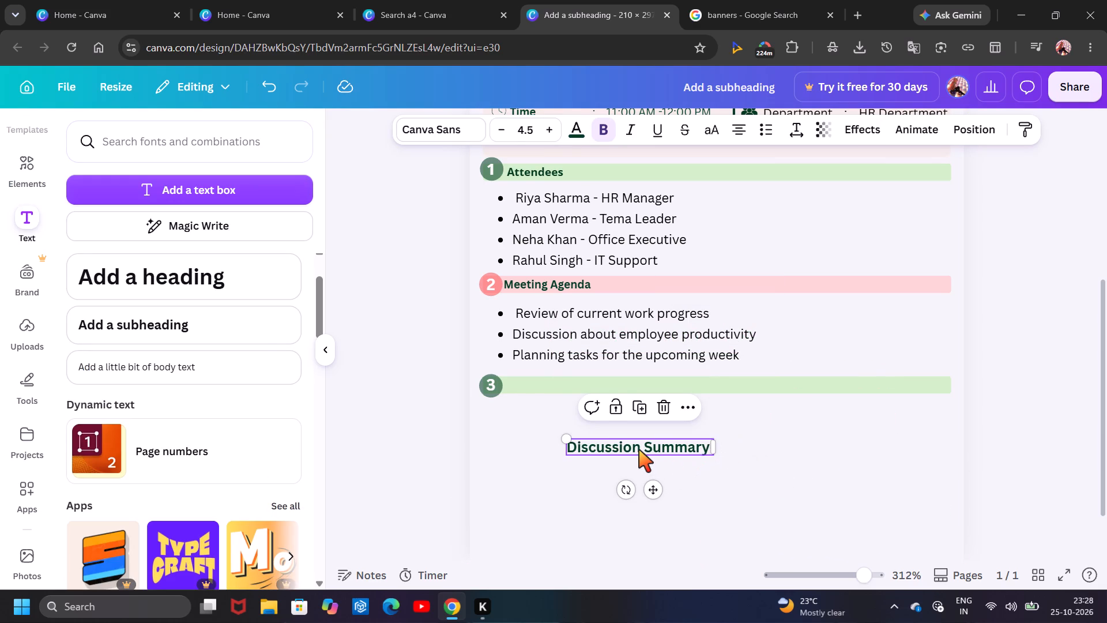
pyautogui.click(639, 450)
pyautogui.moveTo(639, 450); pyautogui.dragTo(718, 479)
pyautogui.click(718, 479)
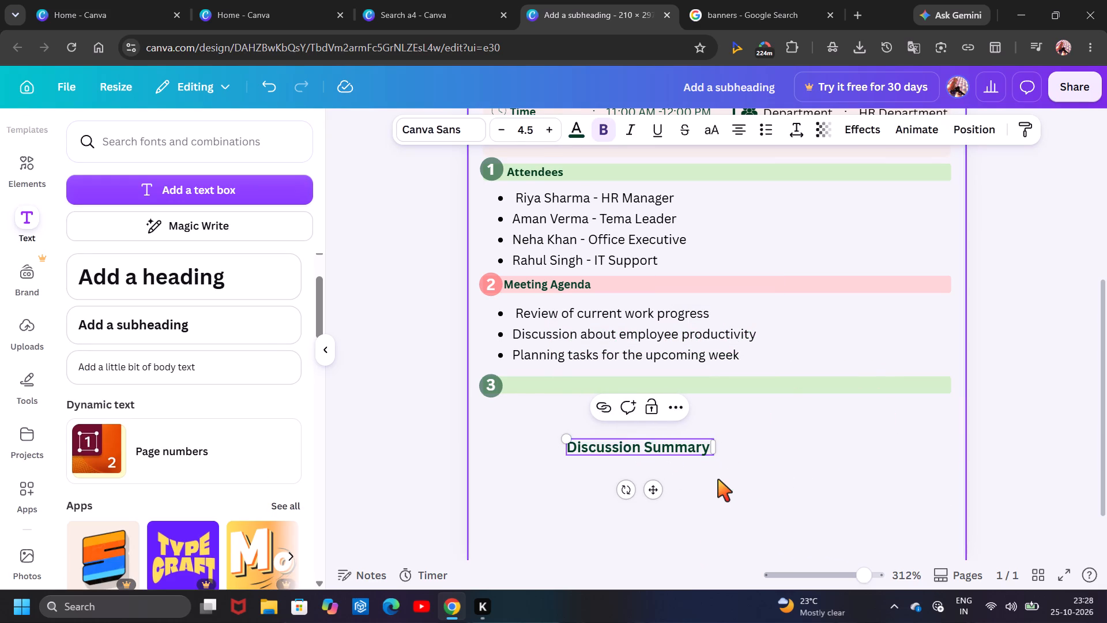
pyautogui.click(665, 451)
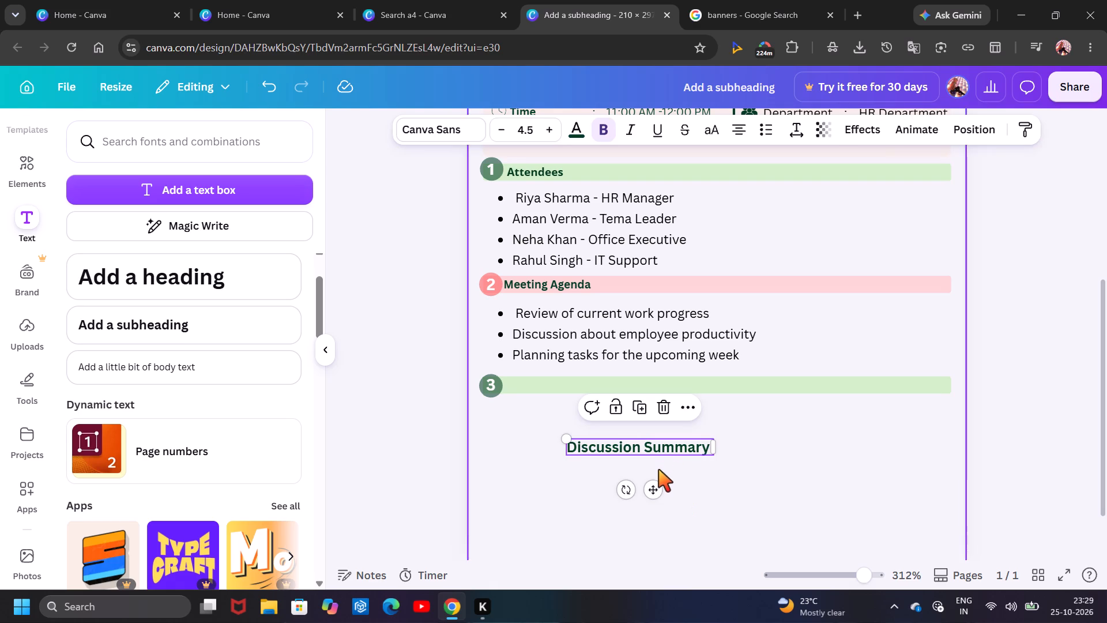
pyautogui.moveTo(656, 493); pyautogui.dragTo(598, 435)
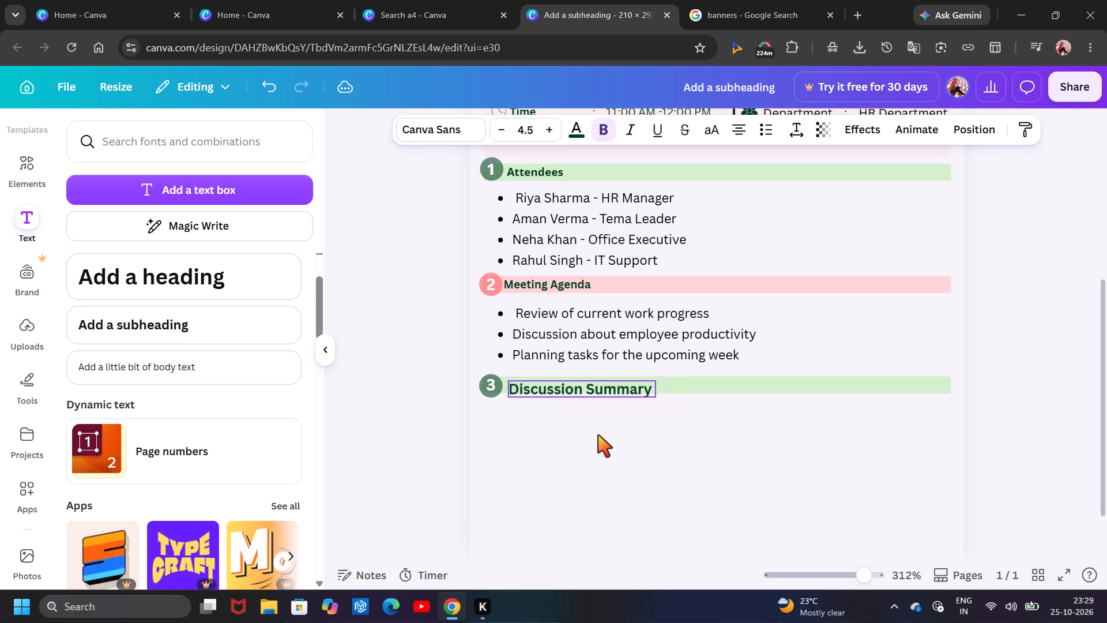
pyautogui.moveTo(598, 435); pyautogui.dragTo(594, 431)
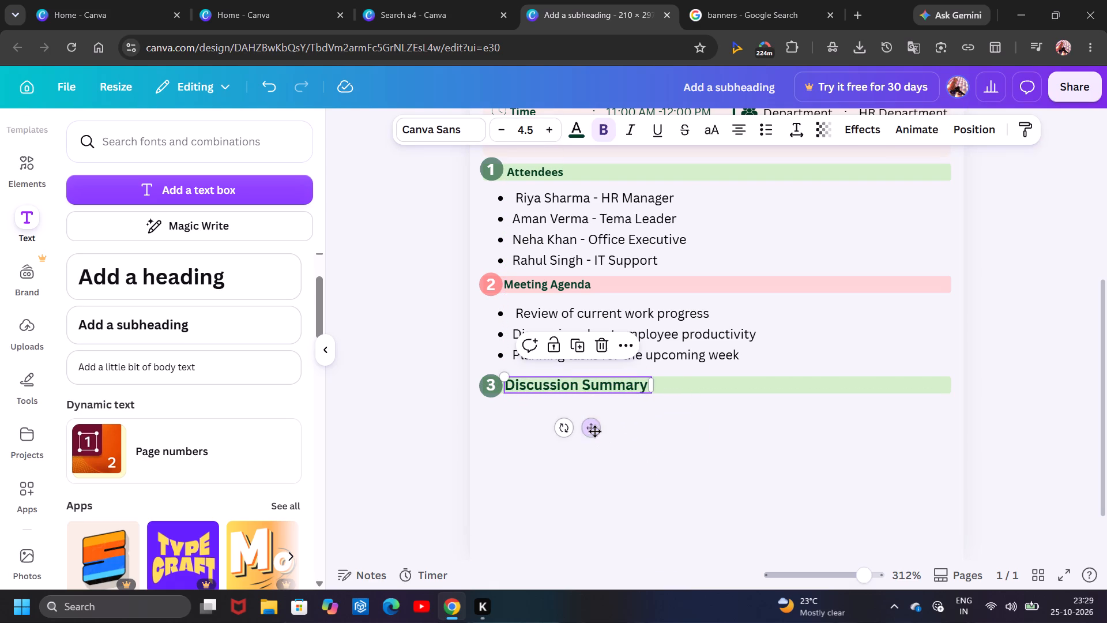
# Set the "Discussion Summary" heading's font size to 3.5 to match the "Meeting Agenda" heading.
pyautogui.click(545, 281)
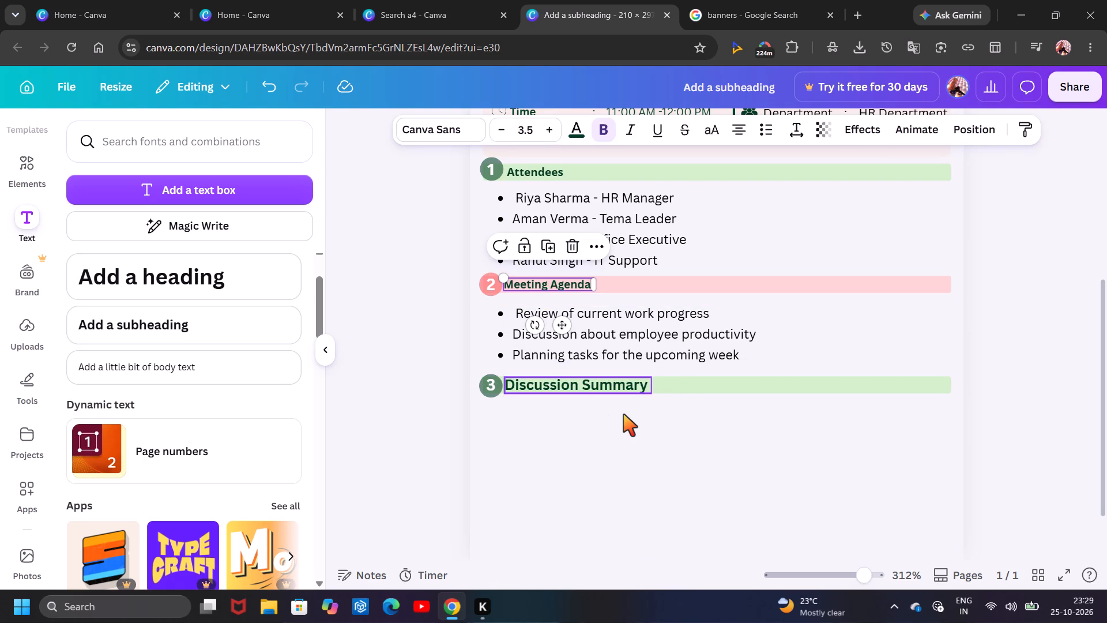
pyautogui.click(612, 392)
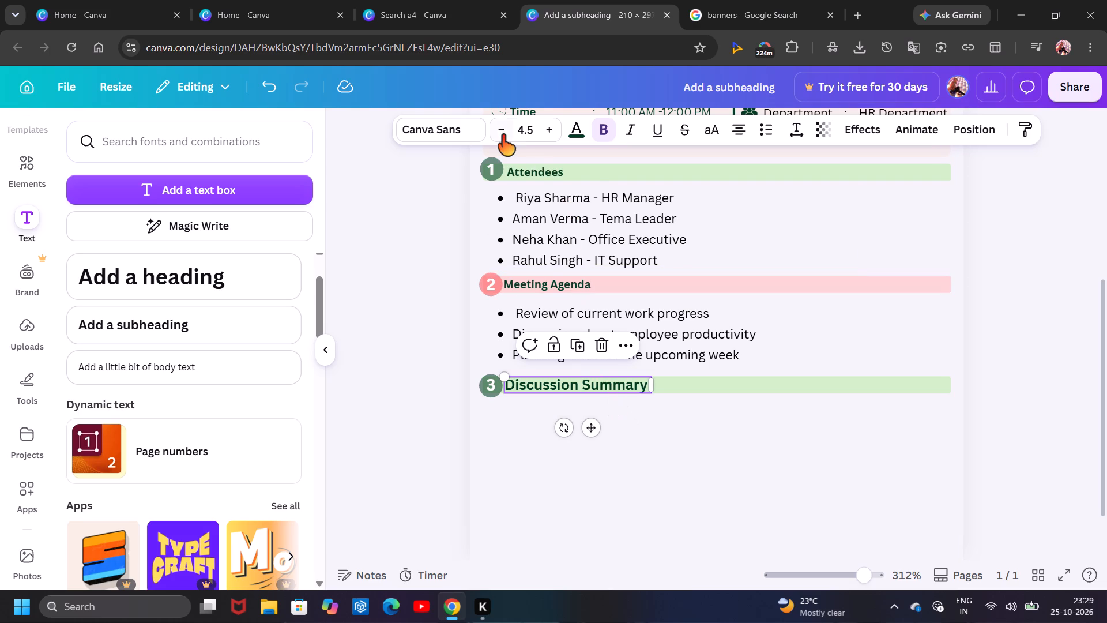
pyautogui.click(502, 133)
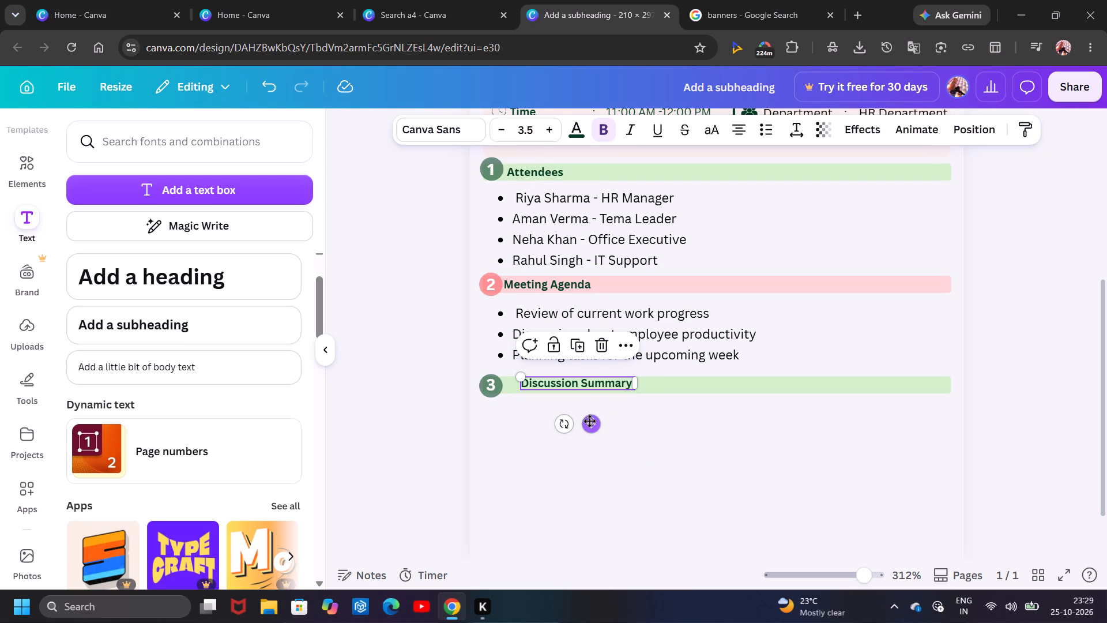
# Centre the "Discussion Summary" heading vertically on its green bar, leaving a small gap after the number 3 circle.
pyautogui.moveTo(589, 421); pyautogui.dragTo(574, 420)
pyautogui.click(671, 444)
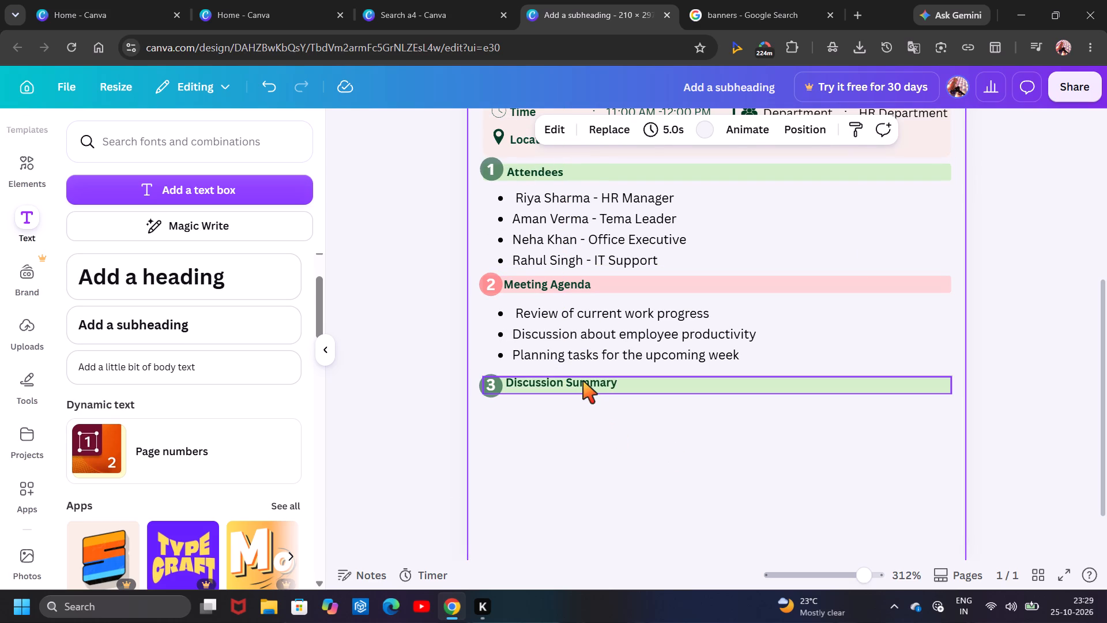
pyautogui.click(583, 381)
pyautogui.click(582, 428)
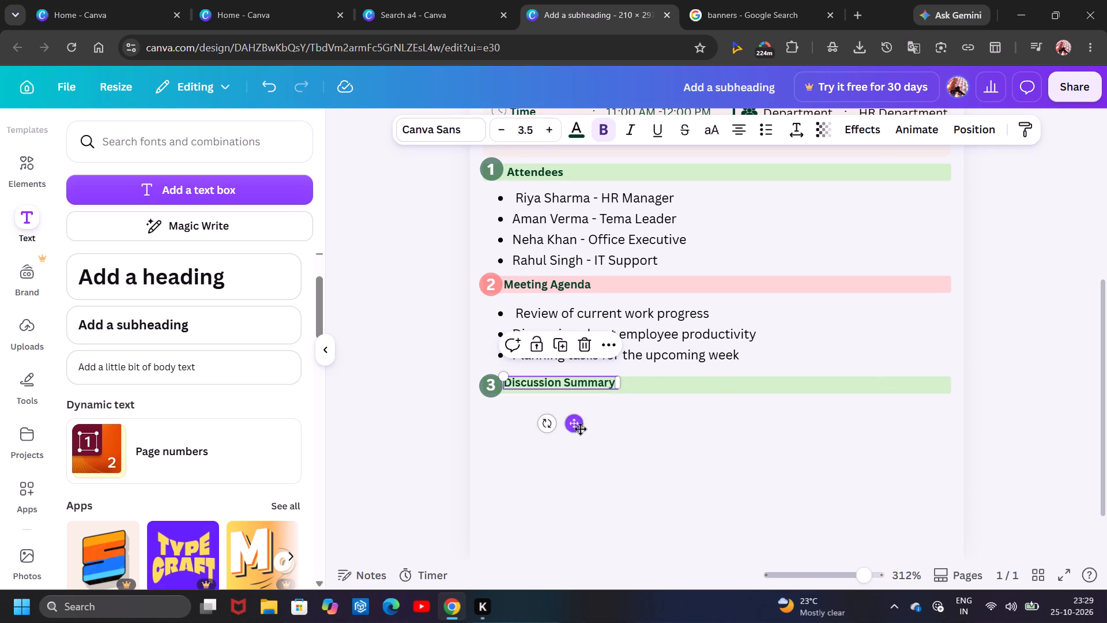
pyautogui.click(660, 449)
pyautogui.click(577, 384)
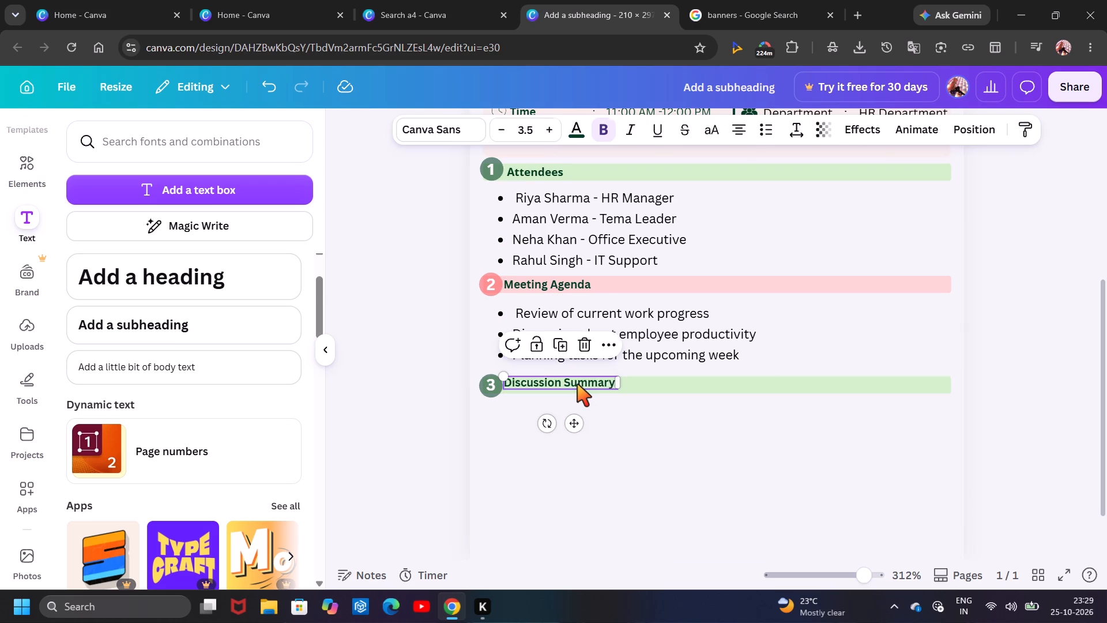
pyautogui.click(579, 423)
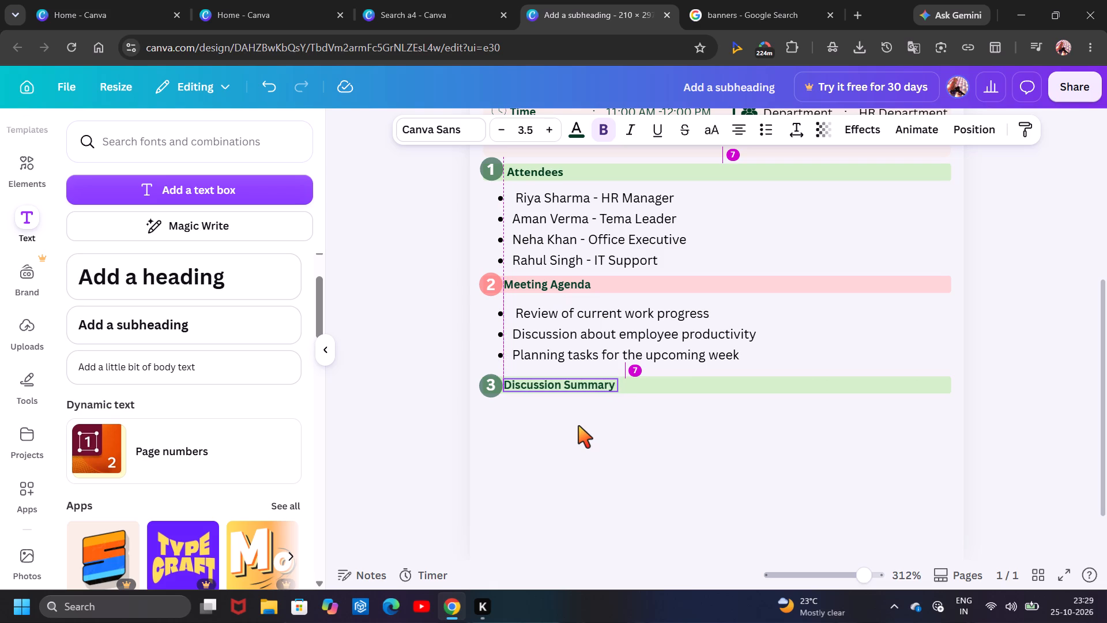
pyautogui.click(632, 444)
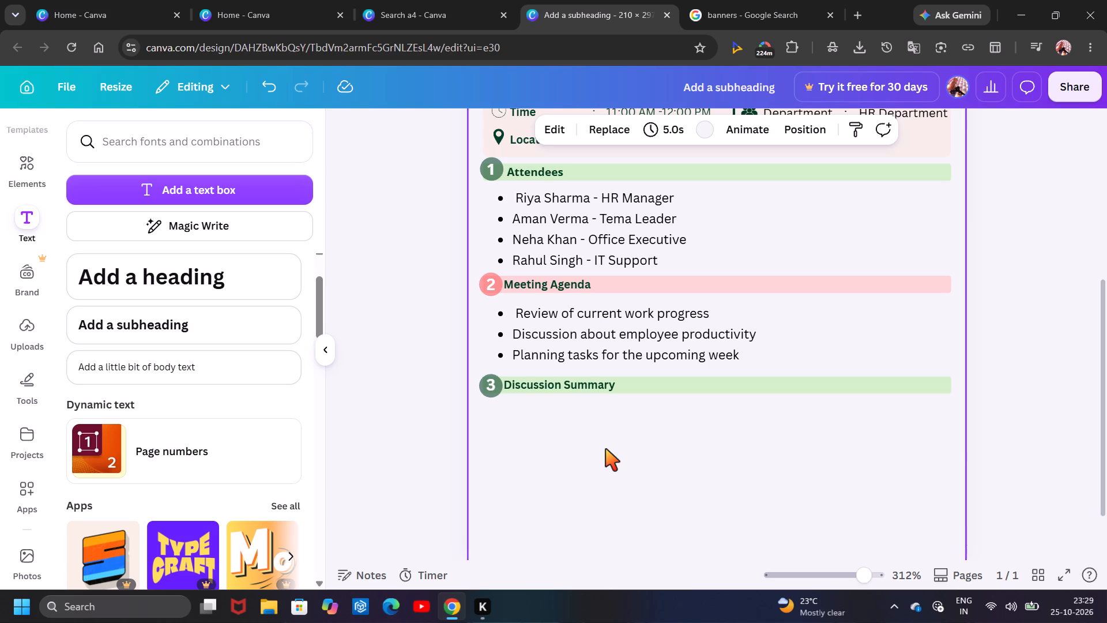
pyautogui.moveTo(556, 386); pyautogui.dragTo(567, 387)
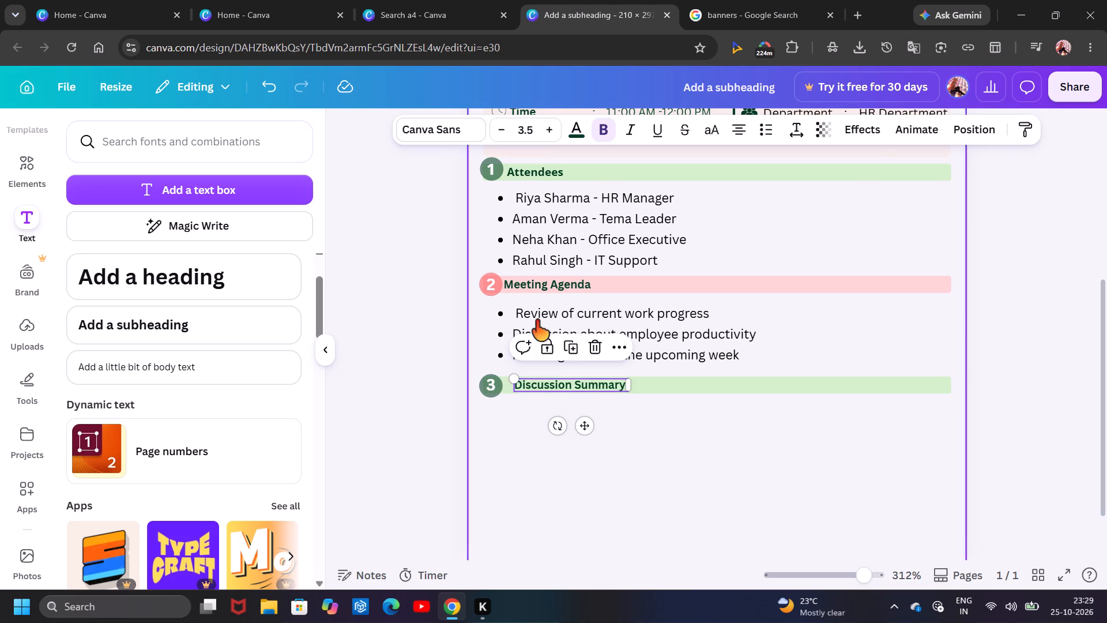
# Shift the "Meeting Agenda" heading slightly away from the number 2, aligned with the start of "Discussion Summary" and centred on its bar.
pyautogui.moveTo(525, 280); pyautogui.dragTo(535, 282)
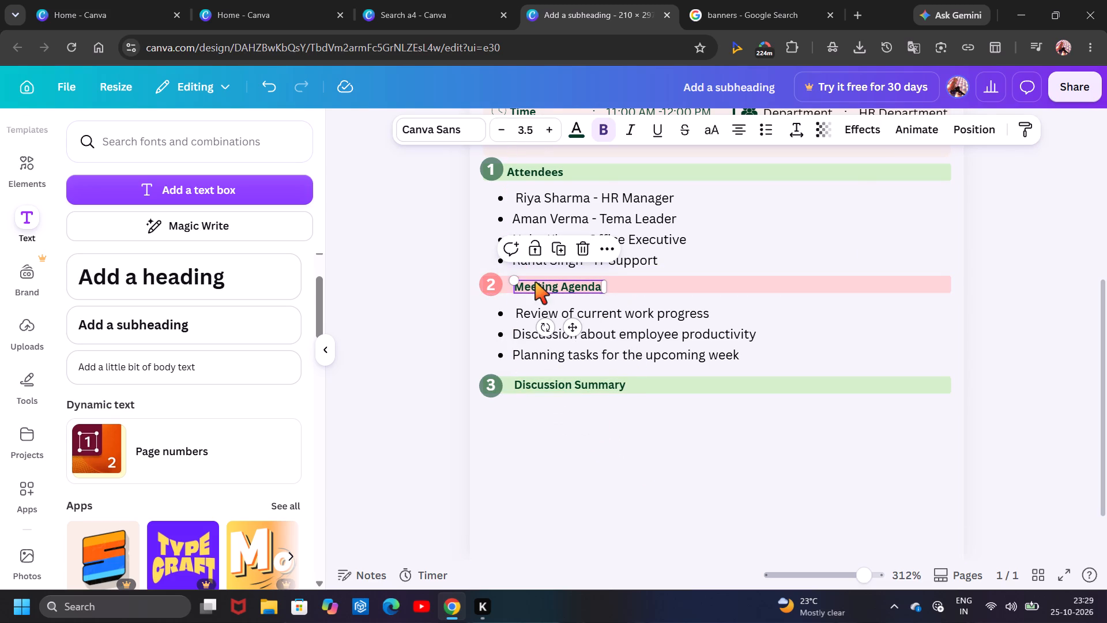
pyautogui.click(717, 277)
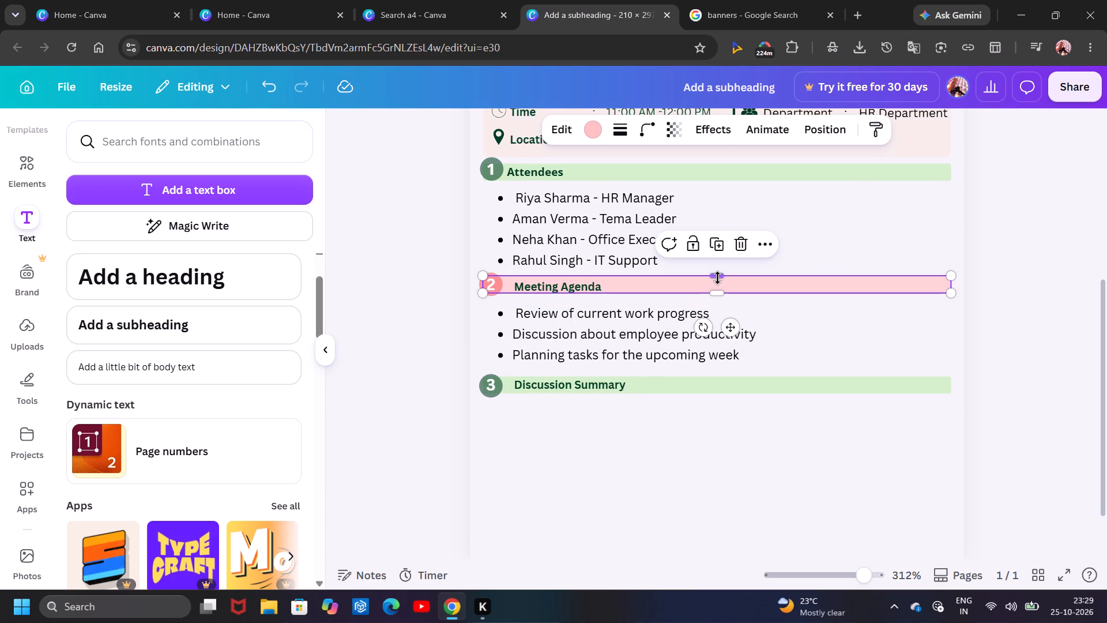
pyautogui.click(566, 287)
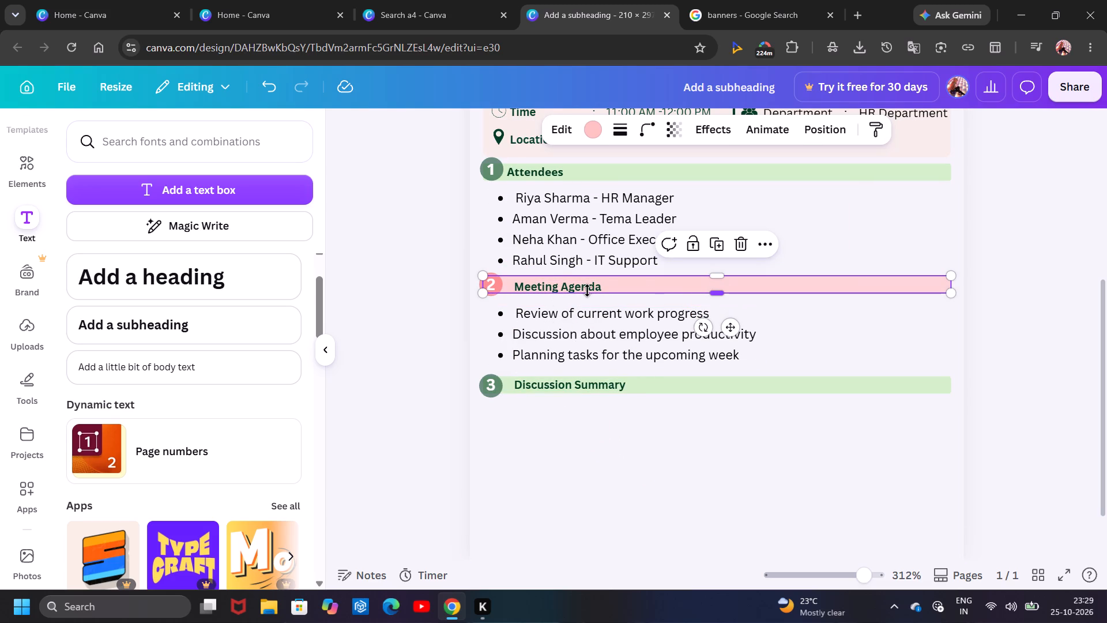
pyautogui.click(587, 290)
pyautogui.click(573, 287)
pyautogui.click(879, 218)
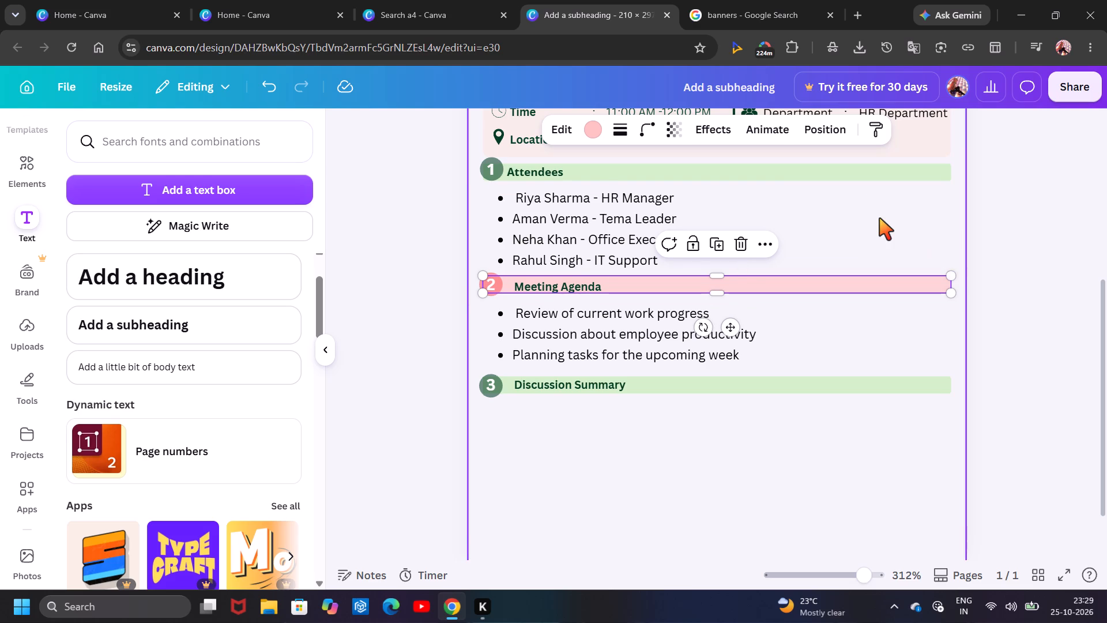
pyautogui.click(558, 286)
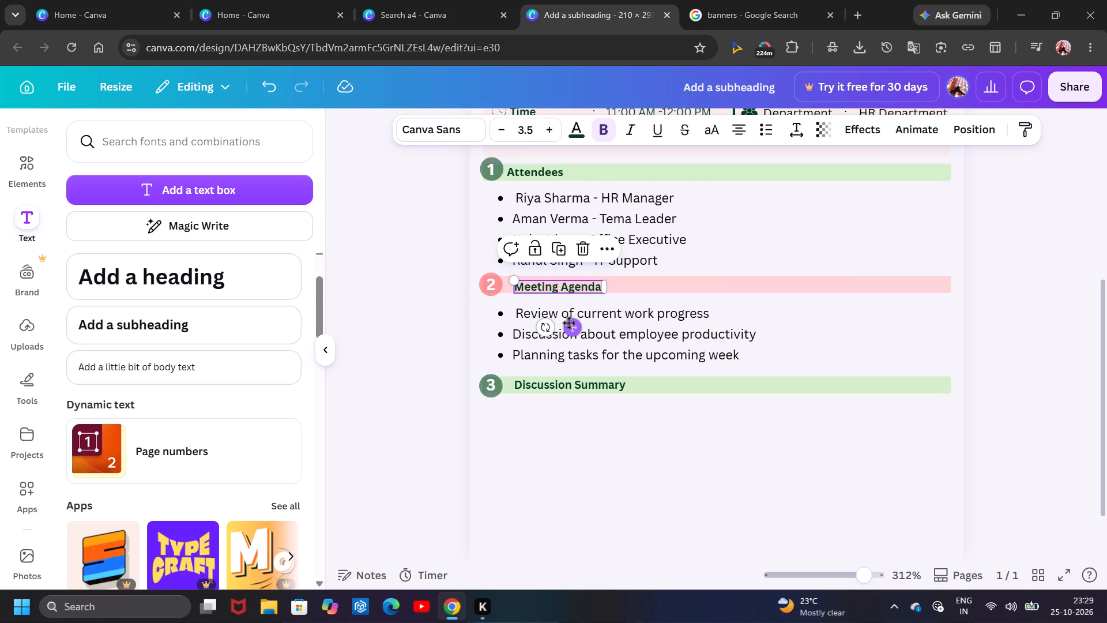
pyautogui.click(569, 325)
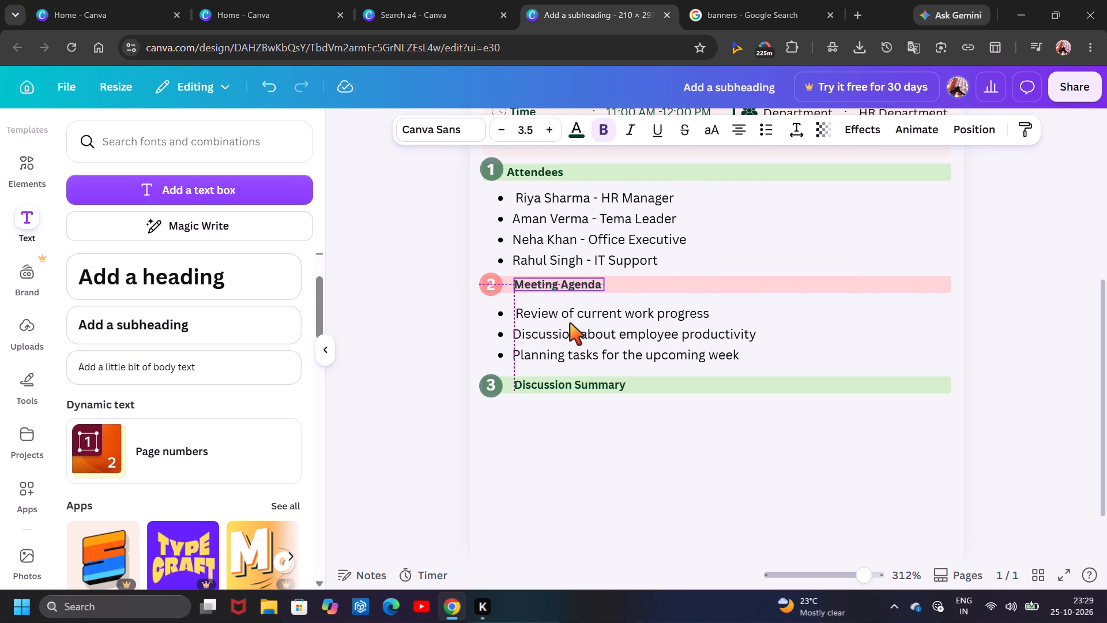
# Shift the "Attendees" heading along its green bar so its text box starts in line with the other two section headings.
pyautogui.click(534, 170)
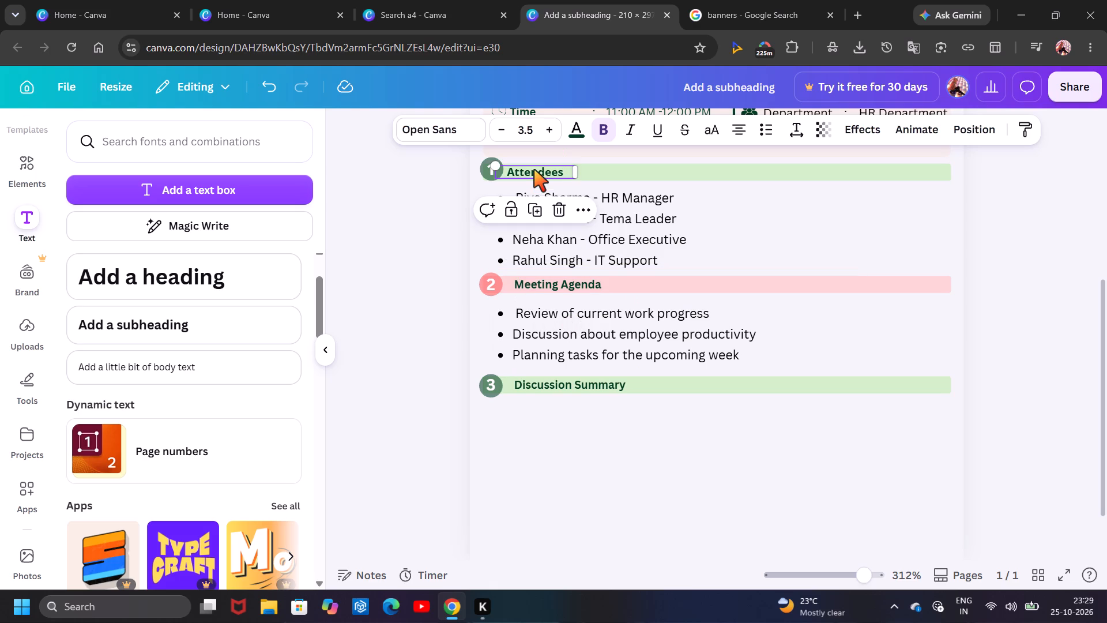
pyautogui.click(711, 178)
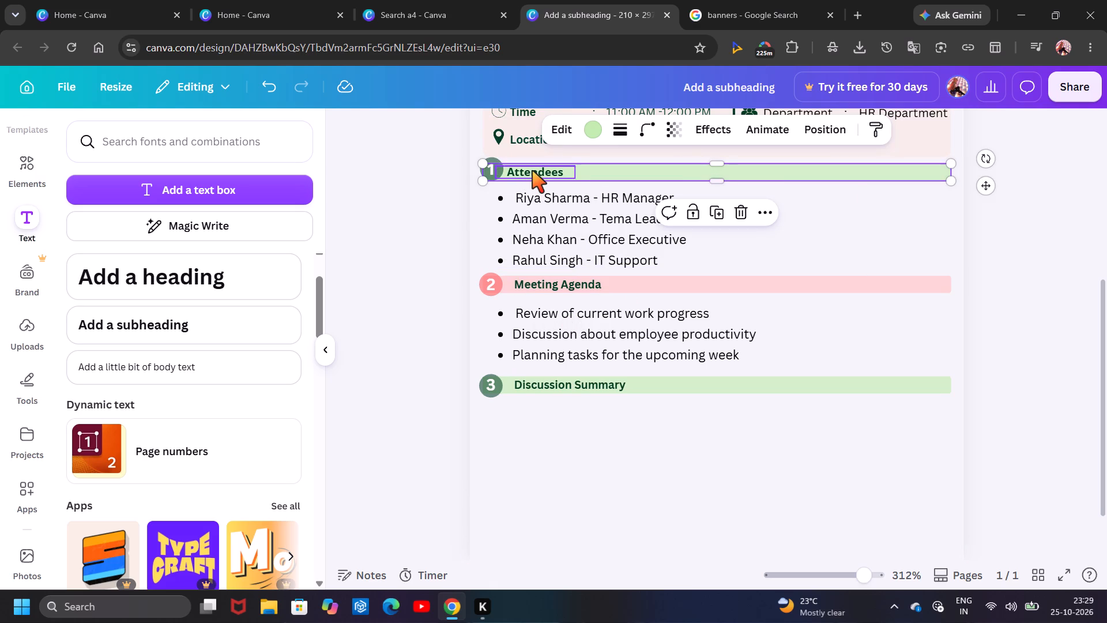
pyautogui.click(532, 171)
pyautogui.moveTo(530, 172); pyautogui.dragTo(549, 172)
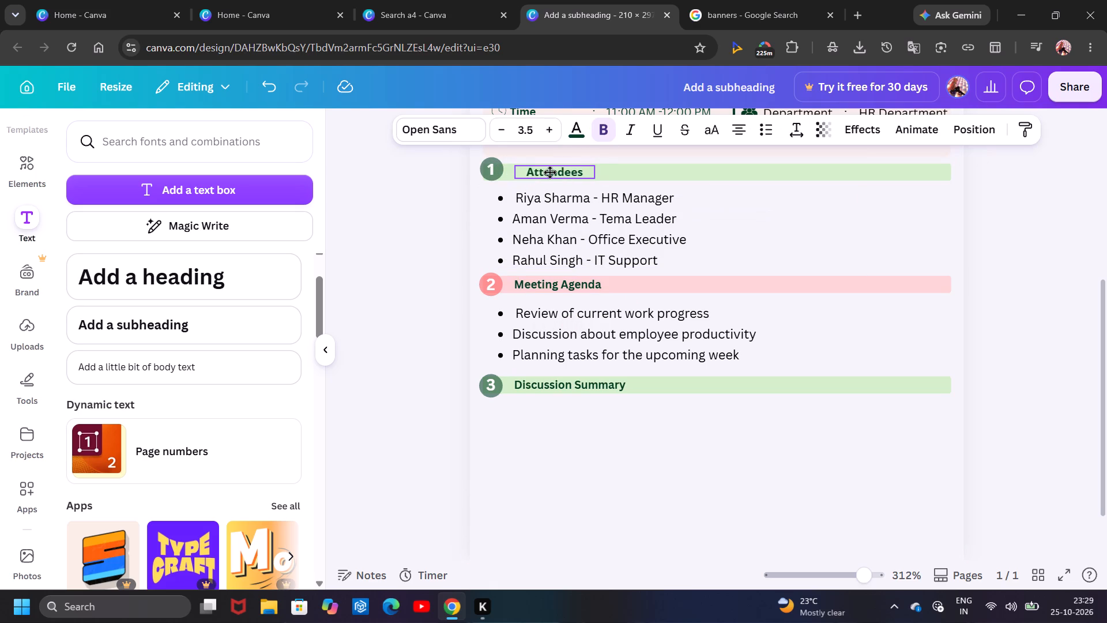
pyautogui.moveTo(549, 172); pyautogui.dragTo(548, 172)
pyautogui.moveTo(548, 172); pyautogui.dragTo(552, 172)
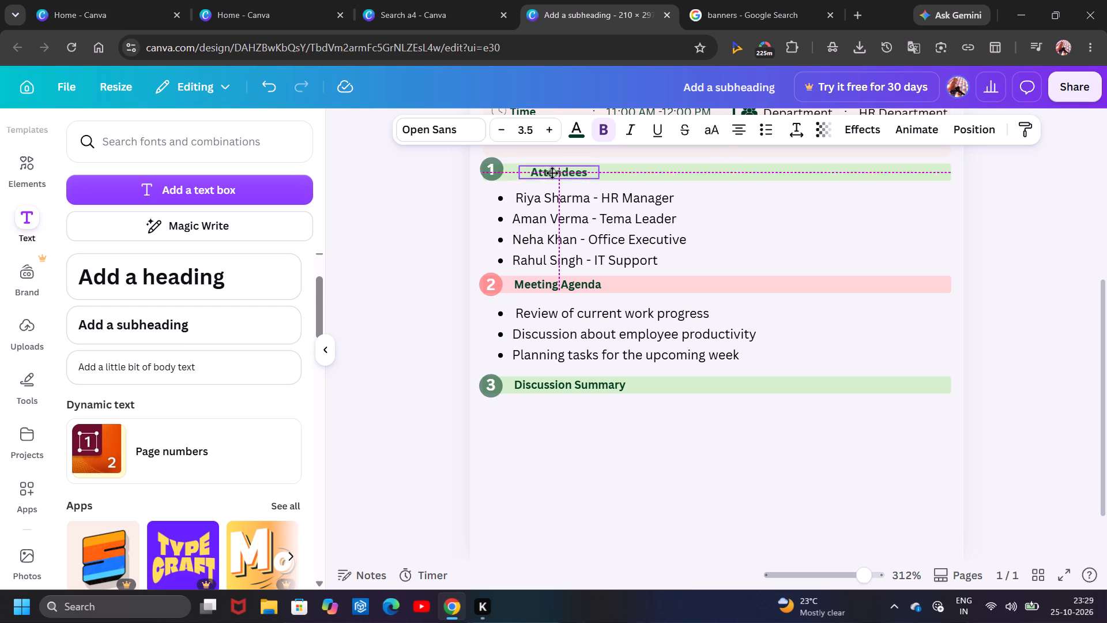
pyautogui.moveTo(552, 172); pyautogui.dragTo(549, 171)
pyautogui.click(763, 578)
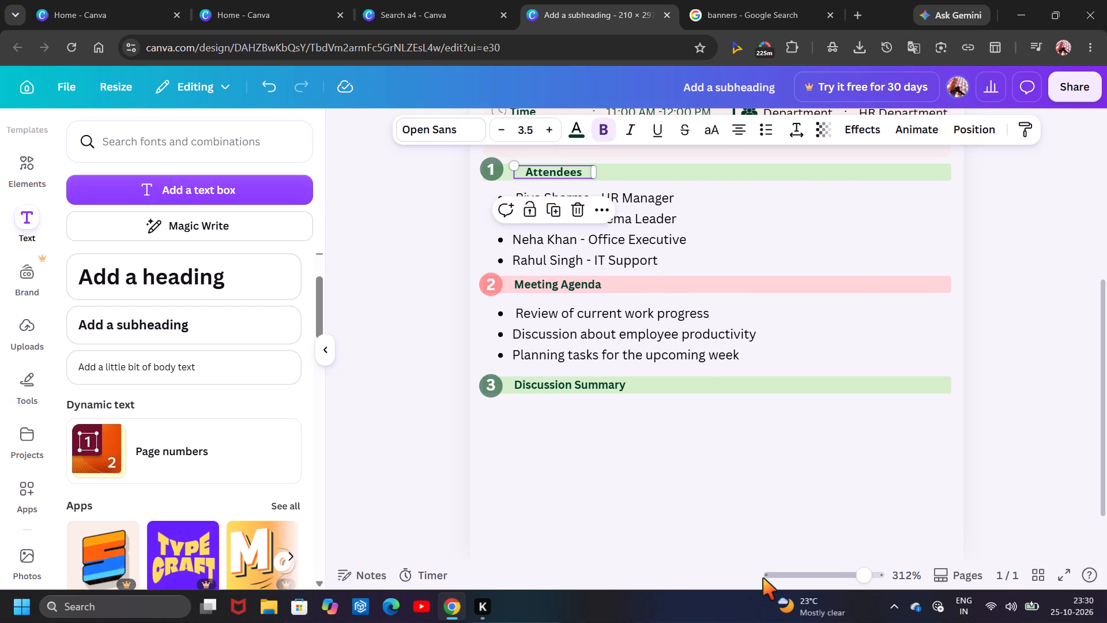
pyautogui.click(672, 553)
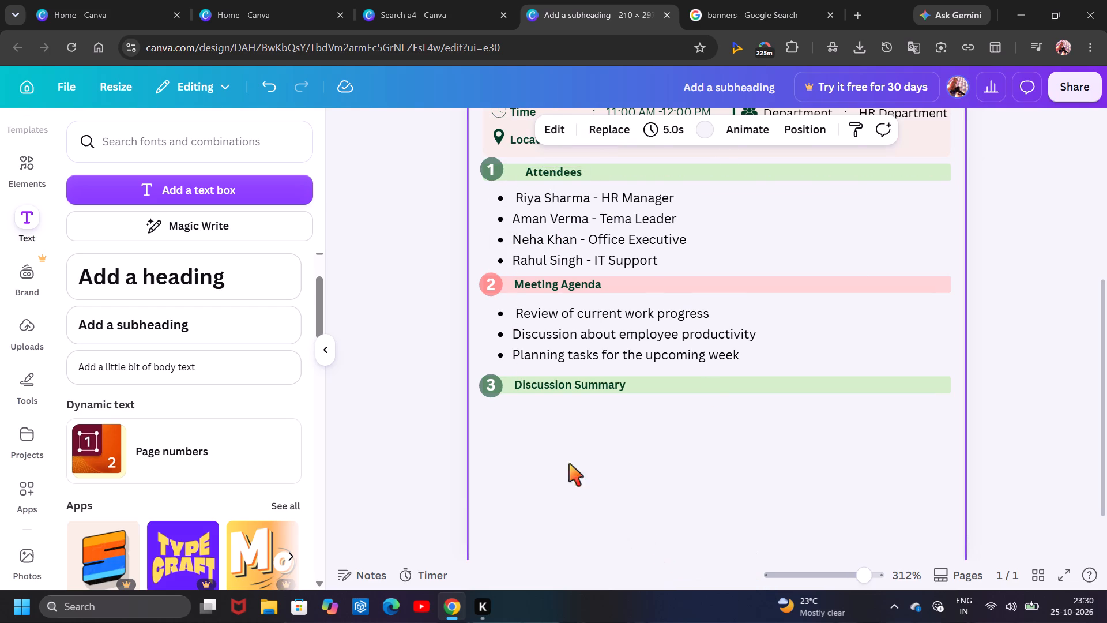
# Nudge the "Attendees" heading slightly closer to the number 1 circle, roughly in line with the other section headings.
pyautogui.moveTo(577, 173); pyautogui.dragTo(569, 173)
pyautogui.click(769, 622)
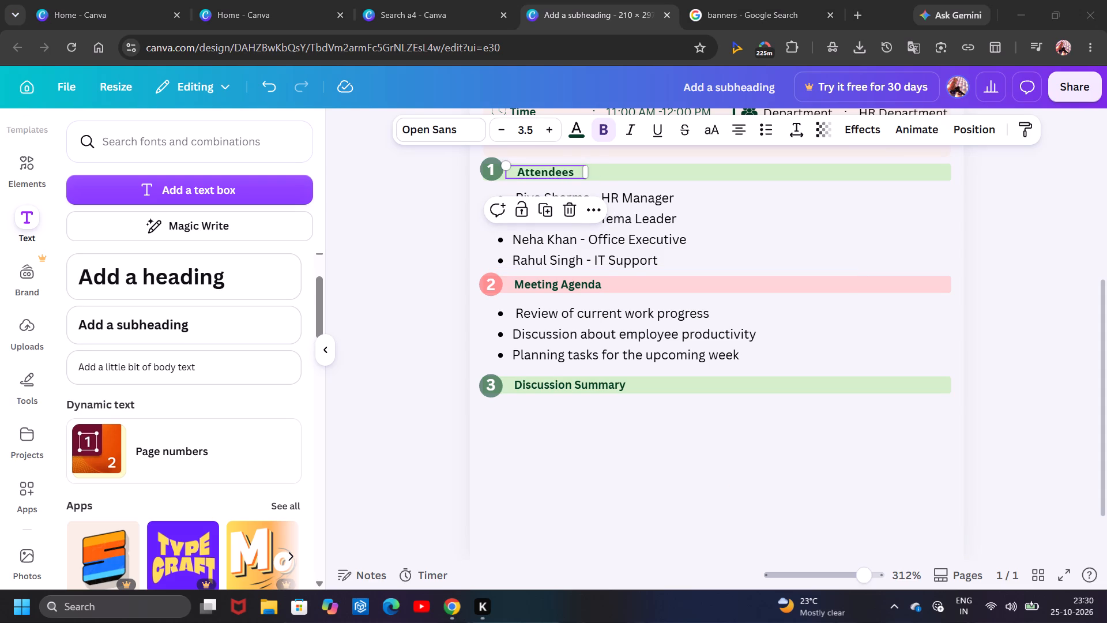
pyautogui.click(721, 575)
pyautogui.click(695, 505)
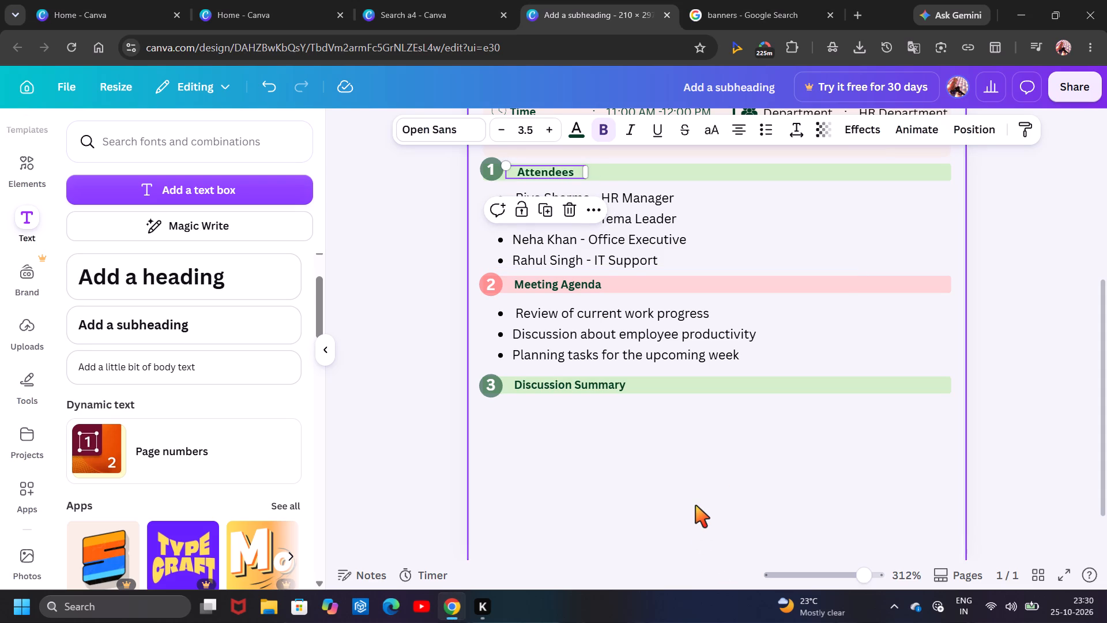
# Add a body text box for the Discussion Summary section and remove the accidental duplicate.
pyautogui.scroll(-2, 695, 516)
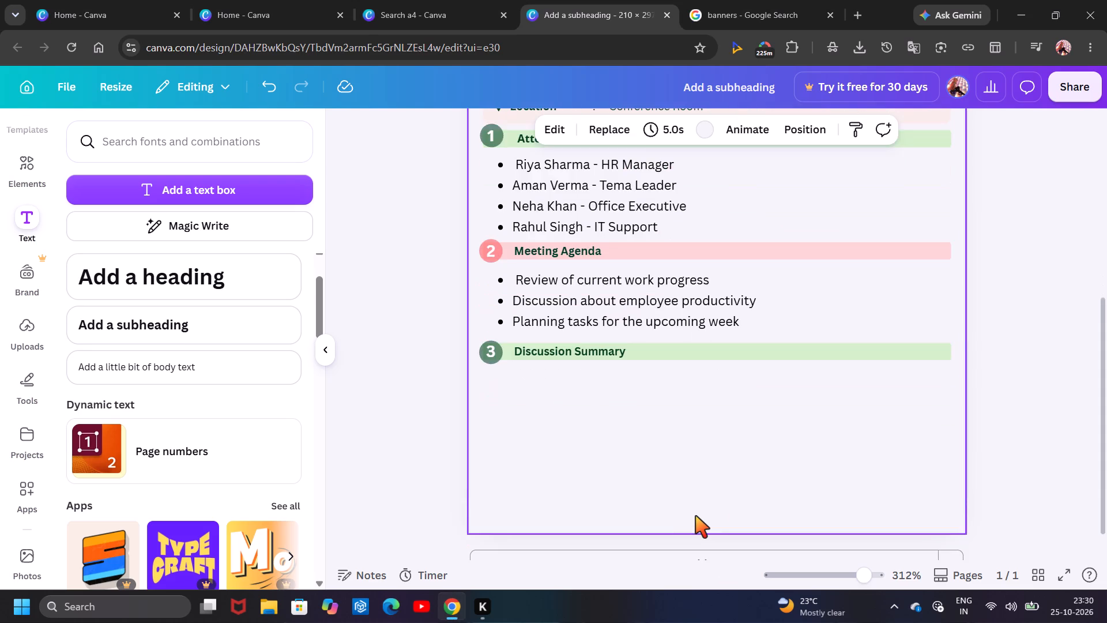
pyautogui.scroll(-1, 695, 516)
pyautogui.scroll(6, 695, 516)
pyautogui.scroll(-4, 695, 516)
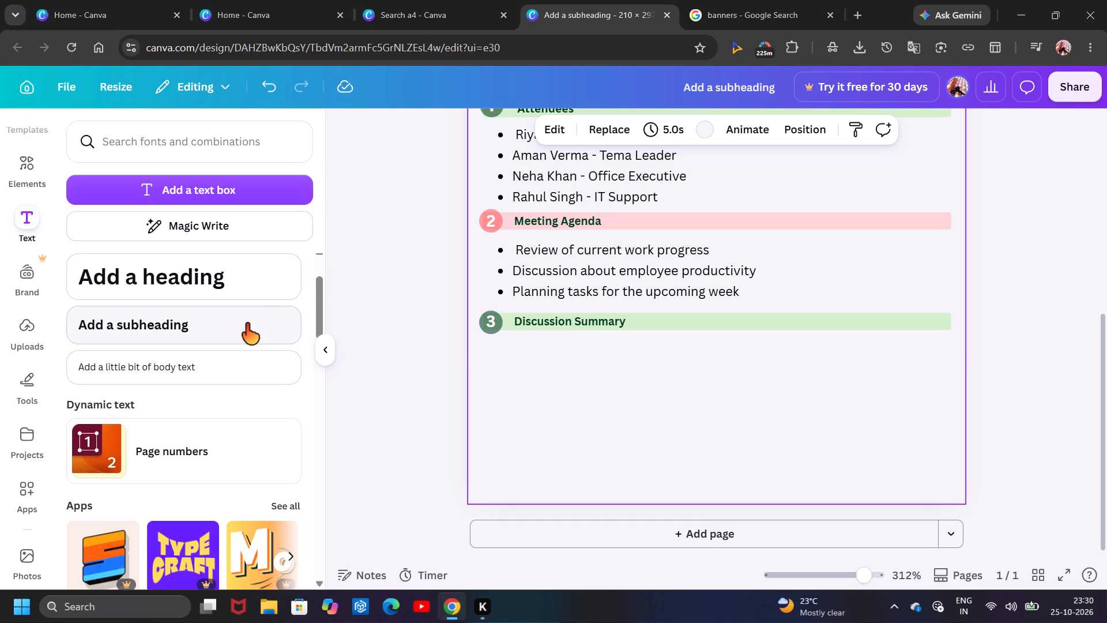
pyautogui.click(246, 370)
pyautogui.click(246, 370)
pyautogui.scroll(-1, 221, 408)
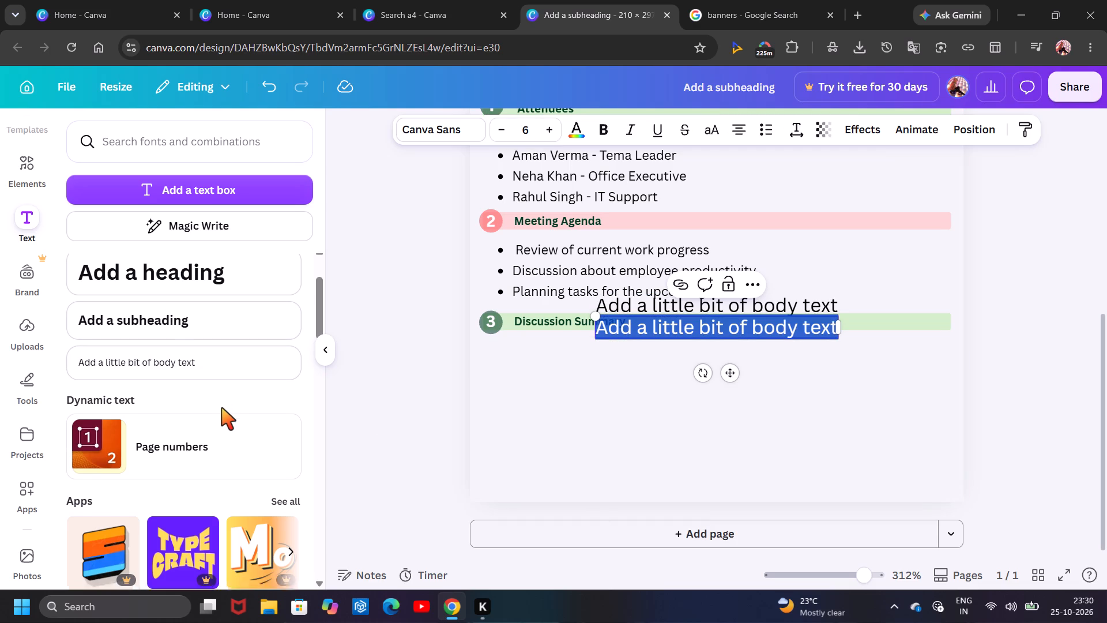
pyautogui.scroll(-1, 221, 408)
pyautogui.press('Delete')
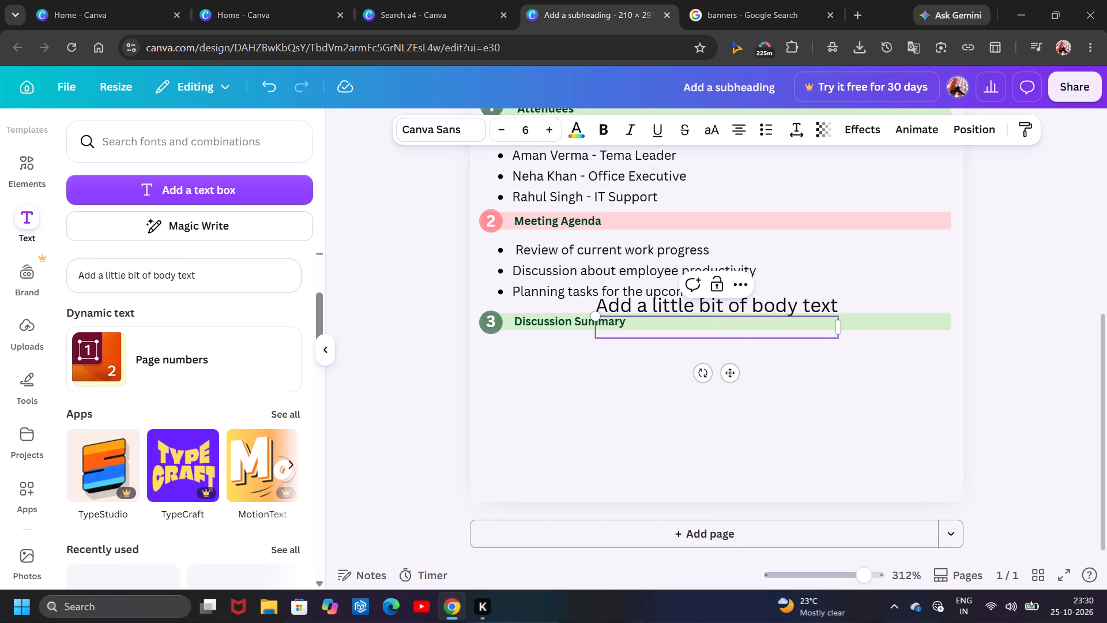
pyautogui.click(857, 410)
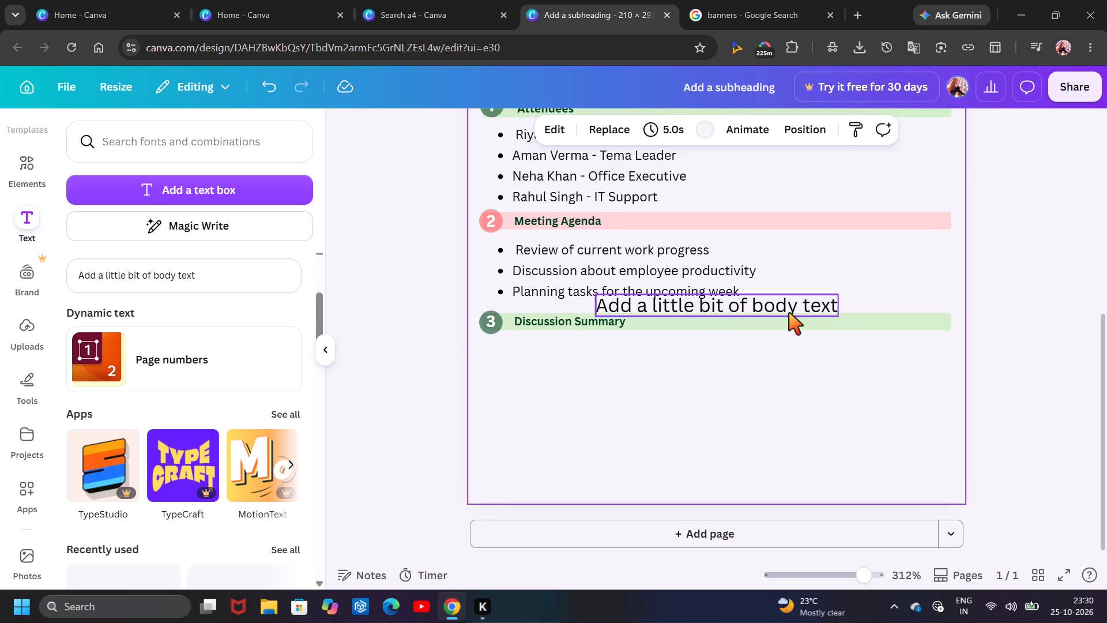
# Replace the new text box's placeholder with the opening words "The team".
pyautogui.click(789, 313)
pyautogui.click(780, 326)
pyautogui.doubleClick(780, 326)
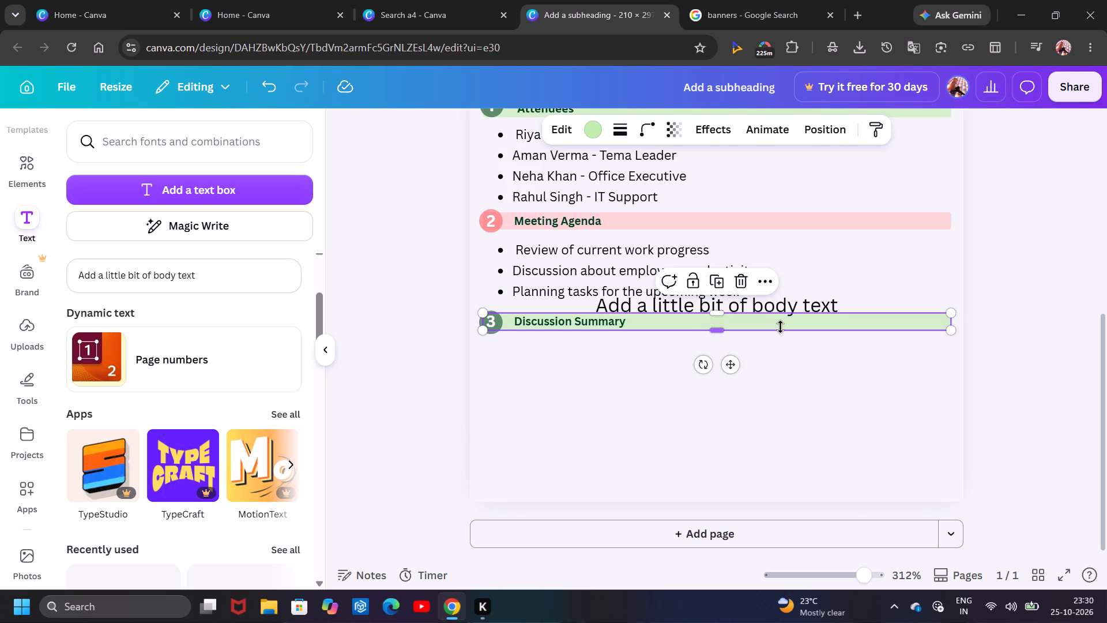
pyautogui.click(773, 309)
pyautogui.doubleClick(773, 309)
pyautogui.click(833, 282)
pyautogui.tripleClick(804, 305)
pyautogui.click(804, 305)
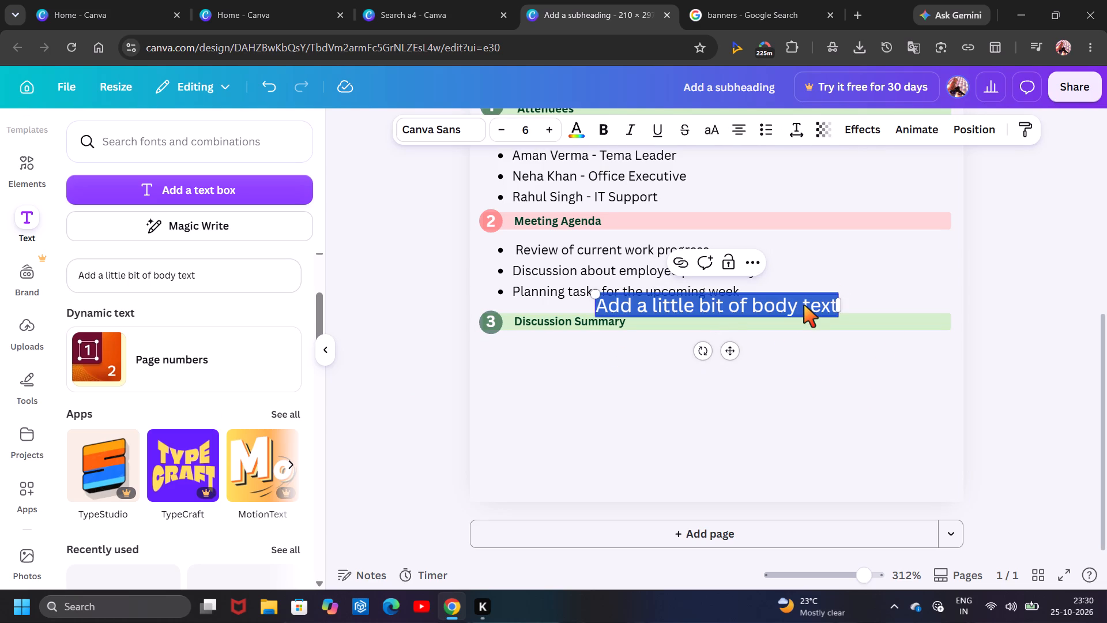
pyautogui.press('BackSpace')
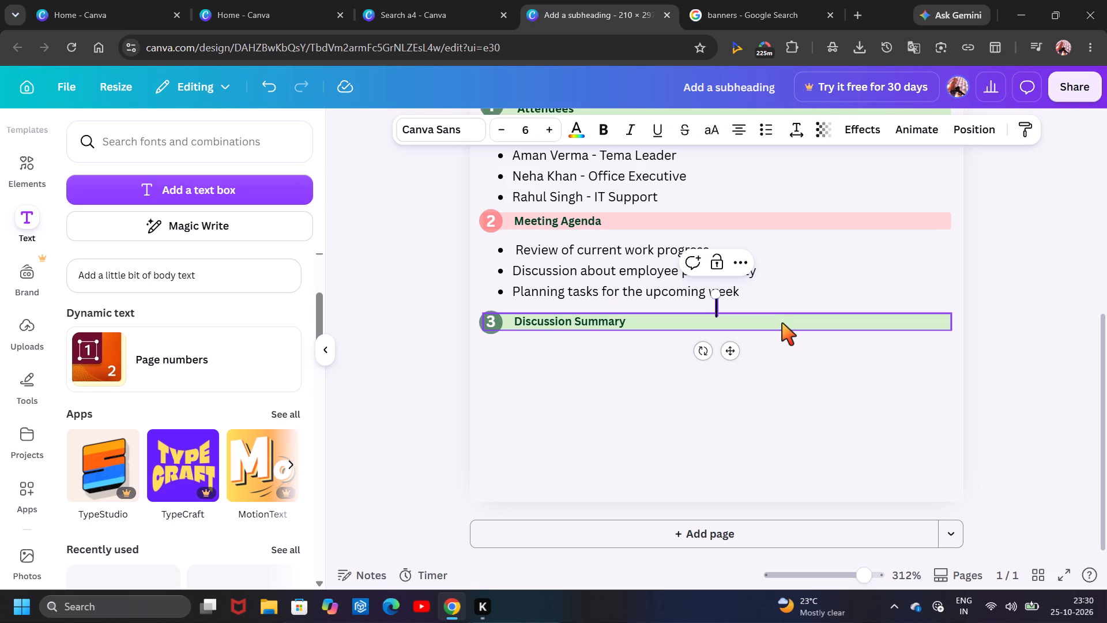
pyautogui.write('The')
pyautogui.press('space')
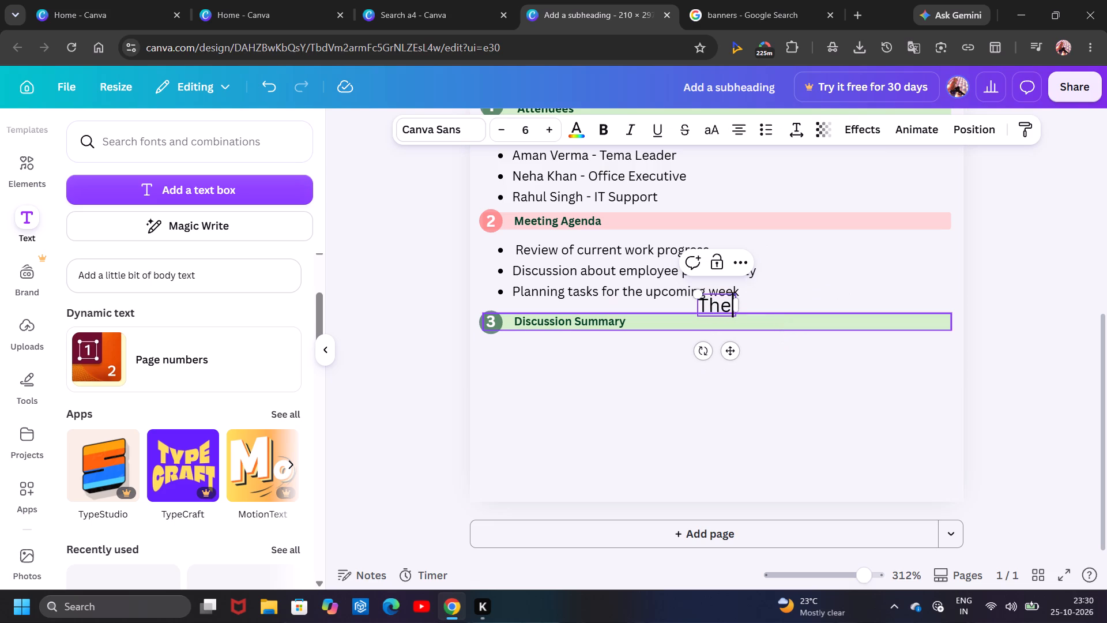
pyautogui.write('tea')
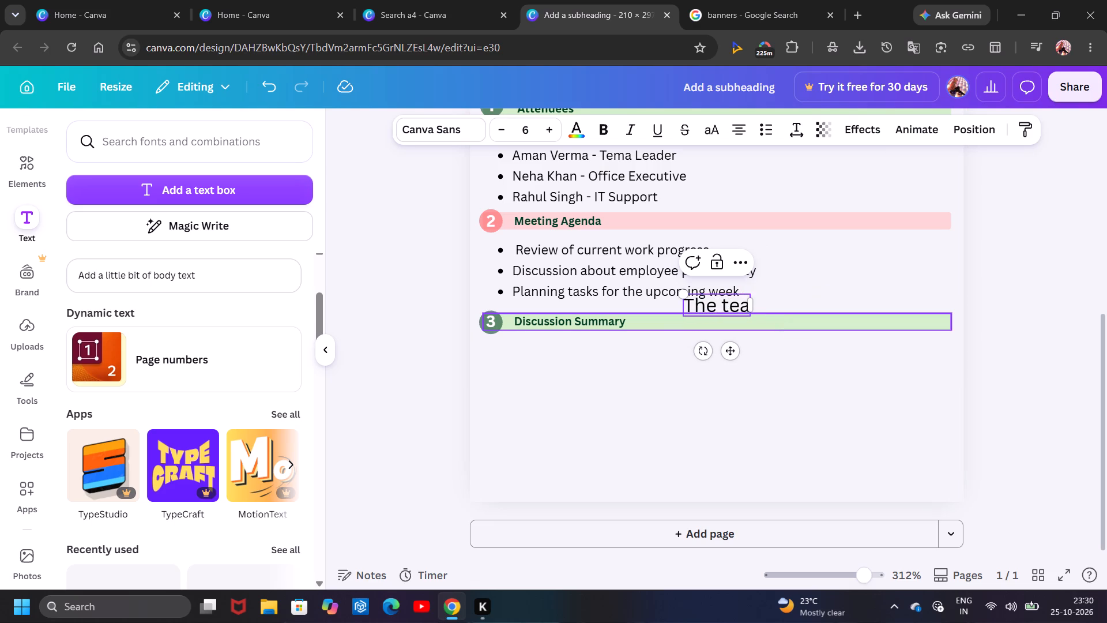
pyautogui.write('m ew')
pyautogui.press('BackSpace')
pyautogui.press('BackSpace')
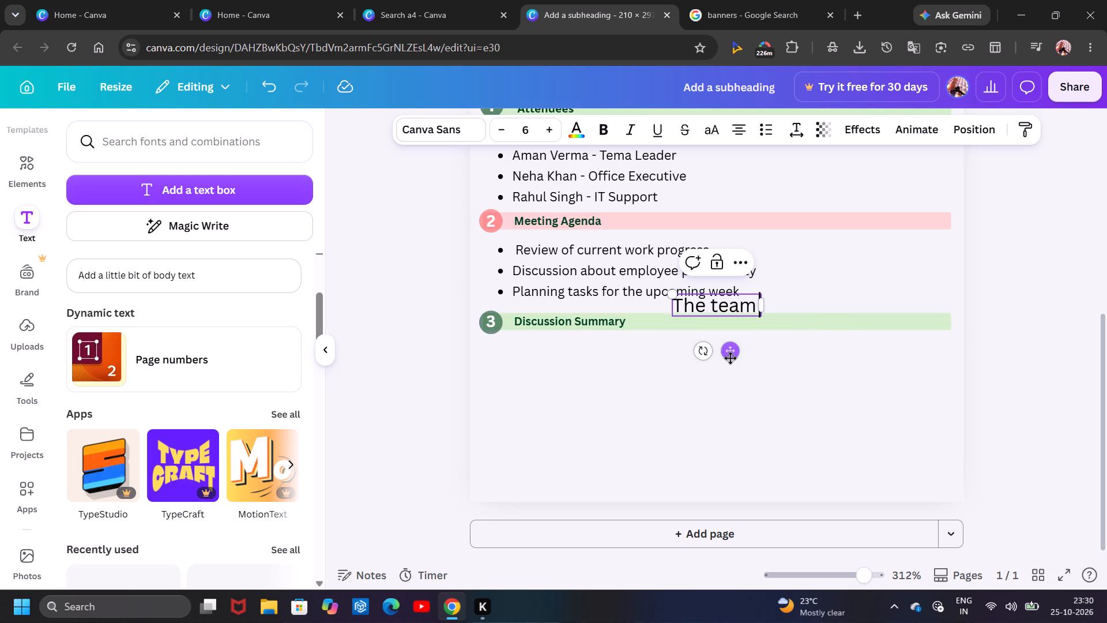
# Move the "The team" text box below the Discussion Summary bar, starting about level with the agenda list's bullets.
pyautogui.moveTo(730, 358); pyautogui.dragTo(551, 412)
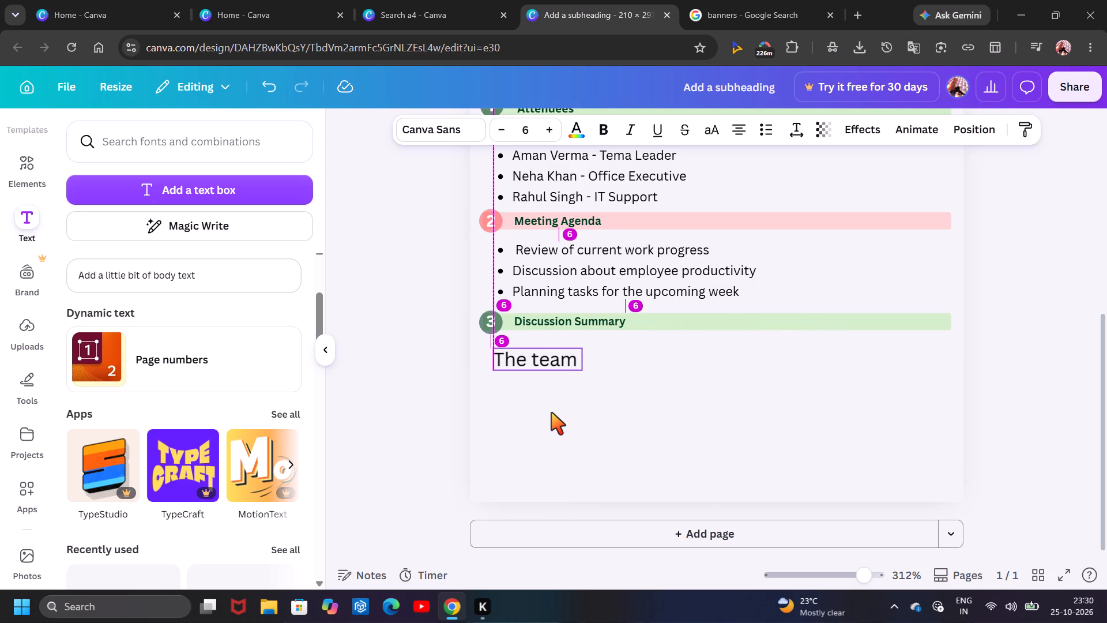
pyautogui.moveTo(551, 412); pyautogui.dragTo(563, 412)
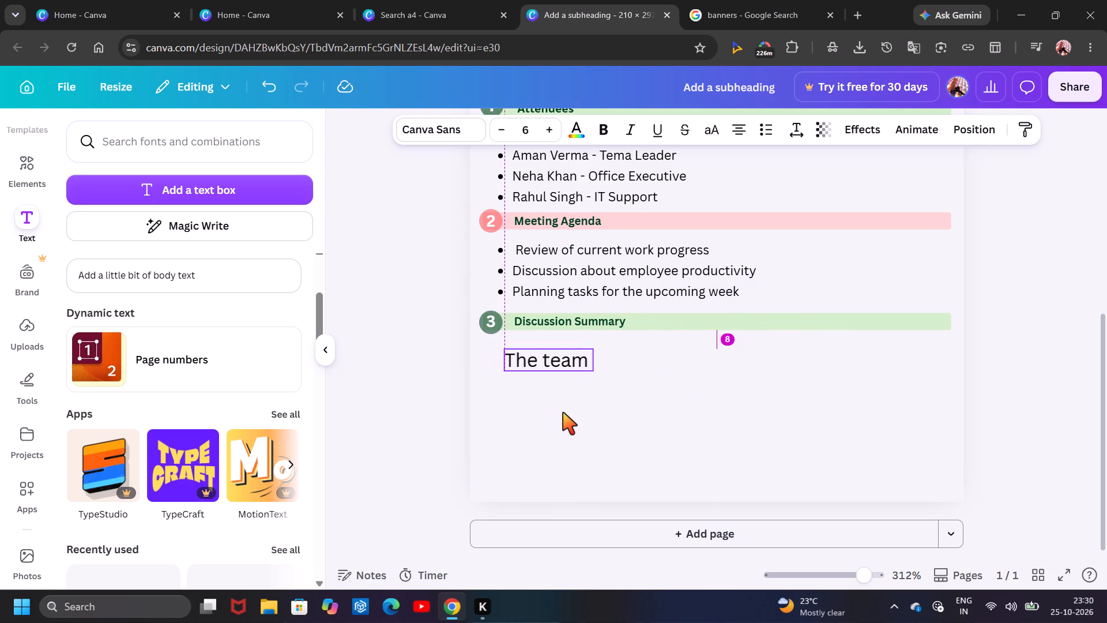
pyautogui.moveTo(563, 412); pyautogui.dragTo(562, 412)
pyautogui.moveTo(562, 412); pyautogui.dragTo(558, 415)
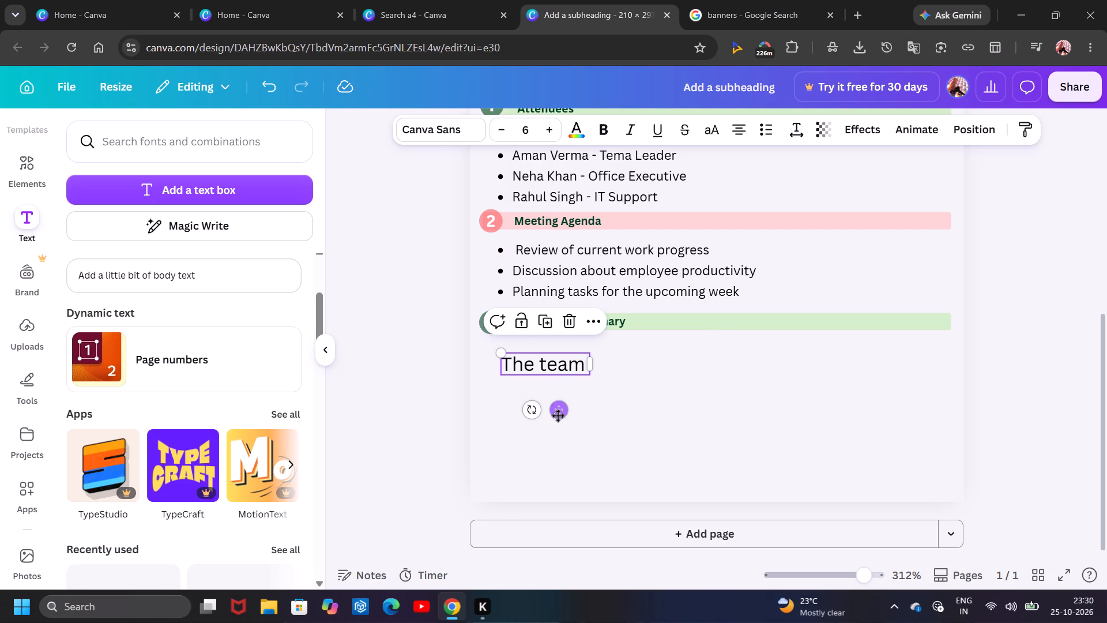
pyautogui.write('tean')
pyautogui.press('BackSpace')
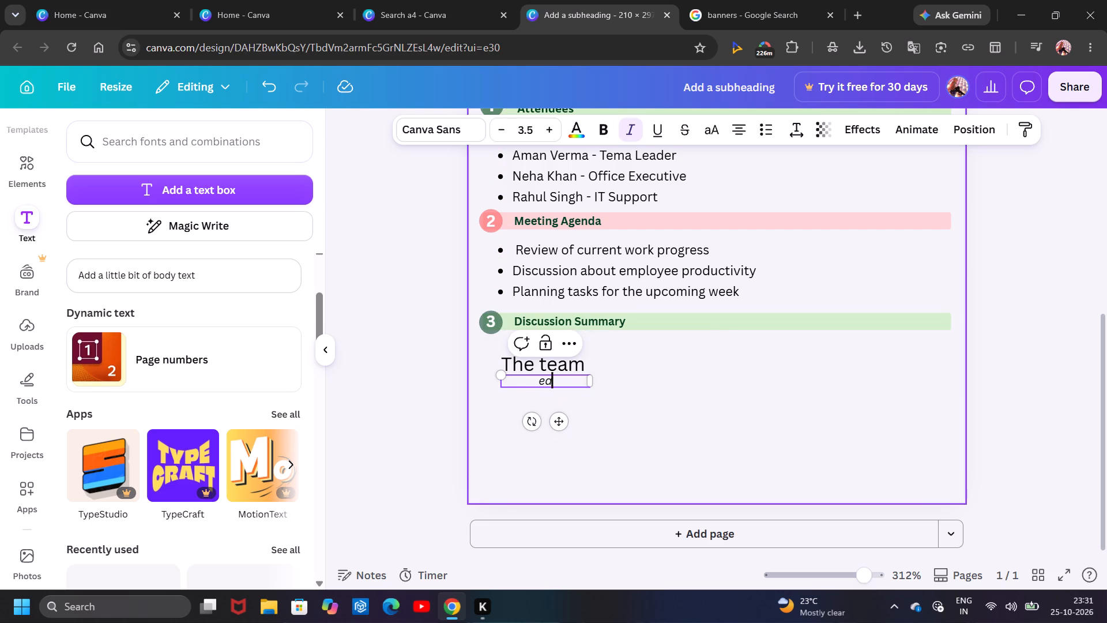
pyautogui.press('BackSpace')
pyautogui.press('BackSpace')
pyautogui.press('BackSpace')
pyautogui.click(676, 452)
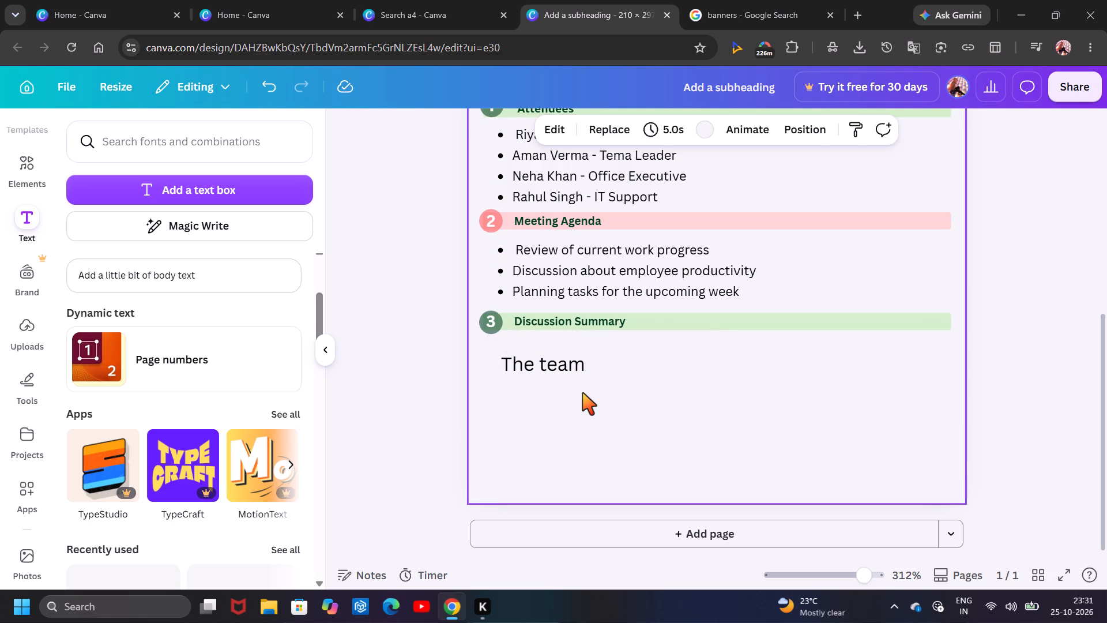
# Continue the summary sentence in the "The team" text box so it reads "The team reviewed the prog".
pyautogui.click(556, 371)
pyautogui.doubleClick(556, 371)
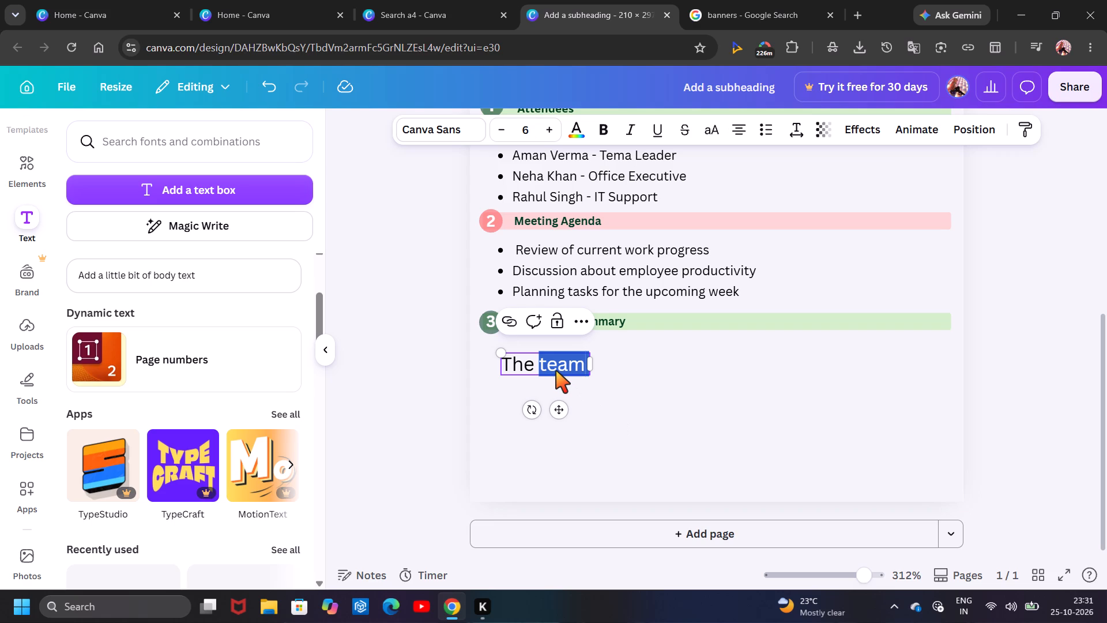
pyautogui.press('Right')
pyautogui.press('Right')
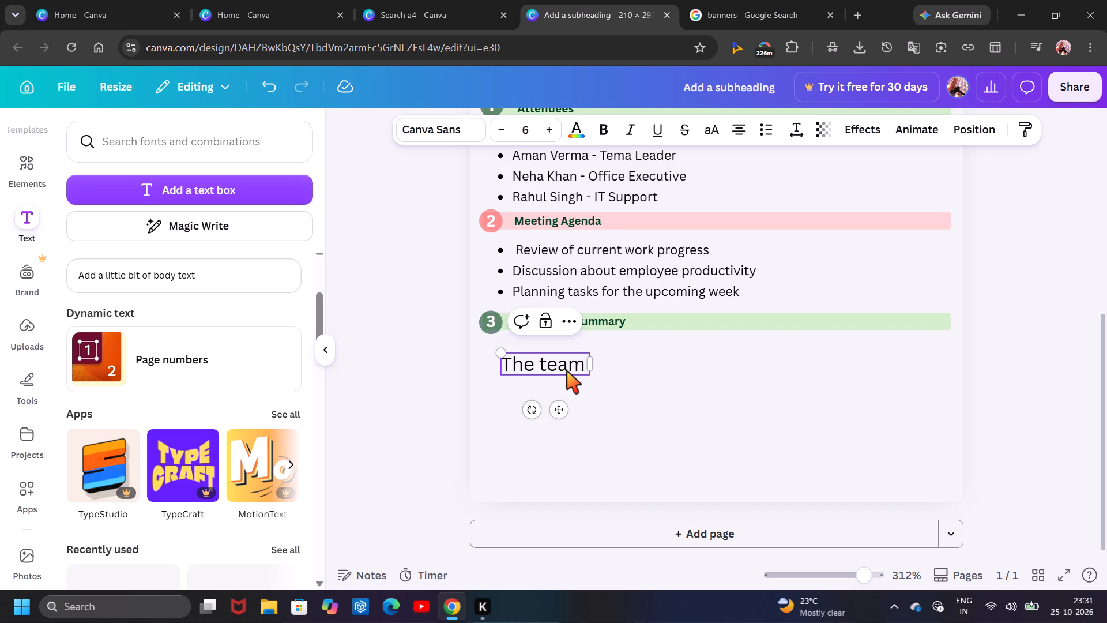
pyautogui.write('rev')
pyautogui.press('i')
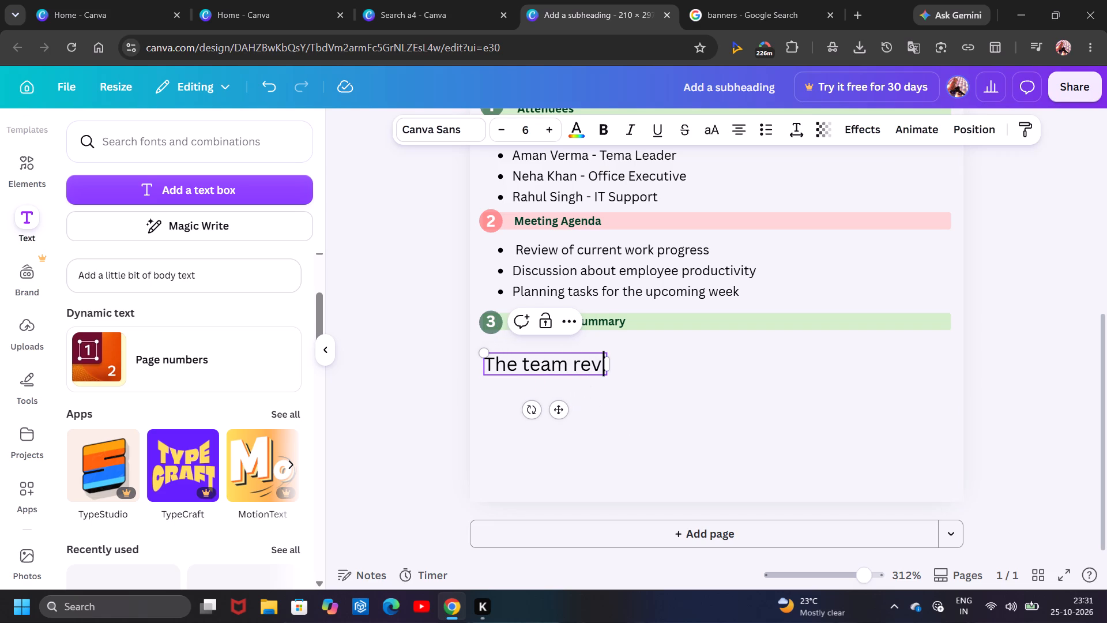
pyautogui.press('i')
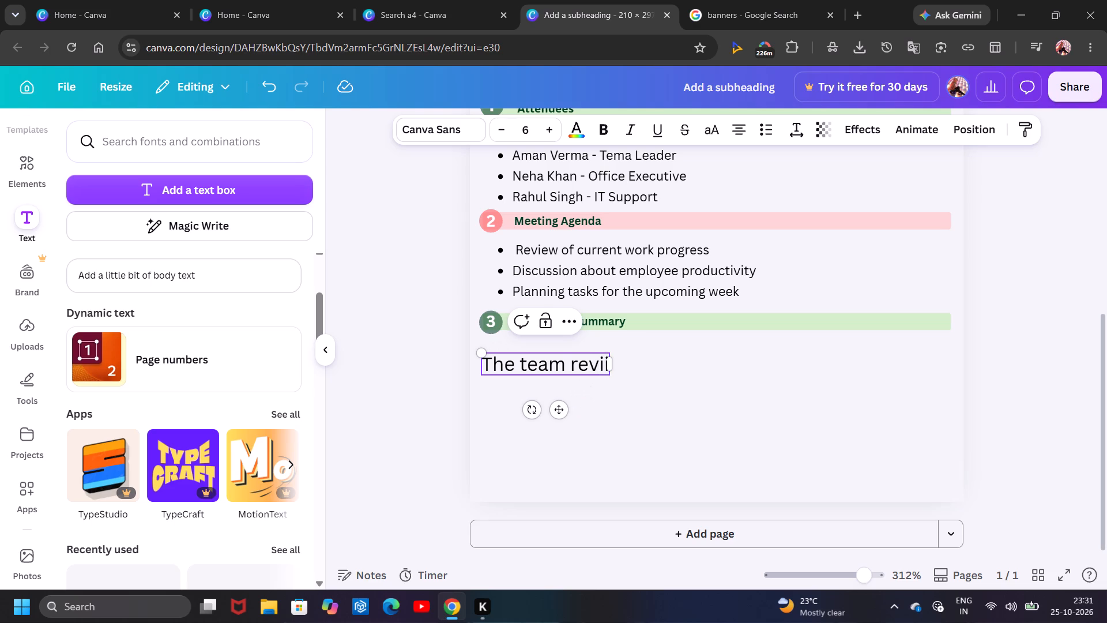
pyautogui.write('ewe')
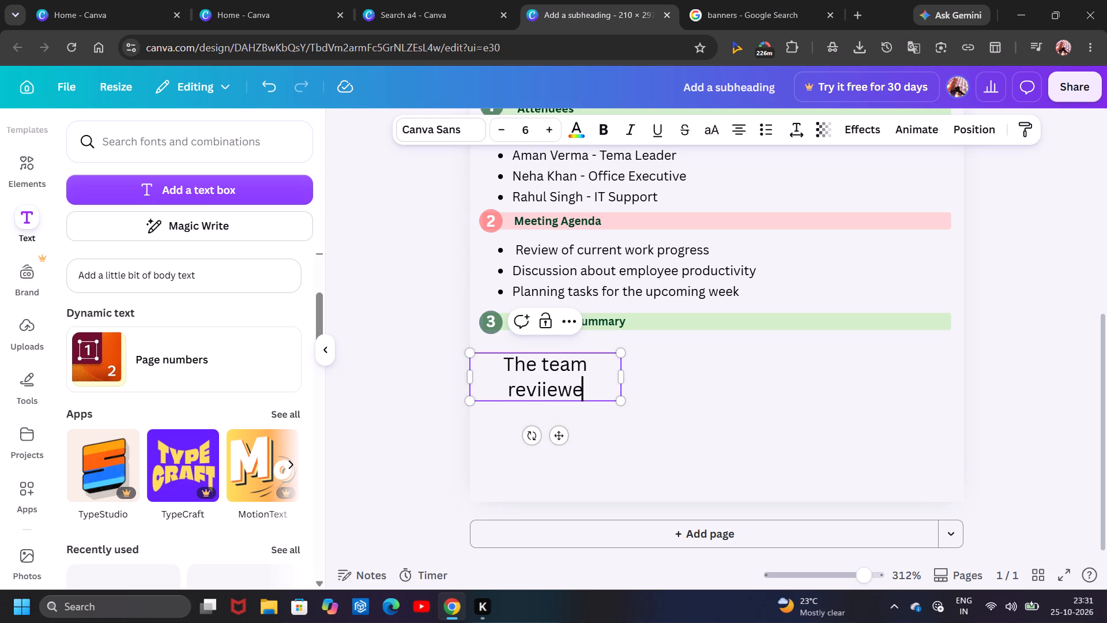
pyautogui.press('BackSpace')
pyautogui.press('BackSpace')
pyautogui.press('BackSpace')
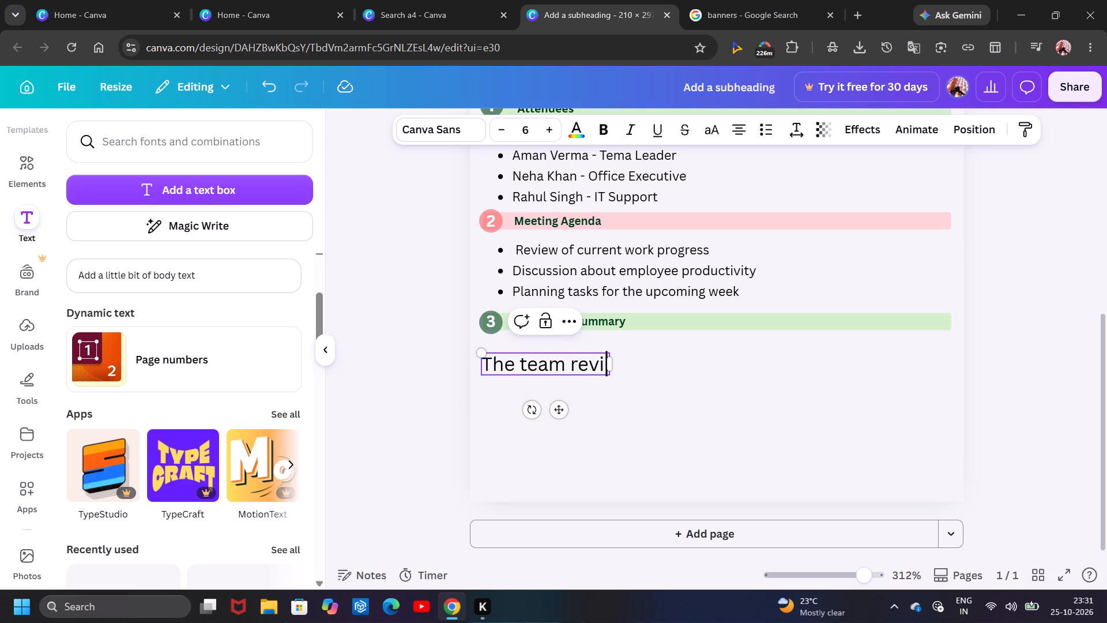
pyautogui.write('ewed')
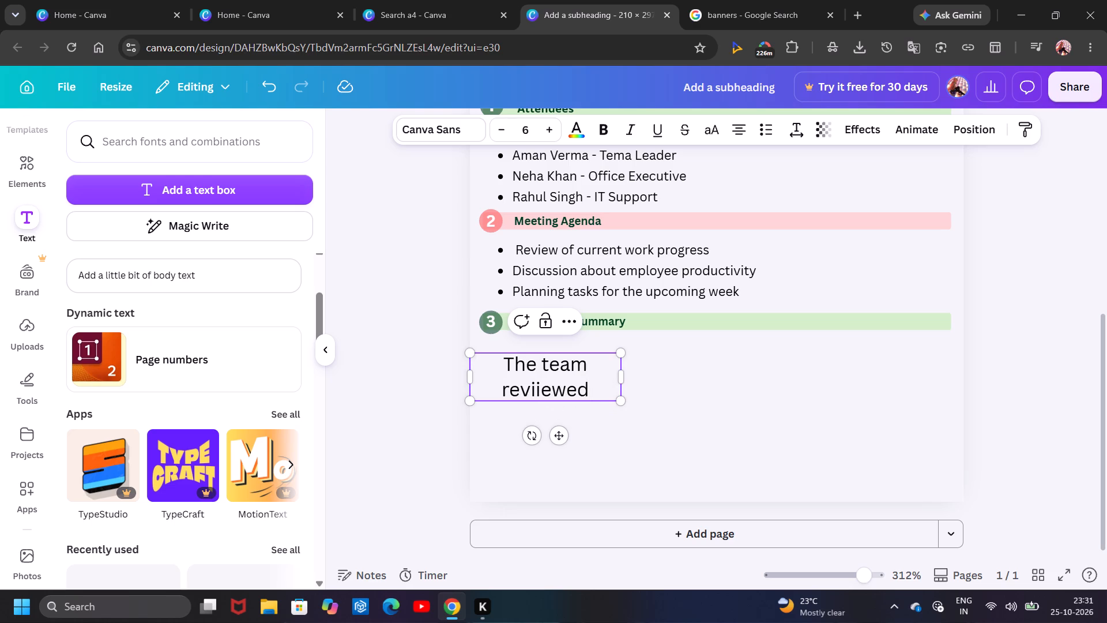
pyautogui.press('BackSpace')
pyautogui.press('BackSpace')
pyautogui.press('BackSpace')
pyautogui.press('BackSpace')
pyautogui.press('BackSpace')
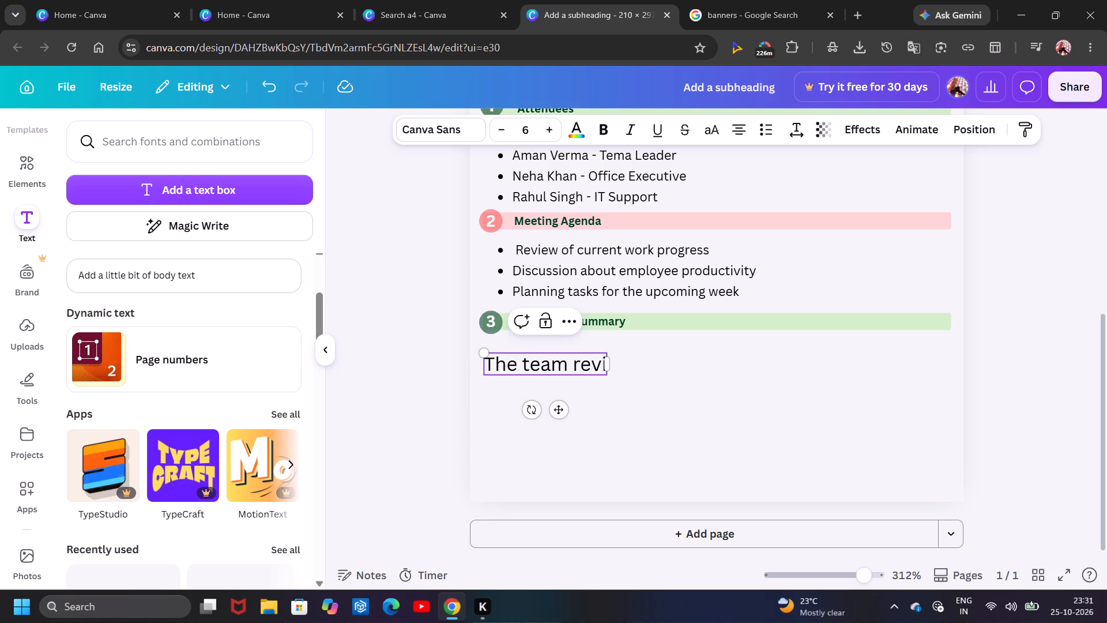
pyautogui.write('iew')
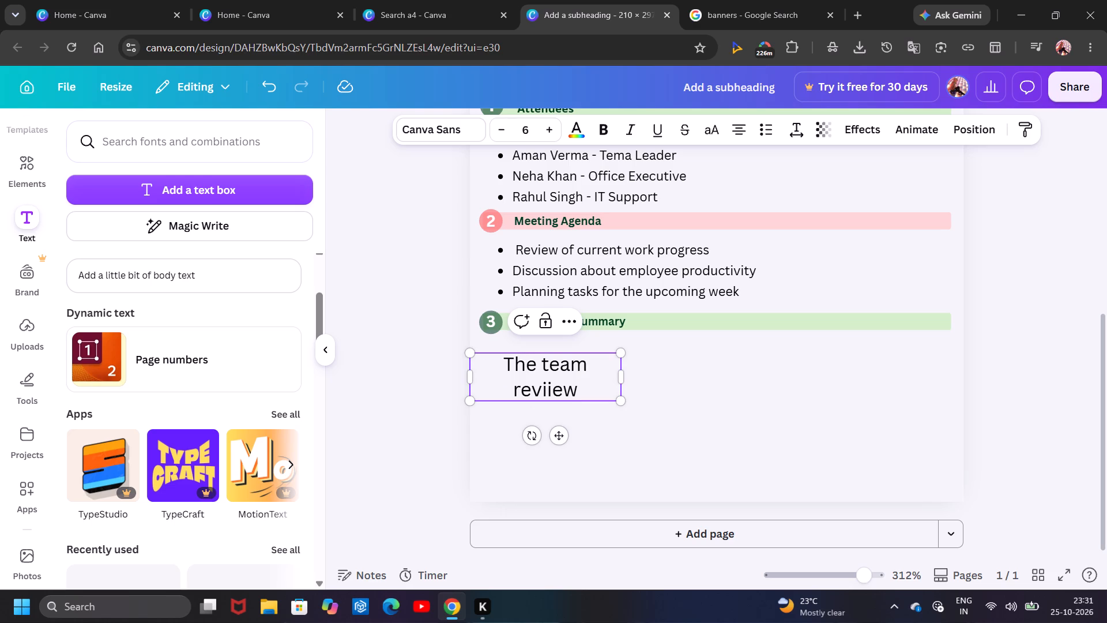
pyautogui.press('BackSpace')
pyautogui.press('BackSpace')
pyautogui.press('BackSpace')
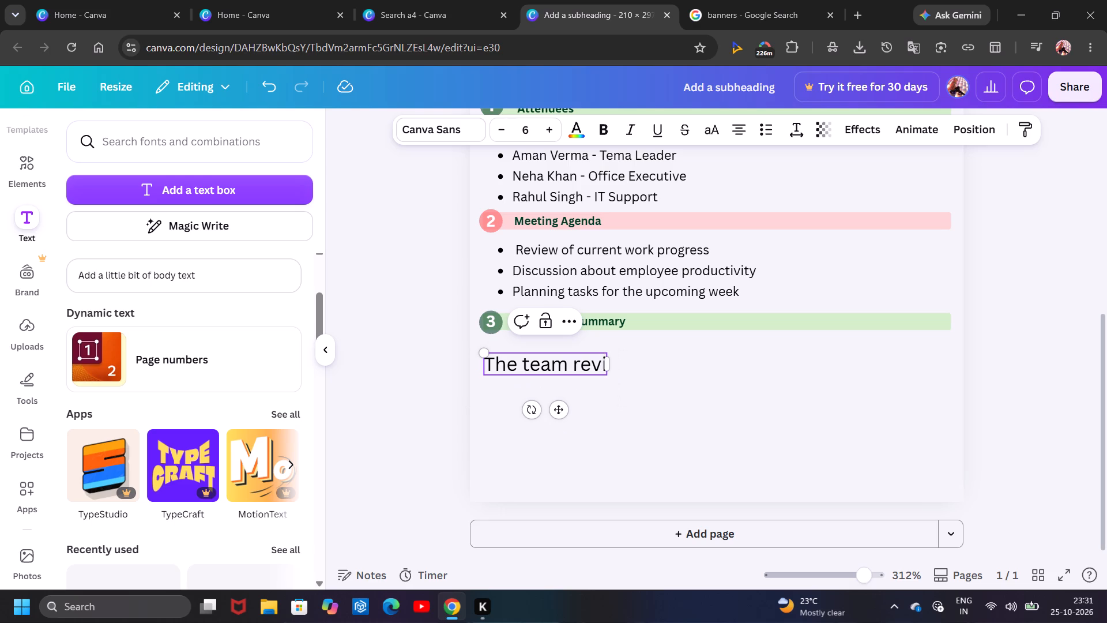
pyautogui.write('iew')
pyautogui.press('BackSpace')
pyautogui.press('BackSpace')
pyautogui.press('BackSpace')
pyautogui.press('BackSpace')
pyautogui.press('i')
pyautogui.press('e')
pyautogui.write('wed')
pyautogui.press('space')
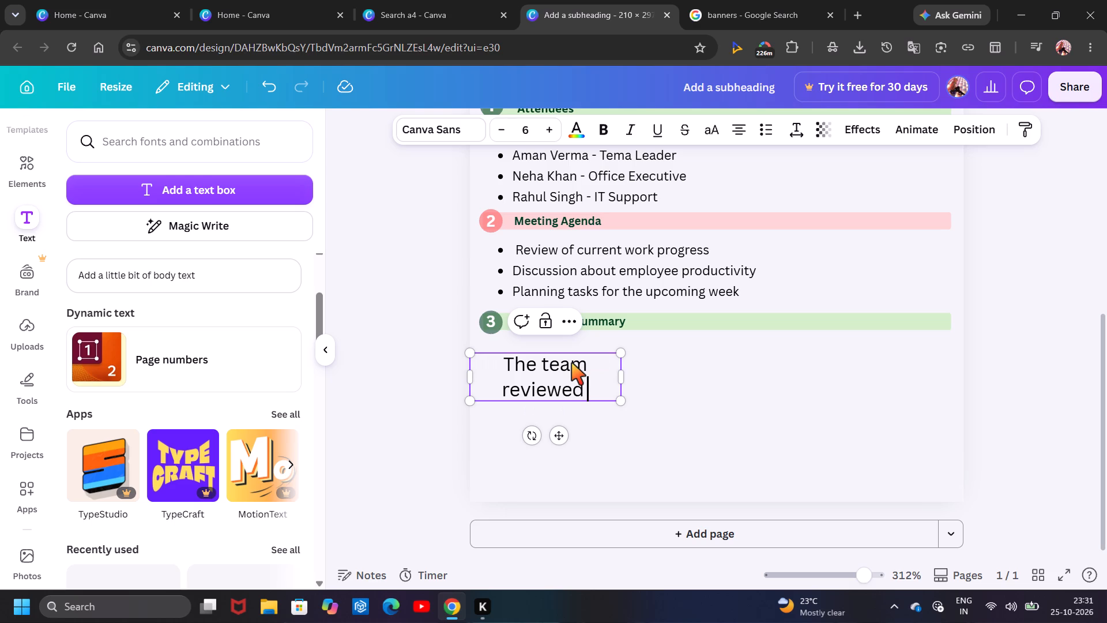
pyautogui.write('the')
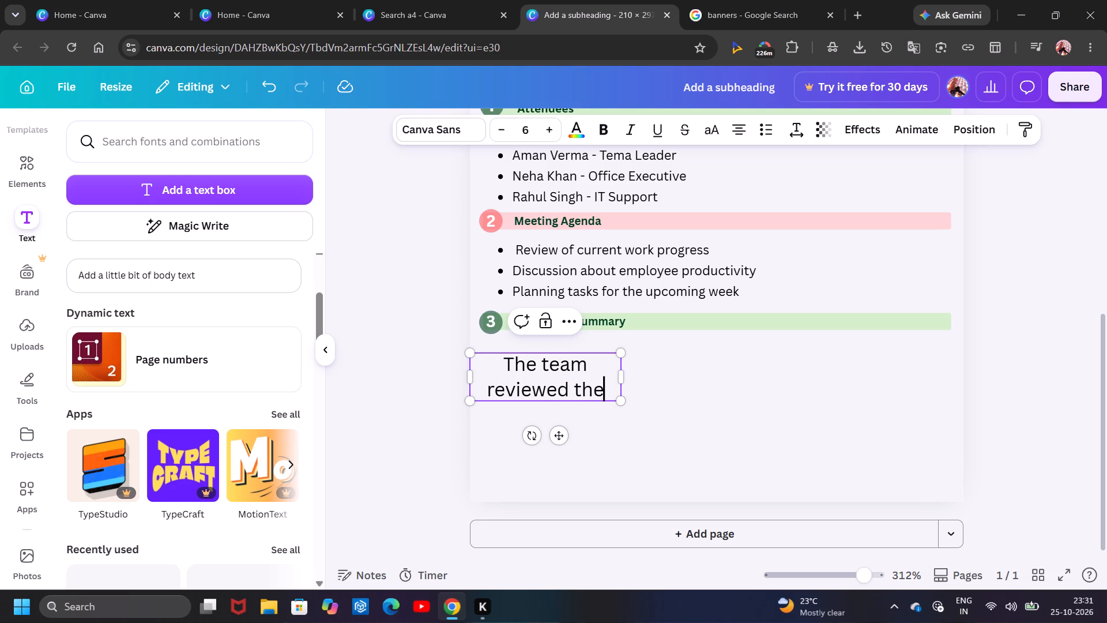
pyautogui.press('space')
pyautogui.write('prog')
# Widen the summary text box to the far end of the green bar so the sentence fits on one line.
pyautogui.moveTo(622, 389); pyautogui.dragTo(954, 350)
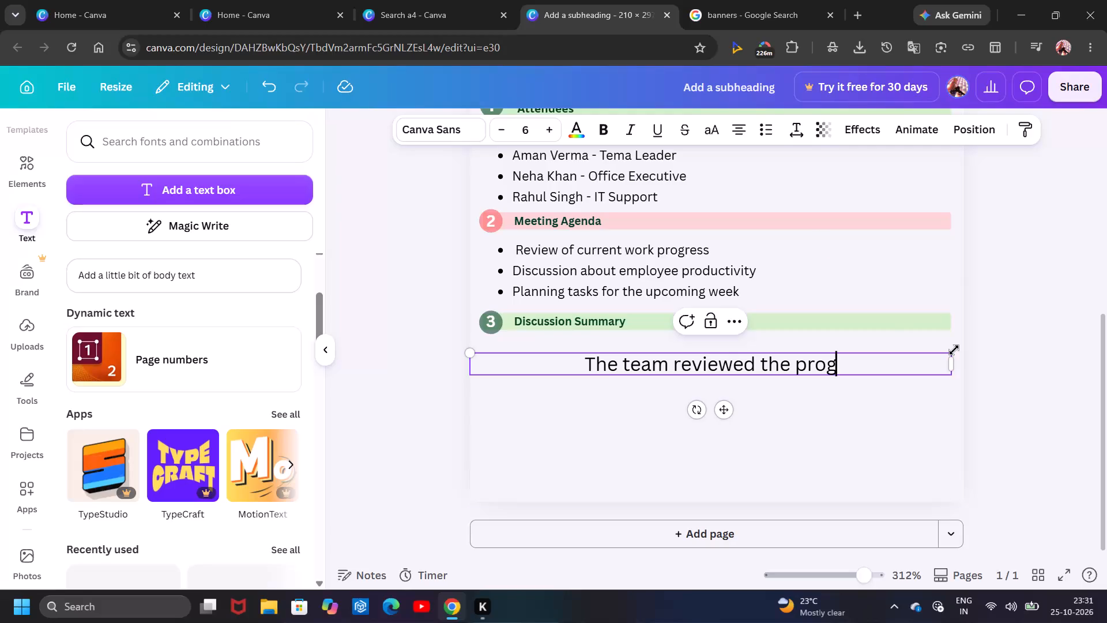
# Left-align the text in the Discussion Summary text box.
pyautogui.click(750, 129)
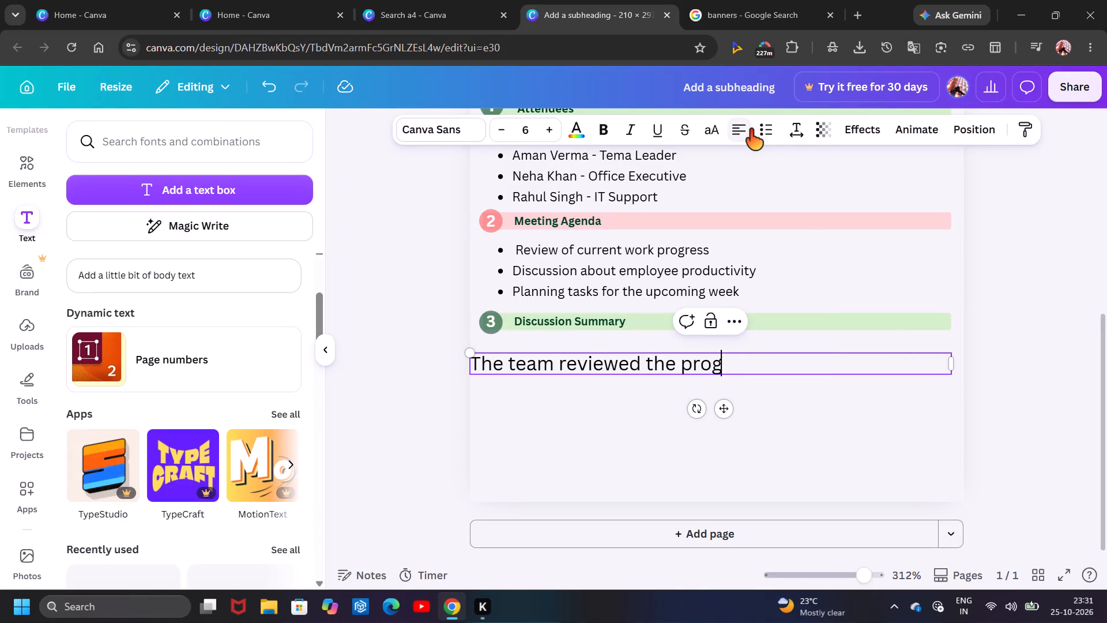
# Continue the summary sentence so it reads "The team reviewed the progress of ongoing and discussed".
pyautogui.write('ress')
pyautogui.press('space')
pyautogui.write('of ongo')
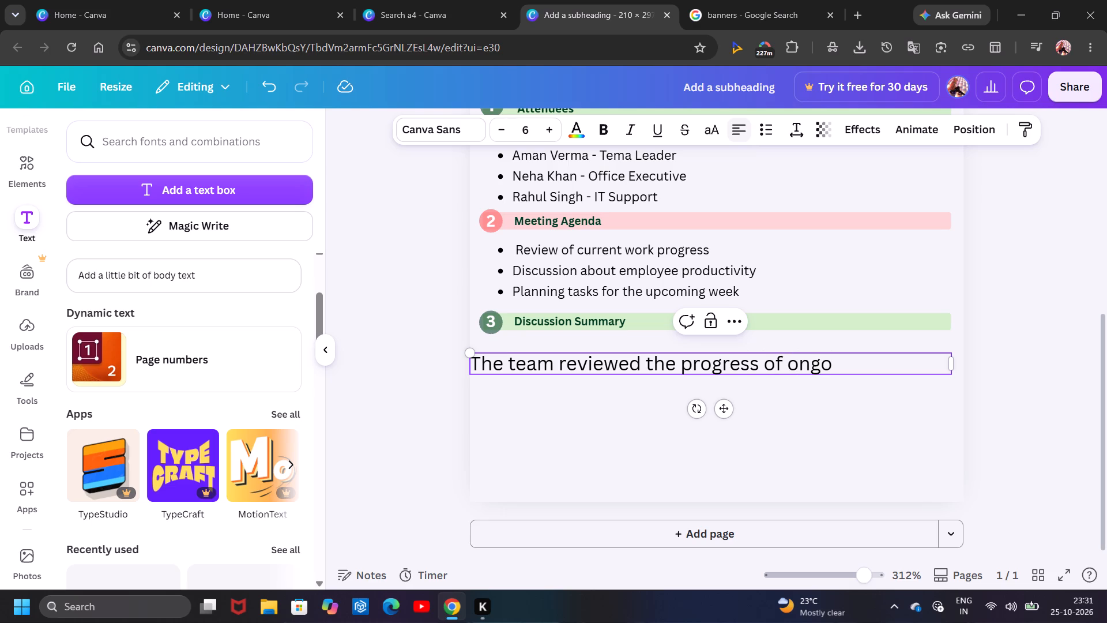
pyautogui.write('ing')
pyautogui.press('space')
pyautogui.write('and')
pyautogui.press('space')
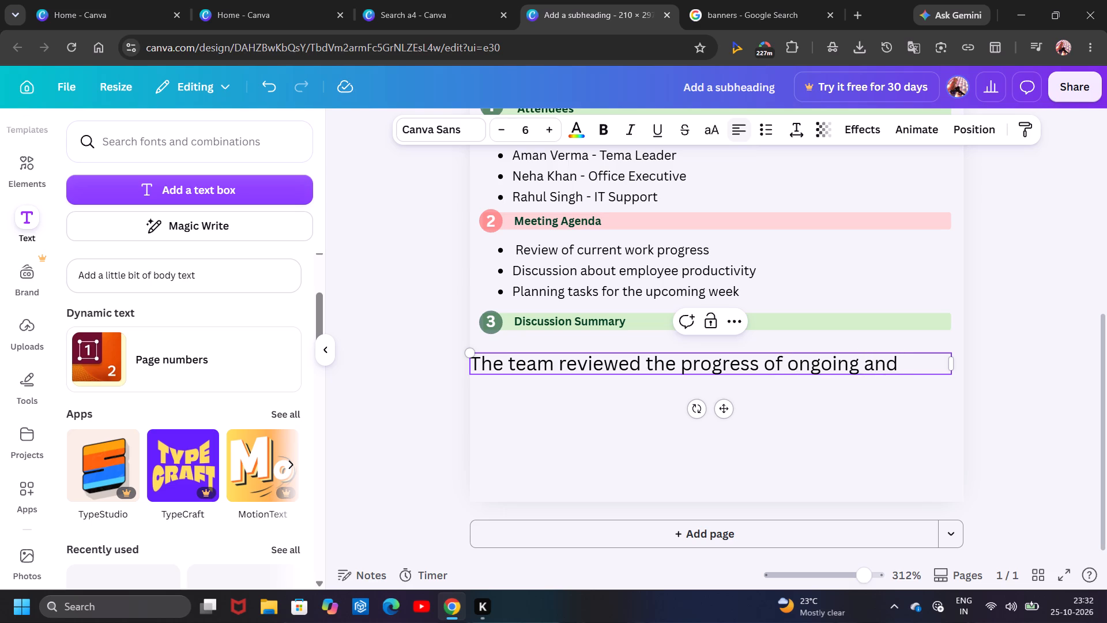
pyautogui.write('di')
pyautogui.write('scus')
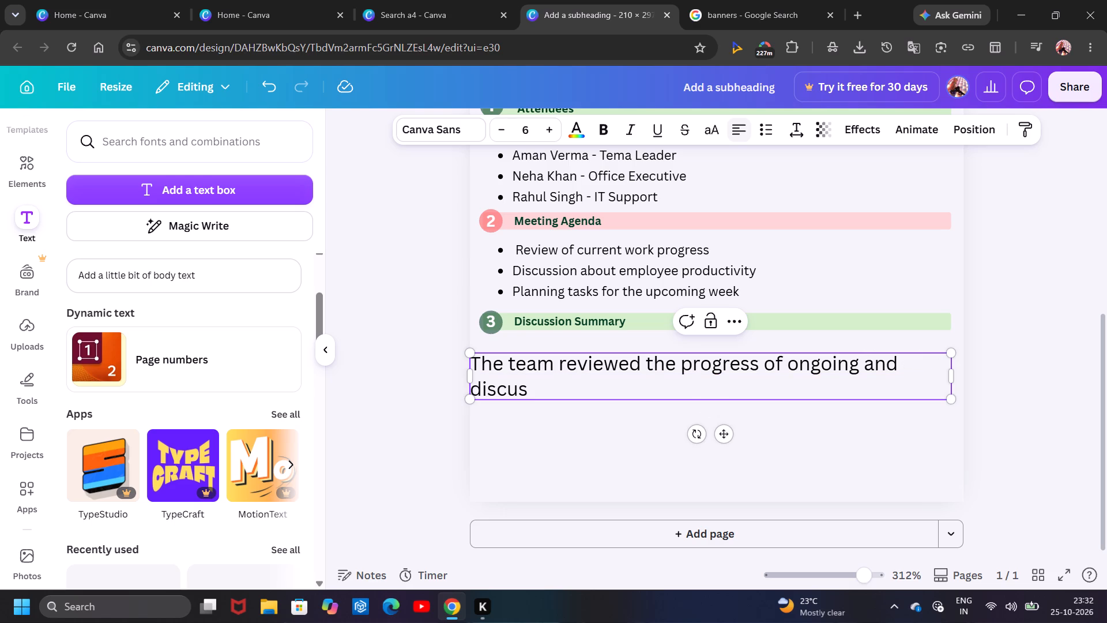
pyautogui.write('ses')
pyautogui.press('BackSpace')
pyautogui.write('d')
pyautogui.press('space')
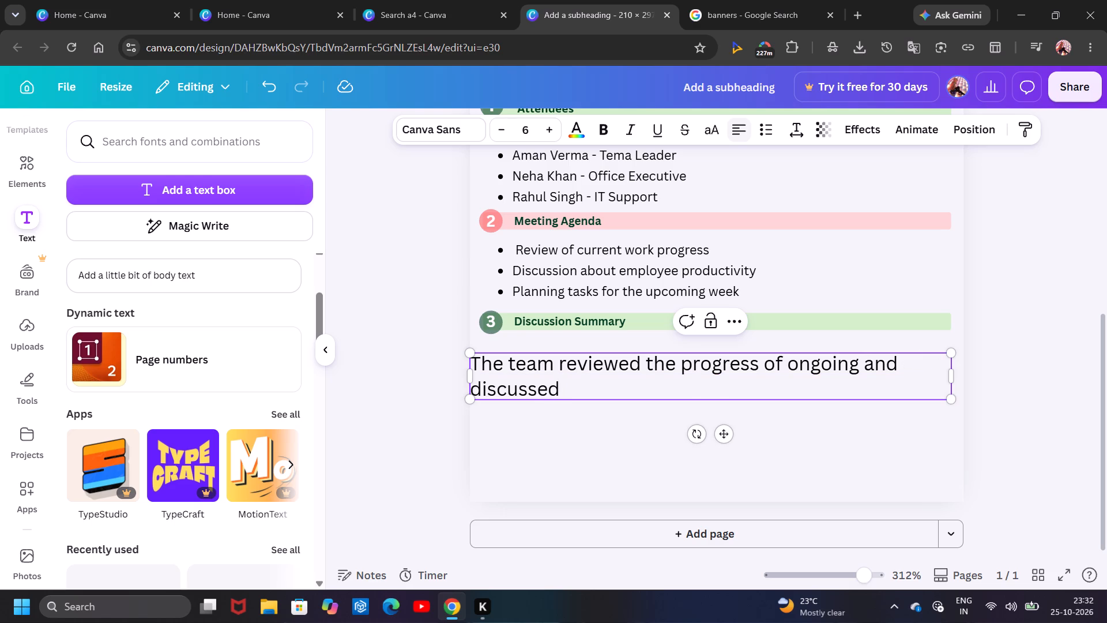
# Finish the first summary sentence with "ways to improve productivity.".
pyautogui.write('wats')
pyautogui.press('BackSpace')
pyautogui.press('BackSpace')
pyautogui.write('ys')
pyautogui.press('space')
pyautogui.scroll(-1, 714, 111)
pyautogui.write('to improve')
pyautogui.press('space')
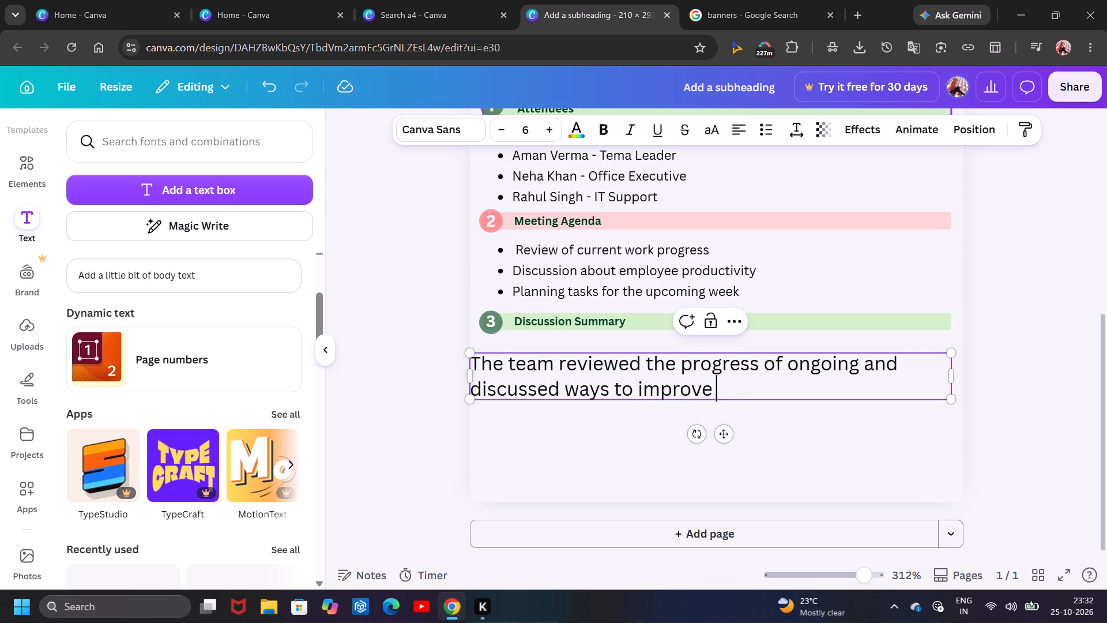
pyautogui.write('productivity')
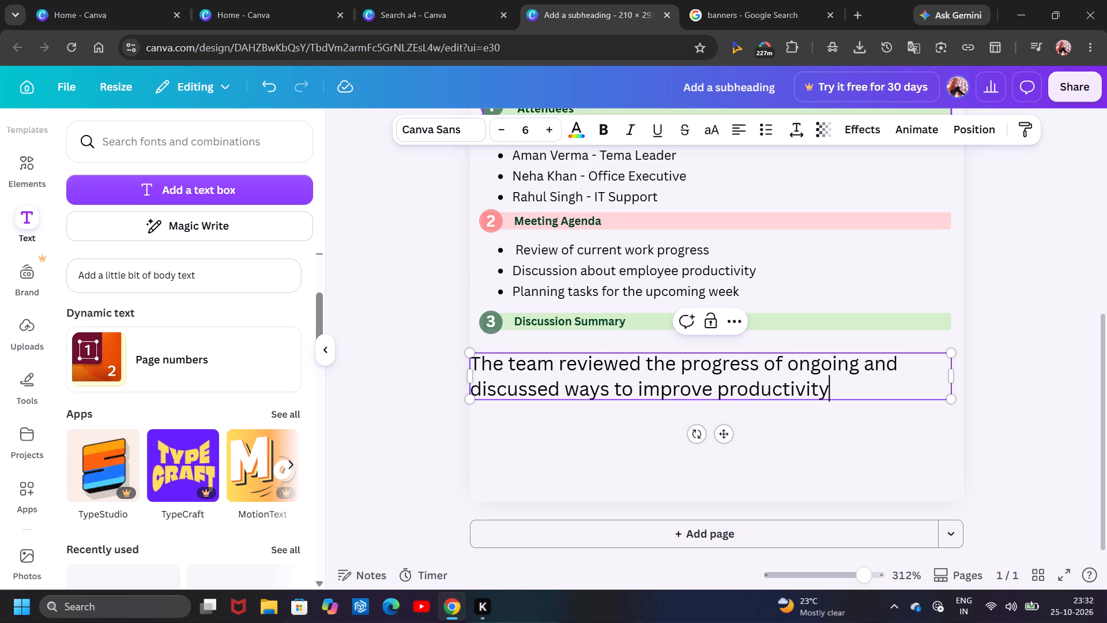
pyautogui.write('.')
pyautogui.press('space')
# Start the second summary sentence with "Employees were encouraged to".
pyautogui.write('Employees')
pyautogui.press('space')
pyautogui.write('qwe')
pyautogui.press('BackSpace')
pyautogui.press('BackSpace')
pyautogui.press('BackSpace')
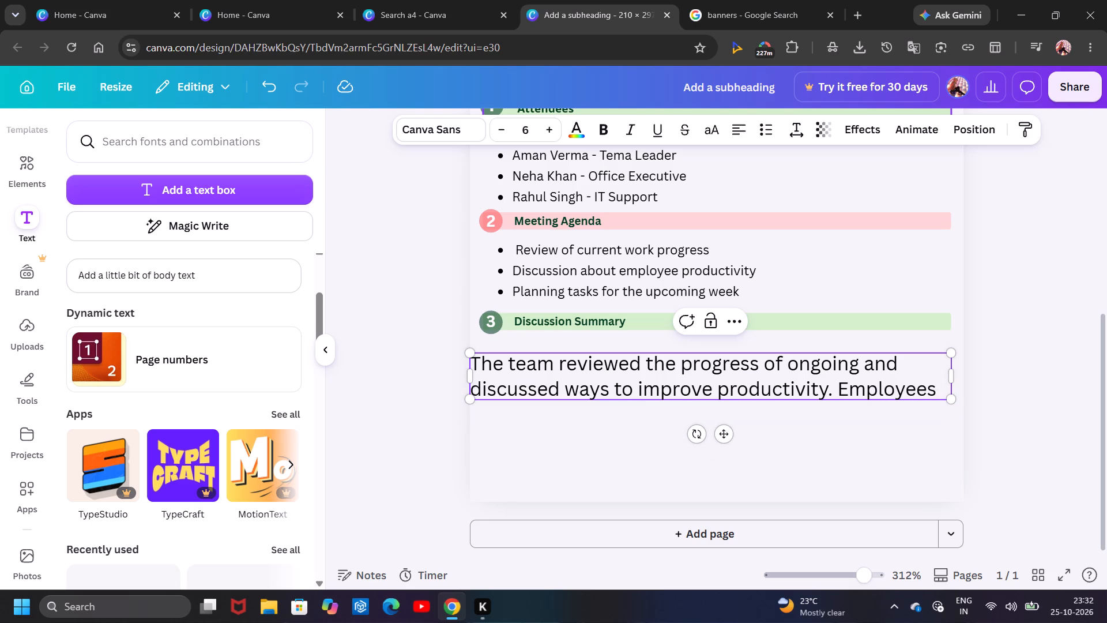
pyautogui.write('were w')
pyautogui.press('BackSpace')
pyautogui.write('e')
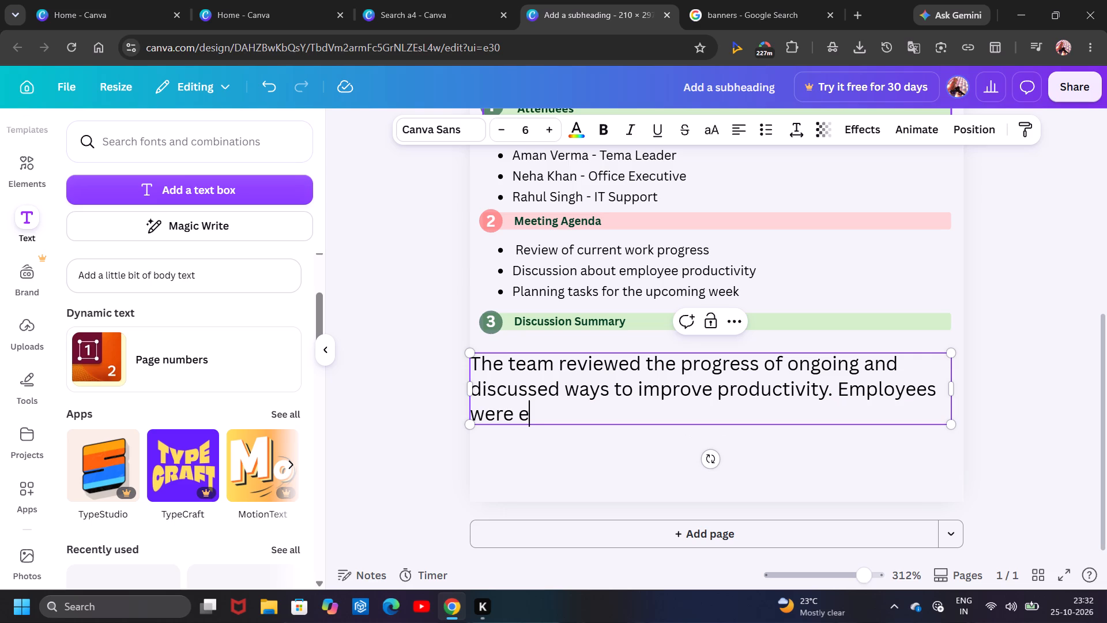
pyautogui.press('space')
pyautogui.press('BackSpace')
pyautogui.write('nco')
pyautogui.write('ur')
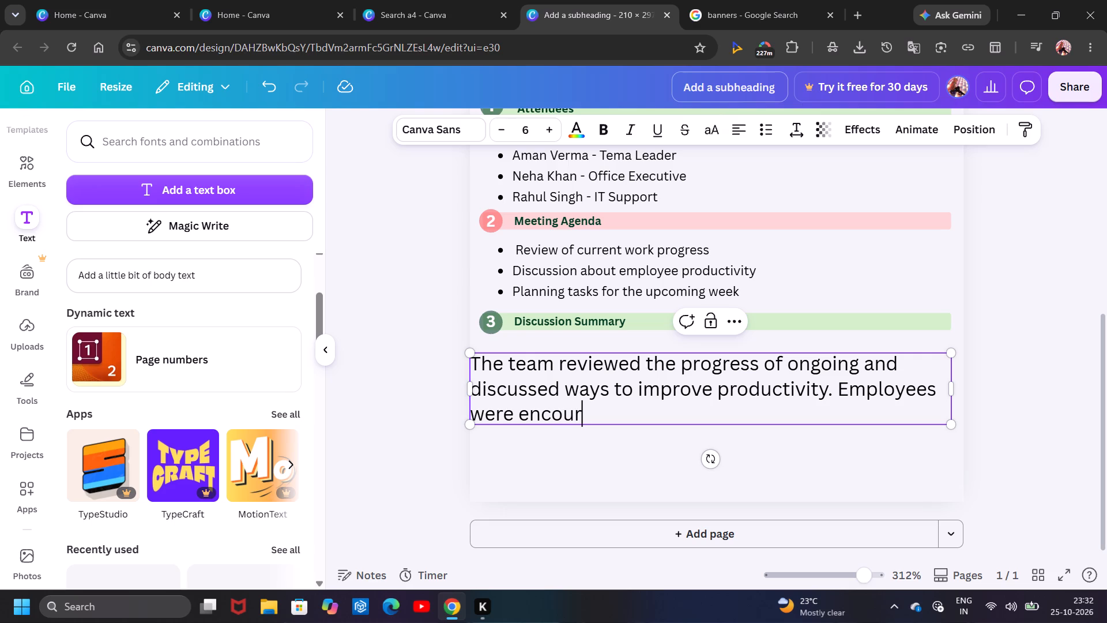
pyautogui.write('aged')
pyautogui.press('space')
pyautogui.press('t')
pyautogui.hscroll(-1, 717, 44)
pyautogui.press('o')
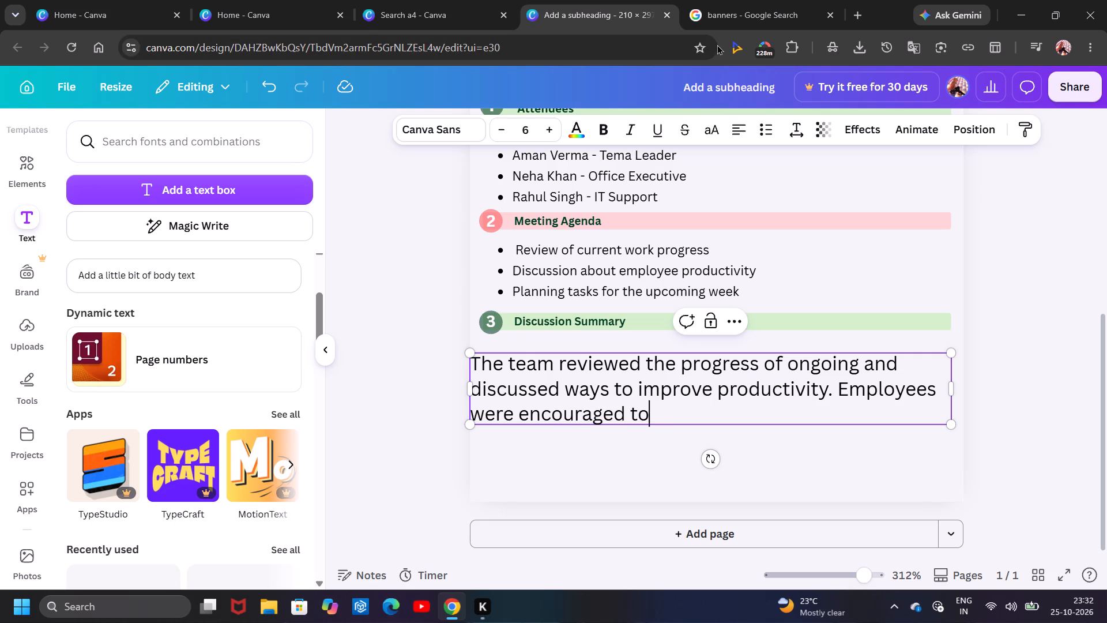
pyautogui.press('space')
# Continue the second summary sentence with "complete assigned work on time".
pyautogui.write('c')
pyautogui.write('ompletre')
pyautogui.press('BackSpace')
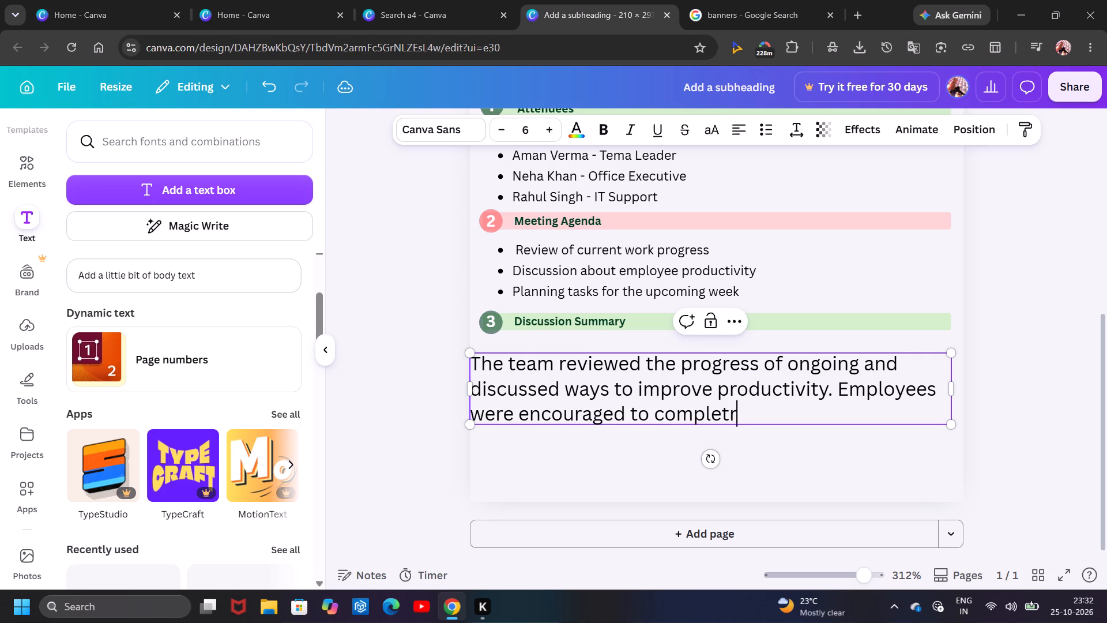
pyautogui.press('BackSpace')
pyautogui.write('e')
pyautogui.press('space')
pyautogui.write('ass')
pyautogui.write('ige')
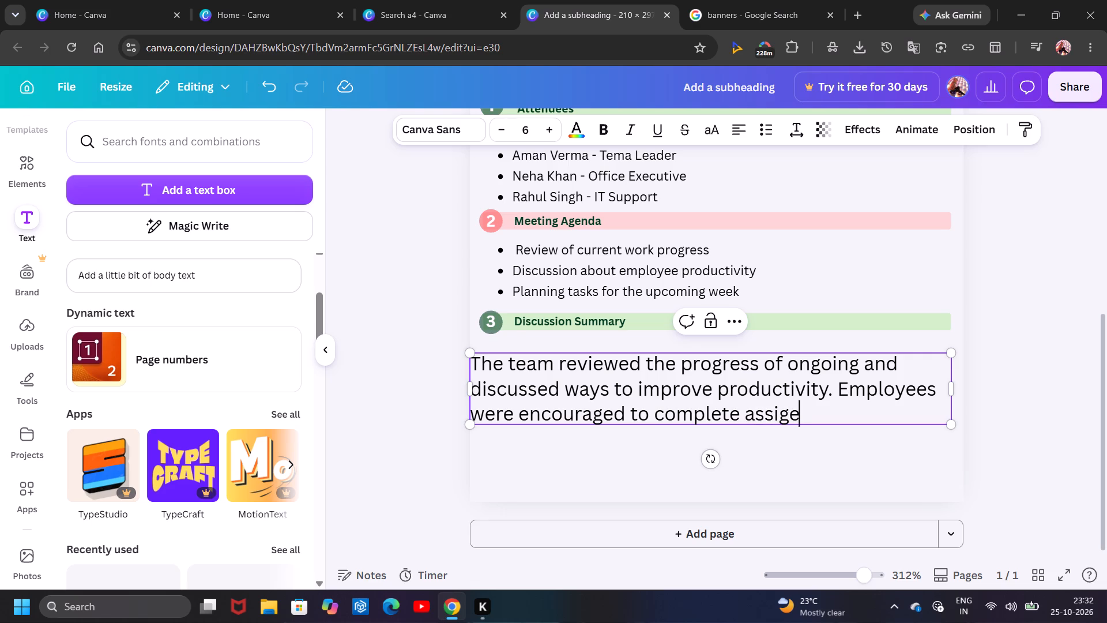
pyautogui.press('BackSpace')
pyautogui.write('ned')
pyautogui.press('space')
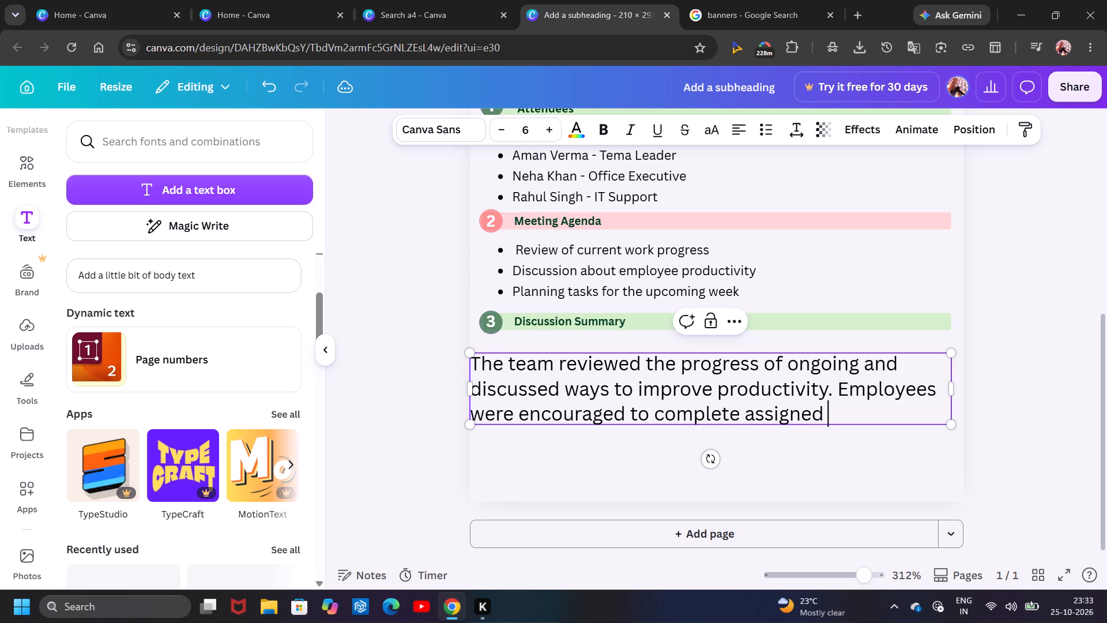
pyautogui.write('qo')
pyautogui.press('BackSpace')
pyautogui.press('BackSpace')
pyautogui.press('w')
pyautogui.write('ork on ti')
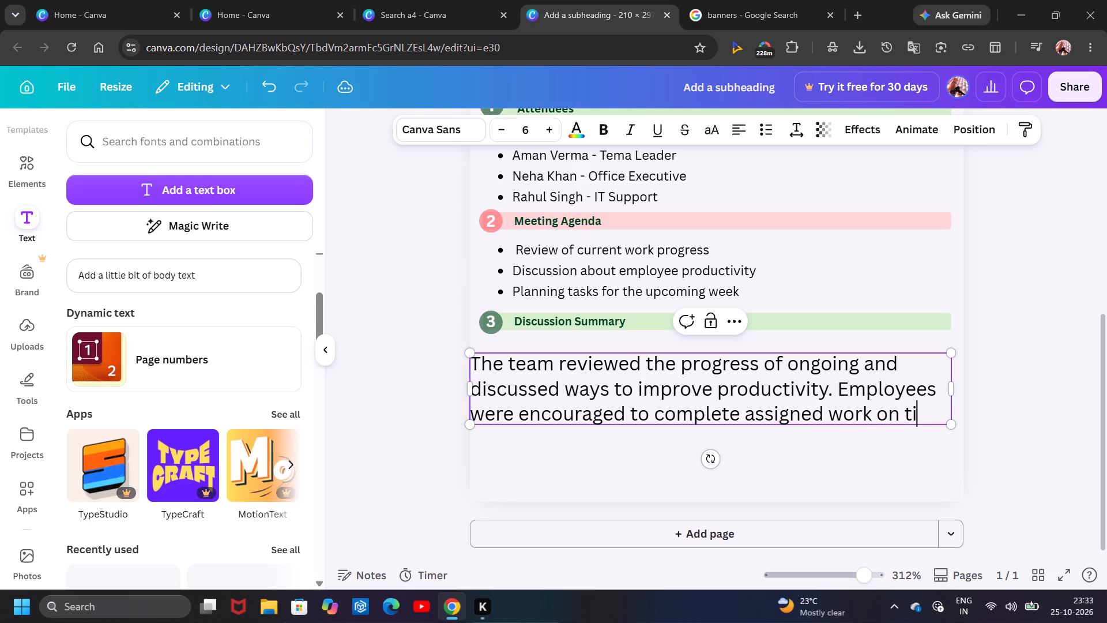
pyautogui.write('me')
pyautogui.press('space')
# Add "and communicate" to the second summary sentence.
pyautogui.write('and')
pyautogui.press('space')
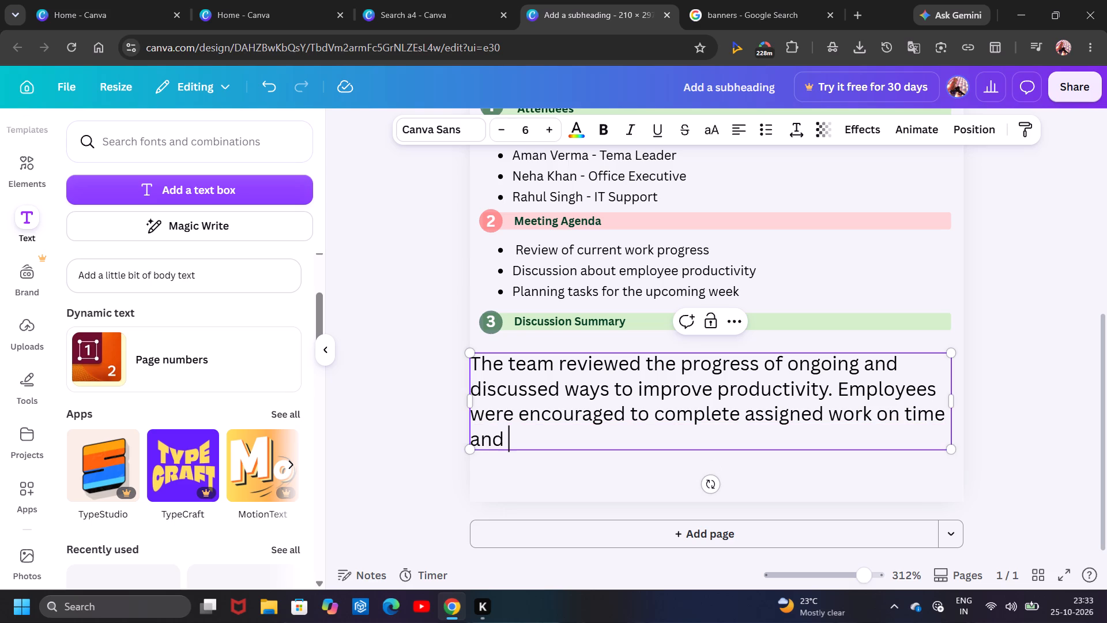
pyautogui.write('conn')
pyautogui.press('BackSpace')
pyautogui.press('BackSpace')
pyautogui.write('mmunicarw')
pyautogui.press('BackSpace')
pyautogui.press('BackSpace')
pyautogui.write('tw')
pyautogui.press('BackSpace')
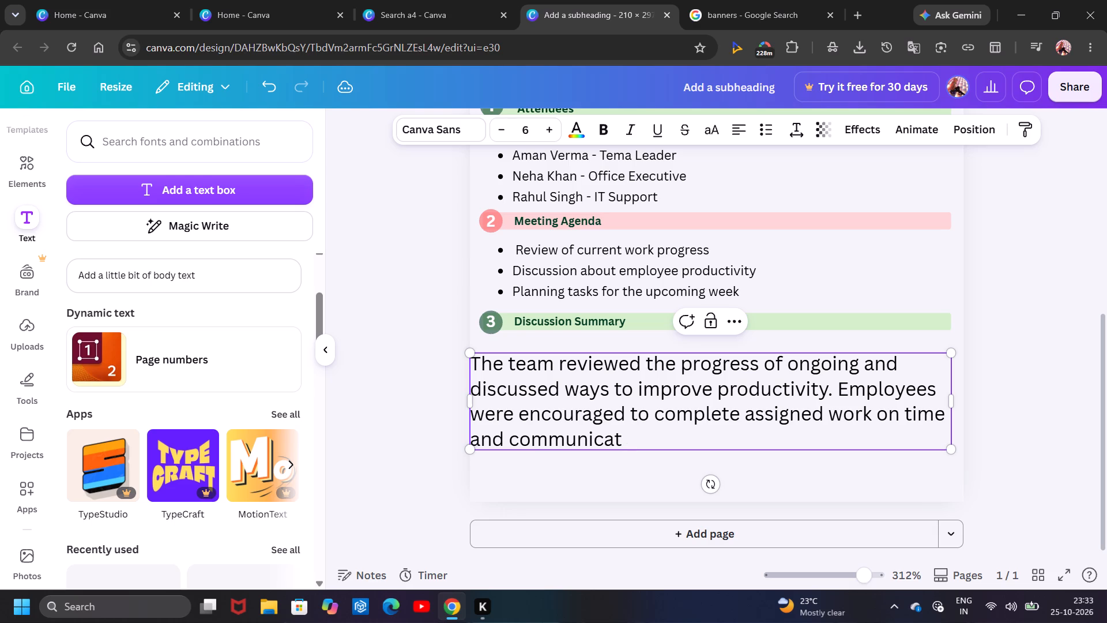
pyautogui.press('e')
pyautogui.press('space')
# Finish the second summary sentence with "any difficulties to their leaders.".
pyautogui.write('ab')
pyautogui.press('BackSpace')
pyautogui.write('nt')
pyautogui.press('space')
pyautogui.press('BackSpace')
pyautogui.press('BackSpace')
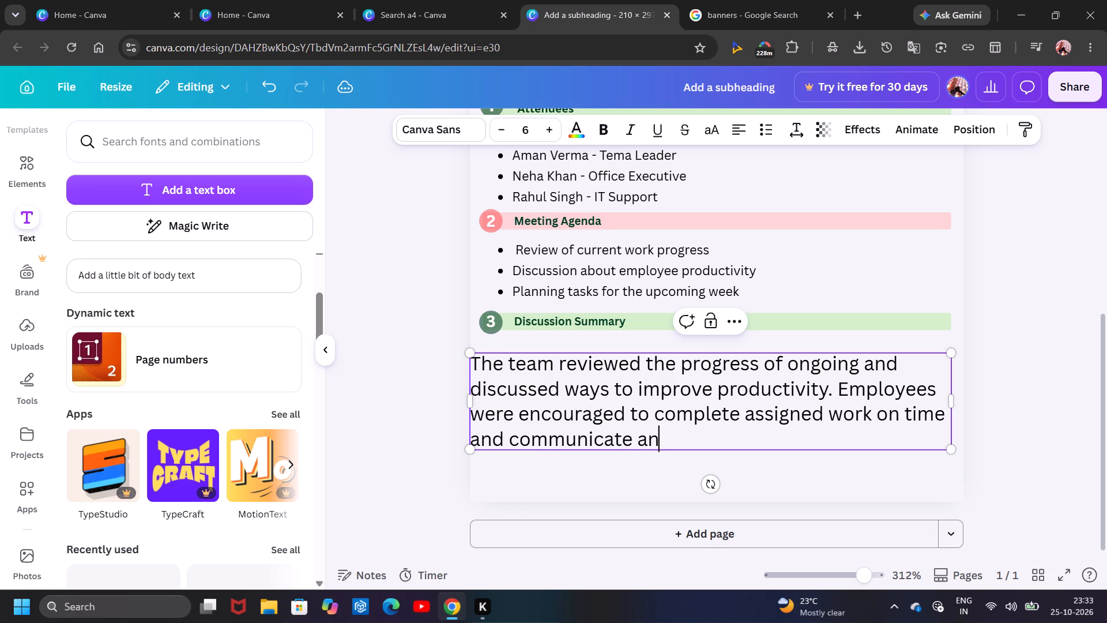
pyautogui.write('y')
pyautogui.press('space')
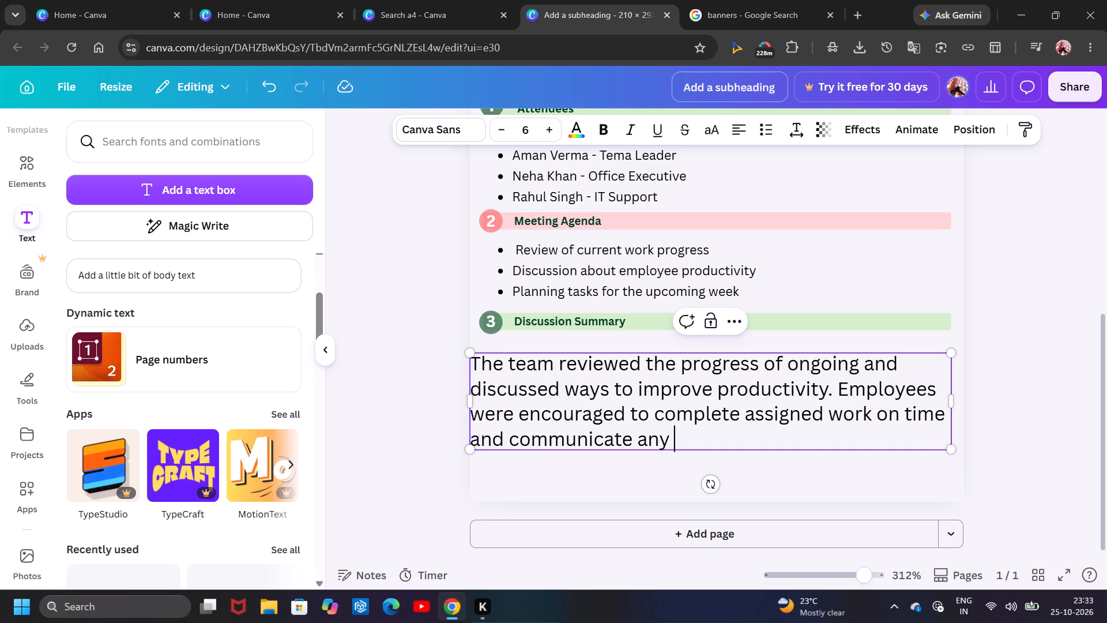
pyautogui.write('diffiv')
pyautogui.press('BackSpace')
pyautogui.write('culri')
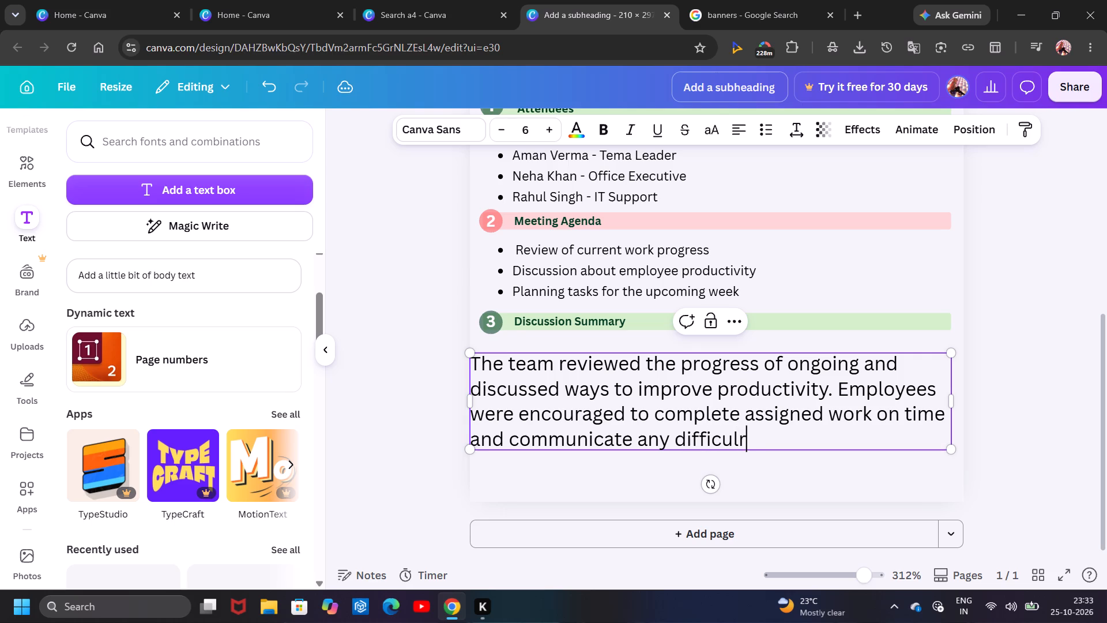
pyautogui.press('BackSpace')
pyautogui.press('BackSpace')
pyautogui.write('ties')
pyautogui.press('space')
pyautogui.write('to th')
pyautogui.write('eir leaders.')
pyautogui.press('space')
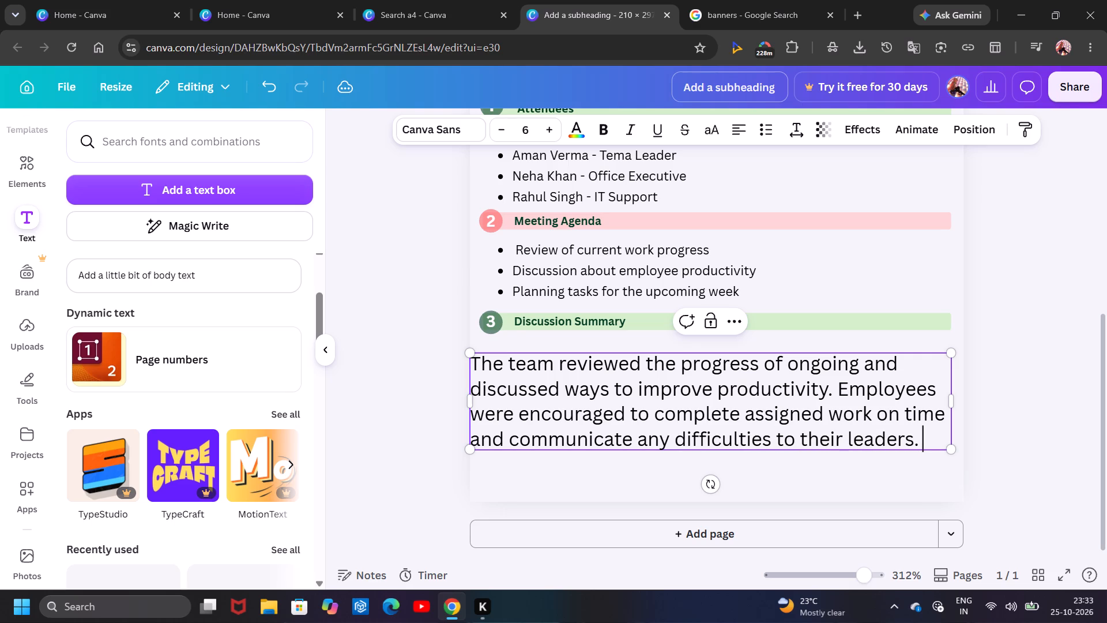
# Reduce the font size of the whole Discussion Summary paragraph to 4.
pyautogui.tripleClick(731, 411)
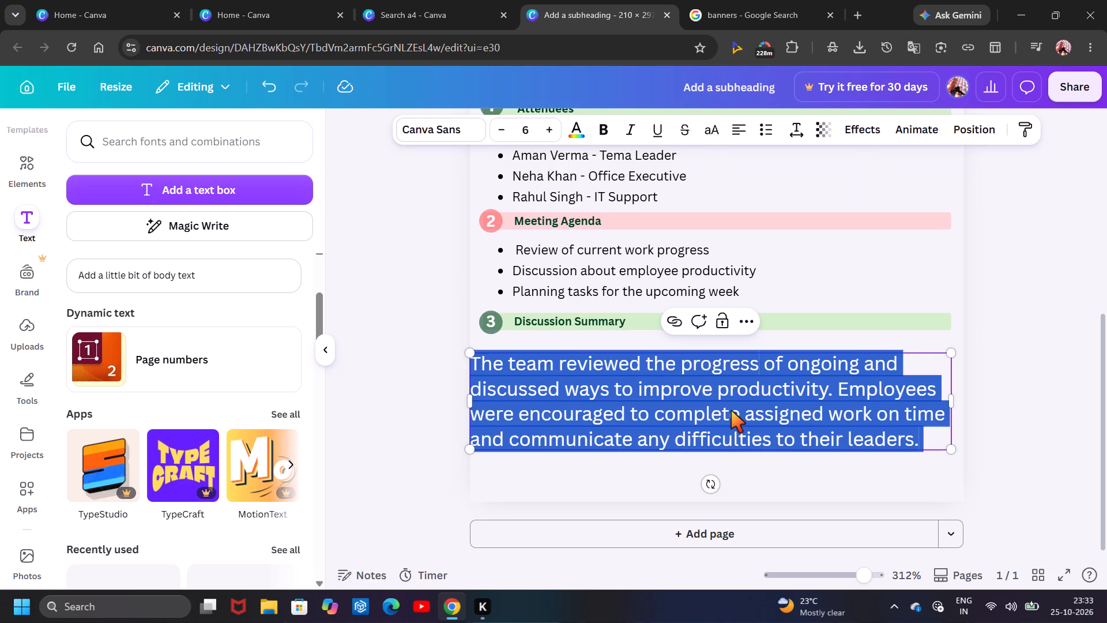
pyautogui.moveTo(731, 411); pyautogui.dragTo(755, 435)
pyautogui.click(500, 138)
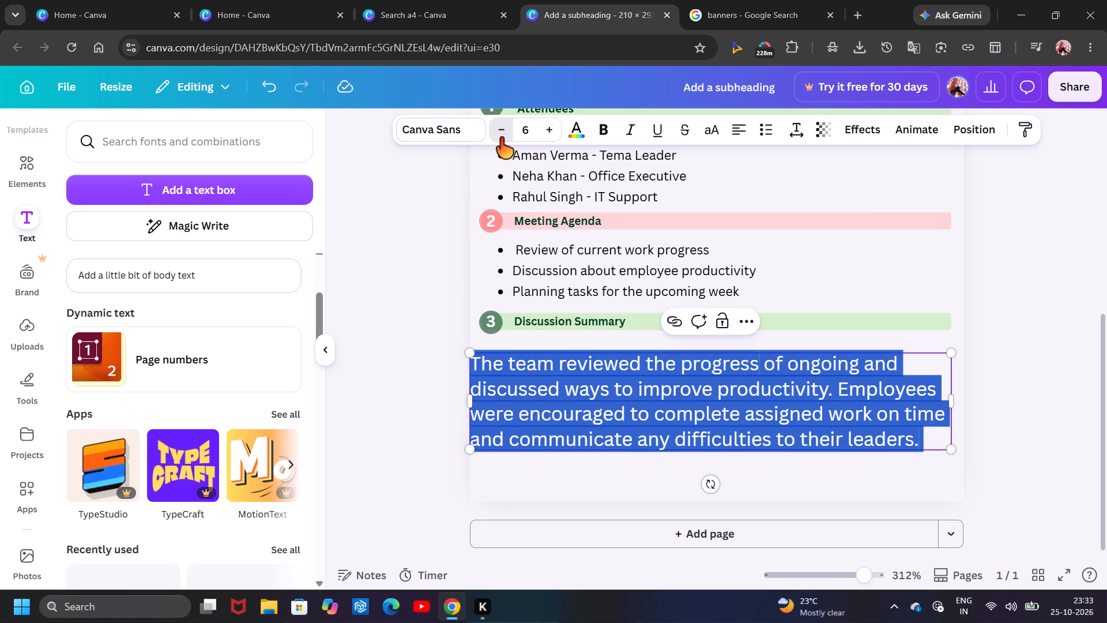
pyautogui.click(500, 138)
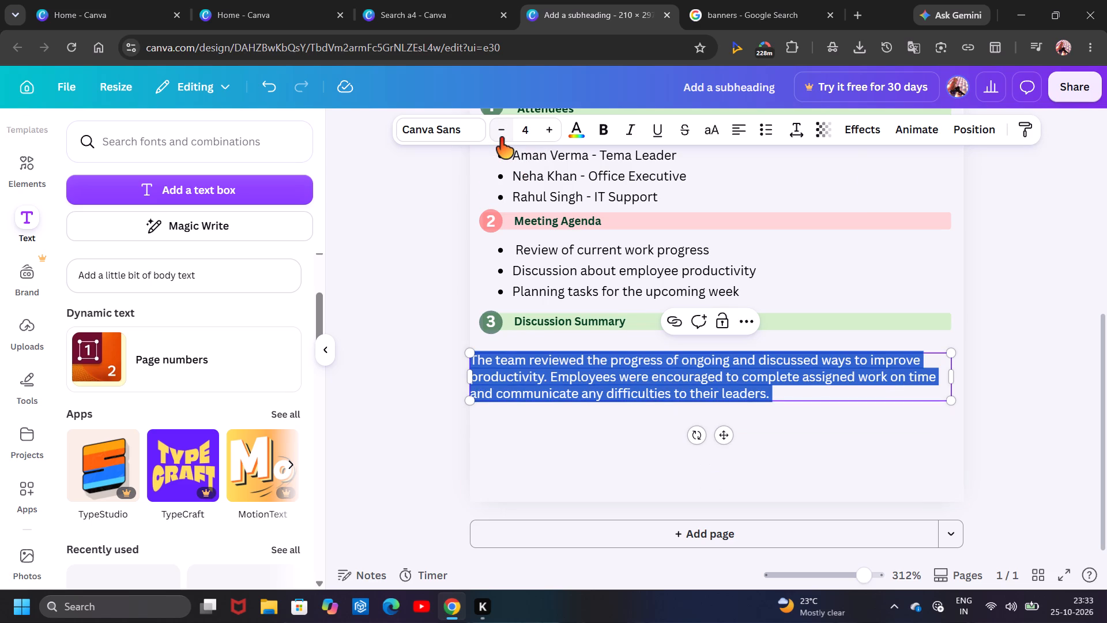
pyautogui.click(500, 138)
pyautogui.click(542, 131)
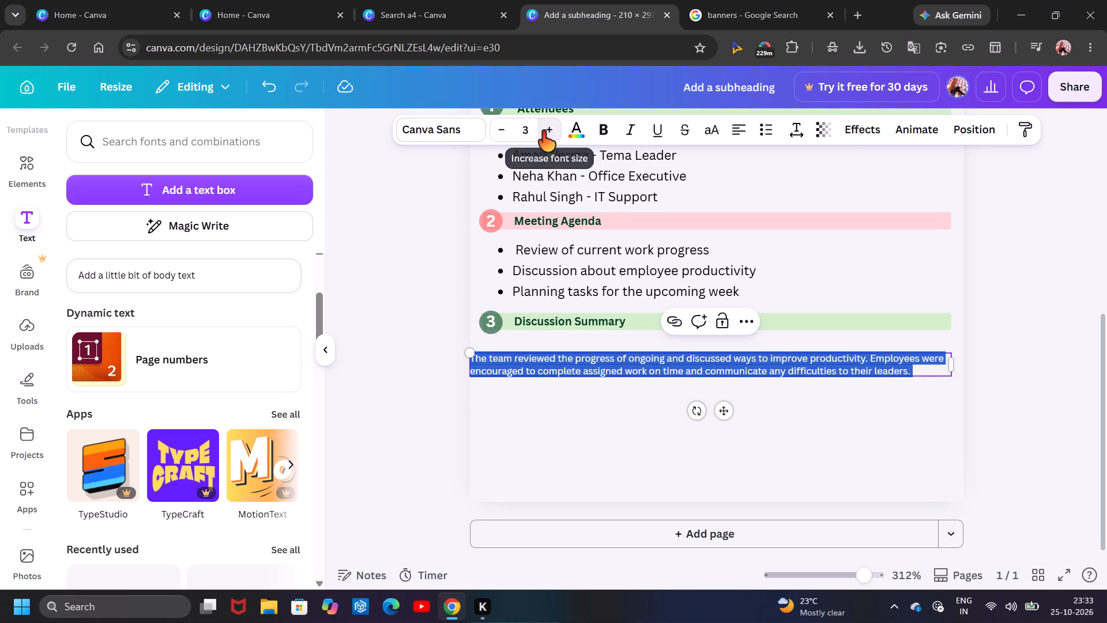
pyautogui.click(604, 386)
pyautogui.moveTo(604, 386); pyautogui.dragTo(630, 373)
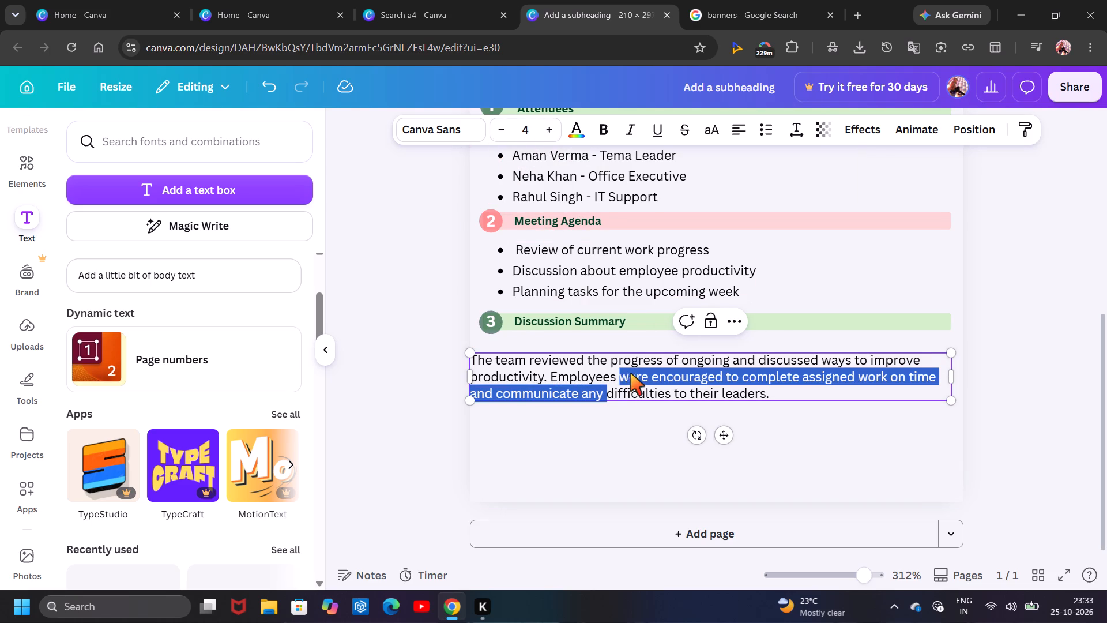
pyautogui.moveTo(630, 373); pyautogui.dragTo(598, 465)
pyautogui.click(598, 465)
# Move the summary paragraph just beneath the Discussion Summary heading and scale its box to about 195 wide, ending at the heading bar's right edge.
pyautogui.moveTo(623, 383); pyautogui.dragTo(642, 367)
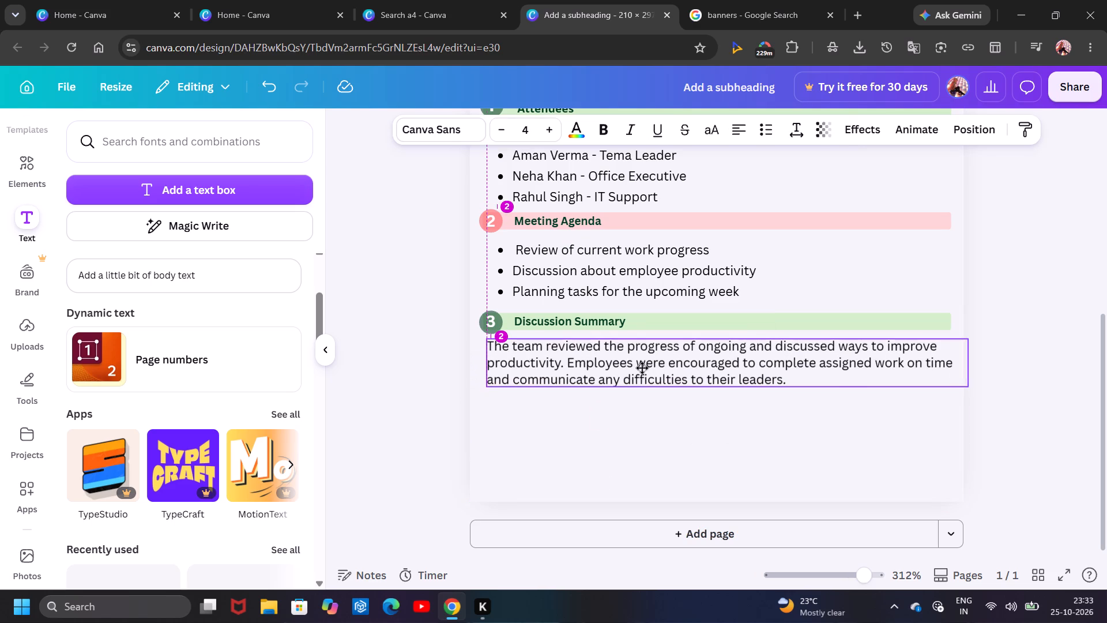
pyautogui.moveTo(642, 367); pyautogui.dragTo(639, 369)
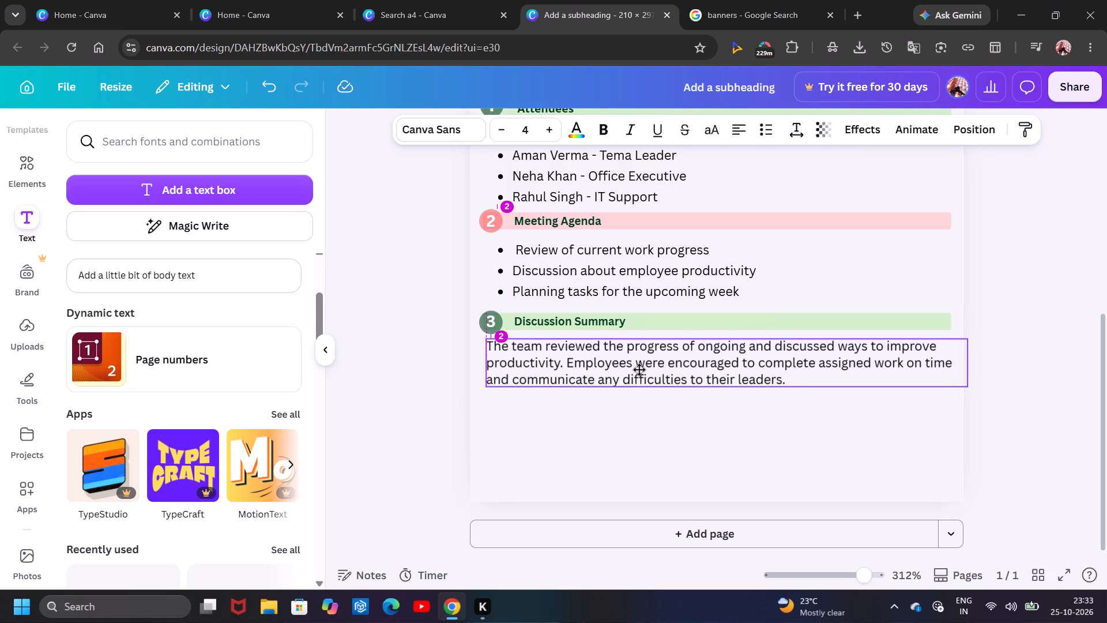
pyautogui.moveTo(639, 369); pyautogui.dragTo(638, 370)
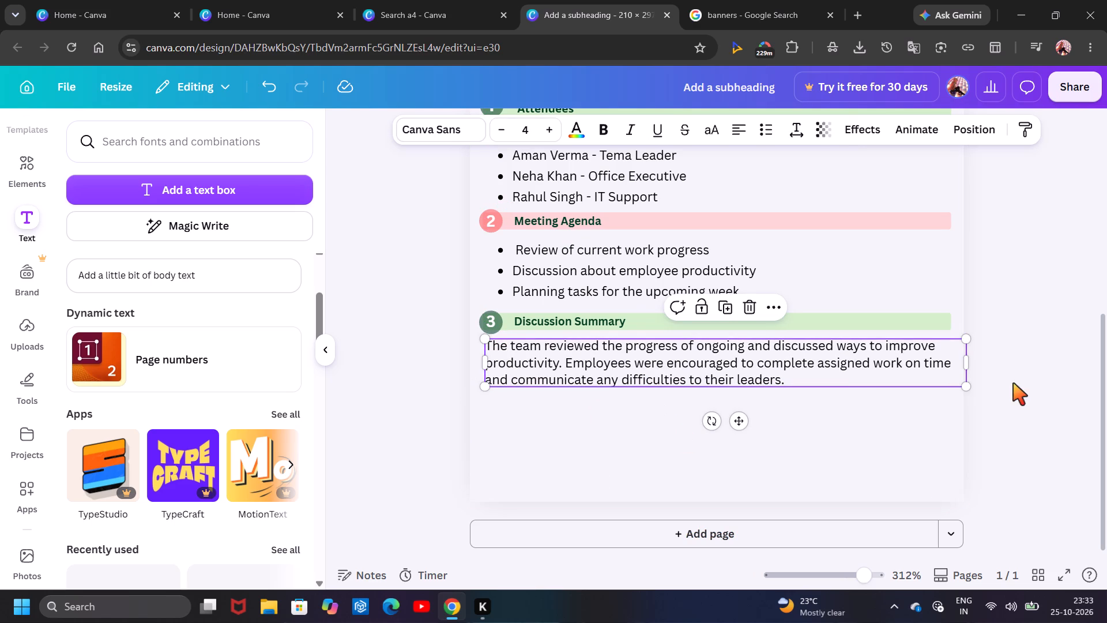
pyautogui.click(970, 389)
pyautogui.moveTo(970, 389); pyautogui.dragTo(944, 378)
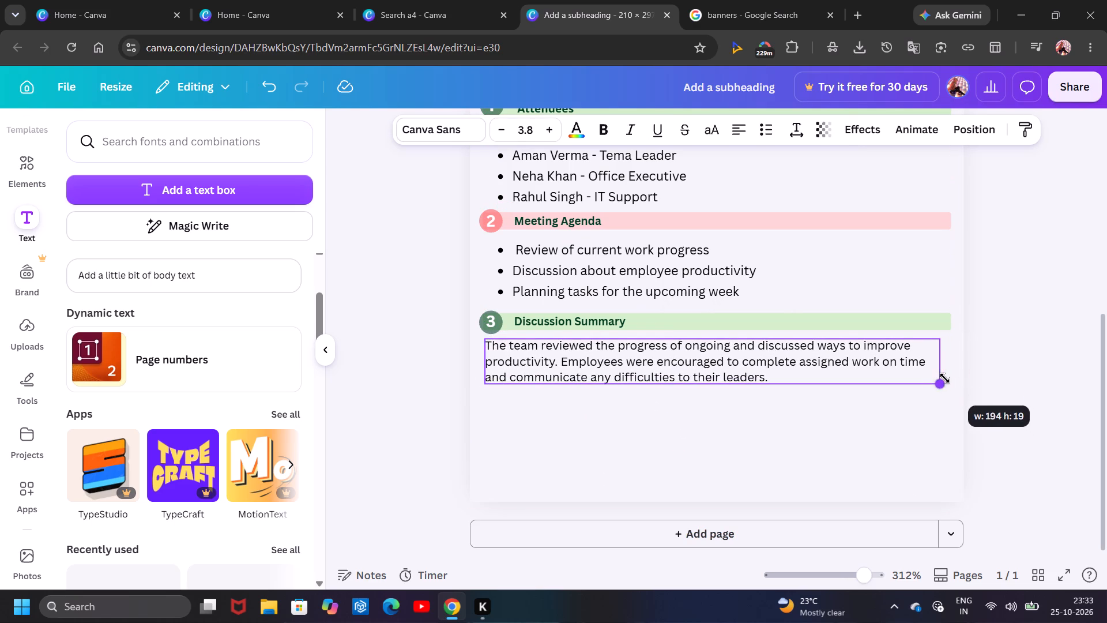
pyautogui.moveTo(944, 378); pyautogui.dragTo(950, 372)
pyautogui.moveTo(844, 364); pyautogui.dragTo(851, 364)
# Set the Discussion Summary paragraph's font size to 3.
pyautogui.click(501, 128)
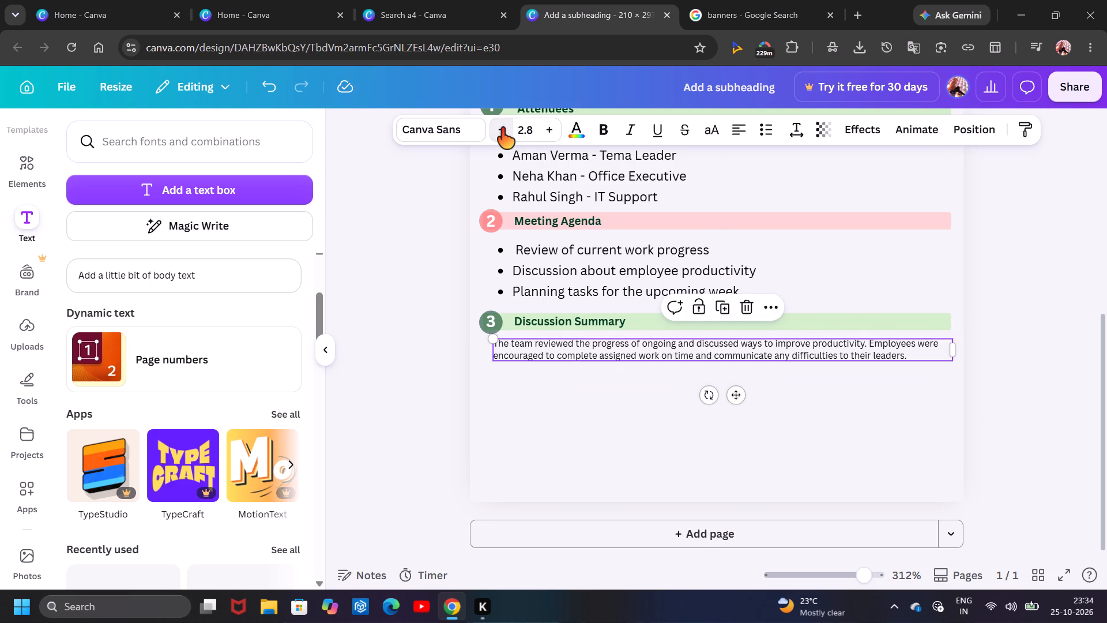
pyautogui.click(547, 138)
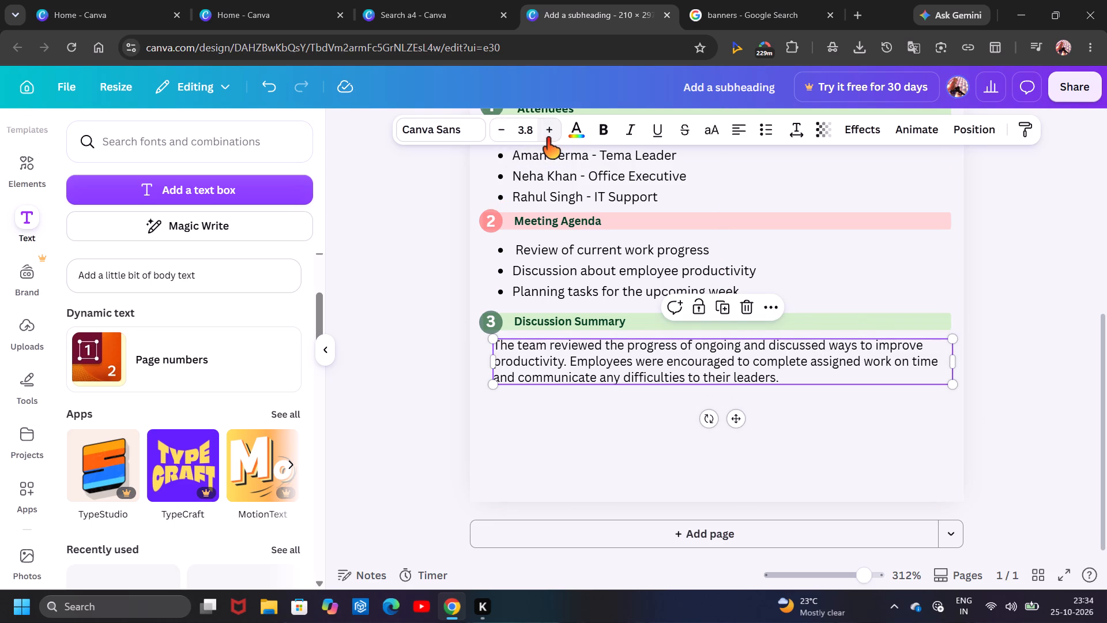
pyautogui.click(537, 134)
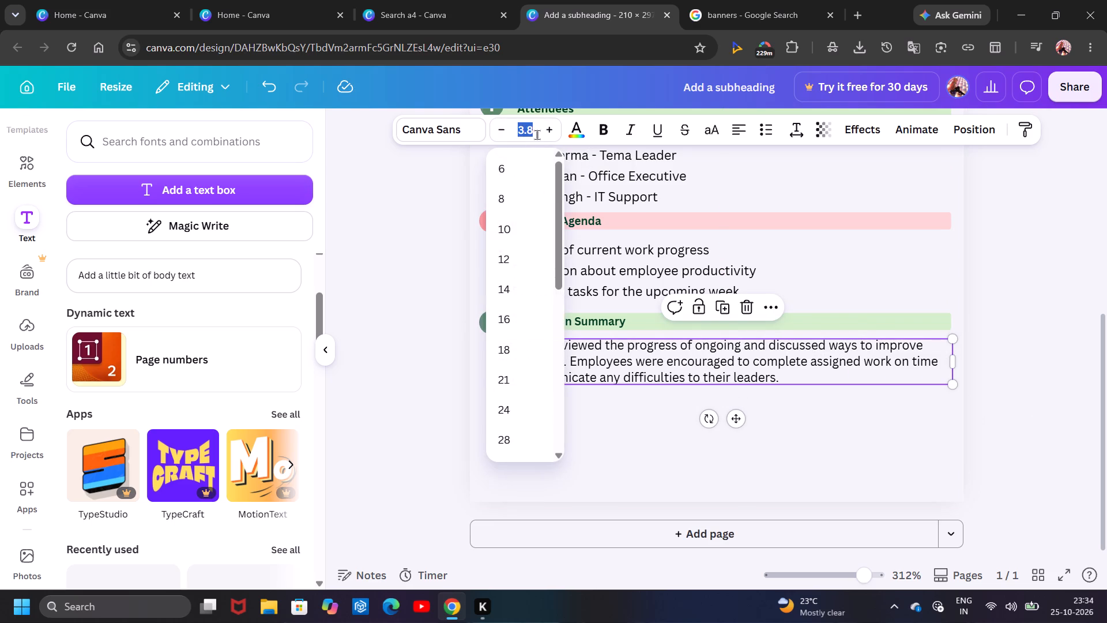
pyautogui.press('BackSpace')
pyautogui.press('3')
pyautogui.press('Return')
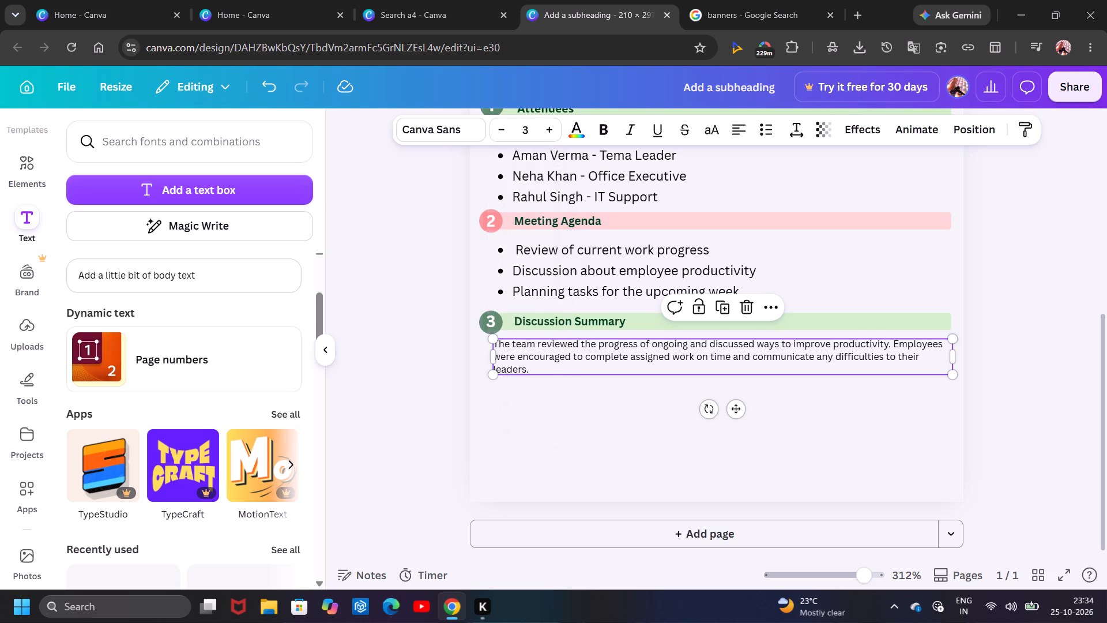
pyautogui.click(655, 469)
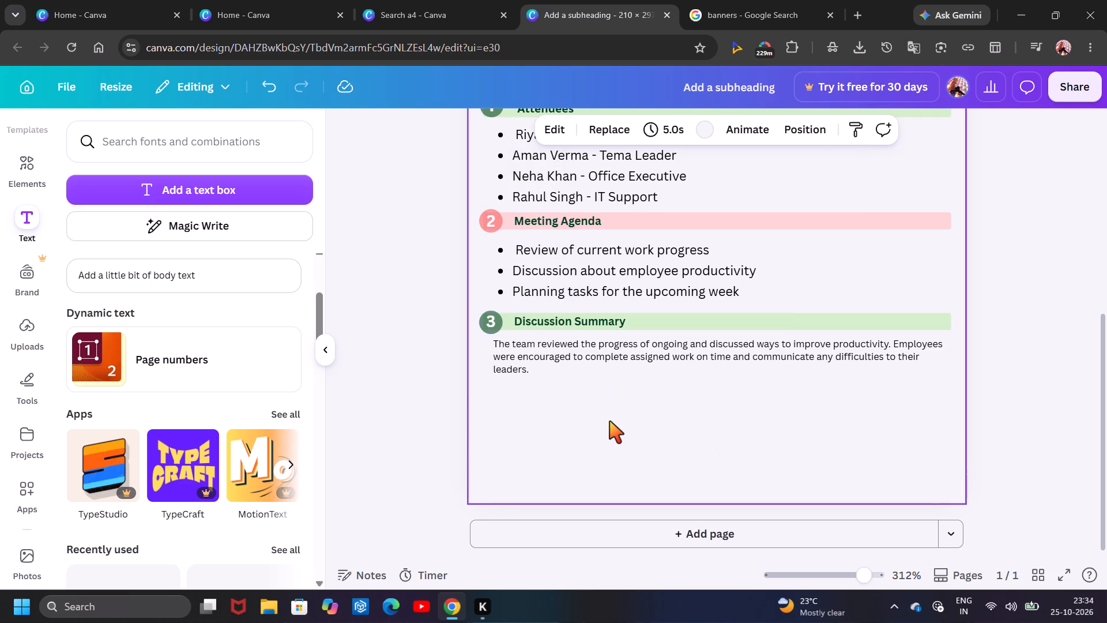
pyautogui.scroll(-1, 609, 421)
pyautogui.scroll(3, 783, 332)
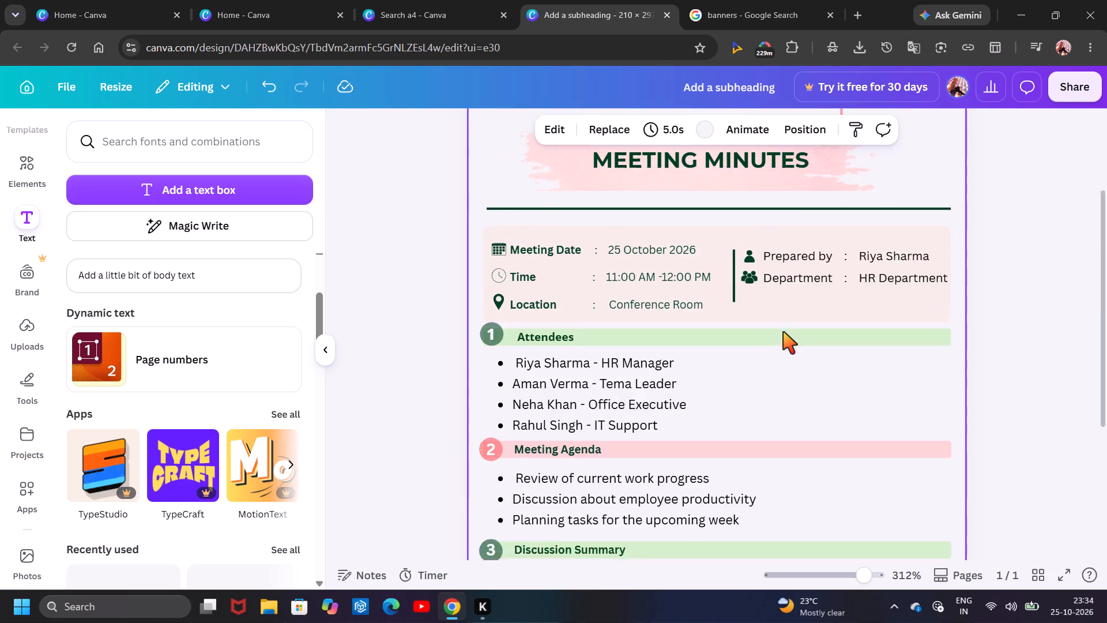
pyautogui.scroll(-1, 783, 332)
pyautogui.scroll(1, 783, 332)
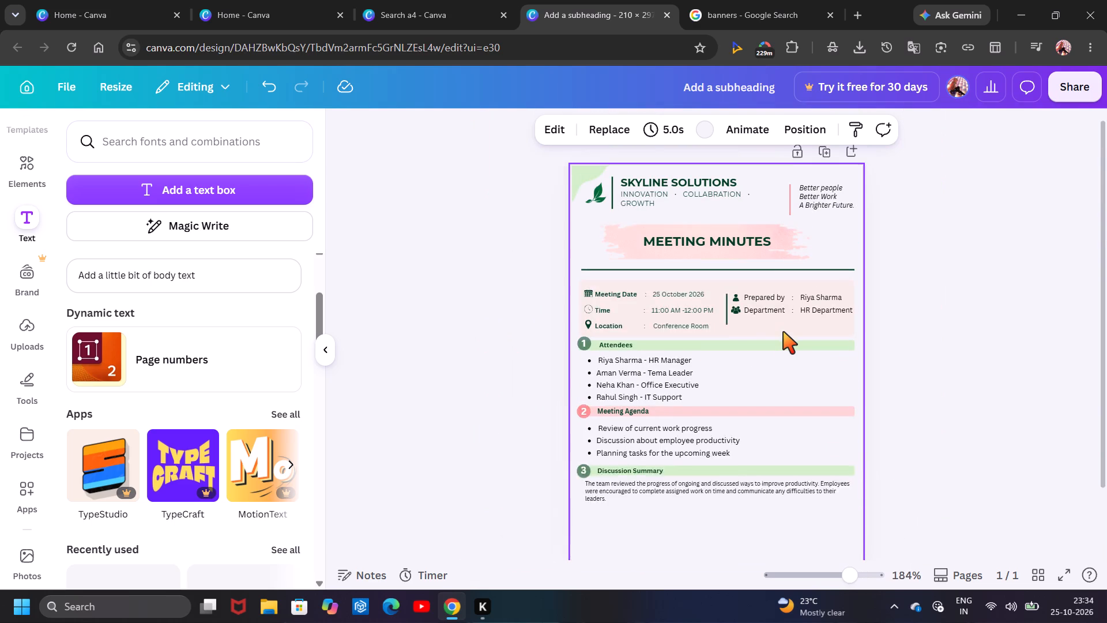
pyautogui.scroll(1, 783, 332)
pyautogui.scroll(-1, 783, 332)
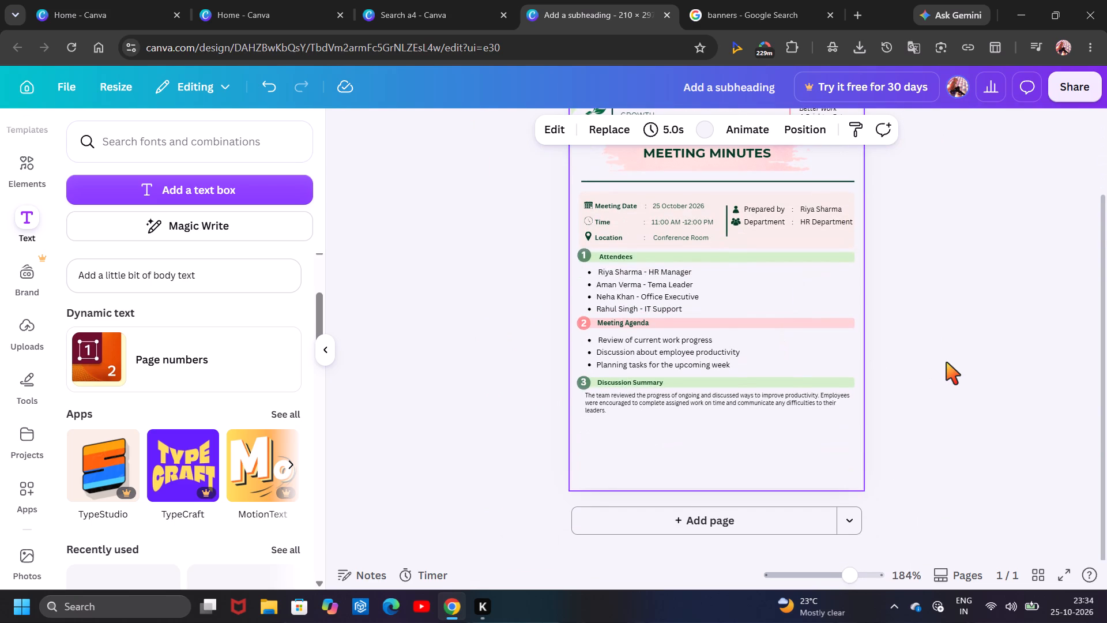
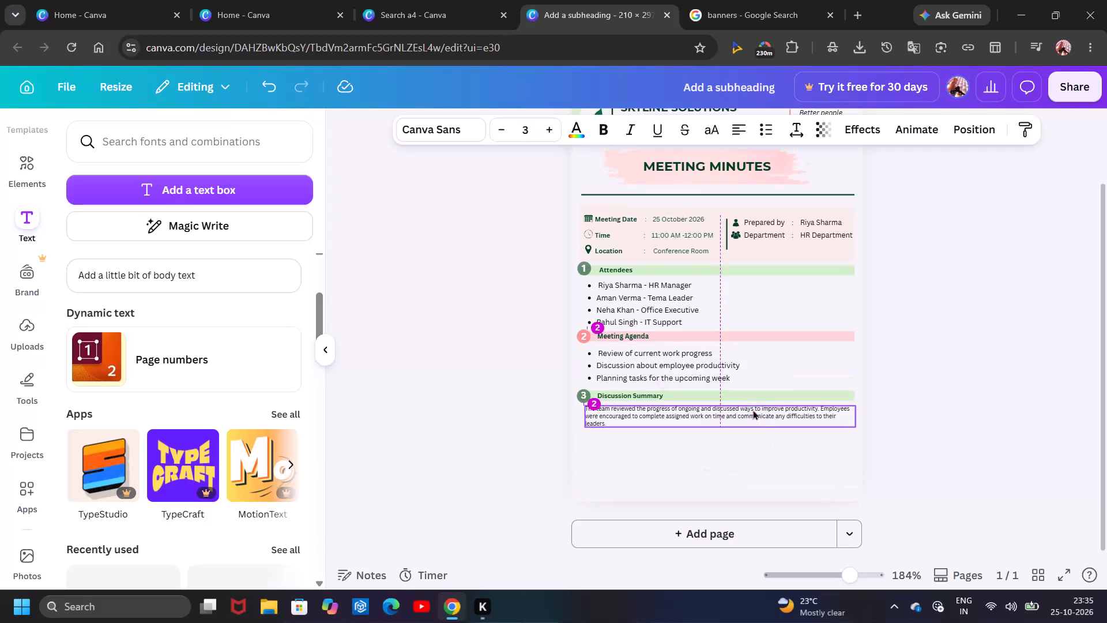
# Duplicate the pink Meeting Agenda bar and place the copy below the Discussion Summary paragraph, in line with the bars above.
pyautogui.click(784, 337)
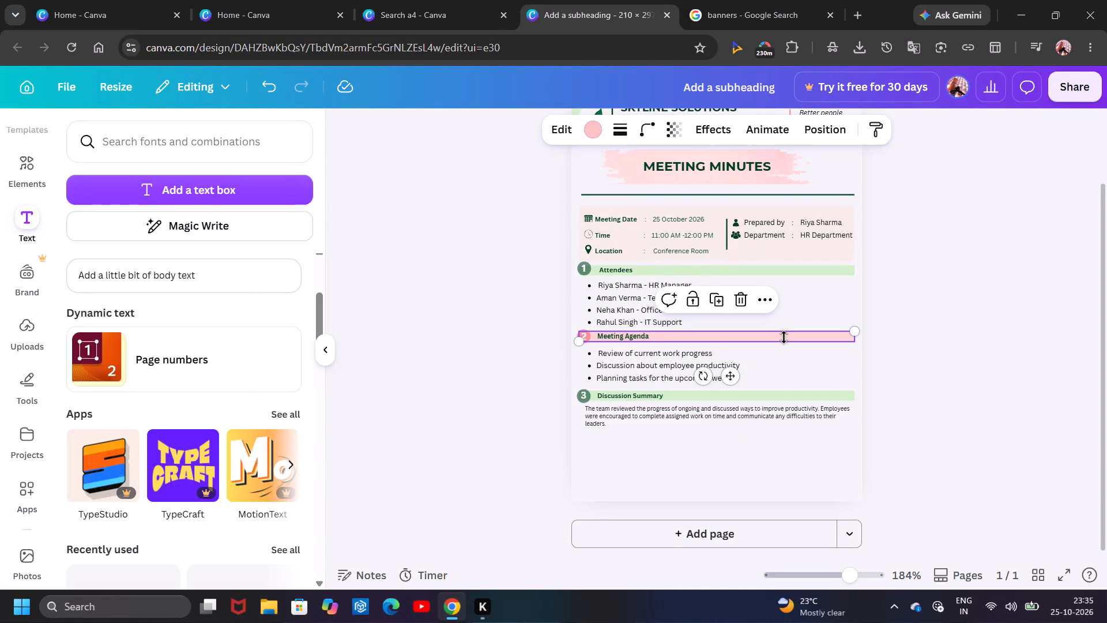
pyautogui.hotkey('ctrl', 'c')
pyautogui.hotkey('ctrl', 'v')
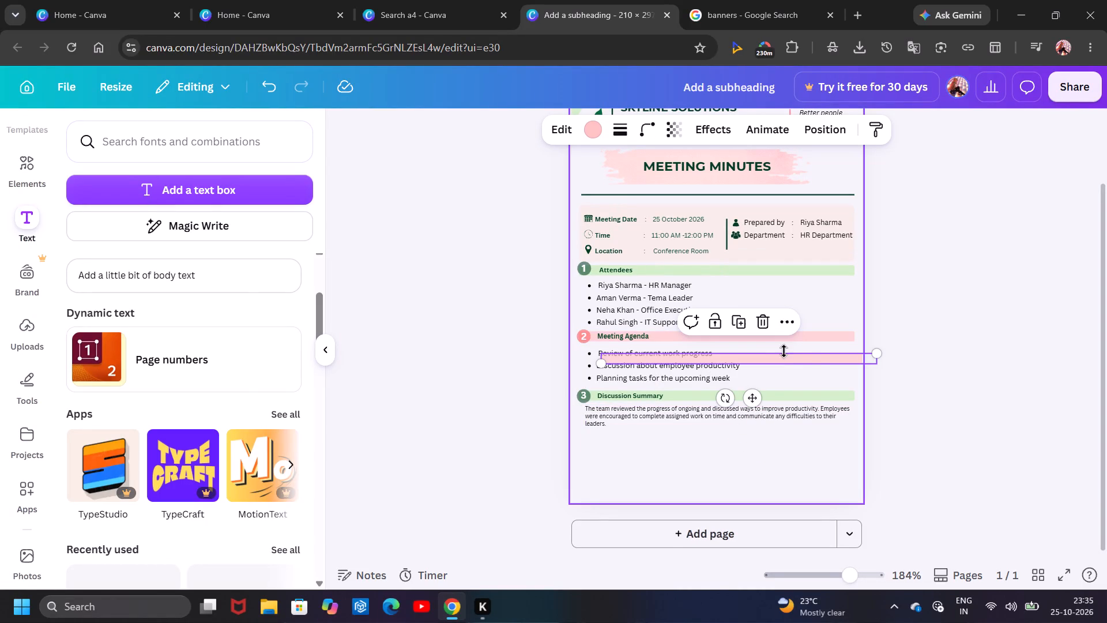
pyautogui.moveTo(752, 400); pyautogui.dragTo(746, 411)
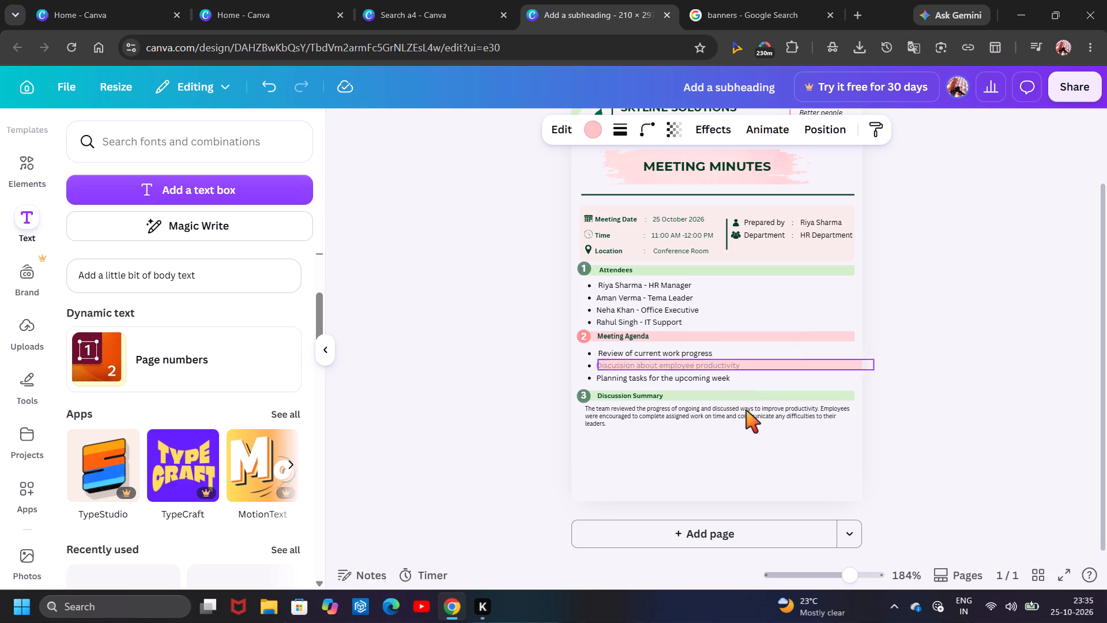
pyautogui.moveTo(746, 411); pyautogui.dragTo(722, 481)
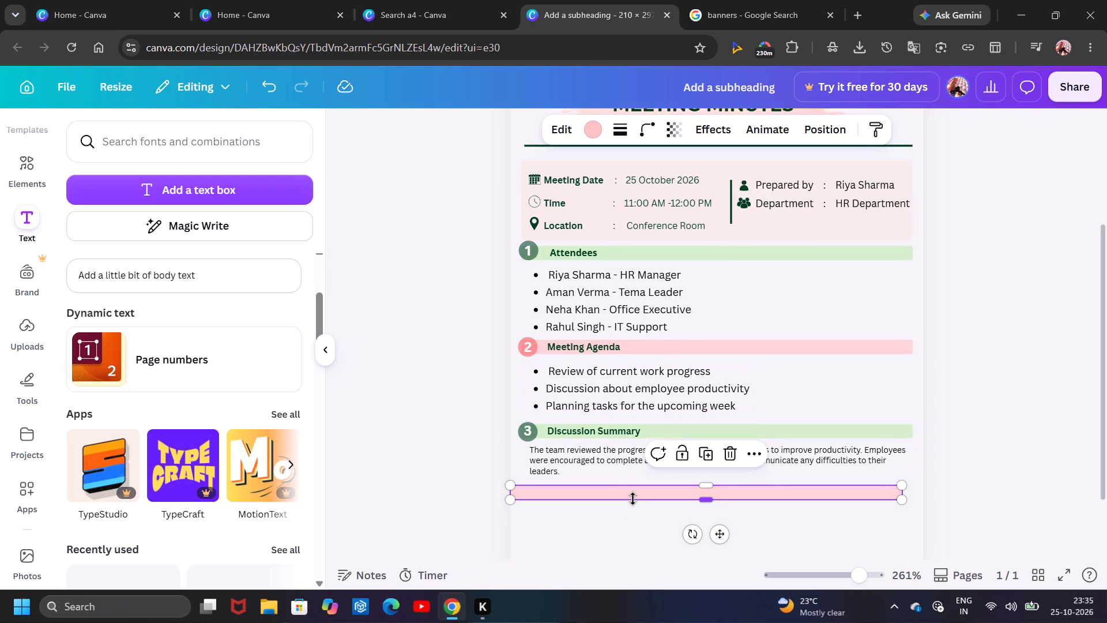
pyautogui.moveTo(632, 498); pyautogui.dragTo(652, 523)
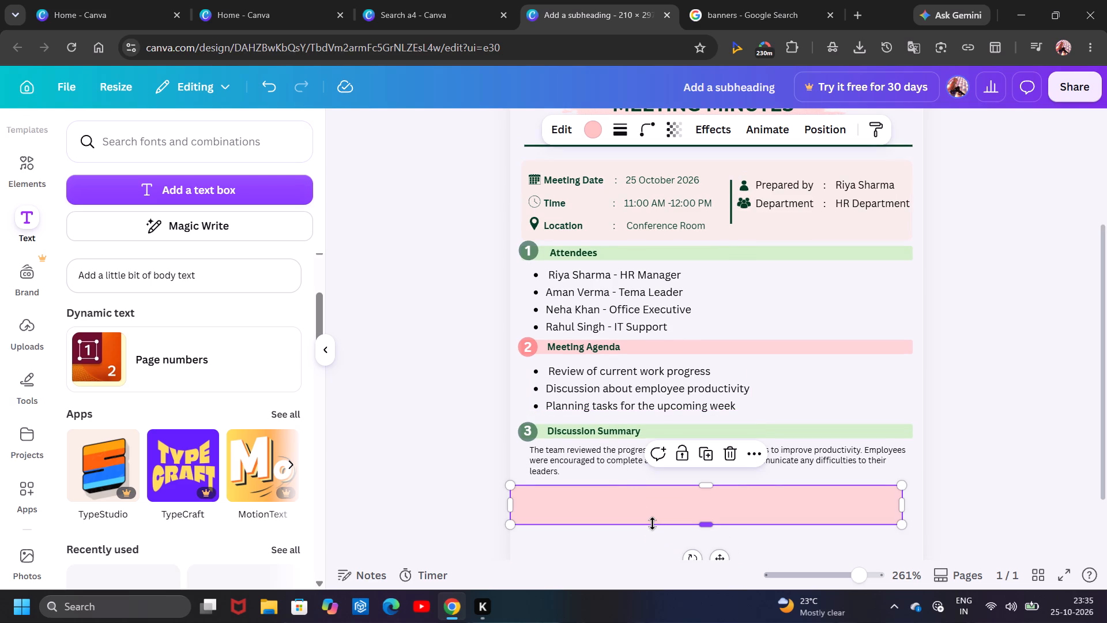
pyautogui.hotkey('ctrl', 'z')
pyautogui.moveTo(717, 531); pyautogui.dragTo(732, 524)
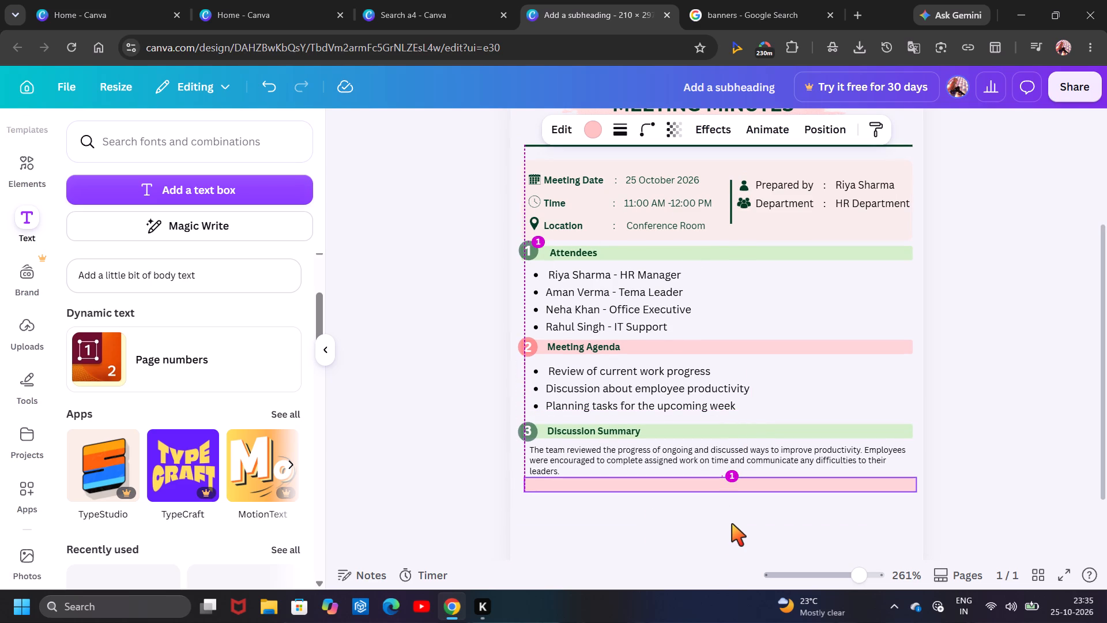
pyautogui.moveTo(732, 524); pyautogui.dragTo(728, 524)
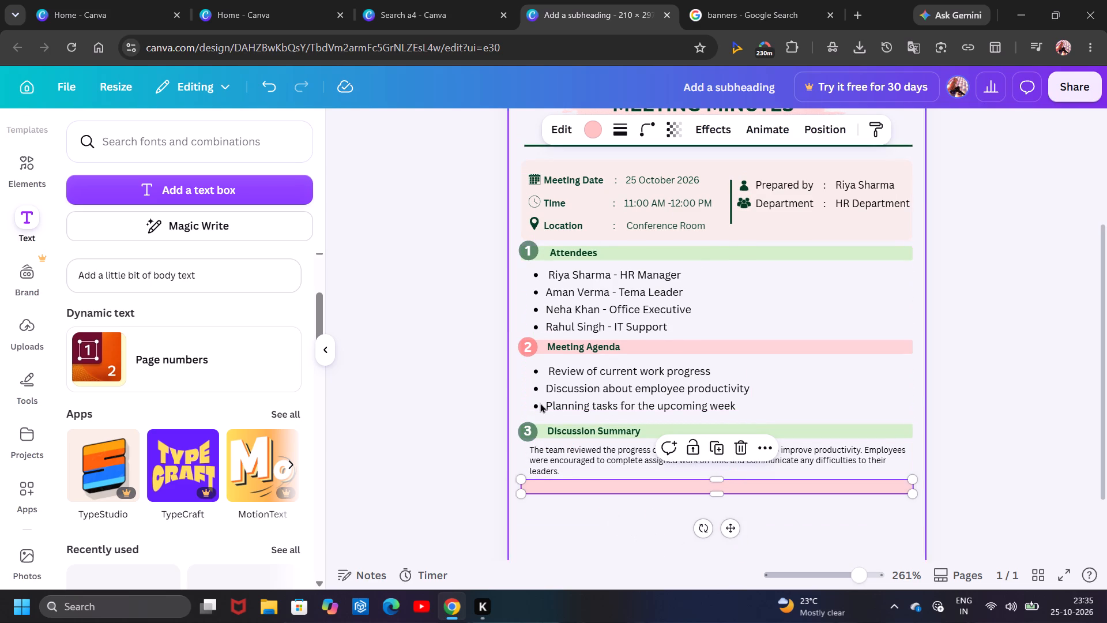
# Duplicate the pink number circle beside Meeting Agenda and place the copy at the left end of the new pink bar.
pyautogui.click(519, 350)
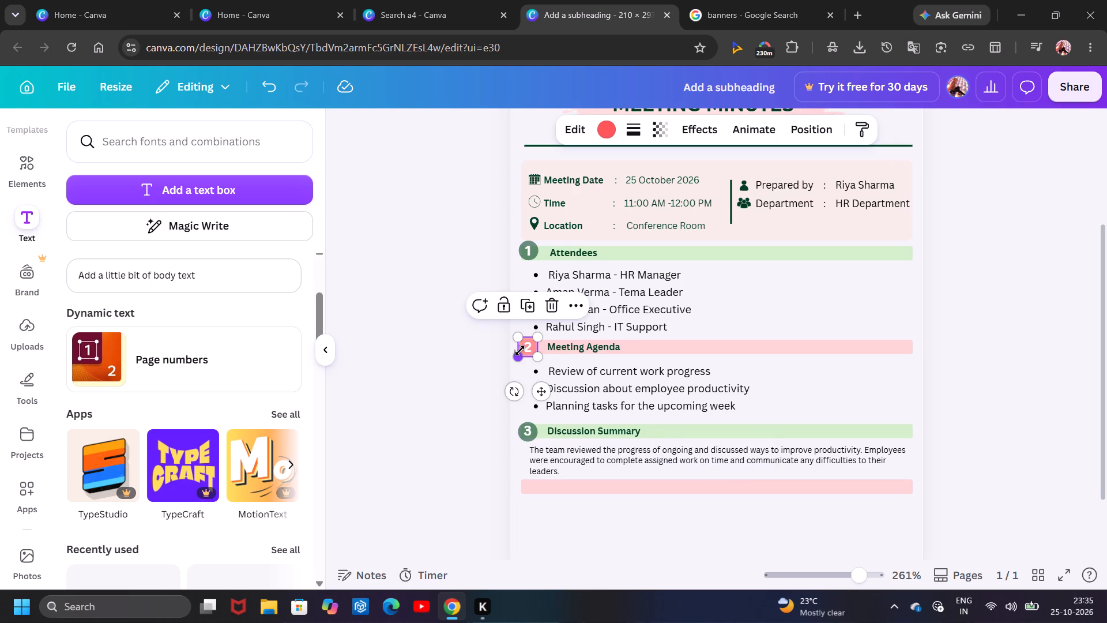
pyautogui.hotkey('ctrl', 'c')
pyautogui.hotkey('ctrl', 'v')
pyautogui.moveTo(572, 429); pyautogui.dragTo(561, 476)
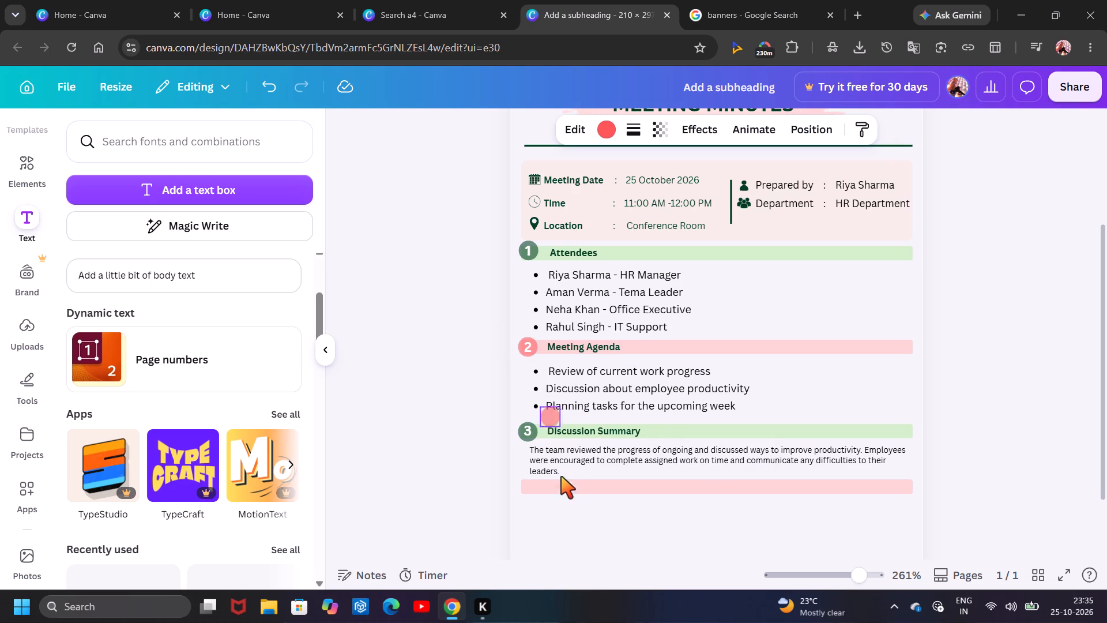
pyautogui.moveTo(561, 476); pyautogui.dragTo(539, 536)
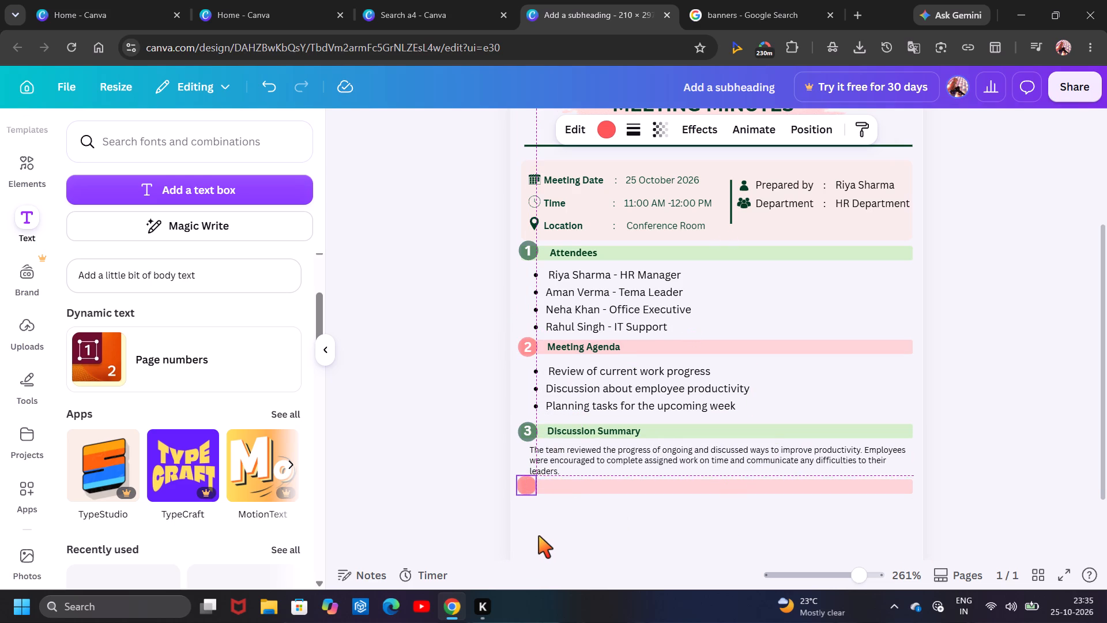
pyautogui.moveTo(539, 536); pyautogui.dragTo(539, 535)
# Move the new pink bar slightly down from the summary paragraph and centre its circle vertically on it.
pyautogui.moveTo(625, 487); pyautogui.dragTo(625, 494)
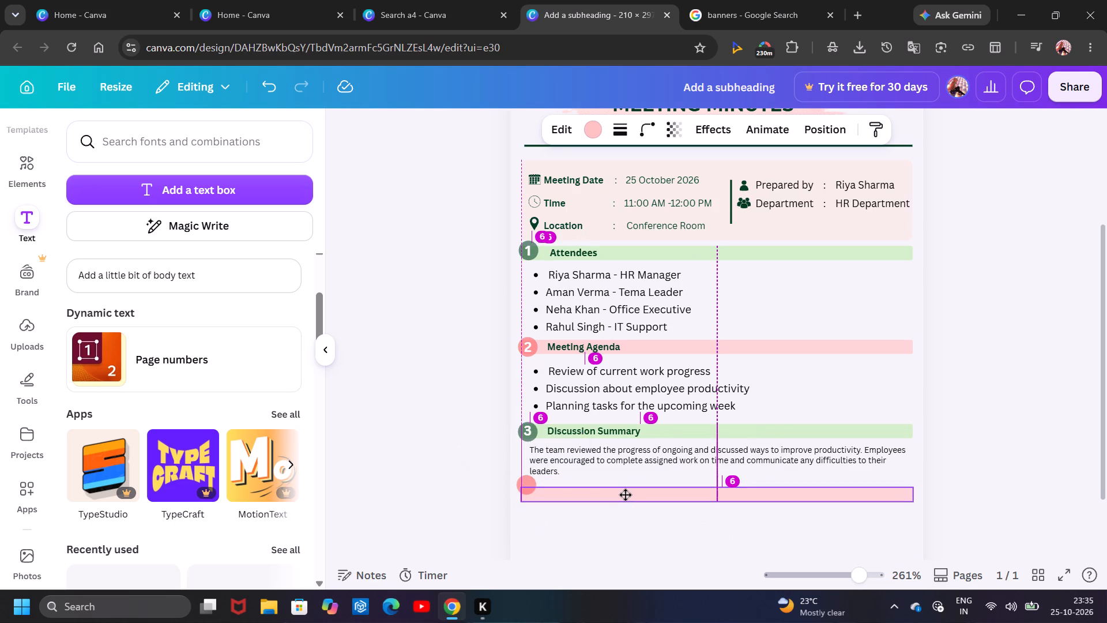
pyautogui.moveTo(625, 494); pyautogui.dragTo(625, 492)
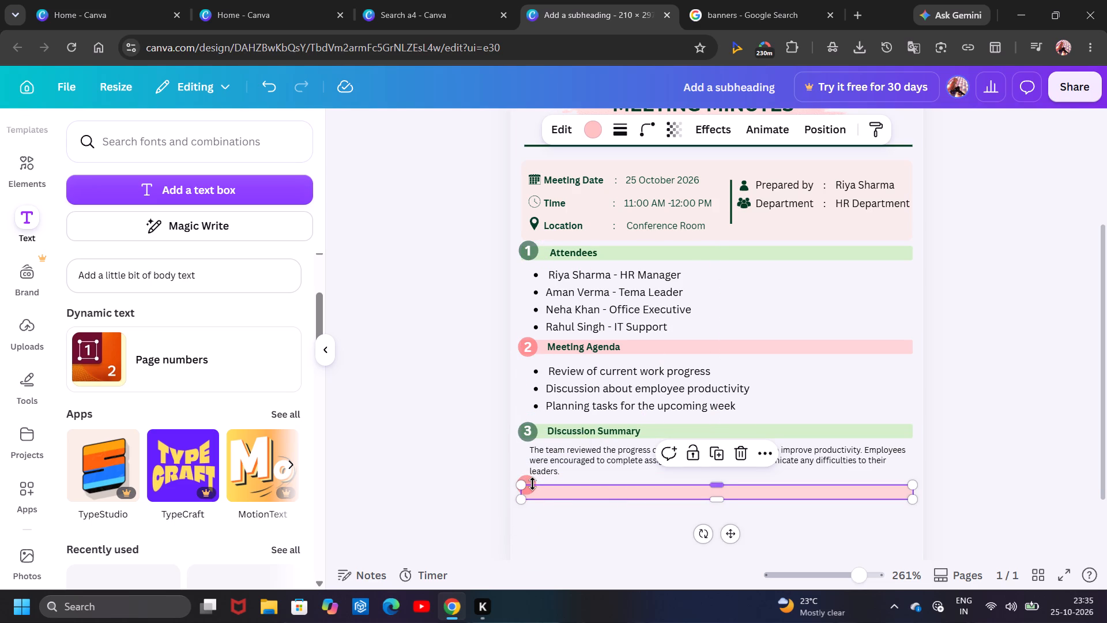
pyautogui.click(546, 513)
pyautogui.click(519, 487)
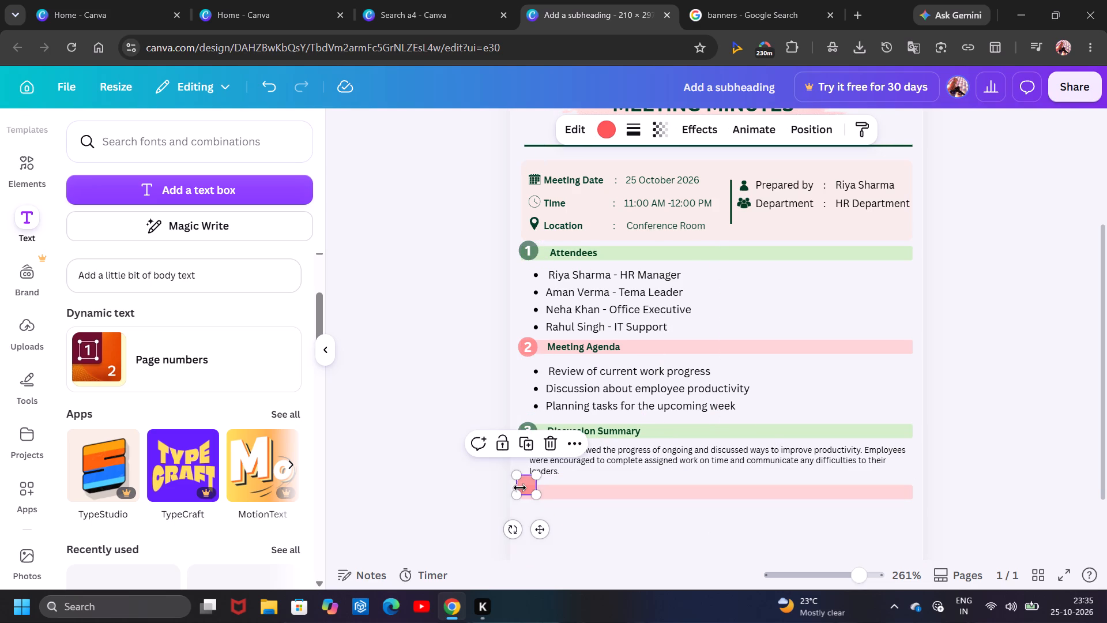
pyautogui.click(545, 539)
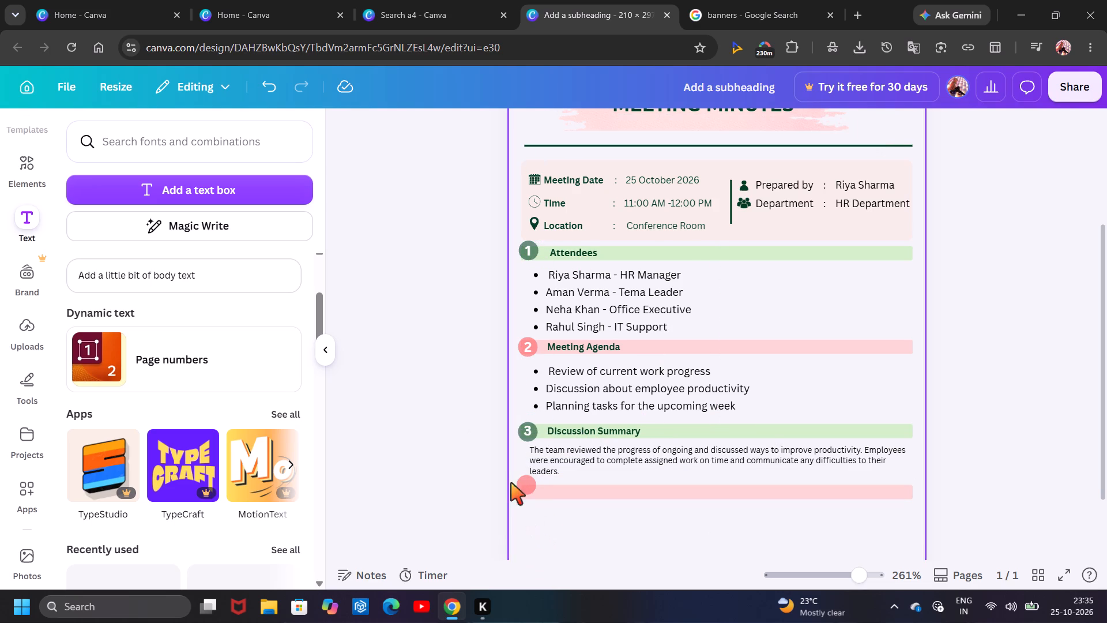
pyautogui.click(521, 476)
pyautogui.moveTo(543, 529); pyautogui.dragTo(543, 536)
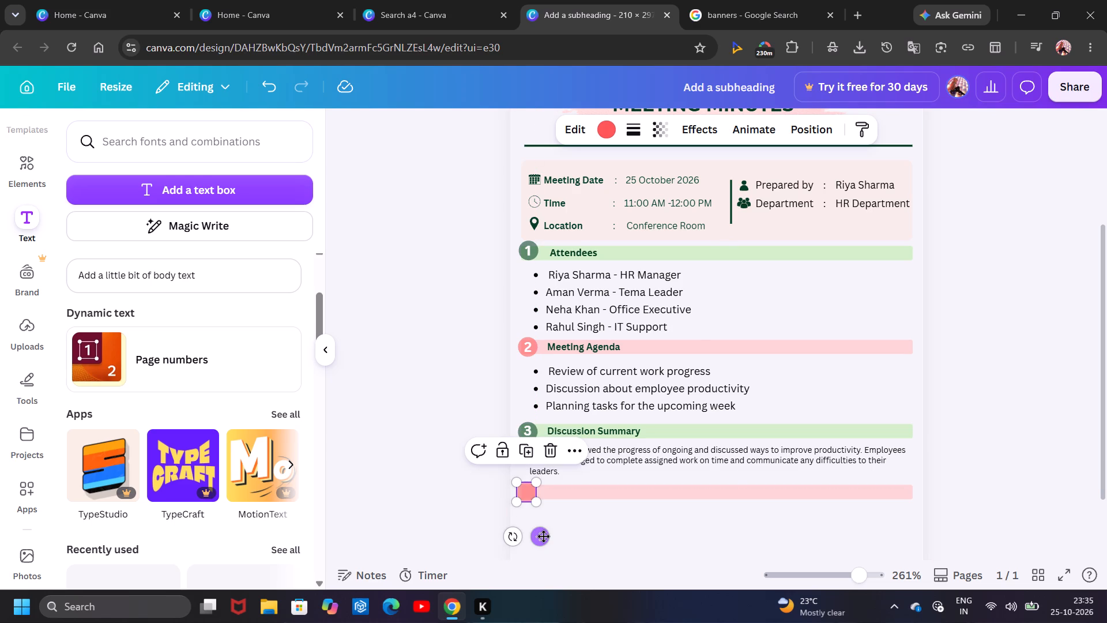
pyautogui.click(657, 516)
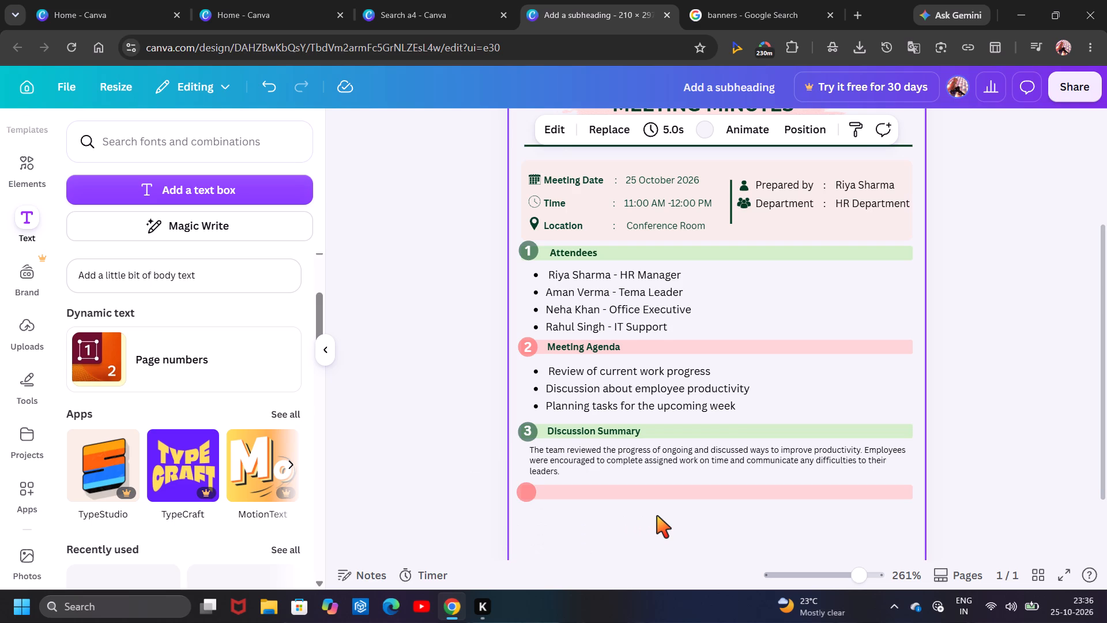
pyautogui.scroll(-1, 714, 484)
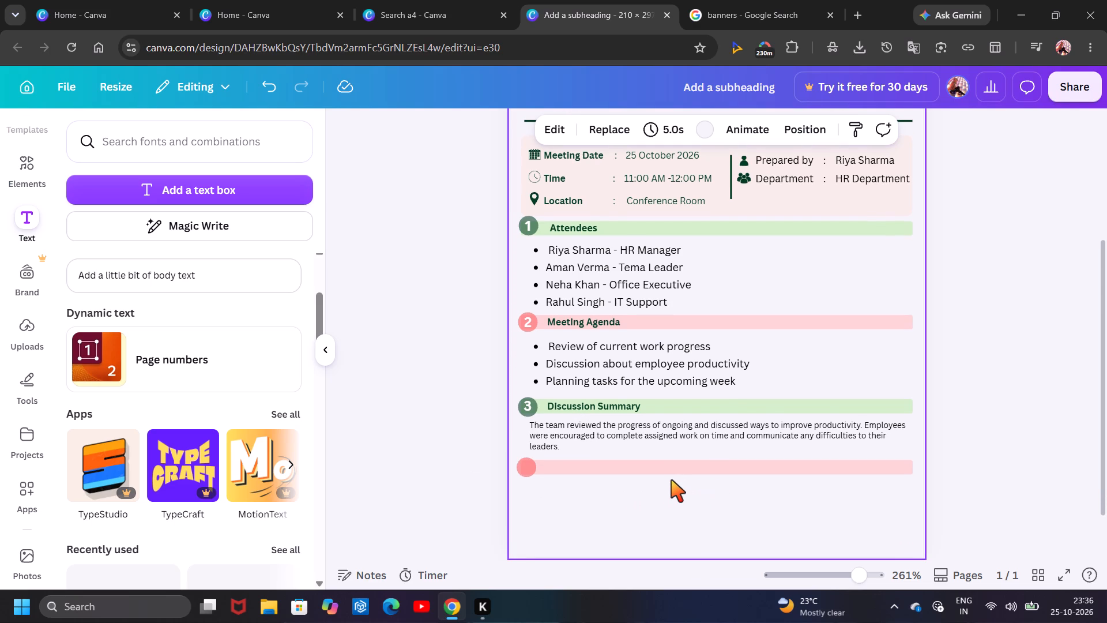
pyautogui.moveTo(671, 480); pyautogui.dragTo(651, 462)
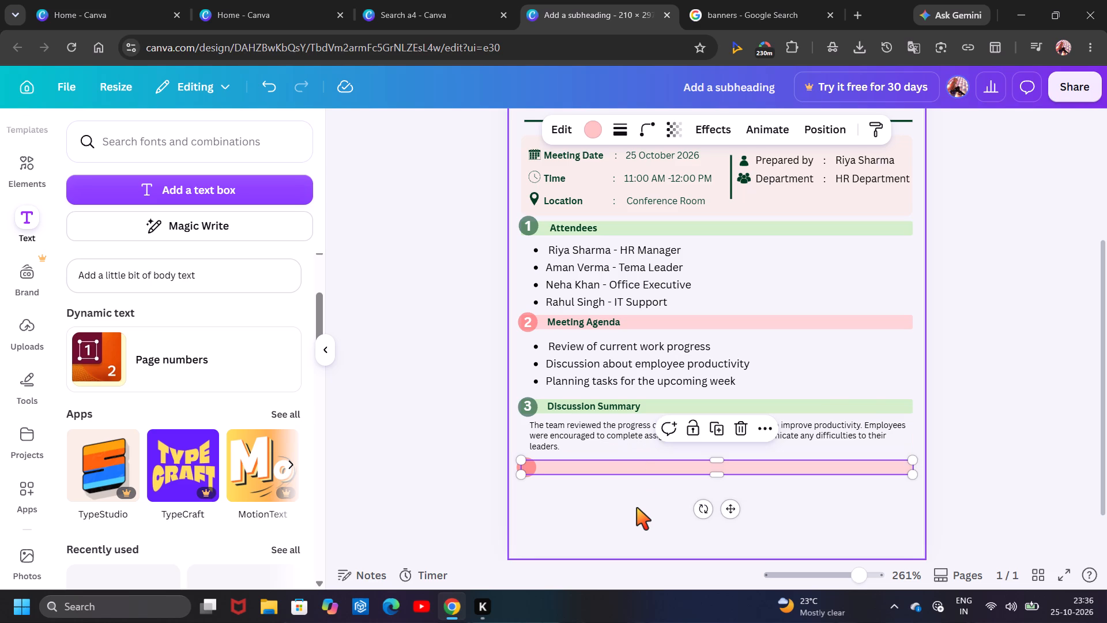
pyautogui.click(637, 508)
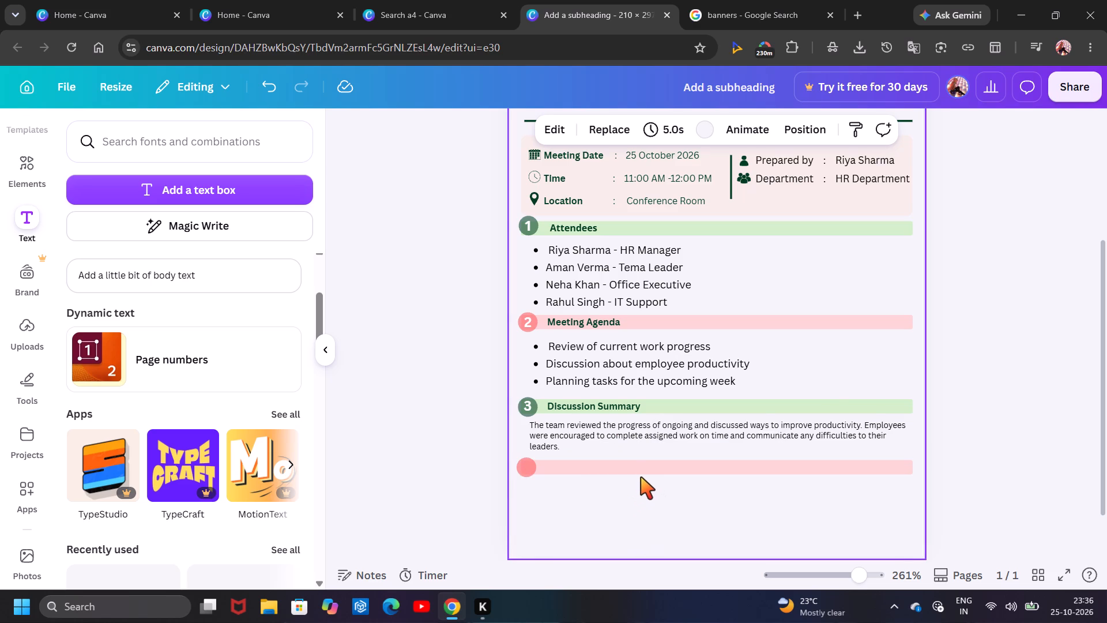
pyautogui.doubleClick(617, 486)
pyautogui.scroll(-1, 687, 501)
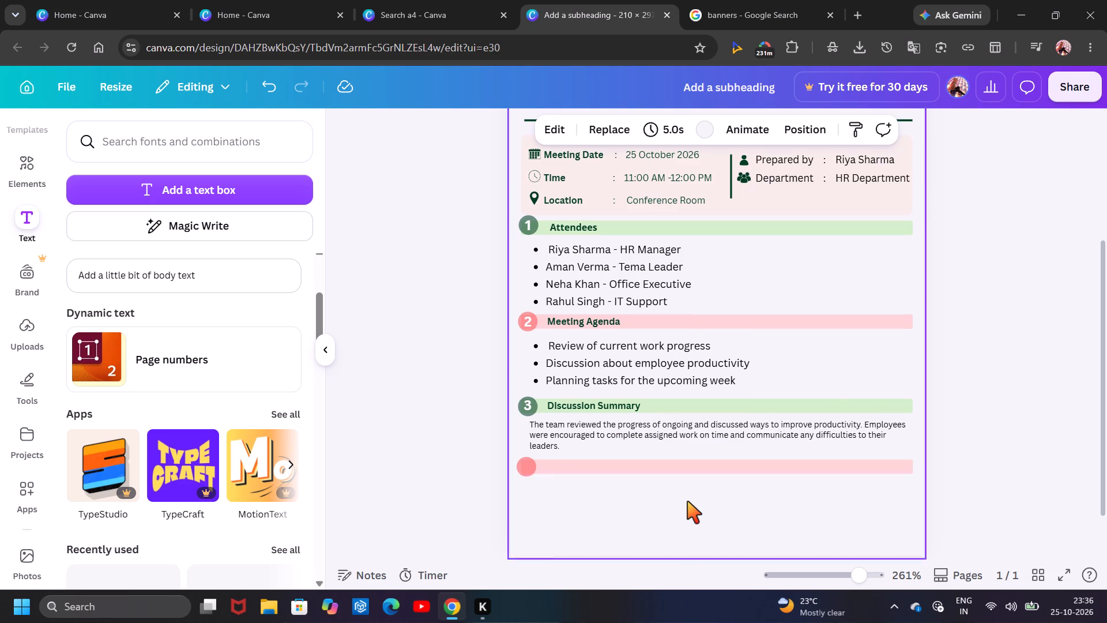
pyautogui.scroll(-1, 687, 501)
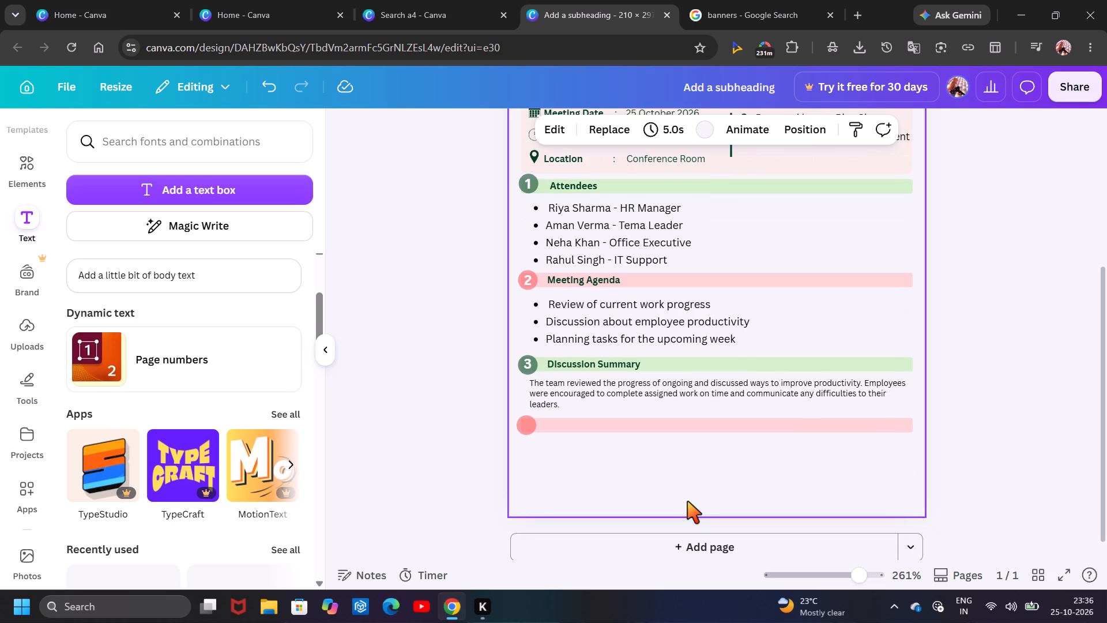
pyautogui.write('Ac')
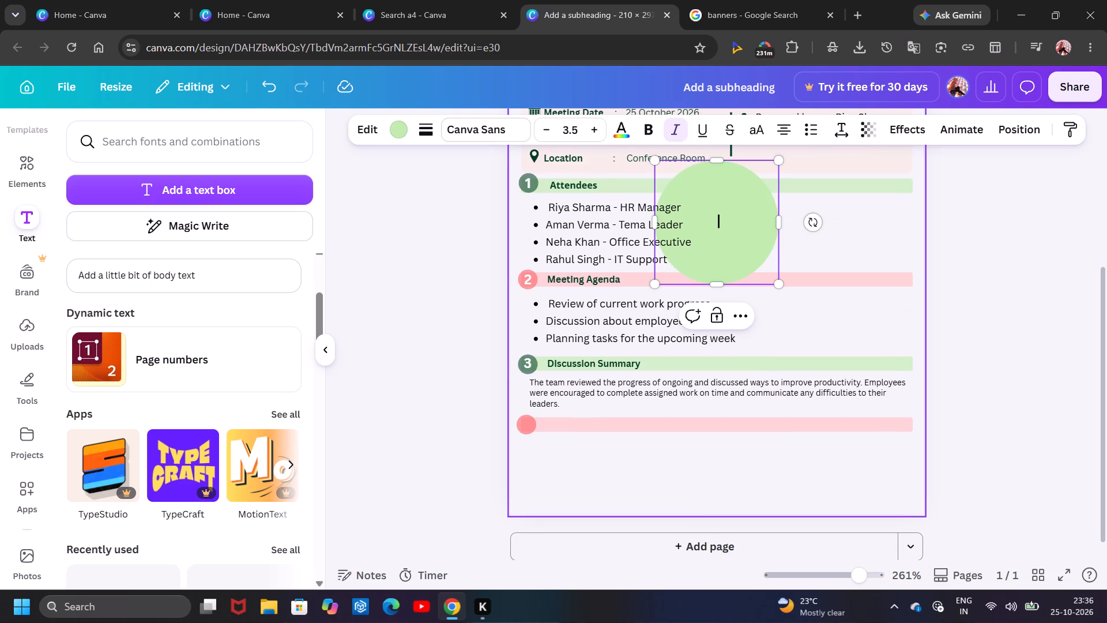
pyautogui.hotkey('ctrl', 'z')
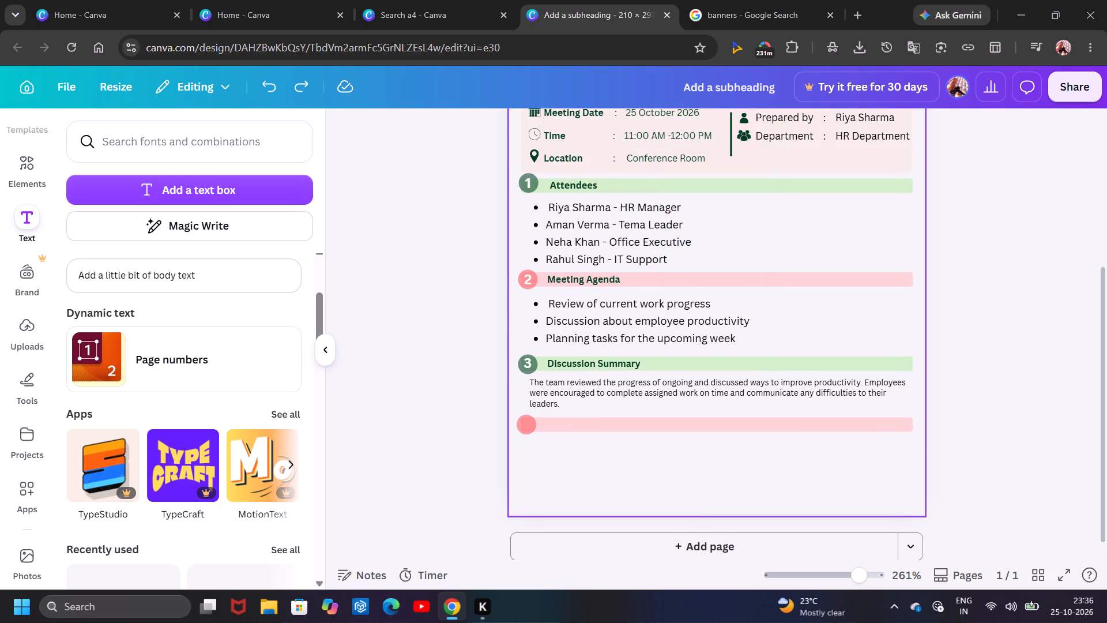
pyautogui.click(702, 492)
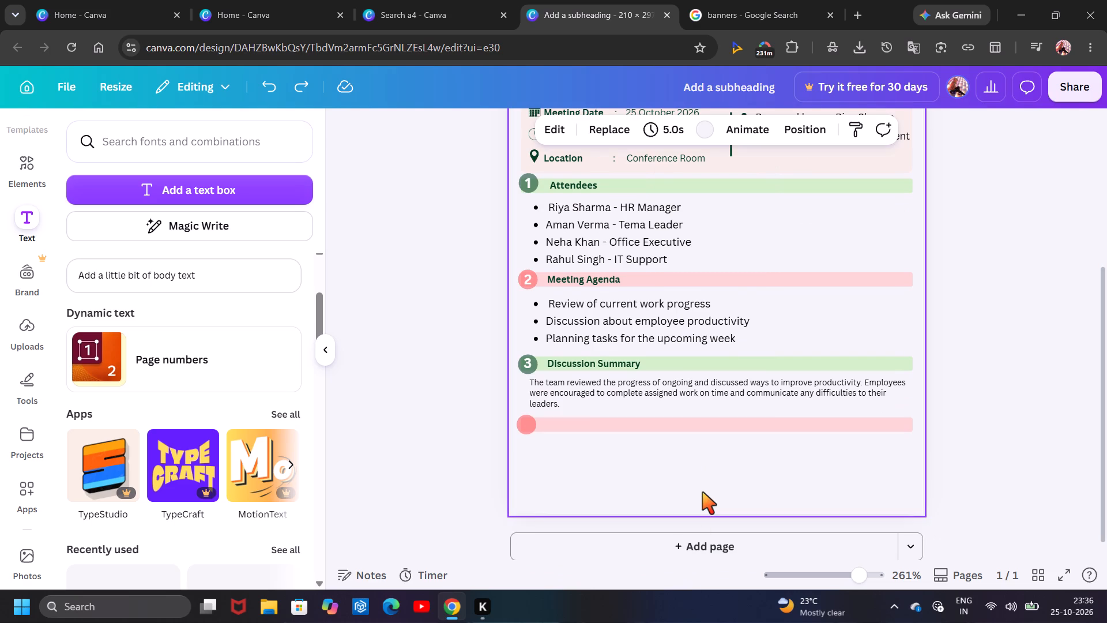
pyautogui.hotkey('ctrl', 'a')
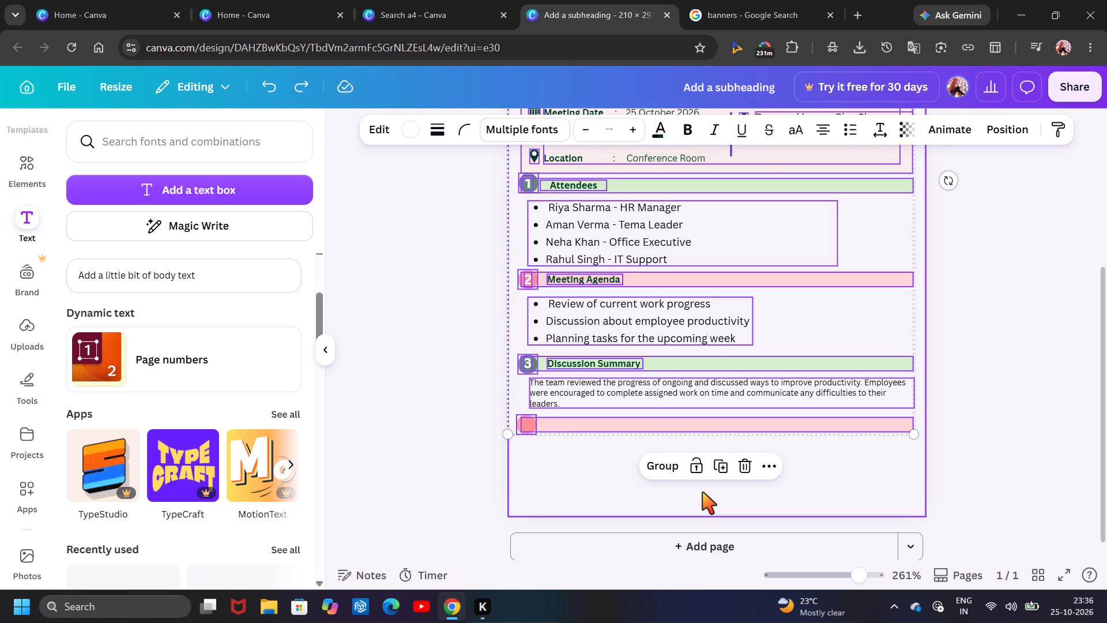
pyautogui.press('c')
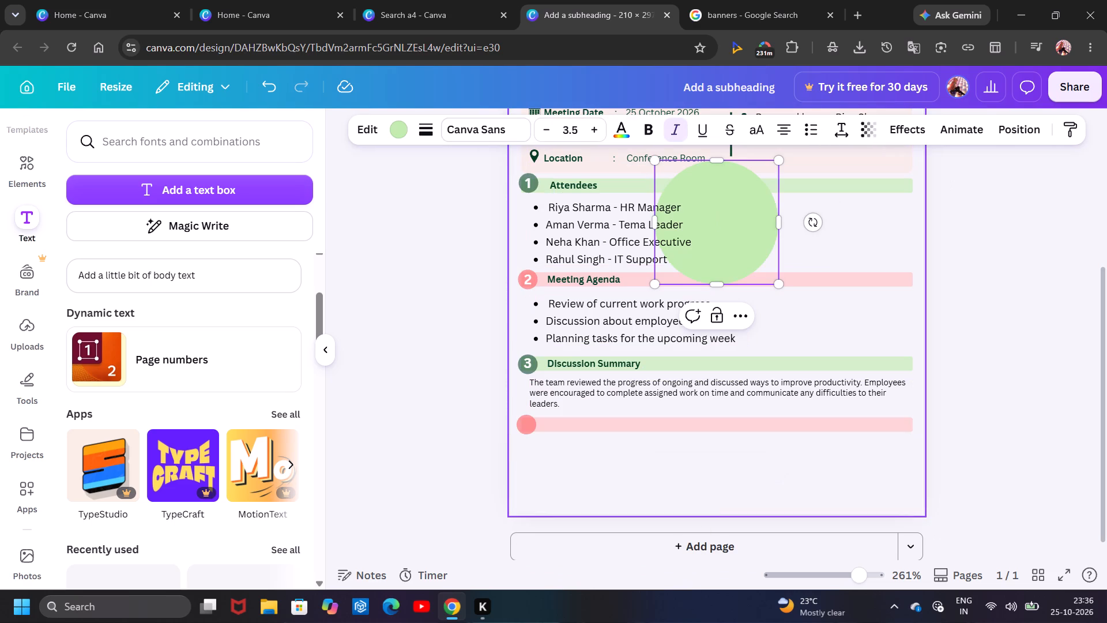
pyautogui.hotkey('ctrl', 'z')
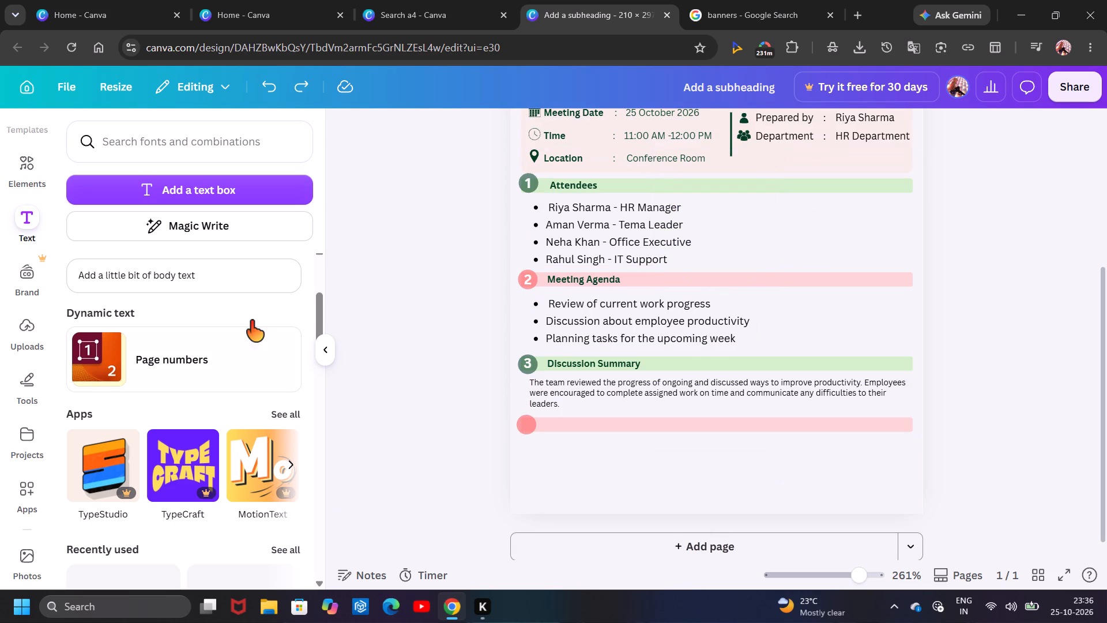
# Add a subheading text box to the page with the text "Action Items".
pyautogui.scroll(-2, 247, 309)
pyautogui.scroll(3, 247, 309)
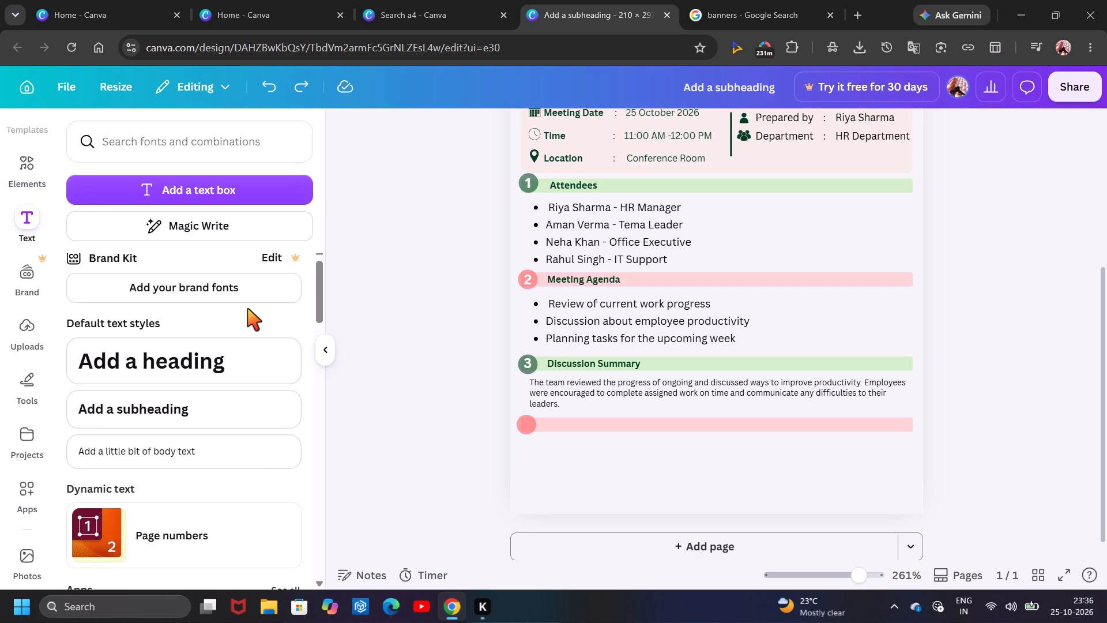
pyautogui.scroll(-1, 247, 309)
pyautogui.click(234, 339)
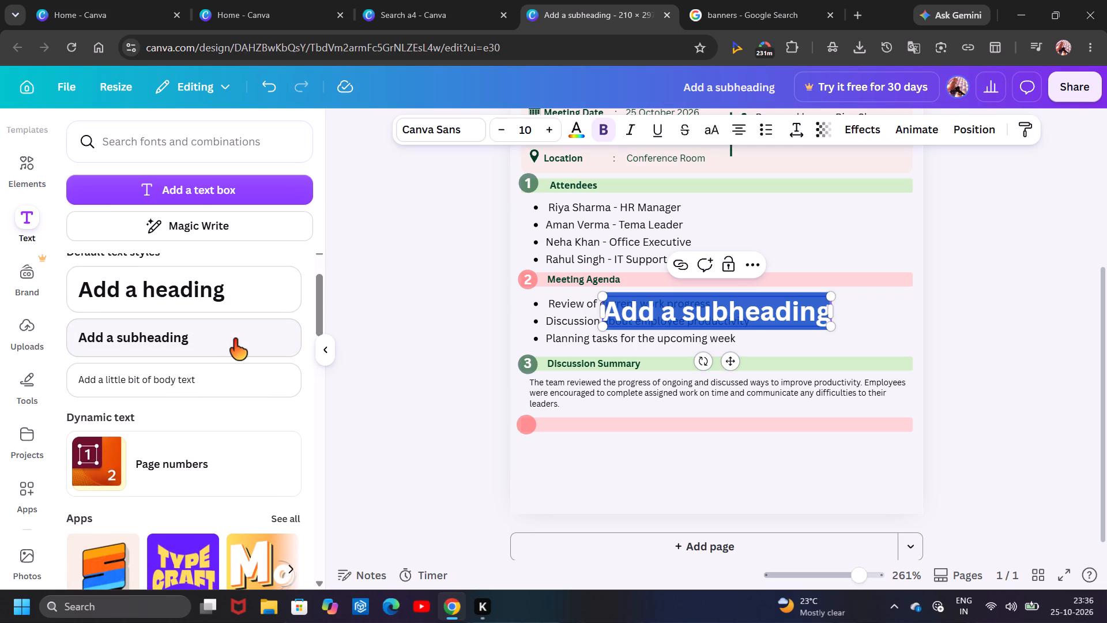
pyautogui.press('BackSpace')
pyautogui.hotkey('shift', 'a')
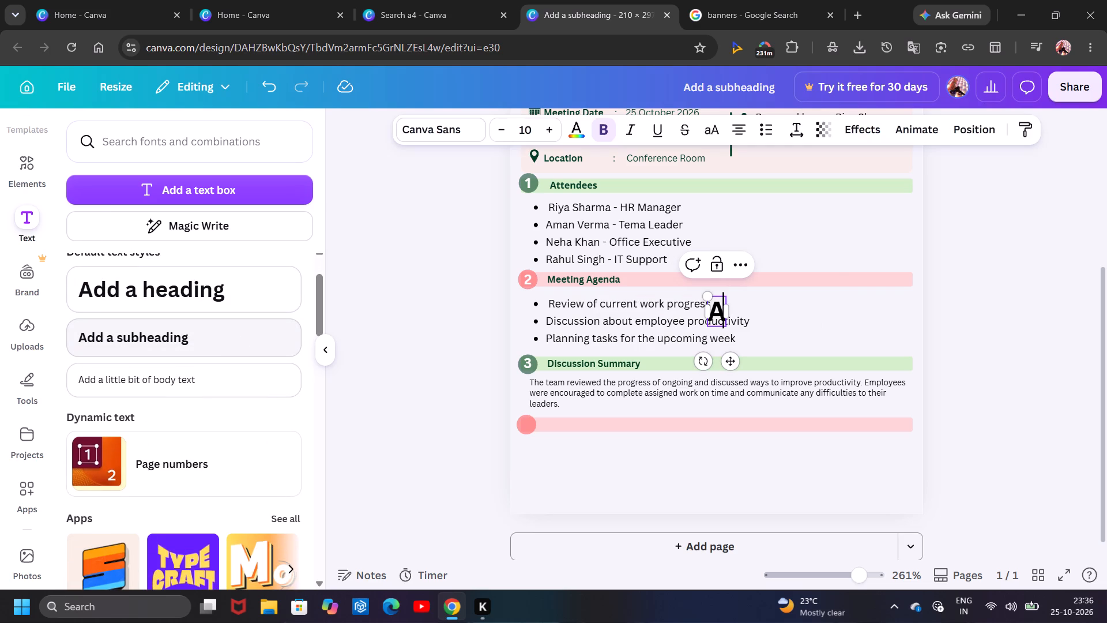
pyautogui.write('ction')
pyautogui.press('space')
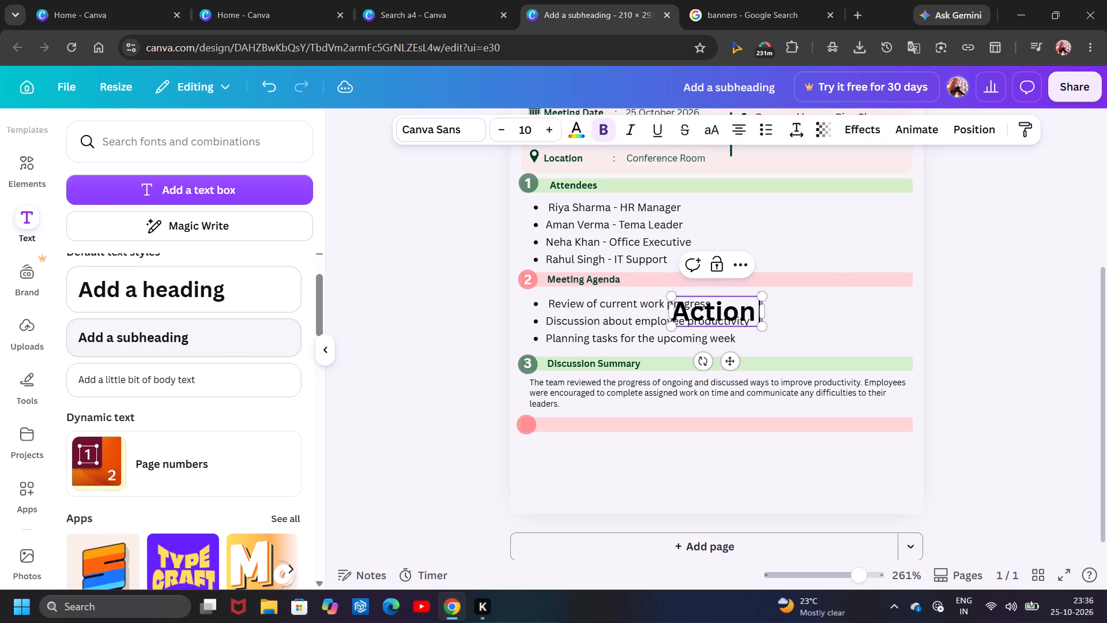
pyautogui.write('Items')
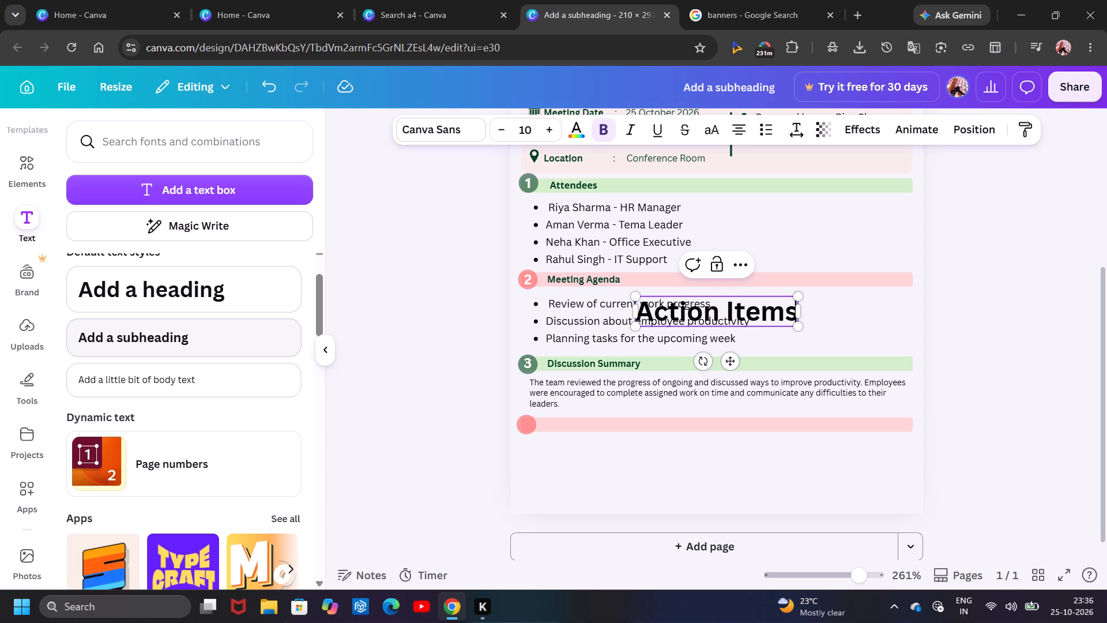
pyautogui.press('space')
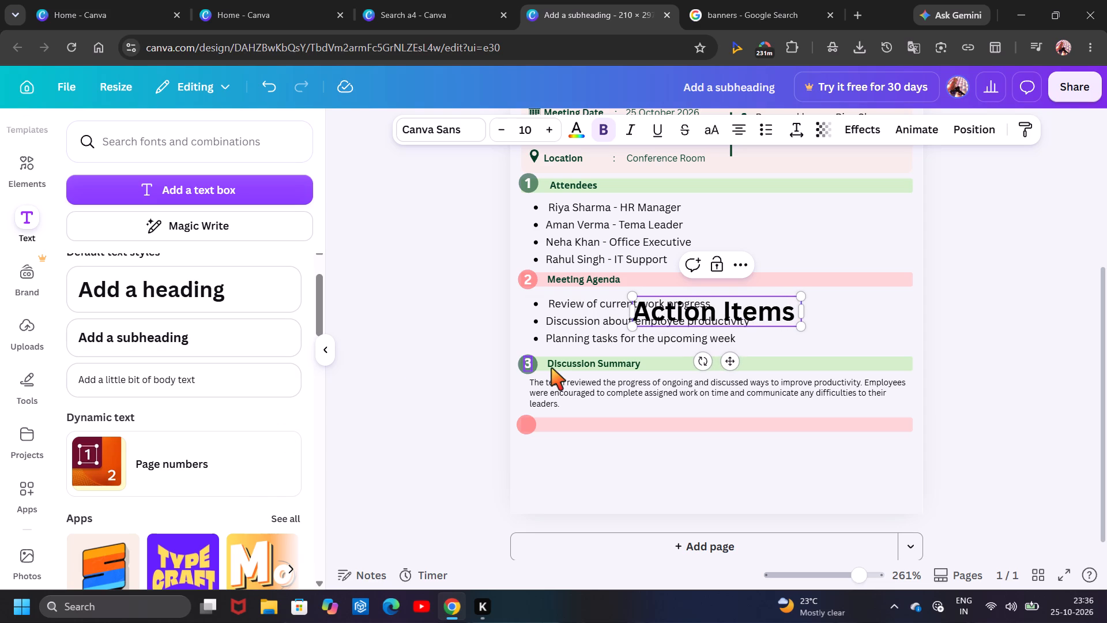
# Move the "Action Items" text onto the new pink bar beside its circle and reduce its font size to 5.
pyautogui.moveTo(727, 358); pyautogui.dragTo(631, 468)
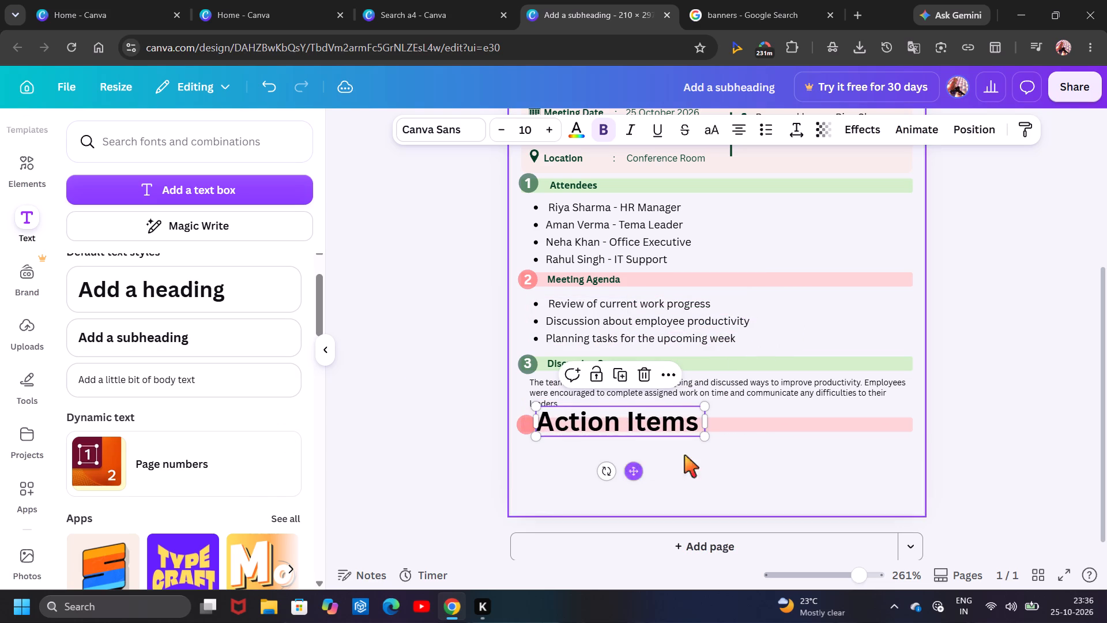
pyautogui.tripleClick(504, 127)
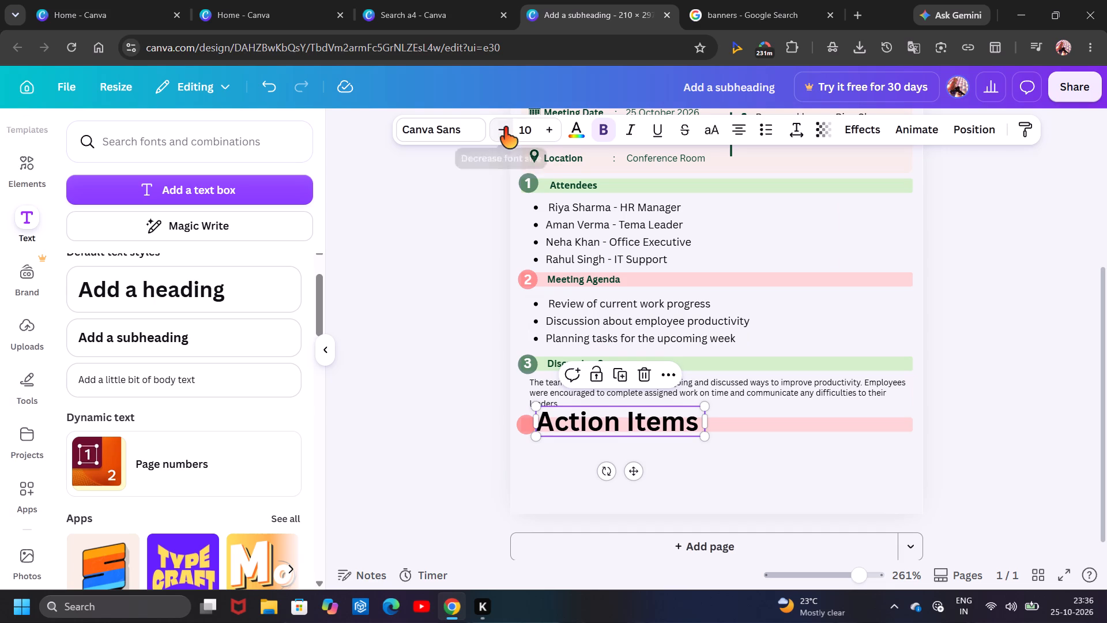
pyautogui.click(504, 127)
pyautogui.click(504, 127)
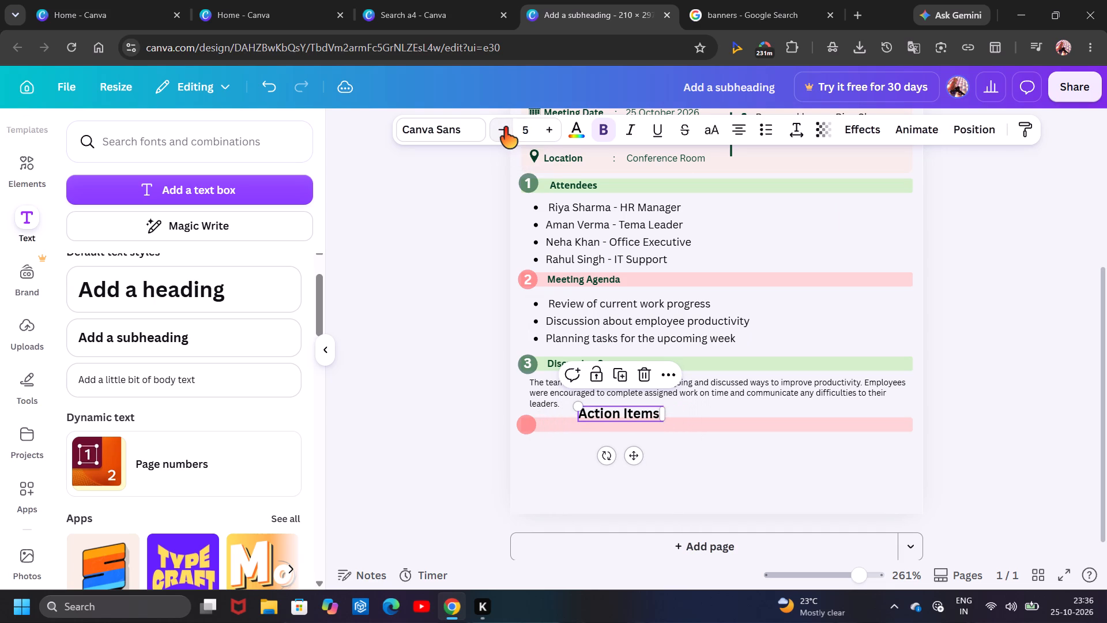
pyautogui.moveTo(638, 459); pyautogui.dragTo(603, 474)
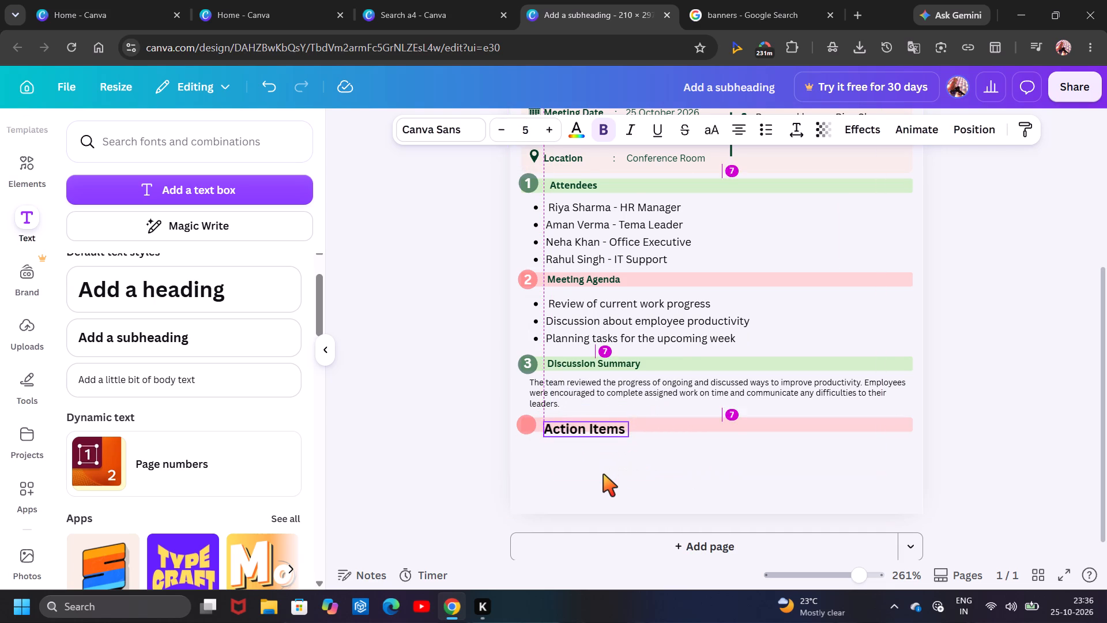
pyautogui.moveTo(603, 474); pyautogui.dragTo(605, 474)
# Check the Discussion Summary heading's font size and set the "Action Items" heading to the same size, 3.5.
pyautogui.scroll(-1, 605, 474)
pyautogui.click(620, 366)
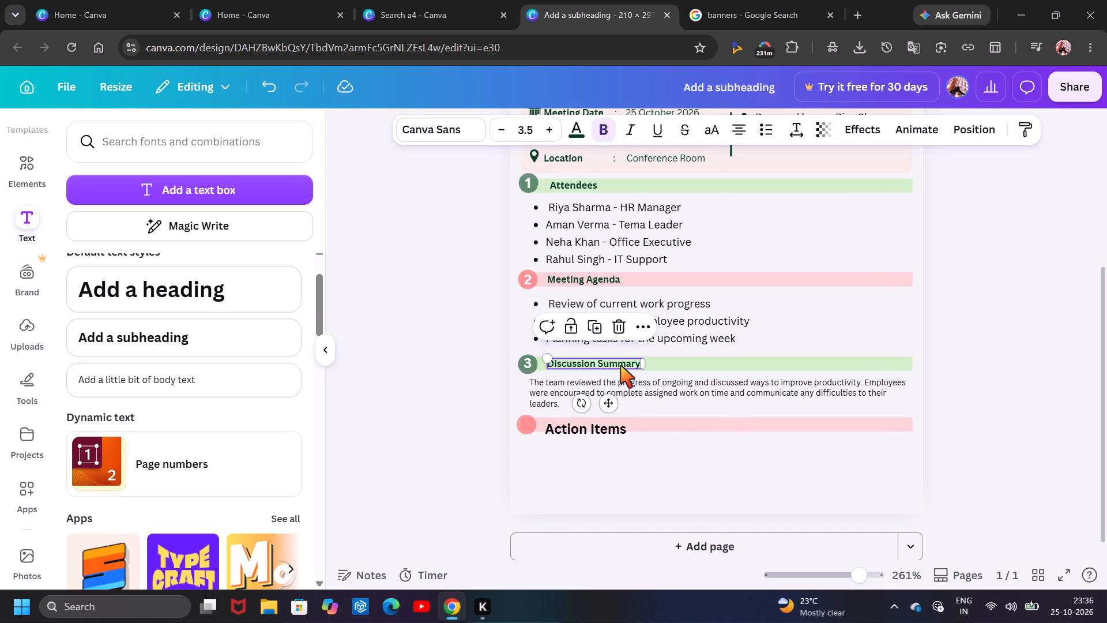
pyautogui.click(595, 436)
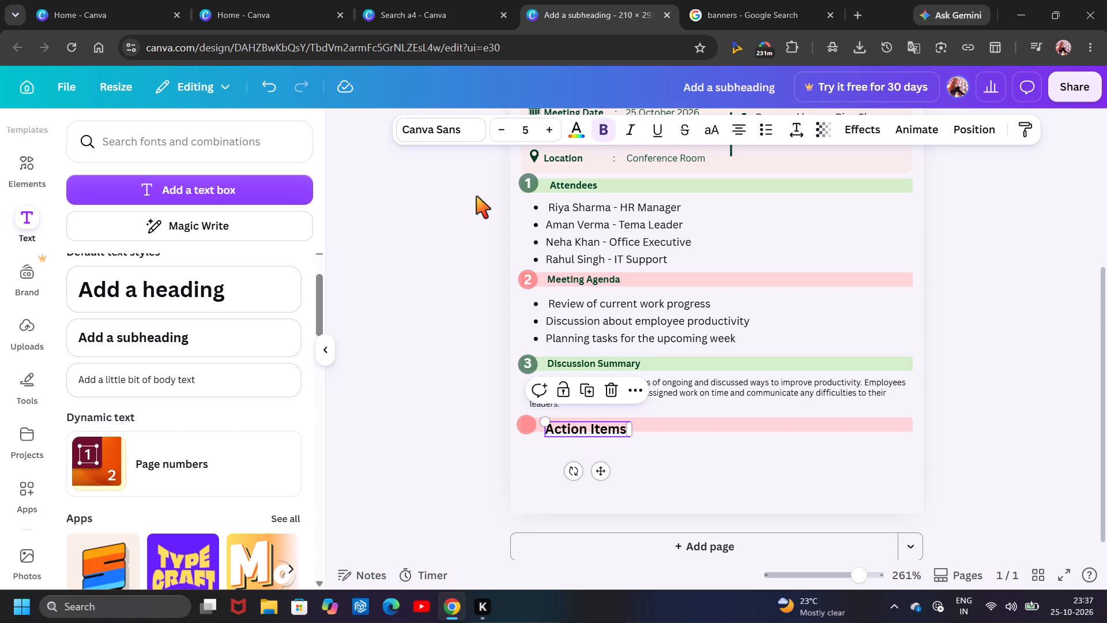
pyautogui.click(532, 130)
pyautogui.press('BackSpace')
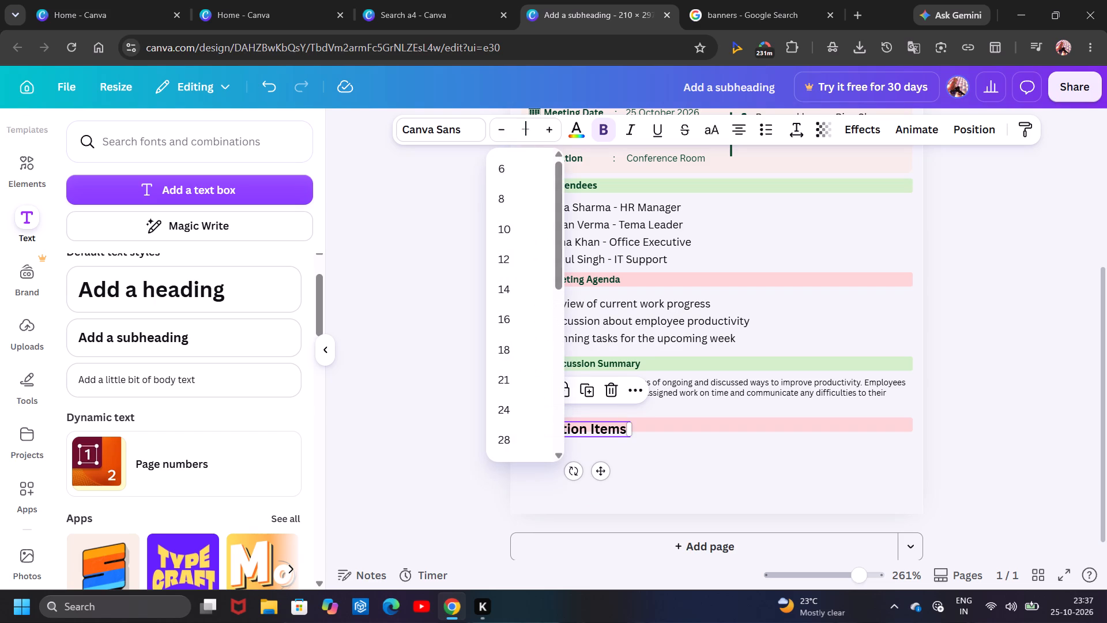
pyautogui.write('3.5')
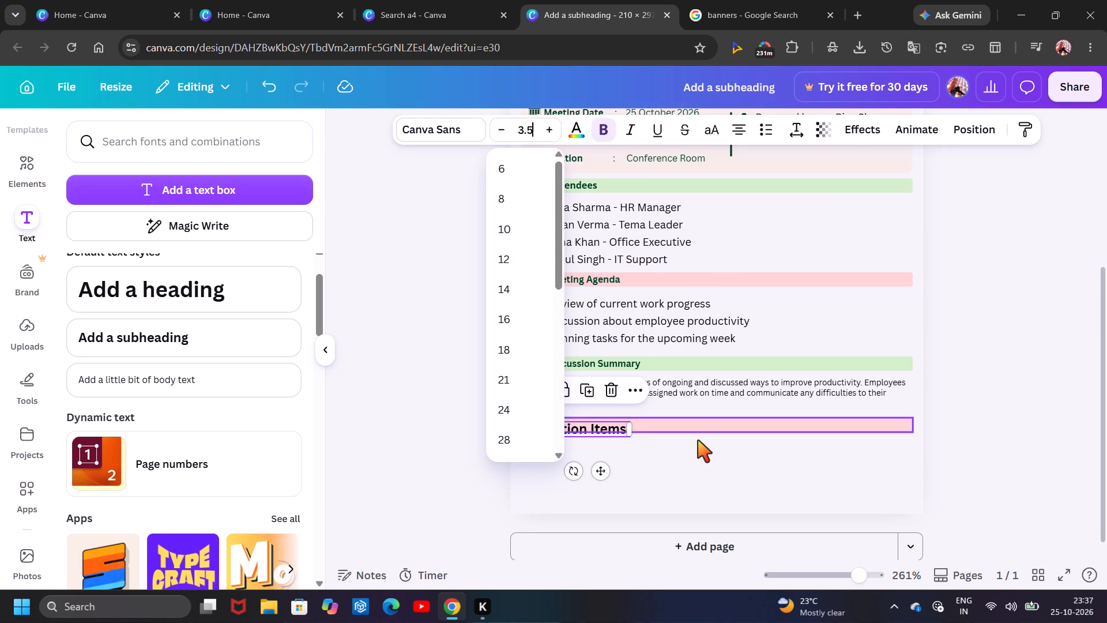
pyautogui.click(698, 440)
# Position the "Action Items" heading just beside the circle, vertically centred on the pink bar and aligned with the bullet text above.
pyautogui.moveTo(590, 428); pyautogui.dragTo(573, 425)
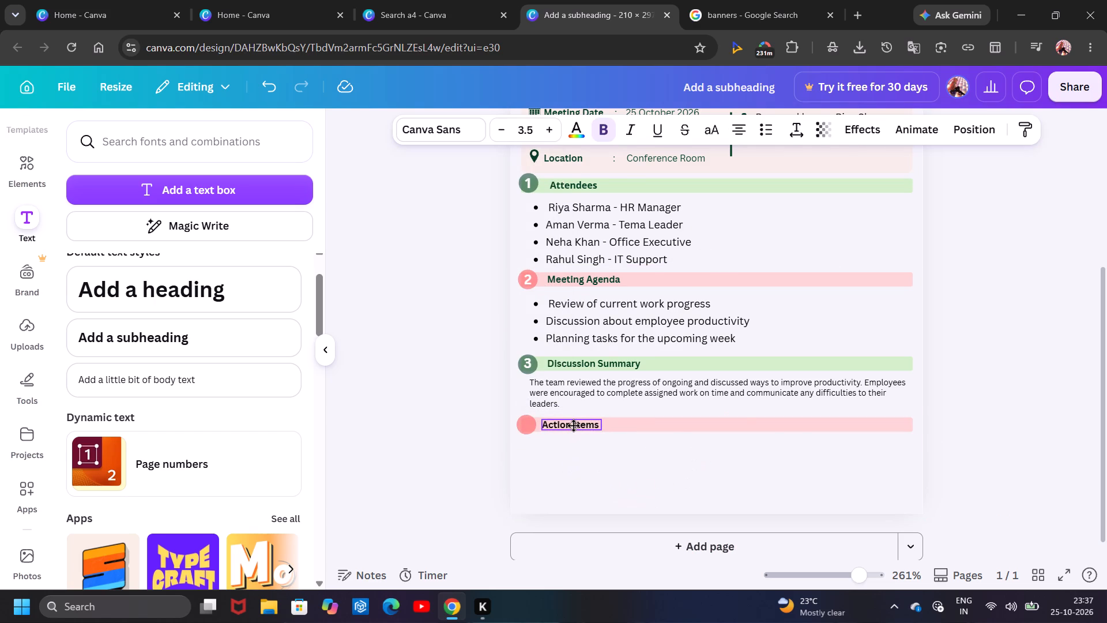
pyautogui.moveTo(573, 425); pyautogui.dragTo(578, 425)
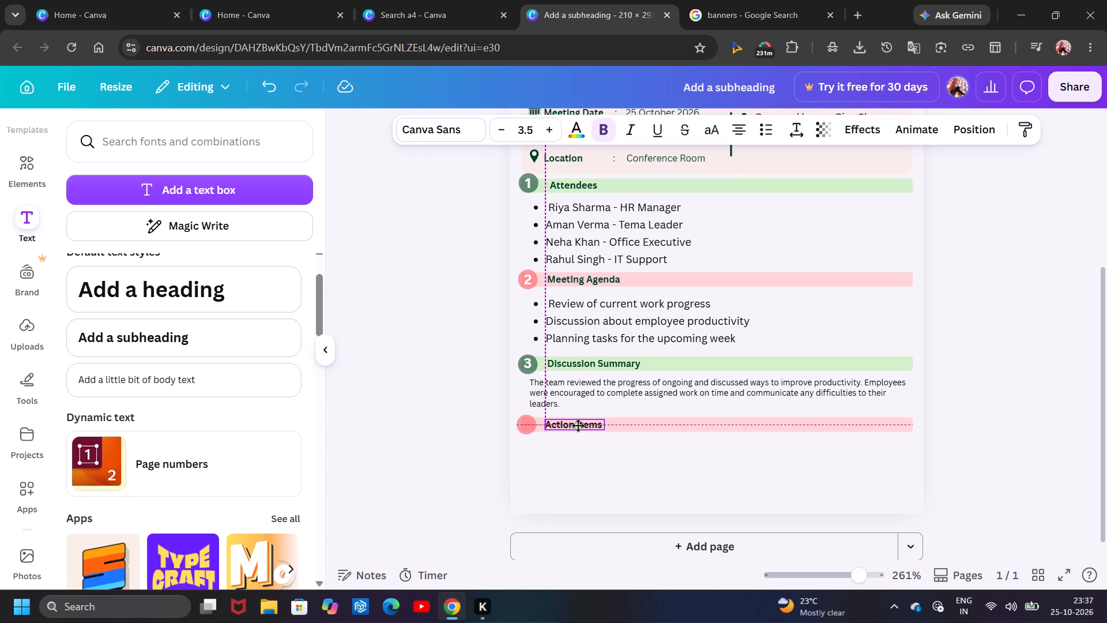
pyautogui.moveTo(578, 425); pyautogui.dragTo(582, 425)
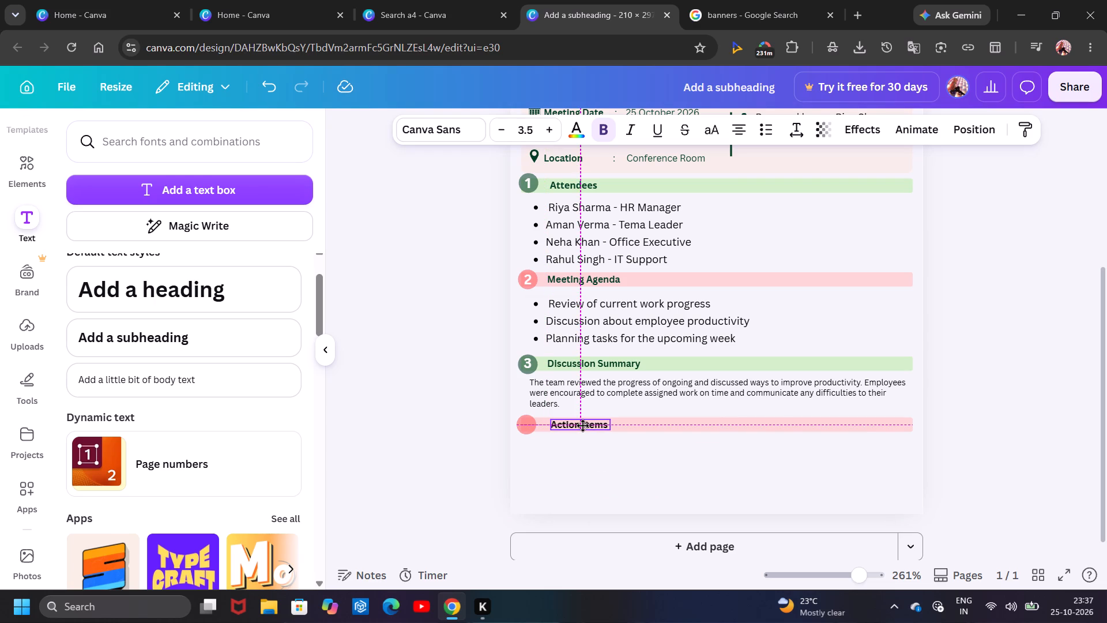
pyautogui.moveTo(582, 425); pyautogui.dragTo(579, 425)
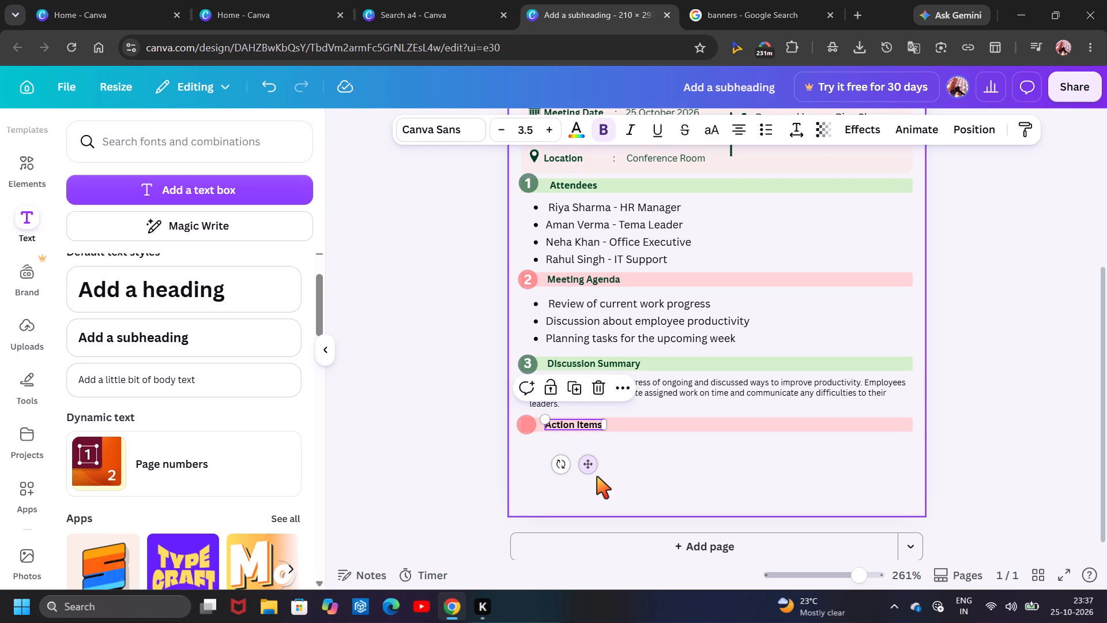
pyautogui.click(597, 476)
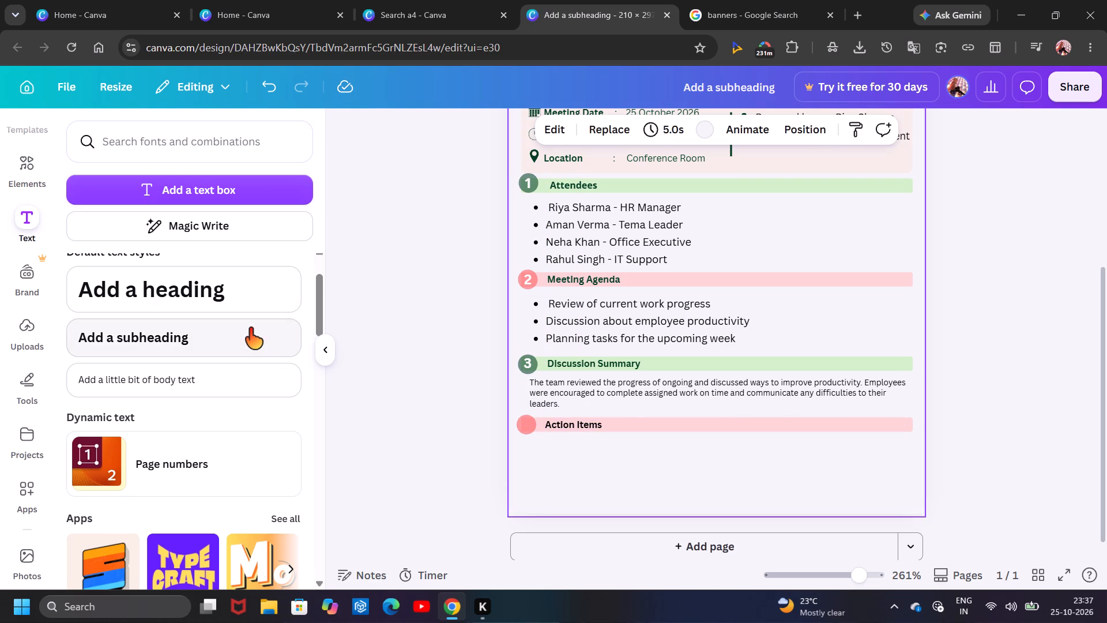
# Add another subheading text box to the page containing only the number "4".
pyautogui.click(249, 328)
pyautogui.press('BackSpace')
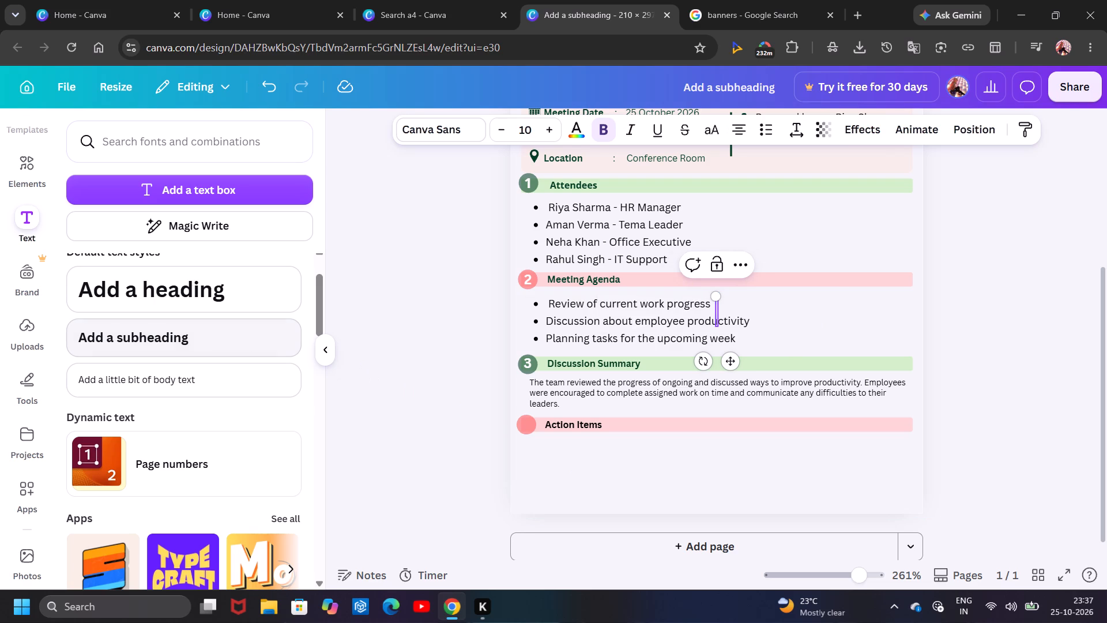
pyautogui.press('4')
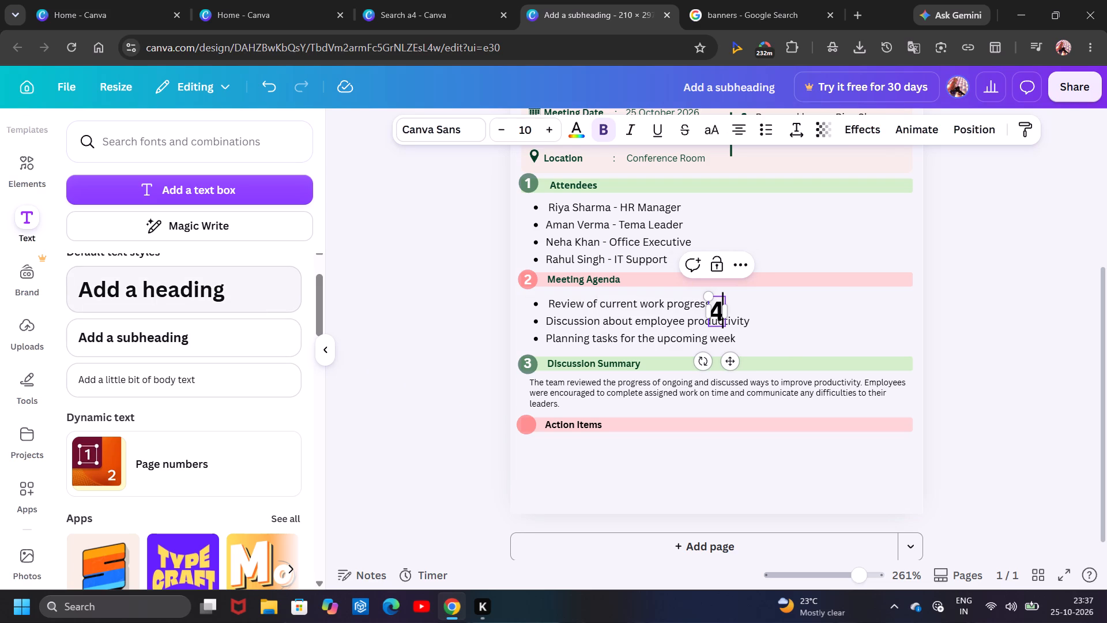
pyautogui.press('Return')
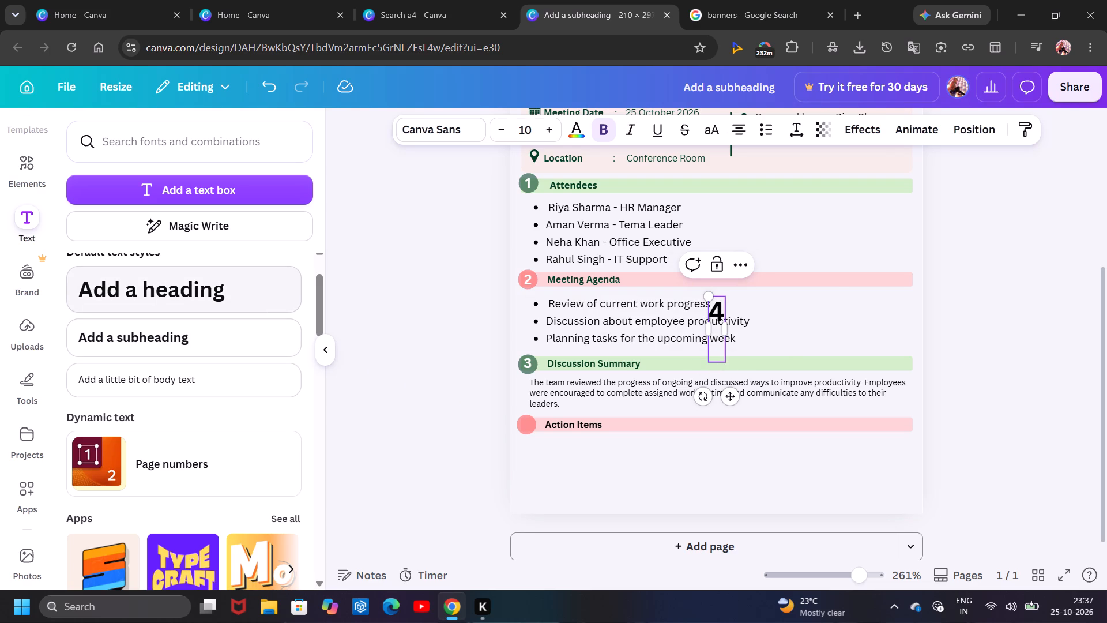
pyautogui.press('BackSpace')
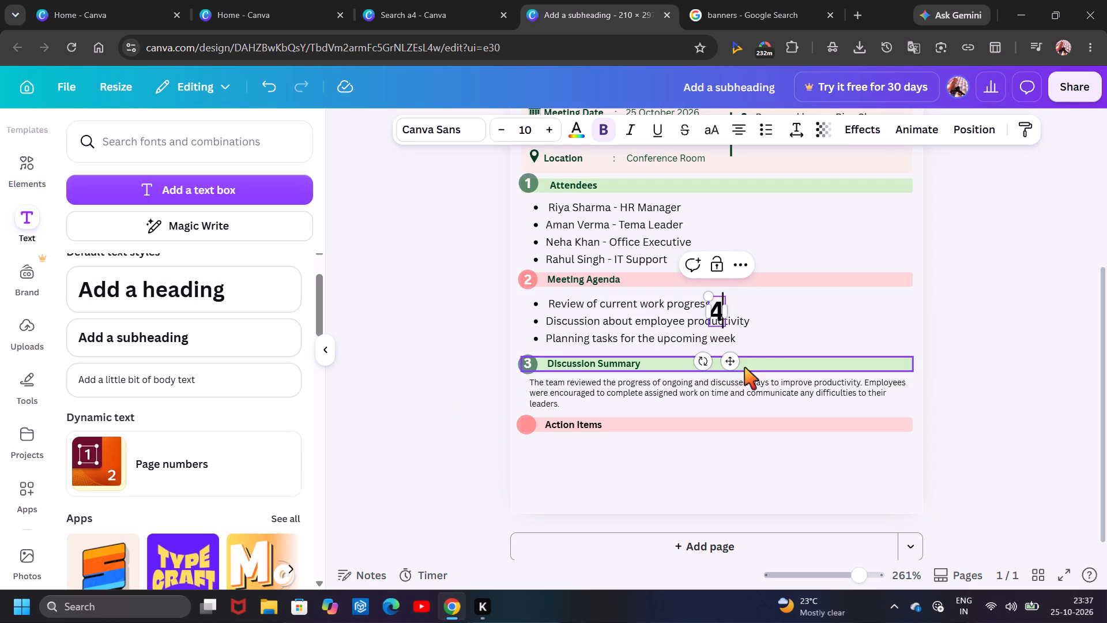
# Move the number 4 onto the pink circle beside Action Items and reduce its font size to 5.
pyautogui.moveTo(731, 361); pyautogui.dragTo(542, 472)
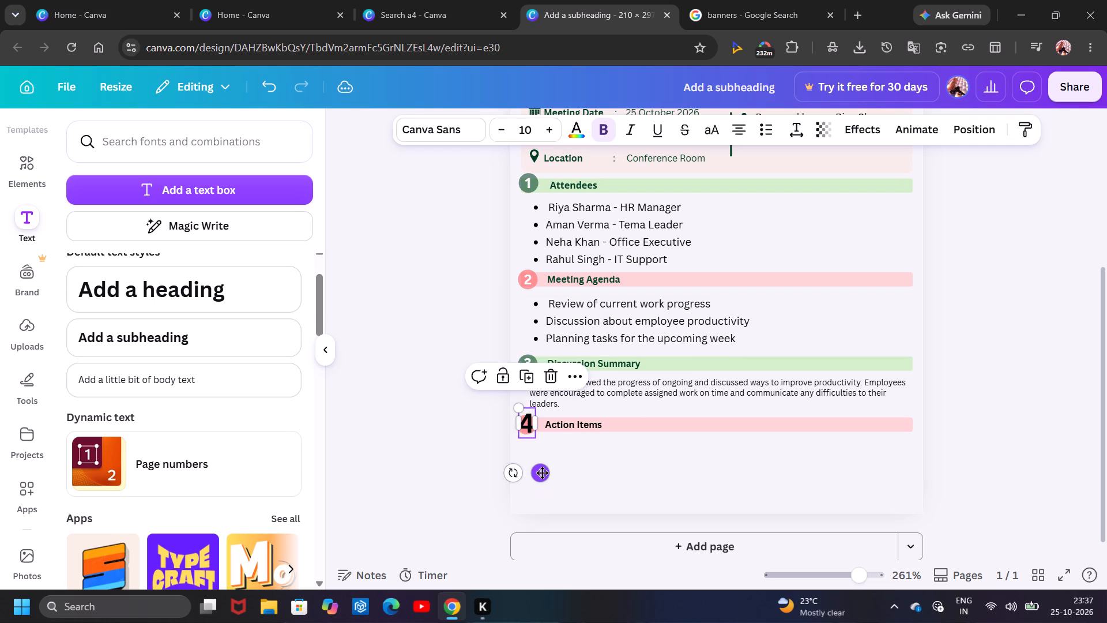
pyautogui.tripleClick(506, 121)
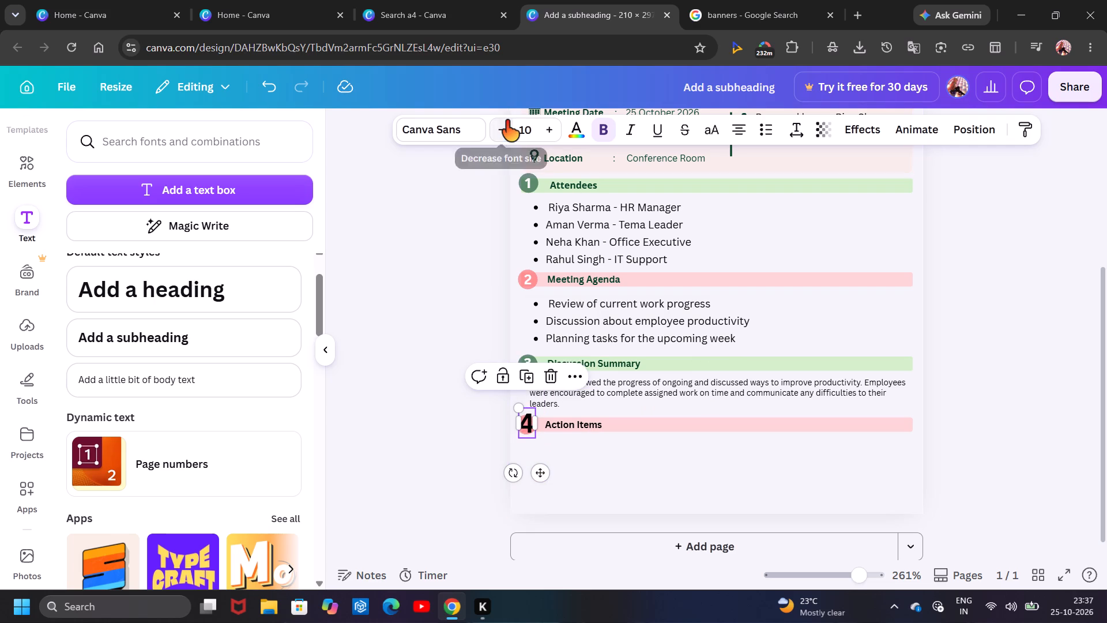
pyautogui.click(506, 121)
pyautogui.click(506, 121)
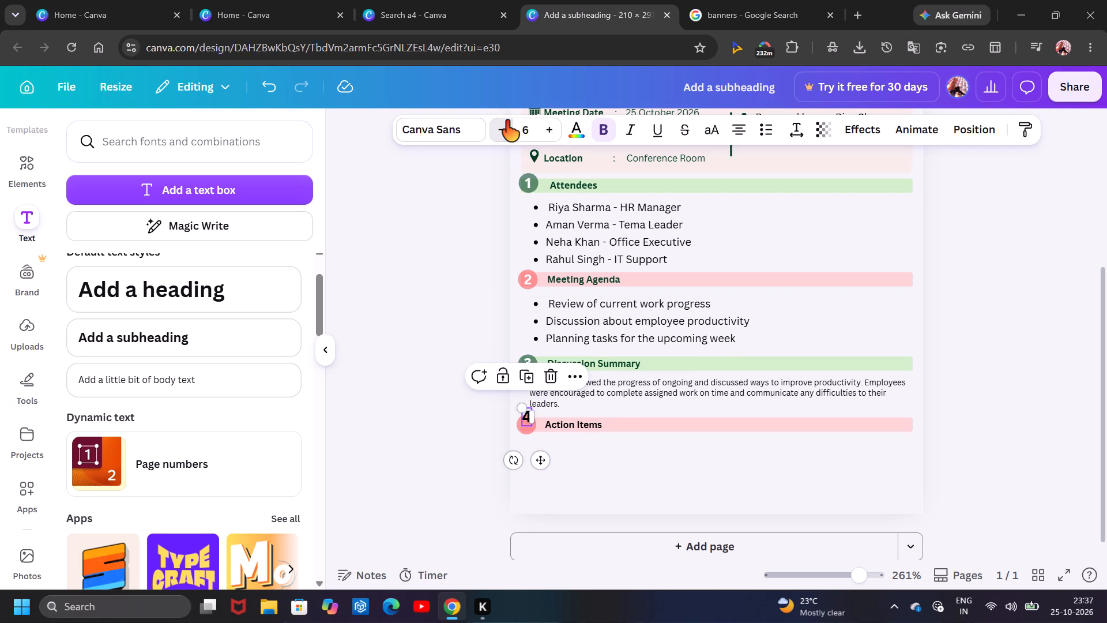
# Centre the number 4 inside the pink circle beside the Action Items heading.
pyautogui.moveTo(540, 462); pyautogui.dragTo(539, 478)
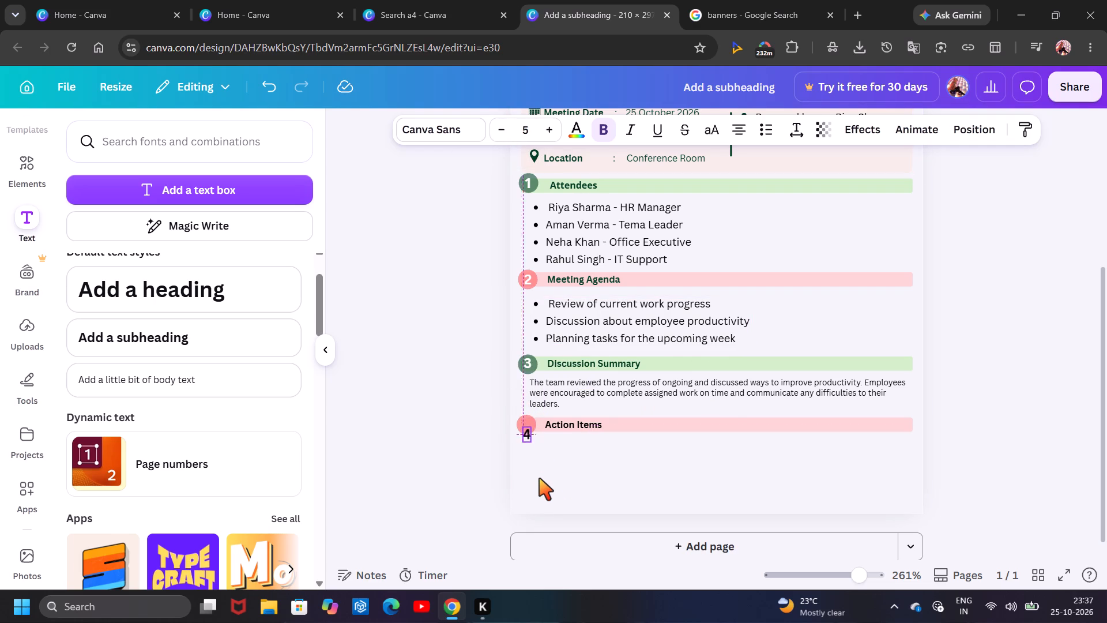
pyautogui.moveTo(539, 478); pyautogui.dragTo(540, 472)
pyautogui.click(607, 508)
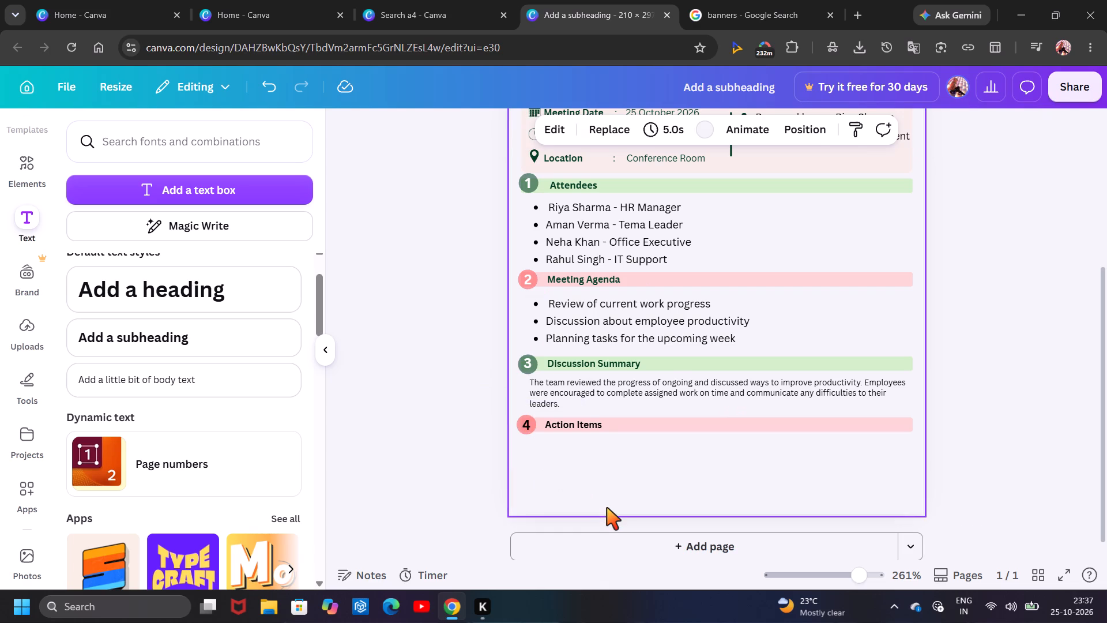
pyautogui.click(524, 429)
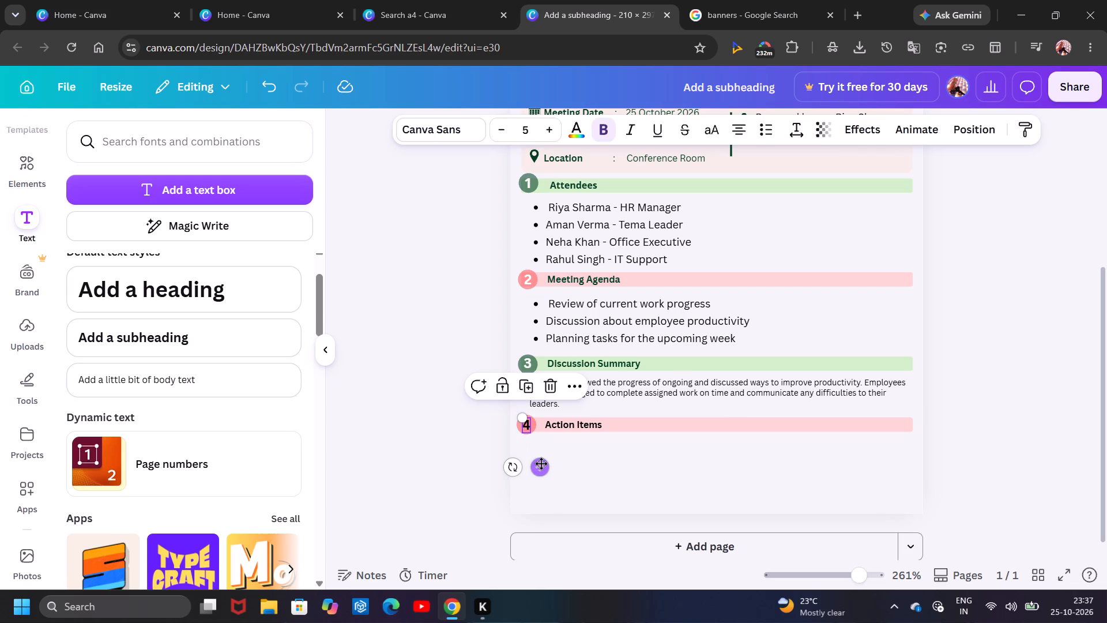
pyautogui.click(541, 463)
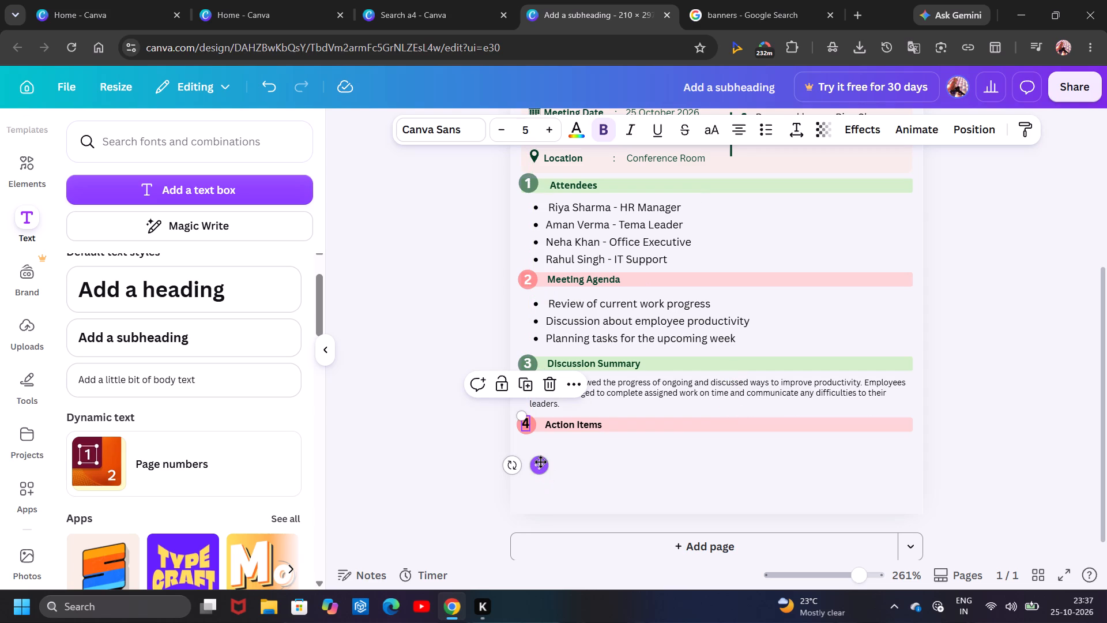
pyautogui.click(541, 464)
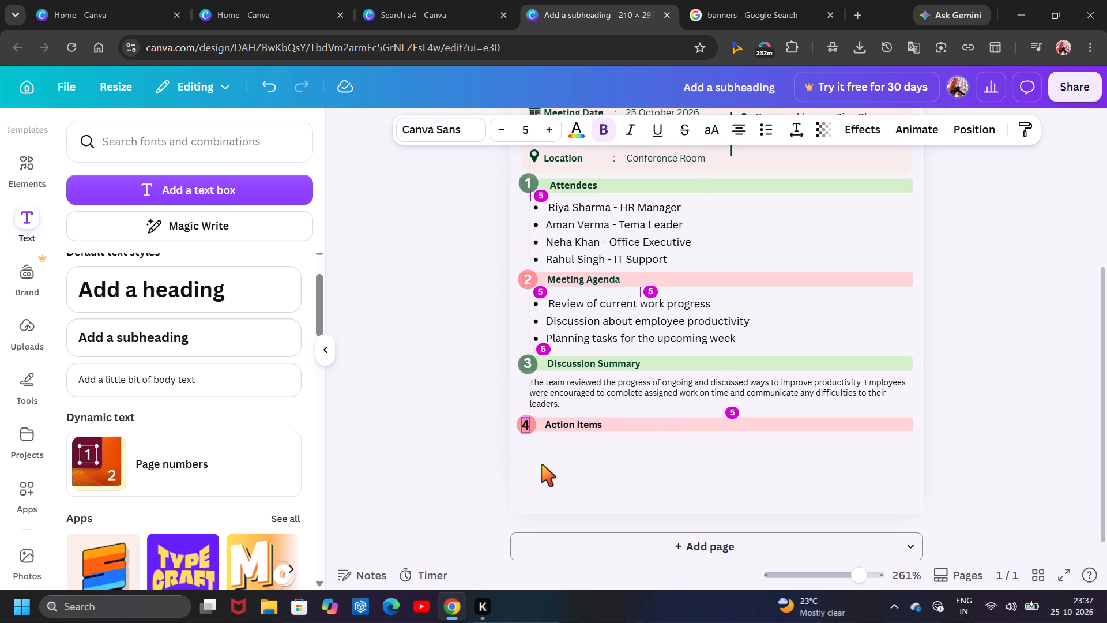
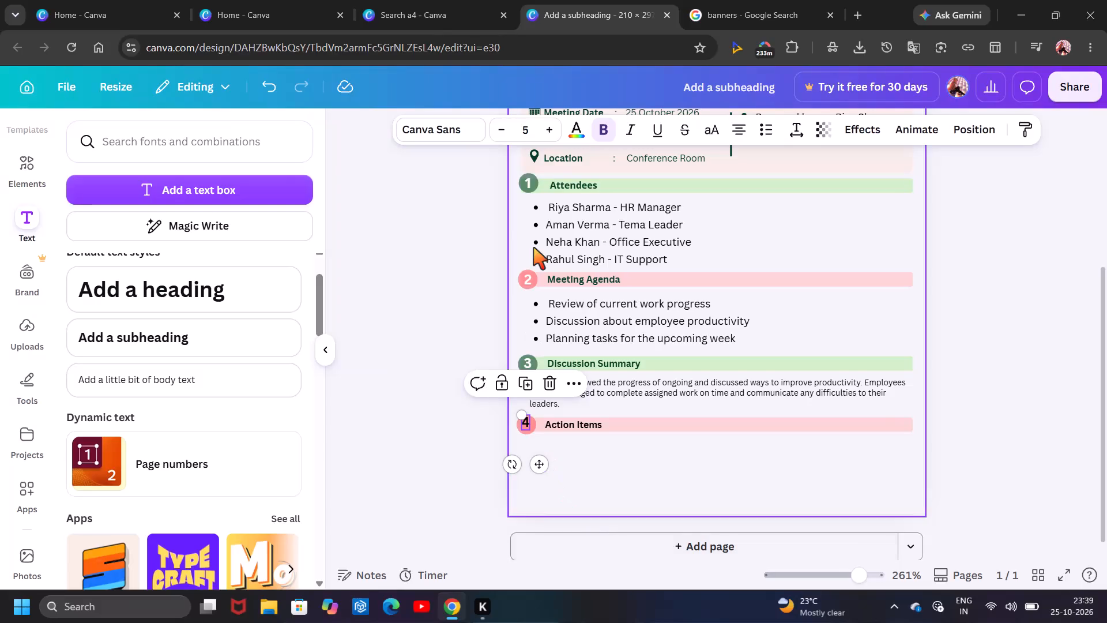
# Change the text colour of the number 4 in the pink circle to white.
pyautogui.click(582, 129)
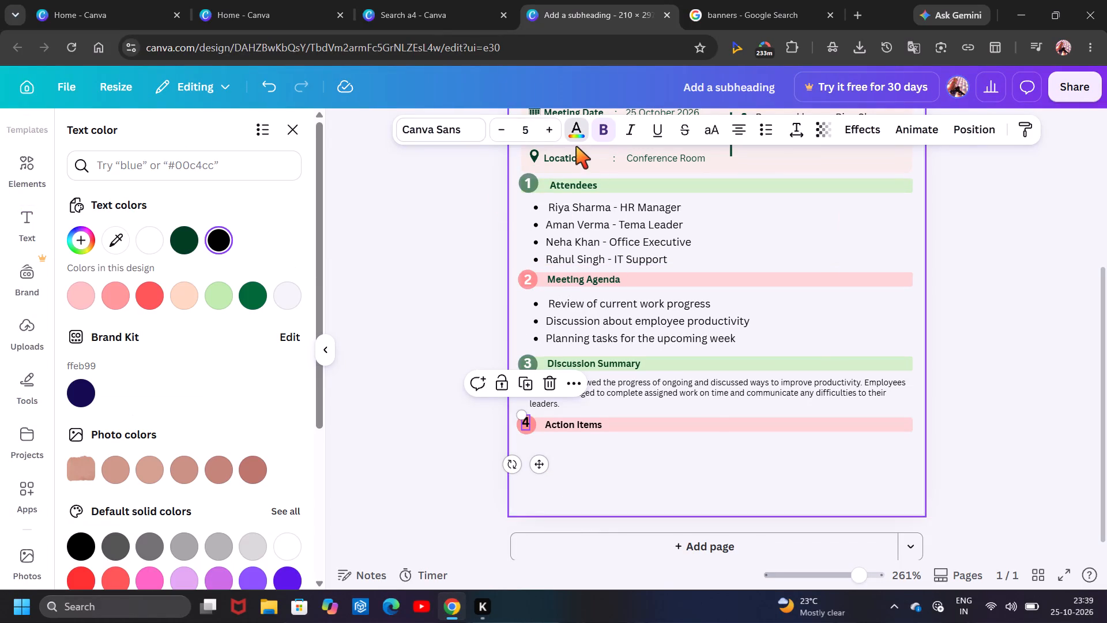
pyautogui.click(575, 134)
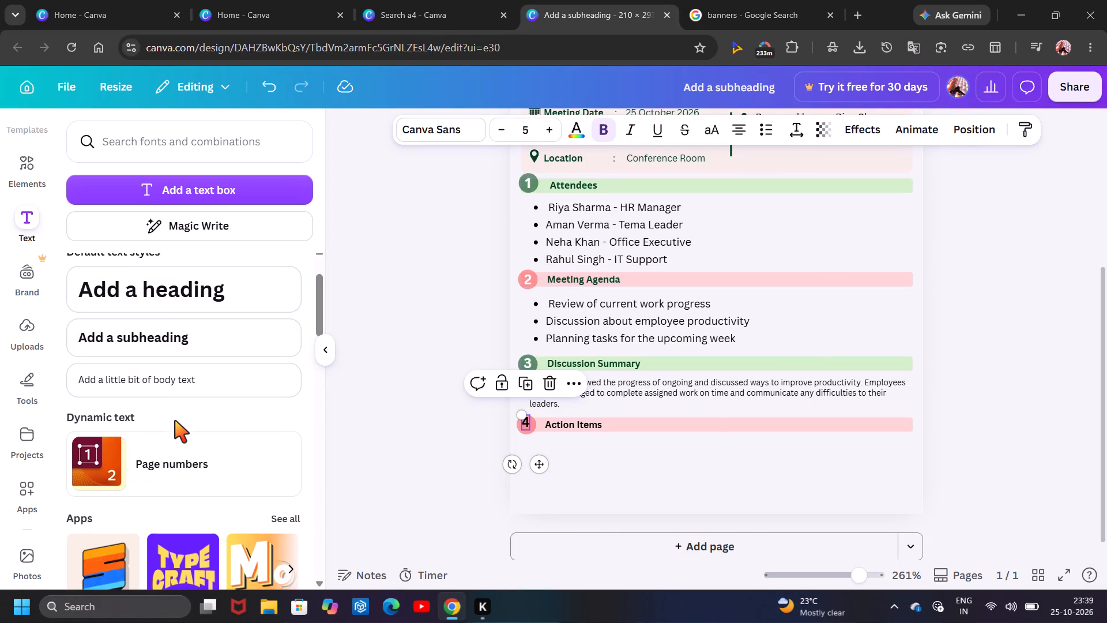
pyautogui.scroll(4, 175, 421)
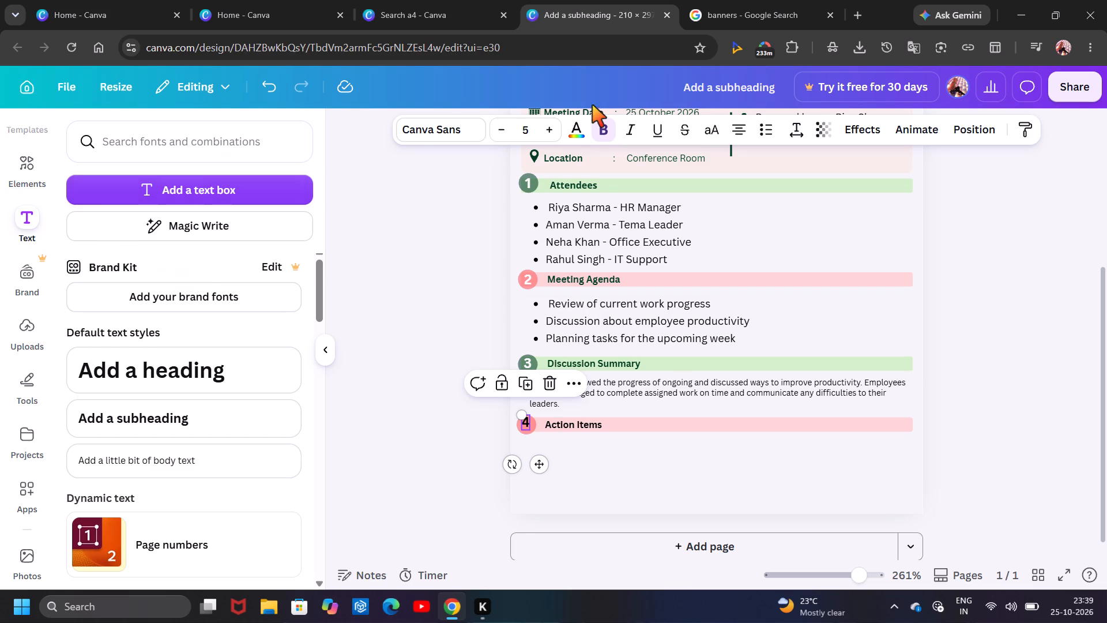
pyautogui.click(585, 125)
pyautogui.click(146, 233)
pyautogui.click(612, 482)
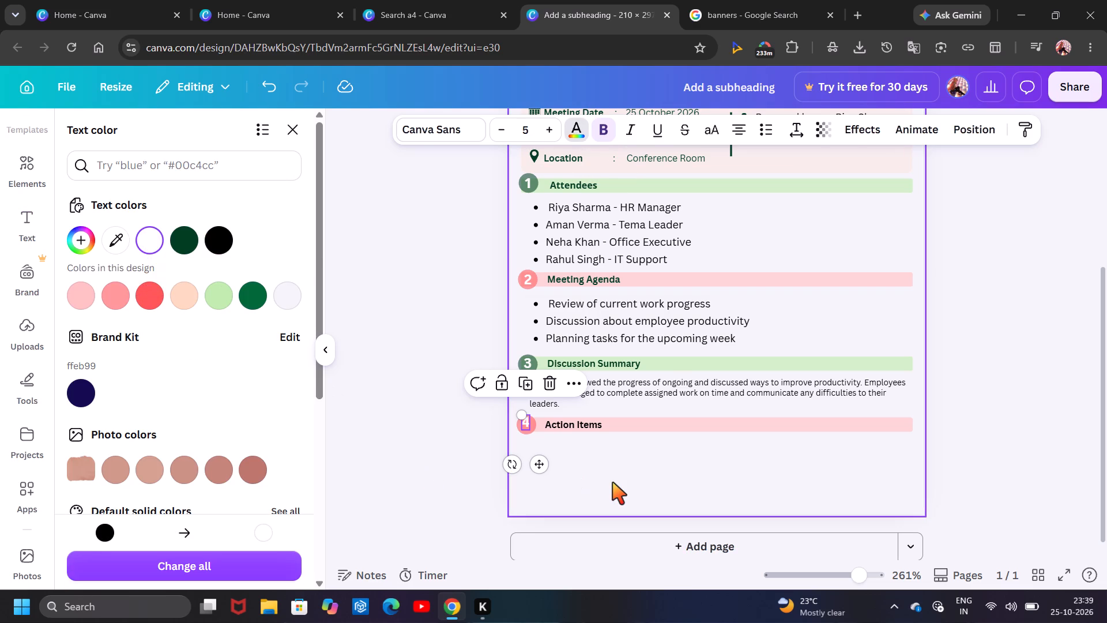
# Nudge the white number 4 so it is centred vertically in its pink circle, in line with the bar.
pyautogui.click(525, 430)
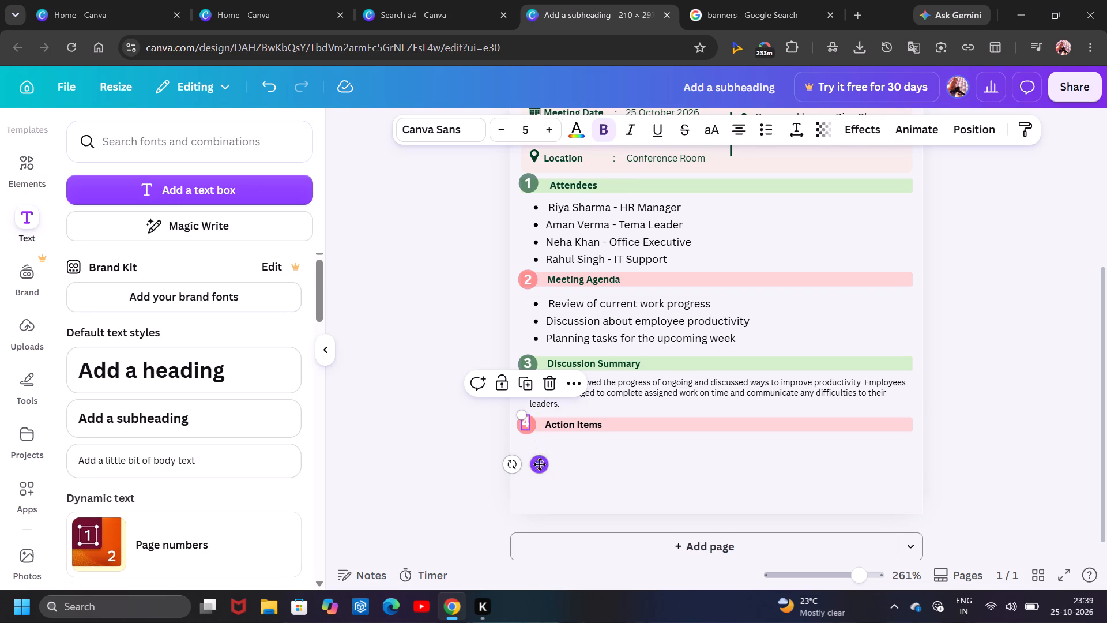
pyautogui.click(538, 467)
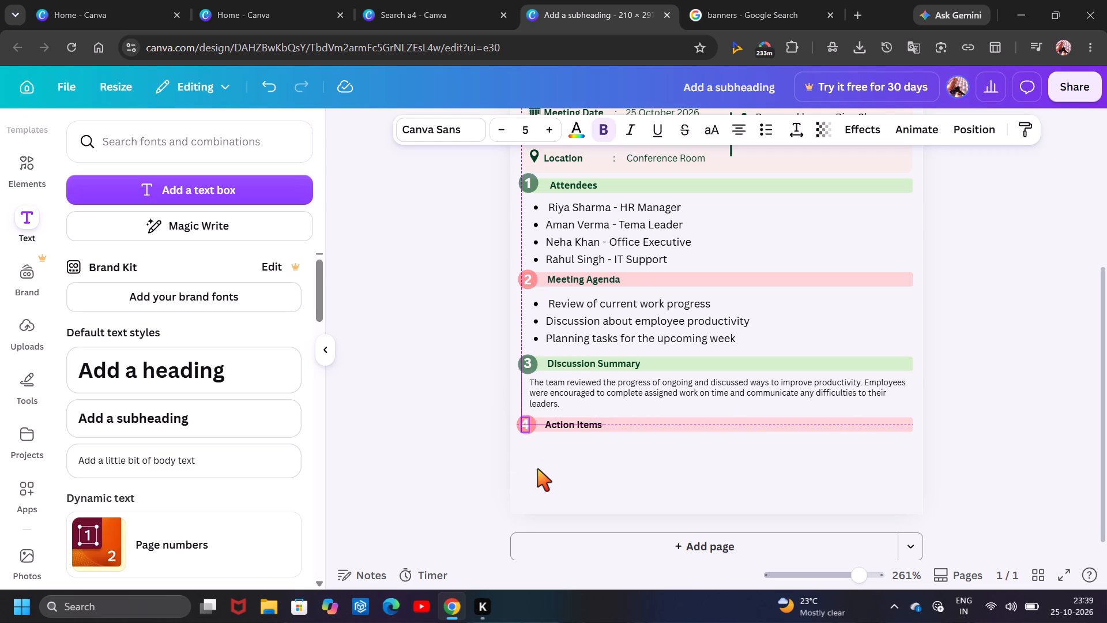
pyautogui.click(648, 473)
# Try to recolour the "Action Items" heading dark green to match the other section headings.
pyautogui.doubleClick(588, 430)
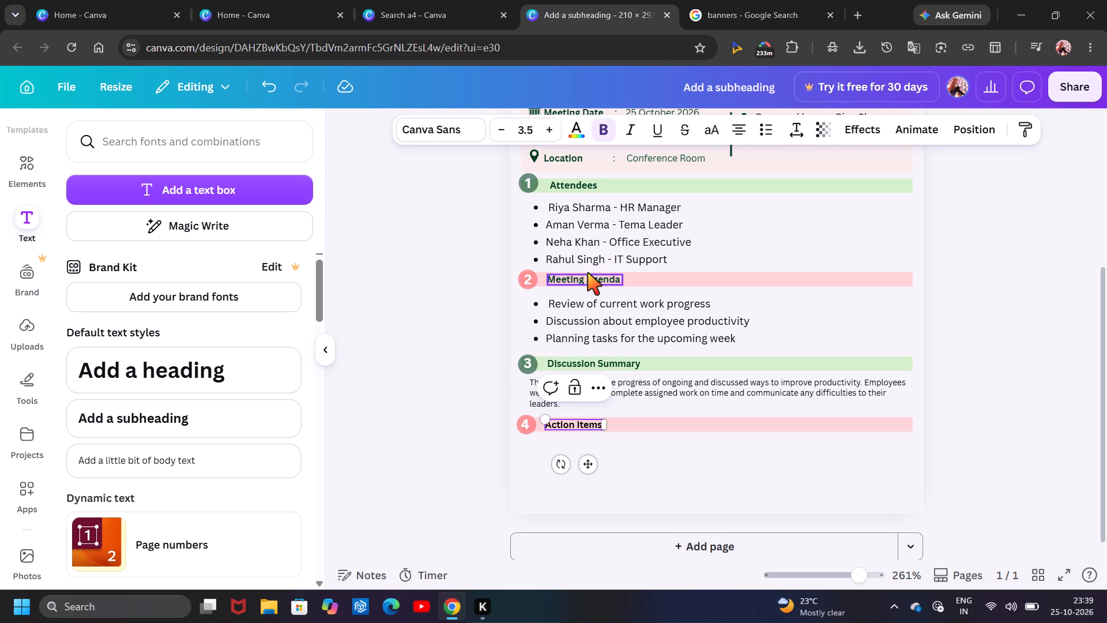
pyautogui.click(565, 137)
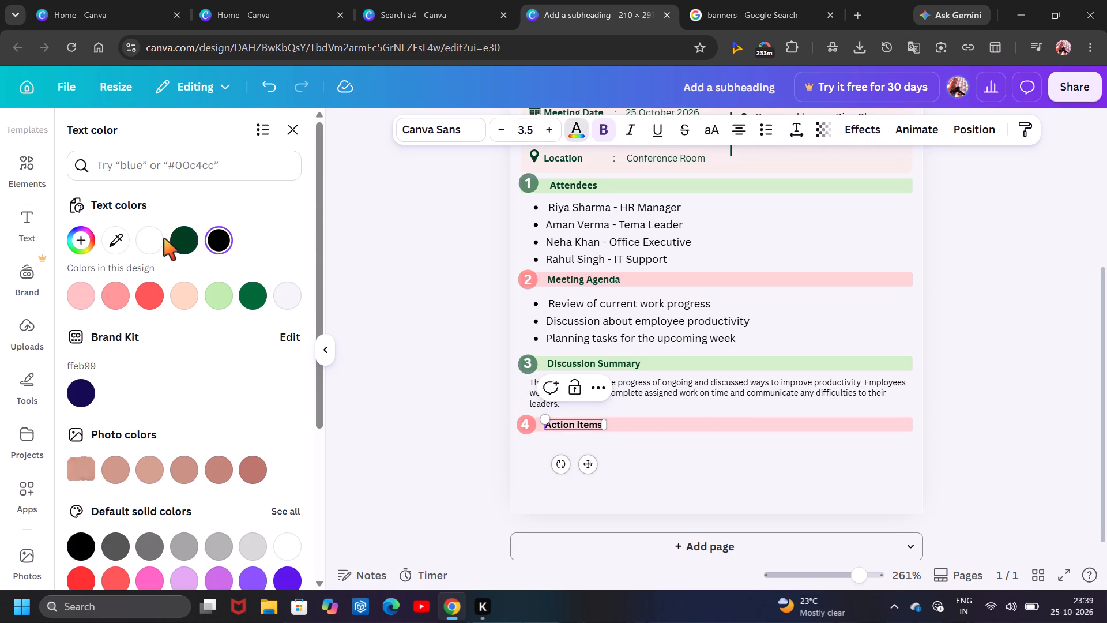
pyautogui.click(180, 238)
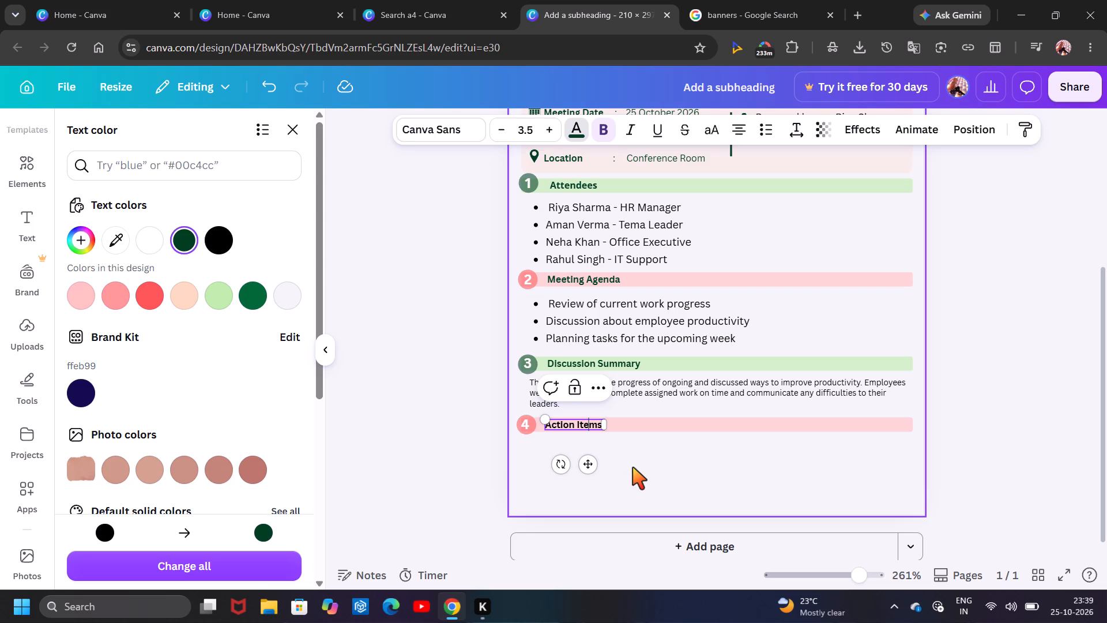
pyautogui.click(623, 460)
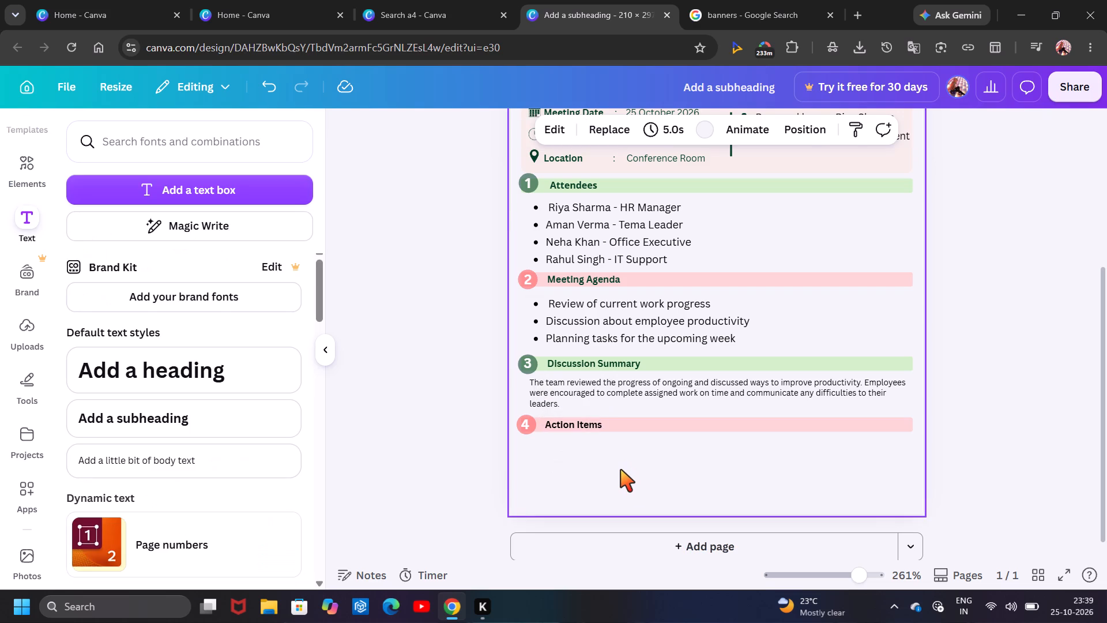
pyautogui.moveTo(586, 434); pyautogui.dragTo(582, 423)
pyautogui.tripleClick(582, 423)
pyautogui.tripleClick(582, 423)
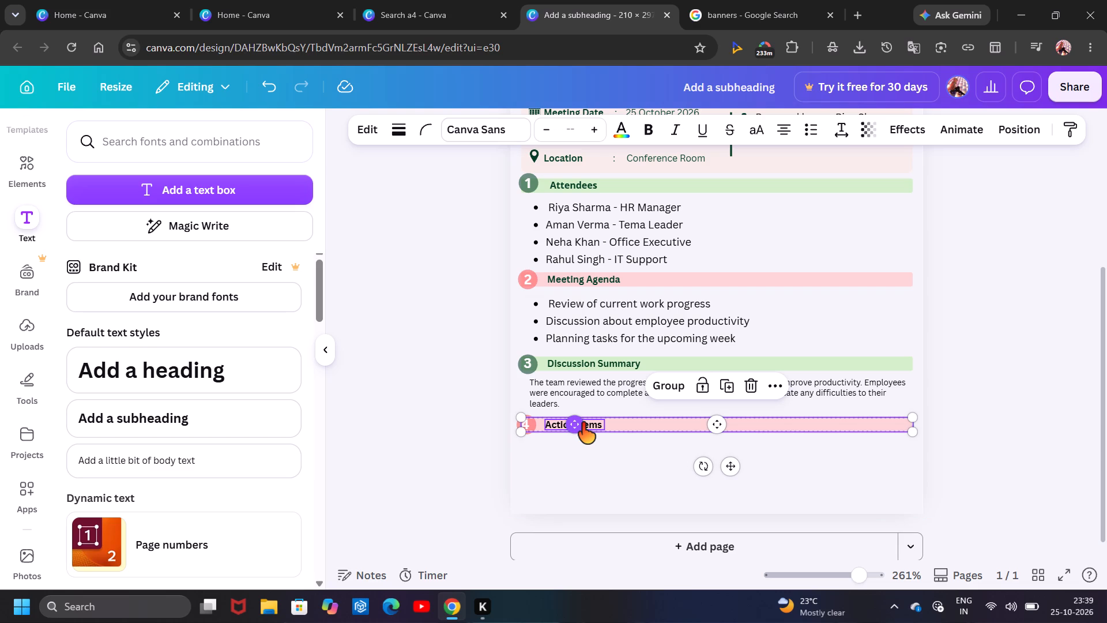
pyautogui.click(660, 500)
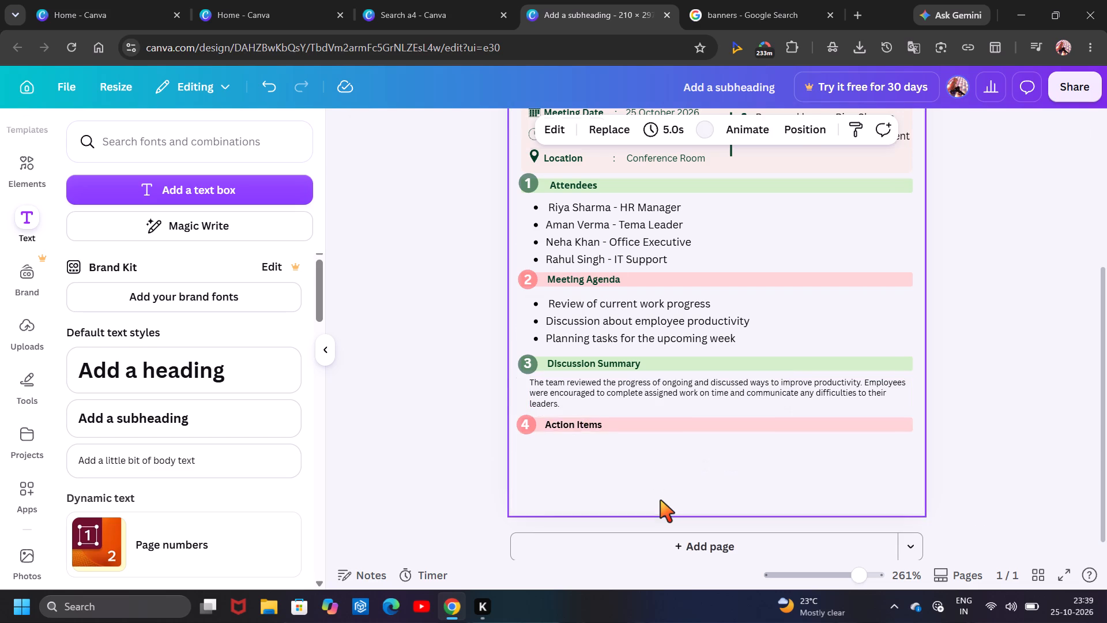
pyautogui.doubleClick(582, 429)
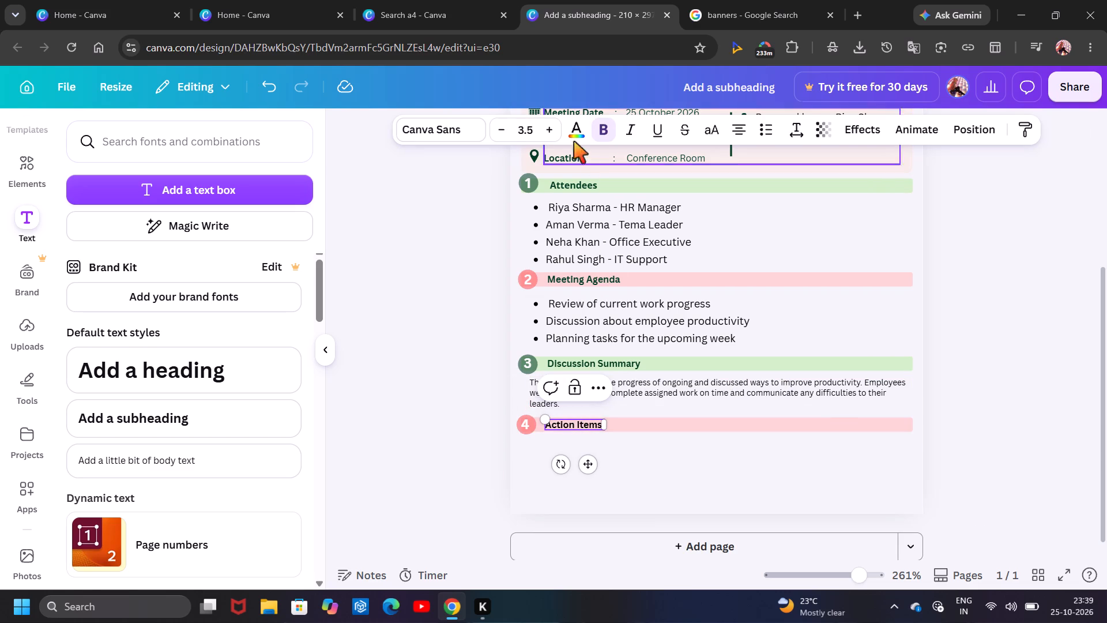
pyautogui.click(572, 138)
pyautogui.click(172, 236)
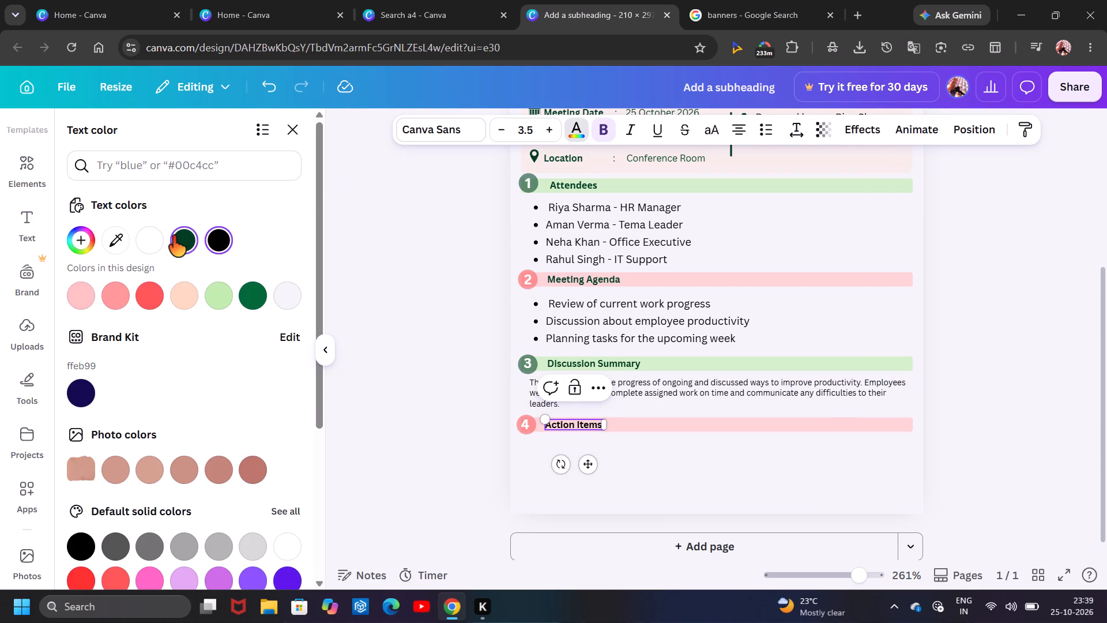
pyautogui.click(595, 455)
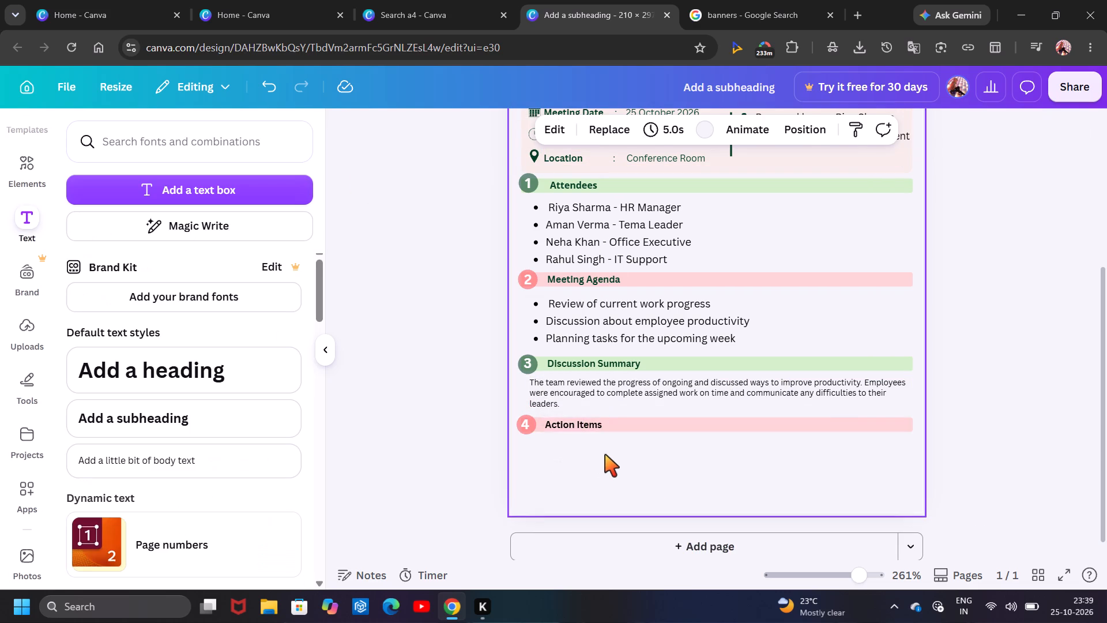
# Set the entire "Action Items" heading text to the dark green used by the other section headings.
pyautogui.tripleClick(558, 426)
pyautogui.doubleClick(558, 426)
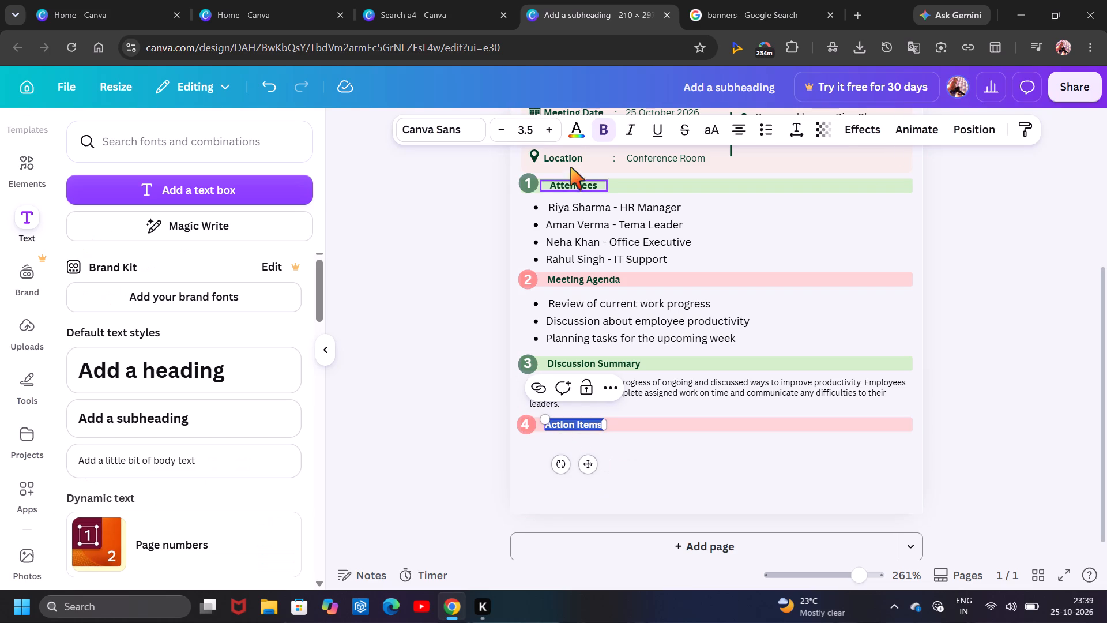
pyautogui.click(571, 133)
pyautogui.moveTo(180, 255); pyautogui.dragTo(180, 250)
pyautogui.click(180, 250)
pyautogui.click(677, 443)
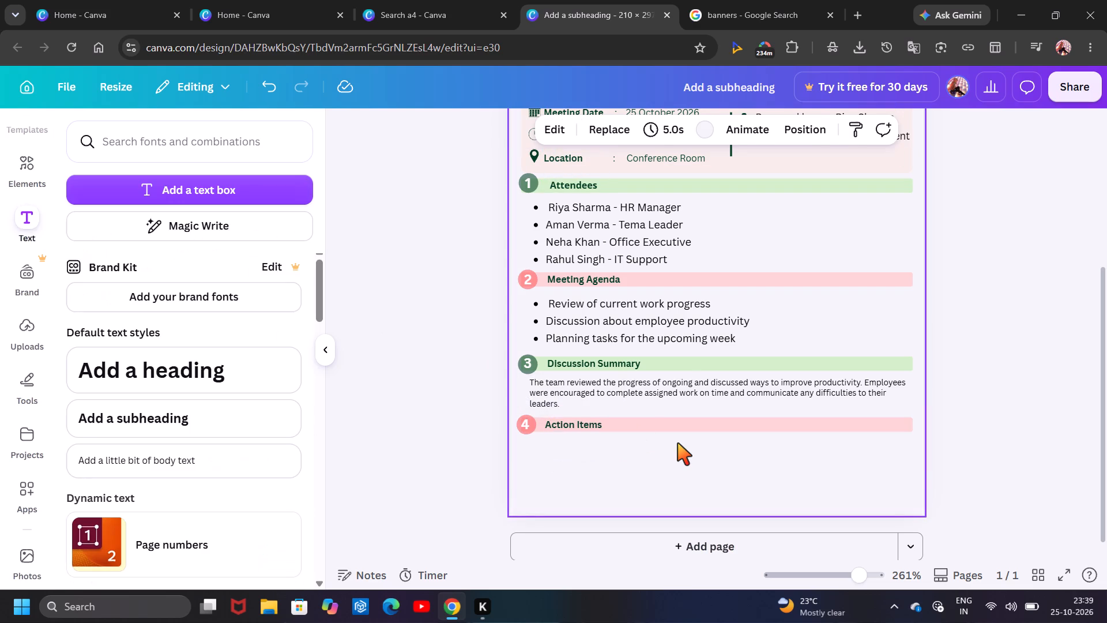
# Check which text colour the "Meeting Agenda" heading uses, for comparison with the "Action Items" heading.
pyautogui.moveTo(566, 270); pyautogui.dragTo(566, 279)
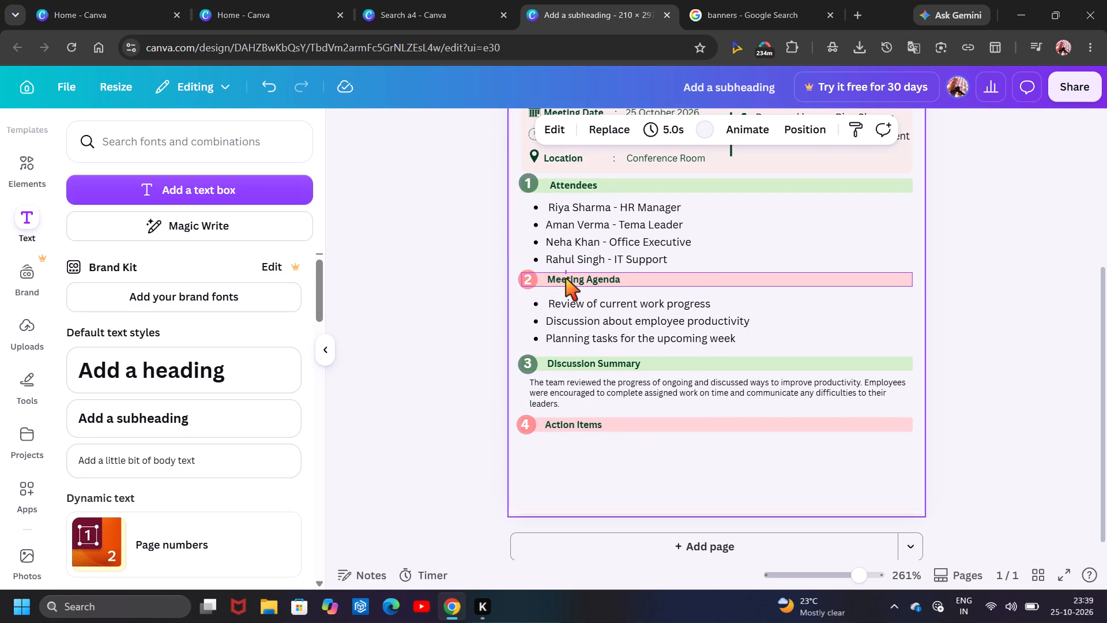
pyautogui.tripleClick(566, 279)
pyautogui.tripleClick(566, 279)
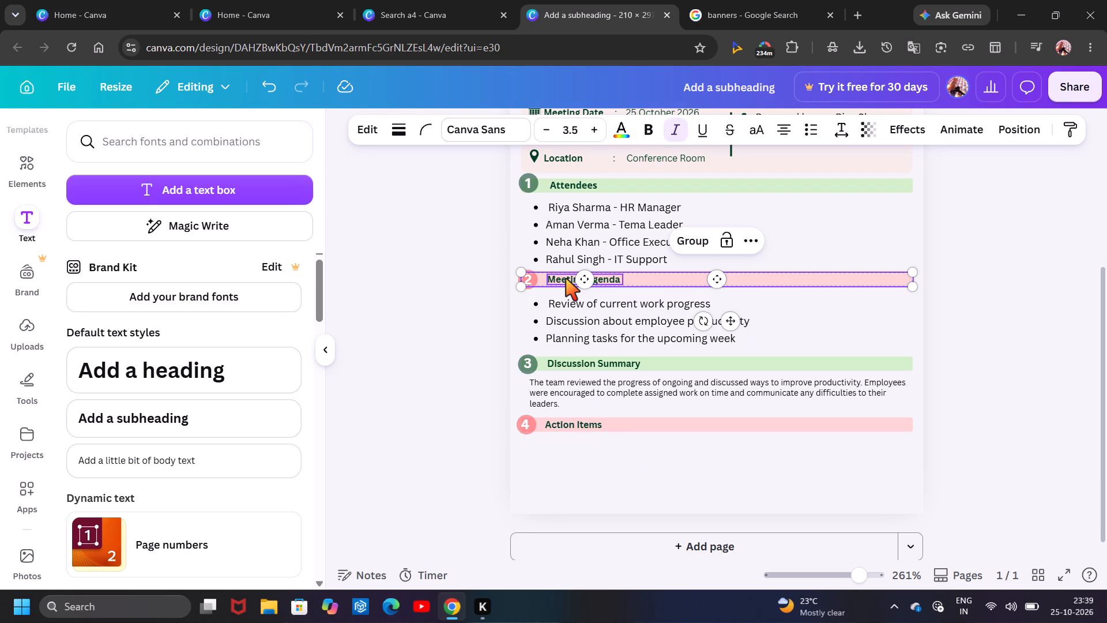
pyautogui.click(566, 279)
pyautogui.click(566, 279)
pyautogui.click(494, 310)
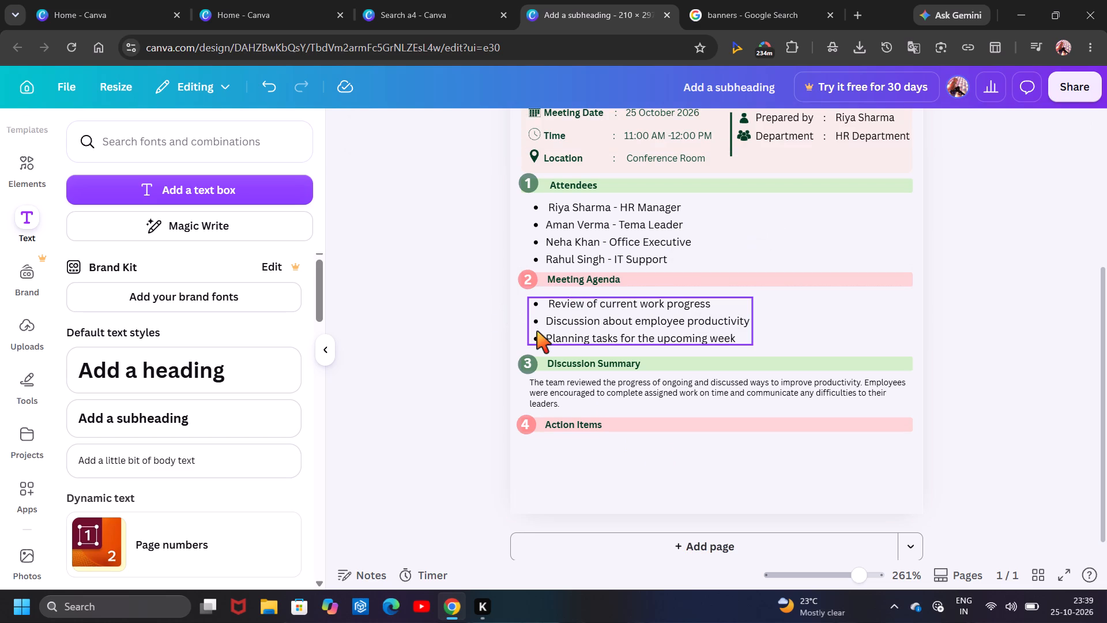
pyautogui.tripleClick(593, 275)
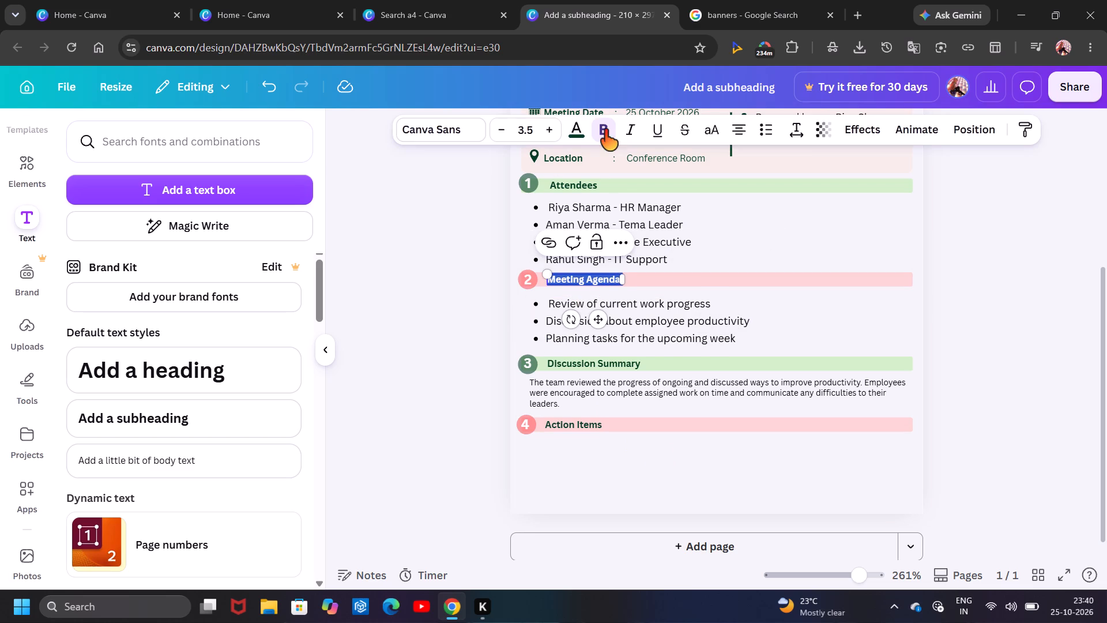
pyautogui.click(586, 129)
pyautogui.click(364, 403)
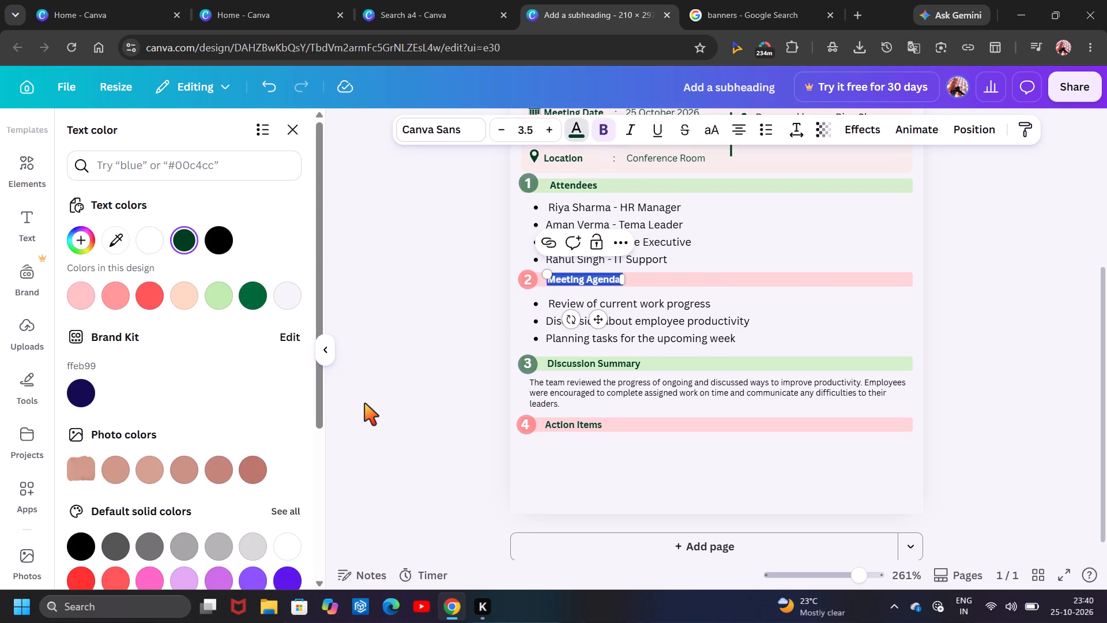
pyautogui.click(545, 519)
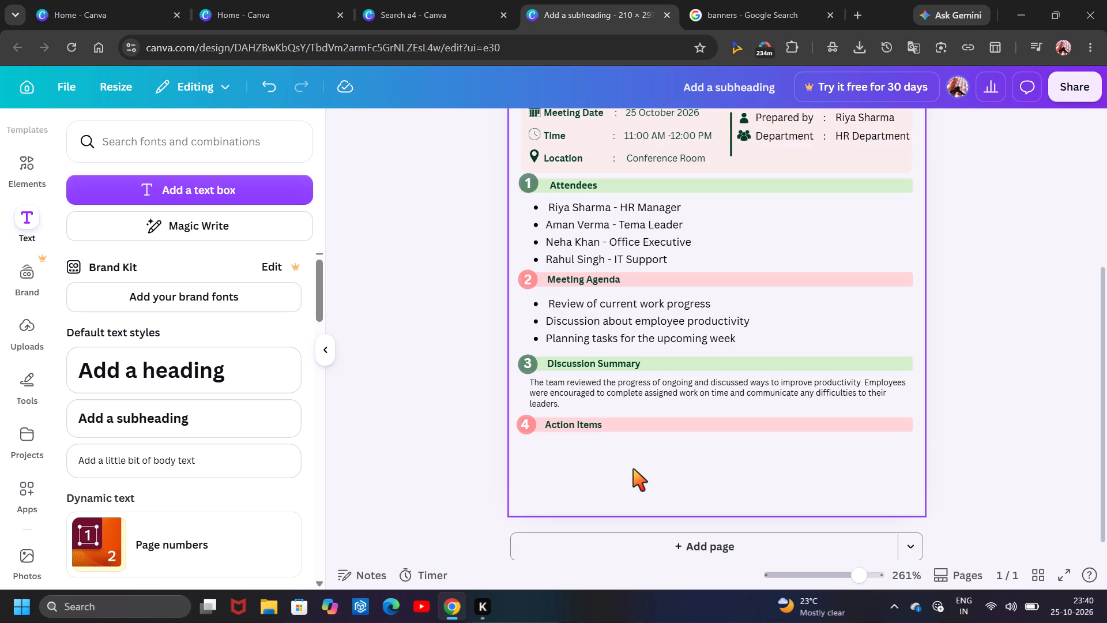
# Insert a blank table with three columns and four rows on the meeting minutes page.
pyautogui.scroll(-1, 633, 469)
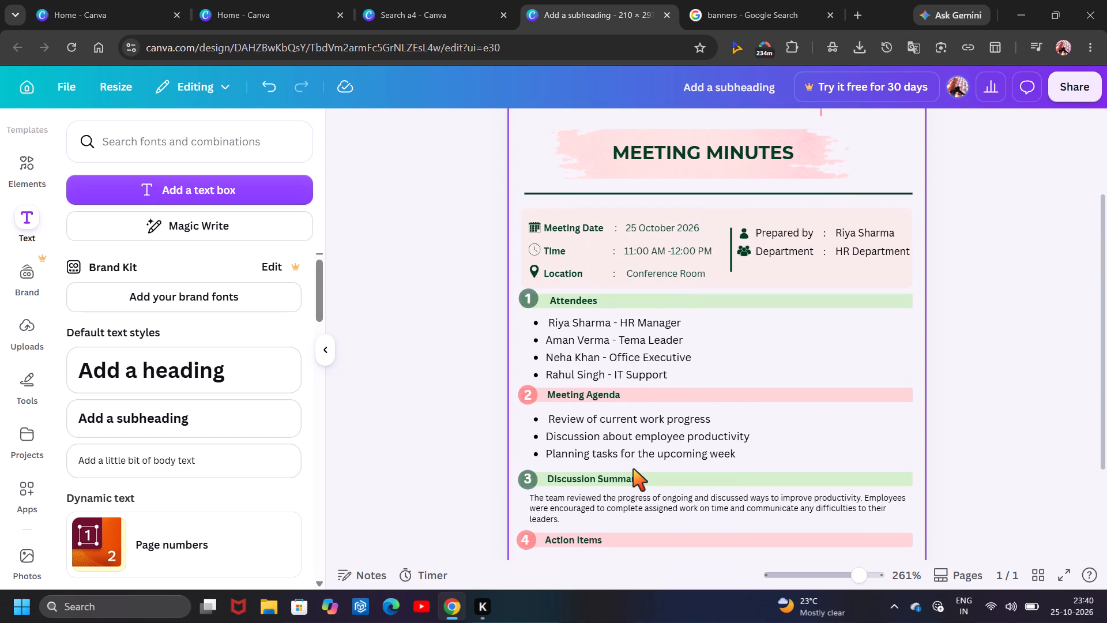
pyautogui.scroll(-1, 633, 469)
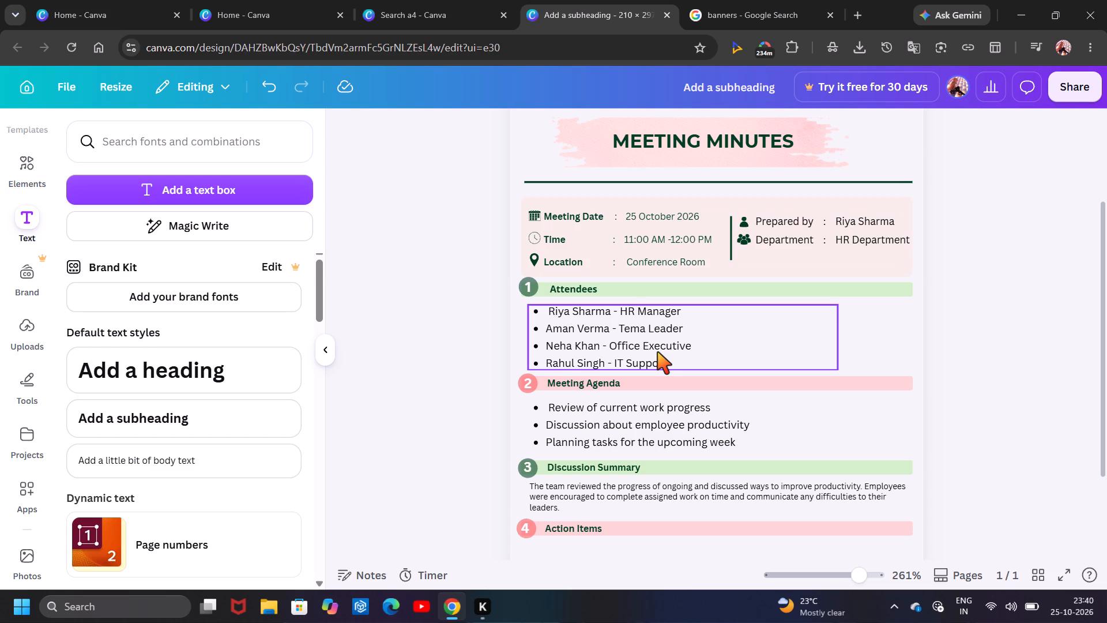
pyautogui.scroll(-2, 657, 352)
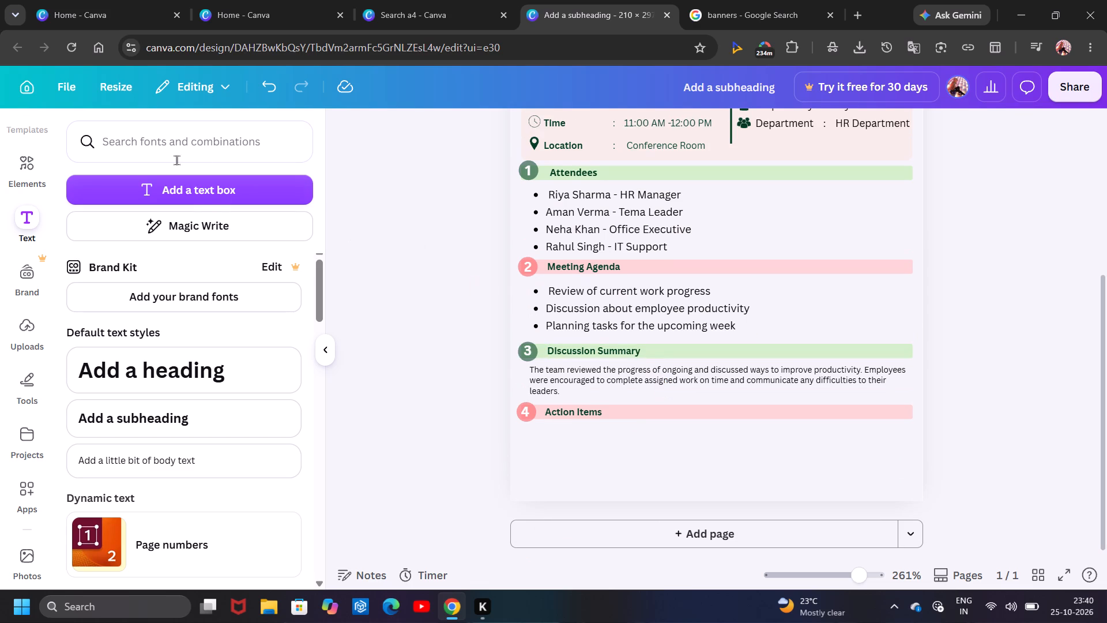
pyautogui.click(42, 381)
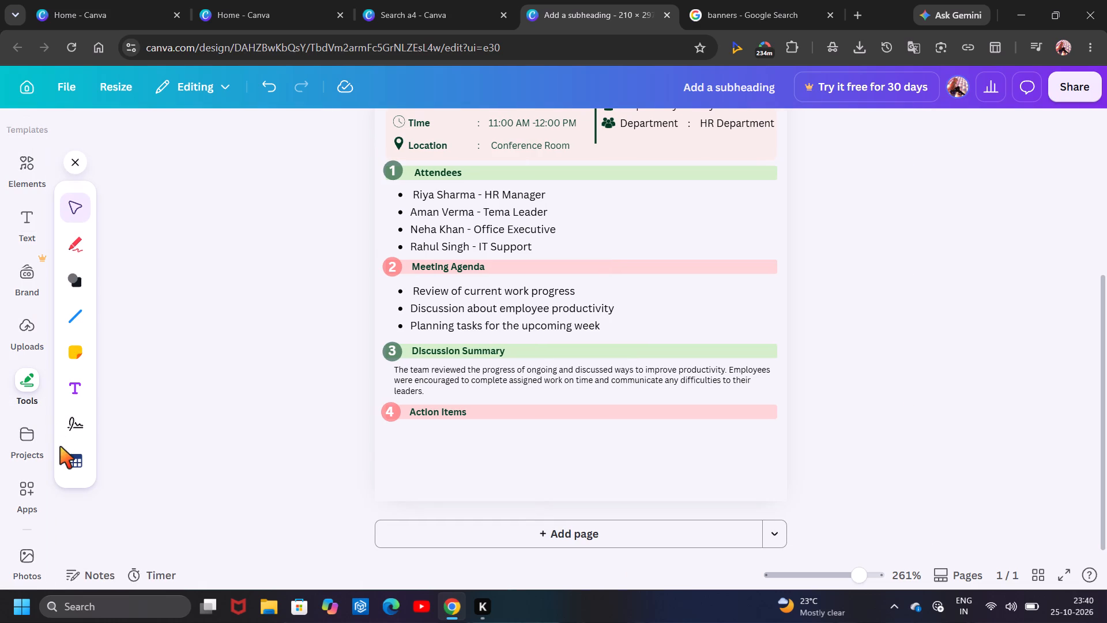
pyautogui.click(73, 453)
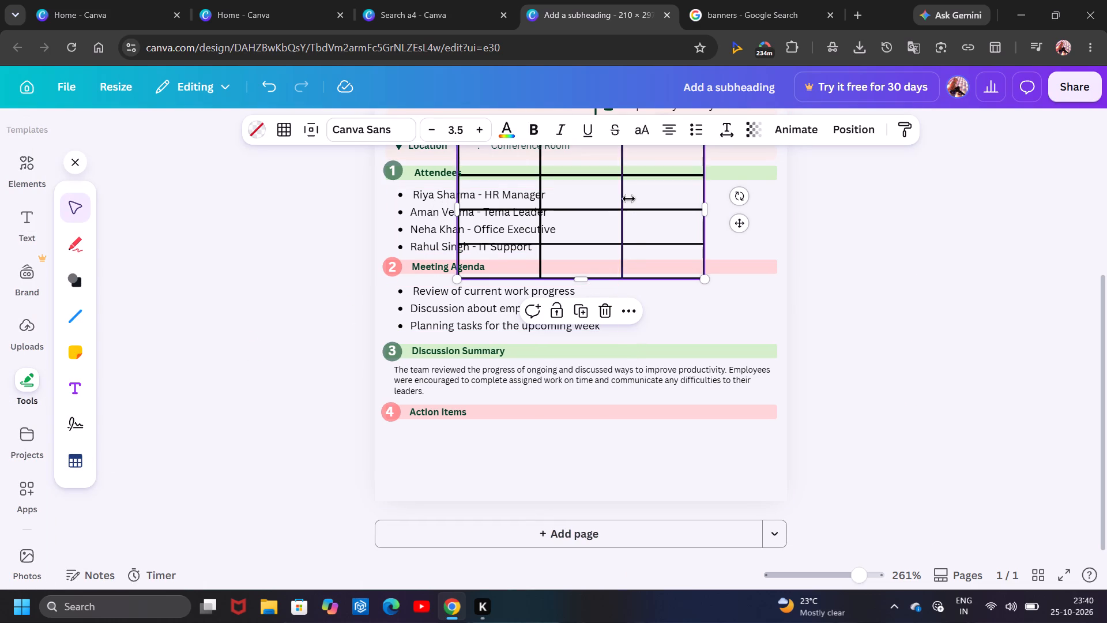
# Move the table directly beneath the pink "Action Items" bar, near the page's left margin, and scale it down to about 45 high.
pyautogui.moveTo(731, 224); pyautogui.dragTo(739, 224)
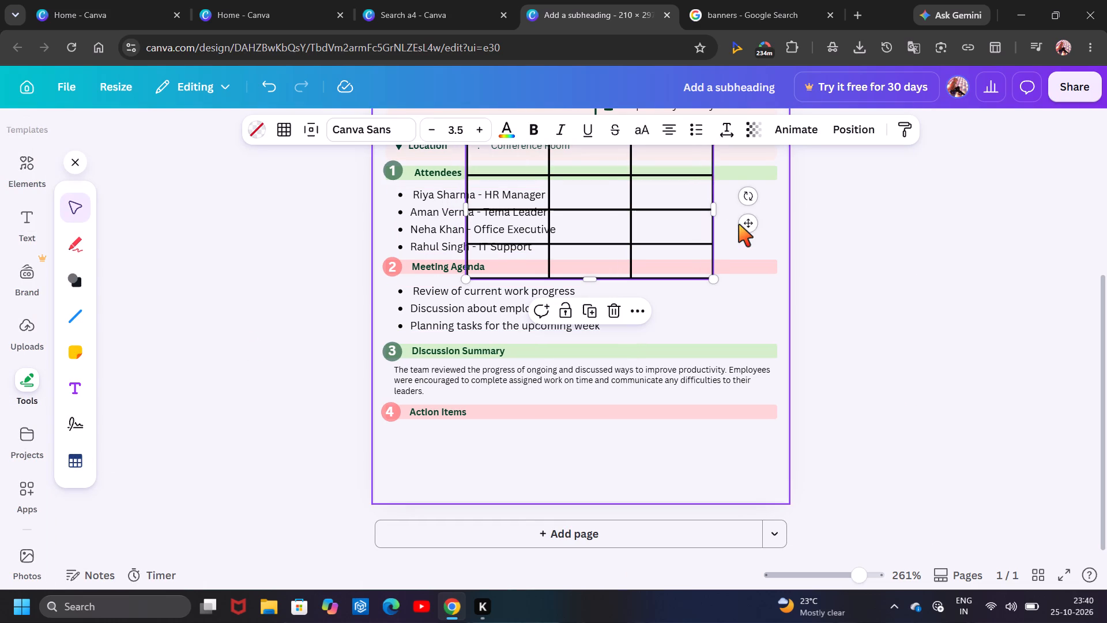
pyautogui.moveTo(743, 224); pyautogui.dragTo(662, 451)
pyautogui.moveTo(630, 369); pyautogui.dragTo(597, 421)
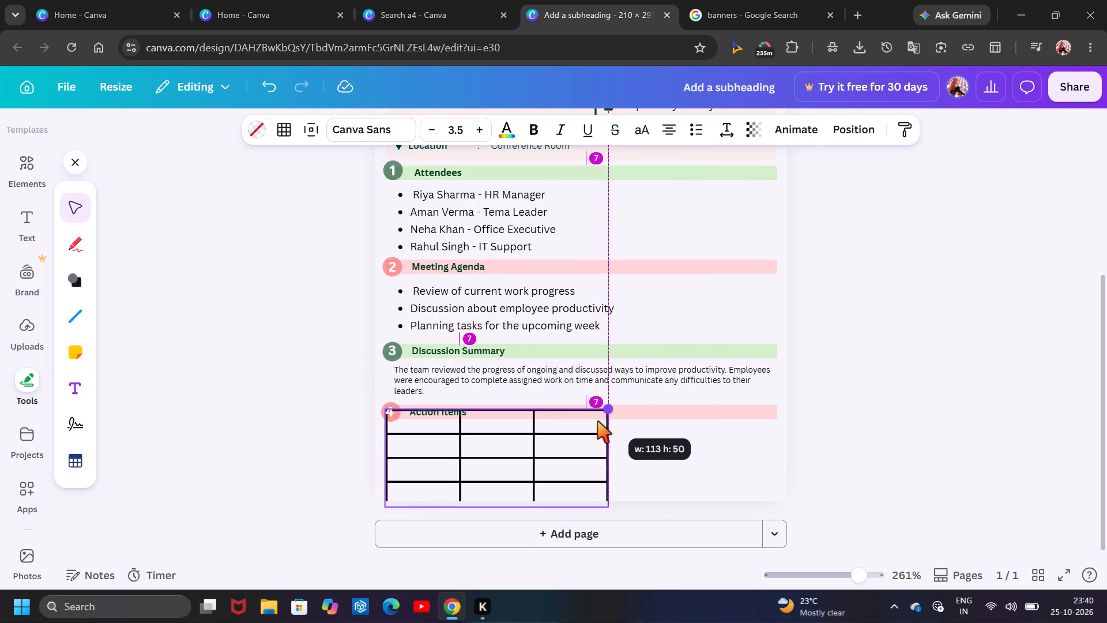
pyautogui.moveTo(597, 421); pyautogui.dragTo(589, 433)
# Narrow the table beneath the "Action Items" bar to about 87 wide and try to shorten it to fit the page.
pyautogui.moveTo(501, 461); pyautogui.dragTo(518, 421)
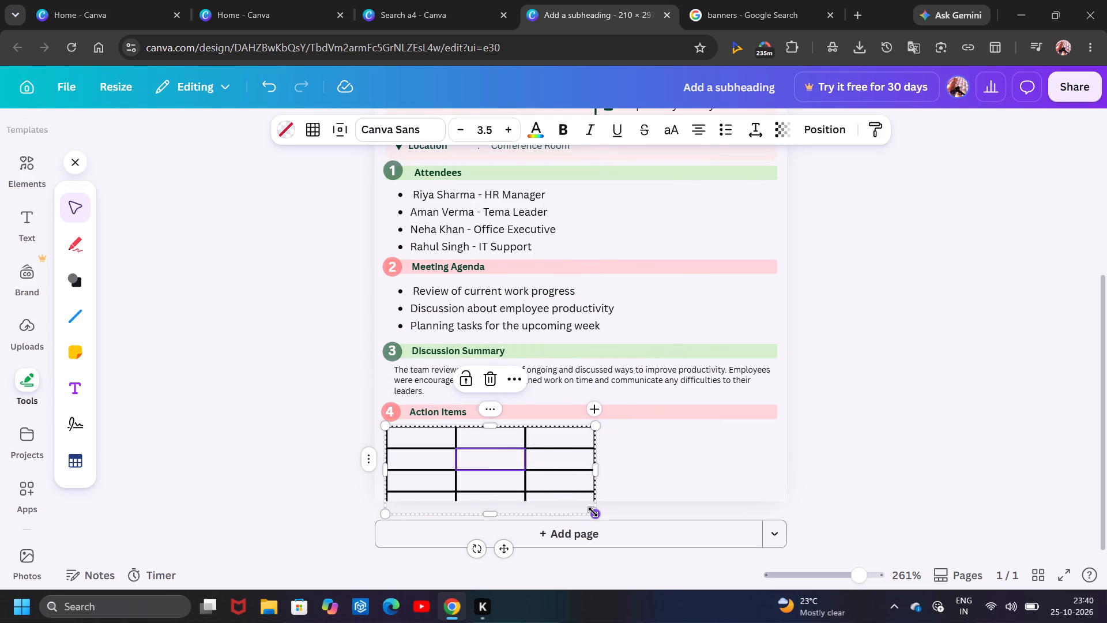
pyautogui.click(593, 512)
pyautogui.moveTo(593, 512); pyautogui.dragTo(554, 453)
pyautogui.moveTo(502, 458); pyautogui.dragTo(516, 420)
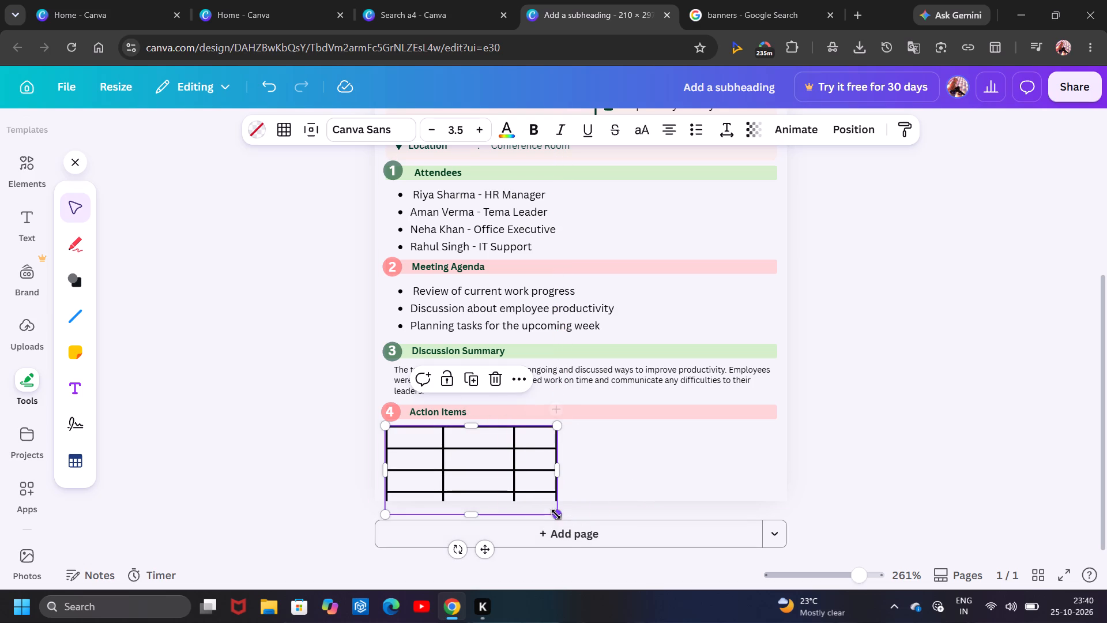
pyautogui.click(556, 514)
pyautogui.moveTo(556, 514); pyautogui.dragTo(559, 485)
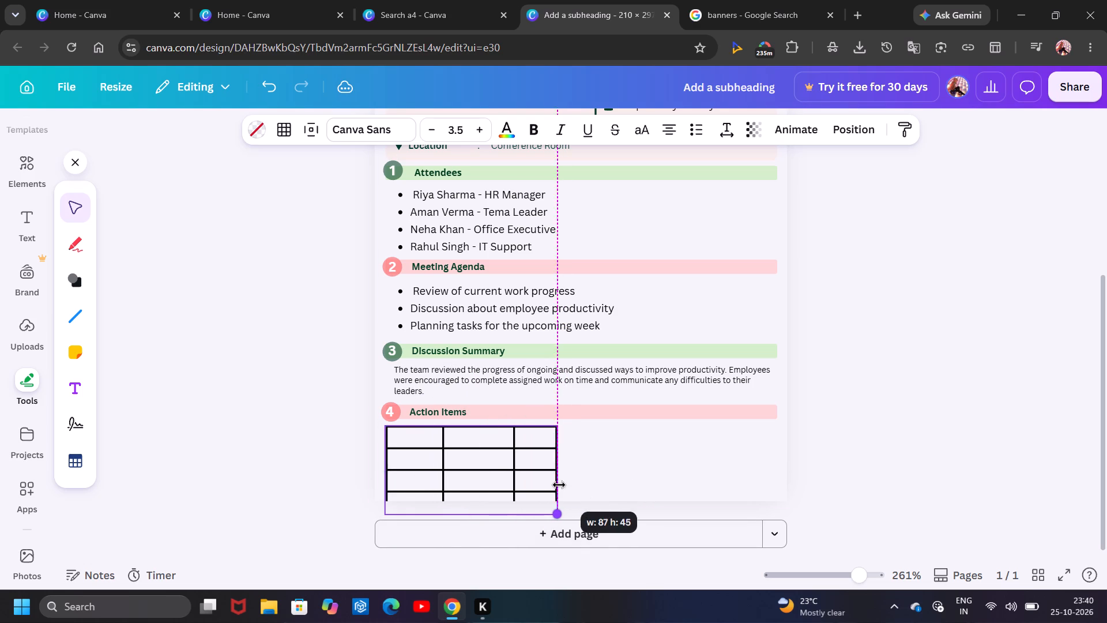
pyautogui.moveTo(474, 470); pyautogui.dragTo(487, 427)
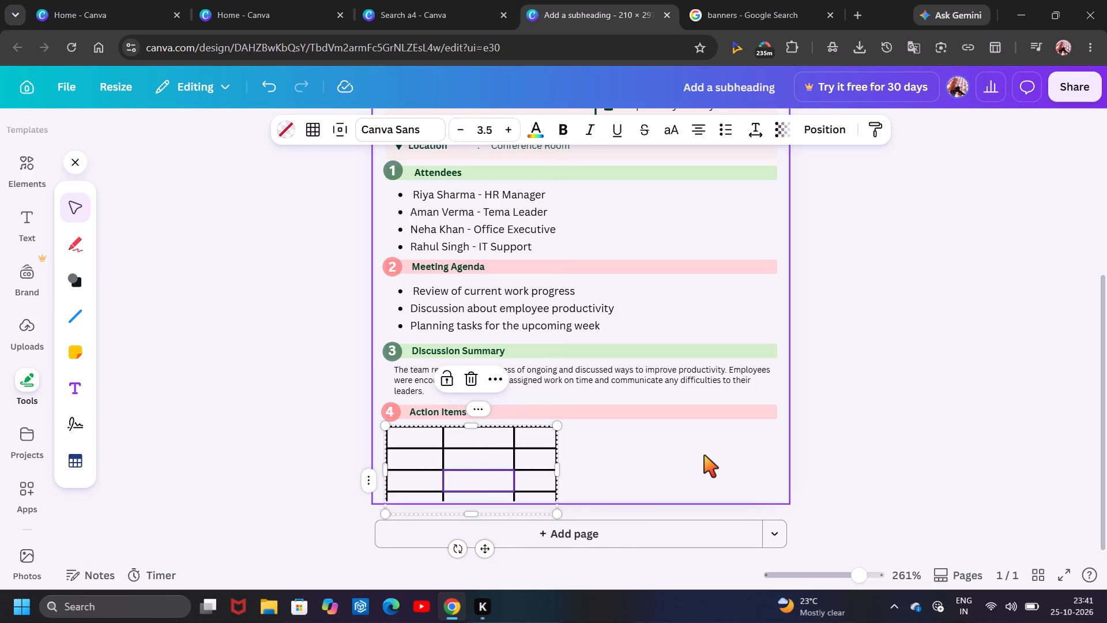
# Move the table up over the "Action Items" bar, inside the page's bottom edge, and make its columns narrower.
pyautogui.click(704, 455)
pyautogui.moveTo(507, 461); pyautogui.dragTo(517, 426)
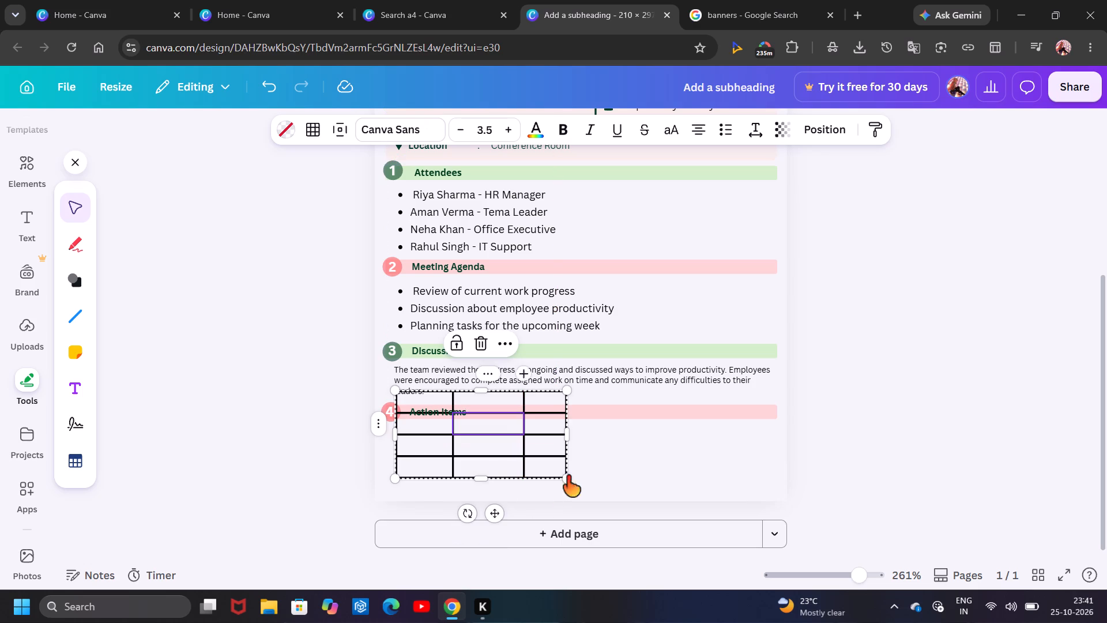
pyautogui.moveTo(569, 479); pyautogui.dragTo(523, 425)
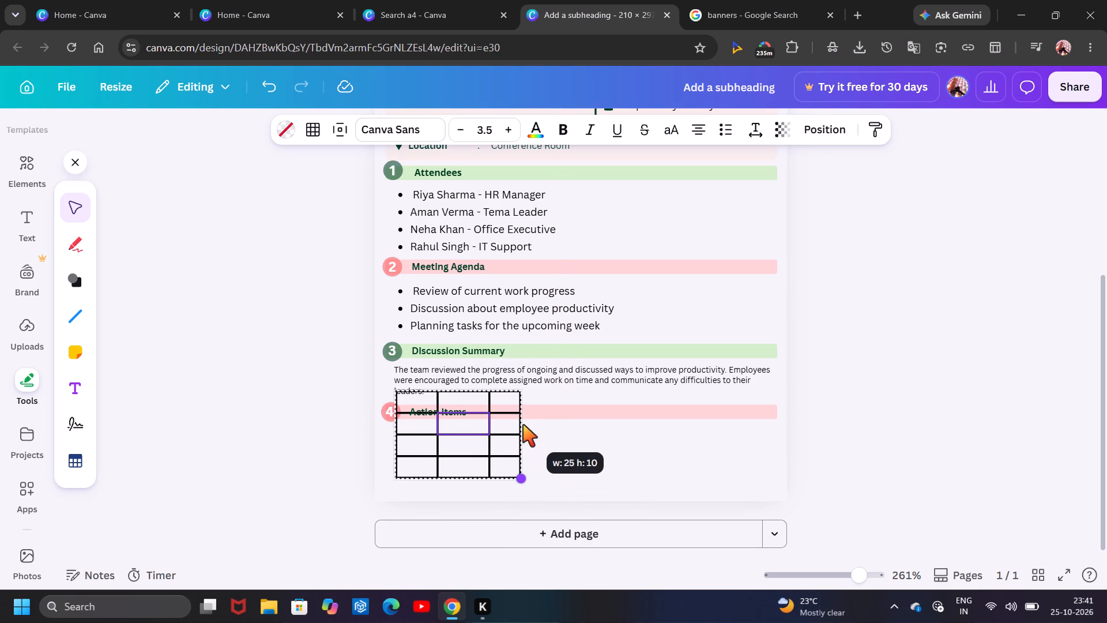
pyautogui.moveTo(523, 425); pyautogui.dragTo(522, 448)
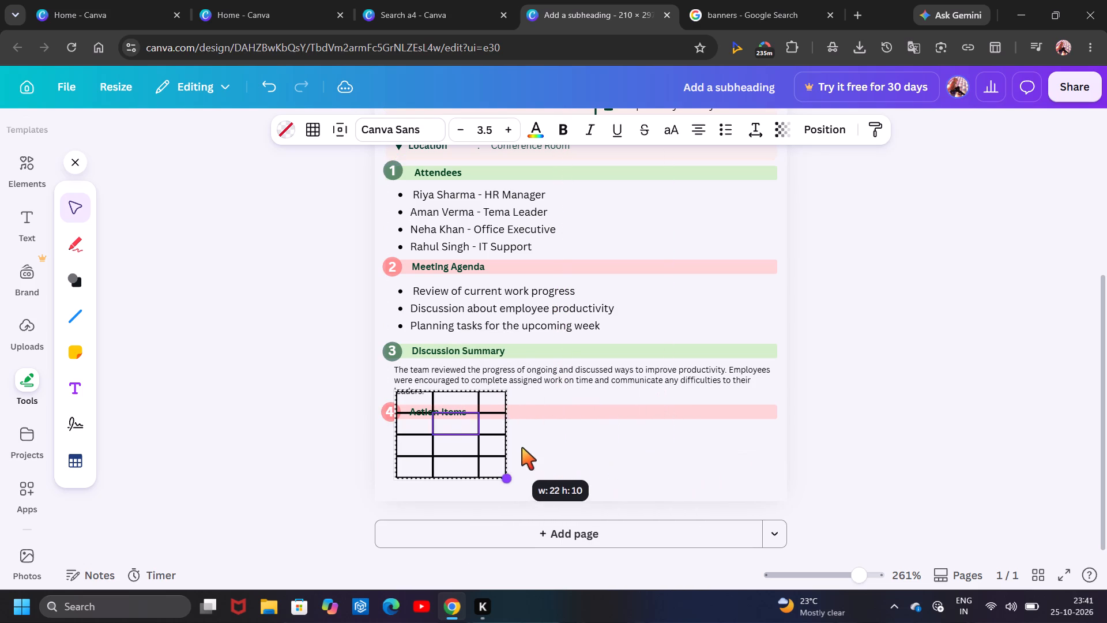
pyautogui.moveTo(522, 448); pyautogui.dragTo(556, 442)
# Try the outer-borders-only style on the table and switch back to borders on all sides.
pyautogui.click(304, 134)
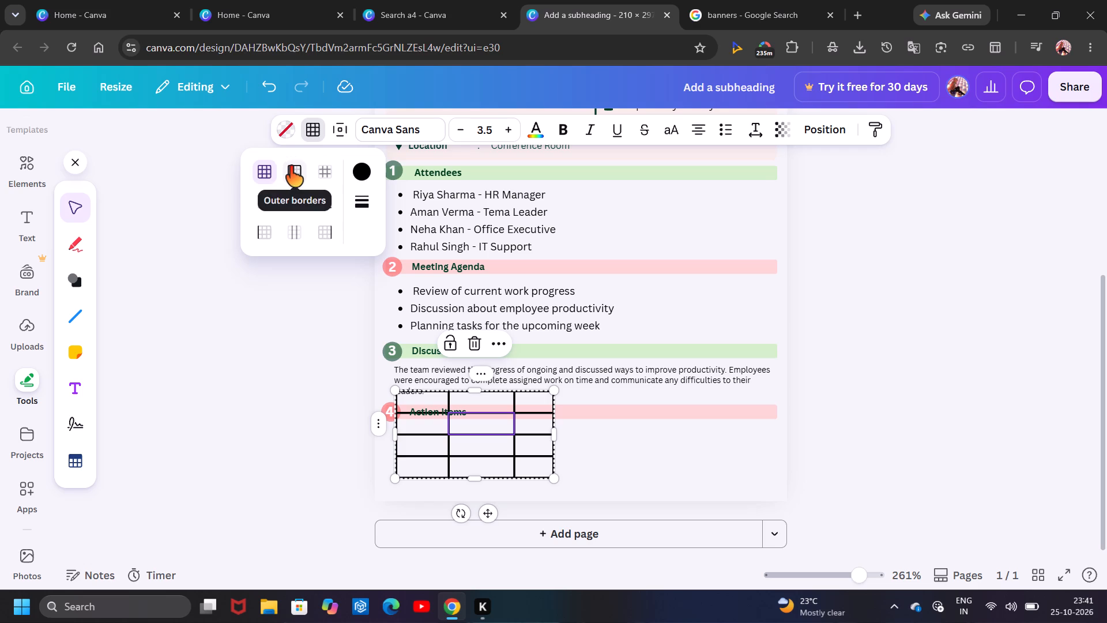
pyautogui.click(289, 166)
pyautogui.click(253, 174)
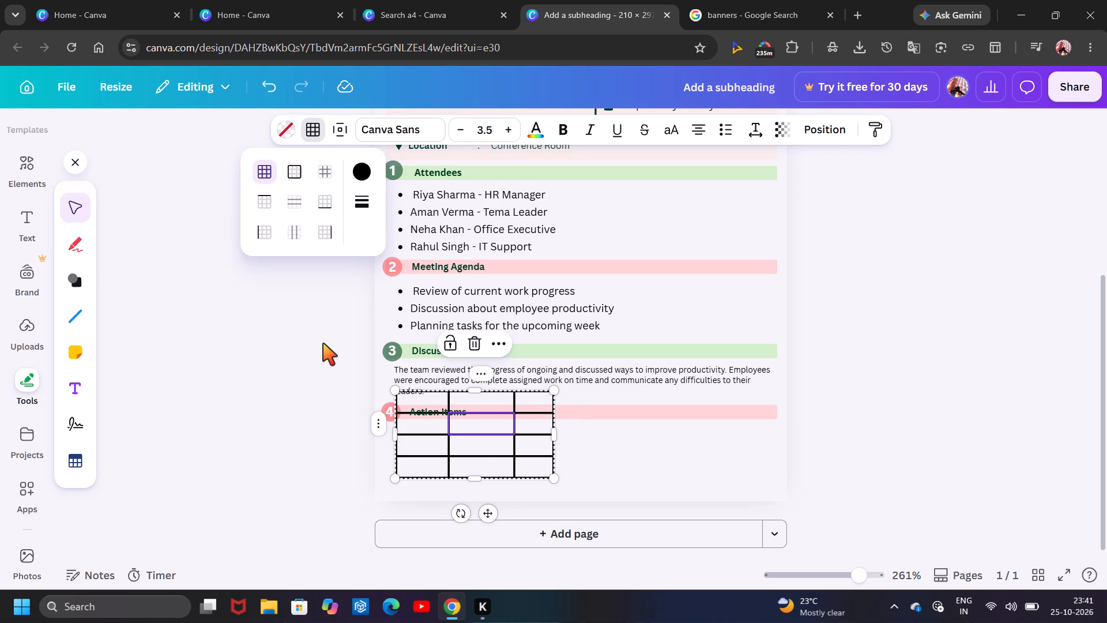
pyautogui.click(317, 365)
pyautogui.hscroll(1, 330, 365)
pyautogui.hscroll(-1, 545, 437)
# Delete the entire table overlapping the "Action Items" heading.
pyautogui.click(468, 344)
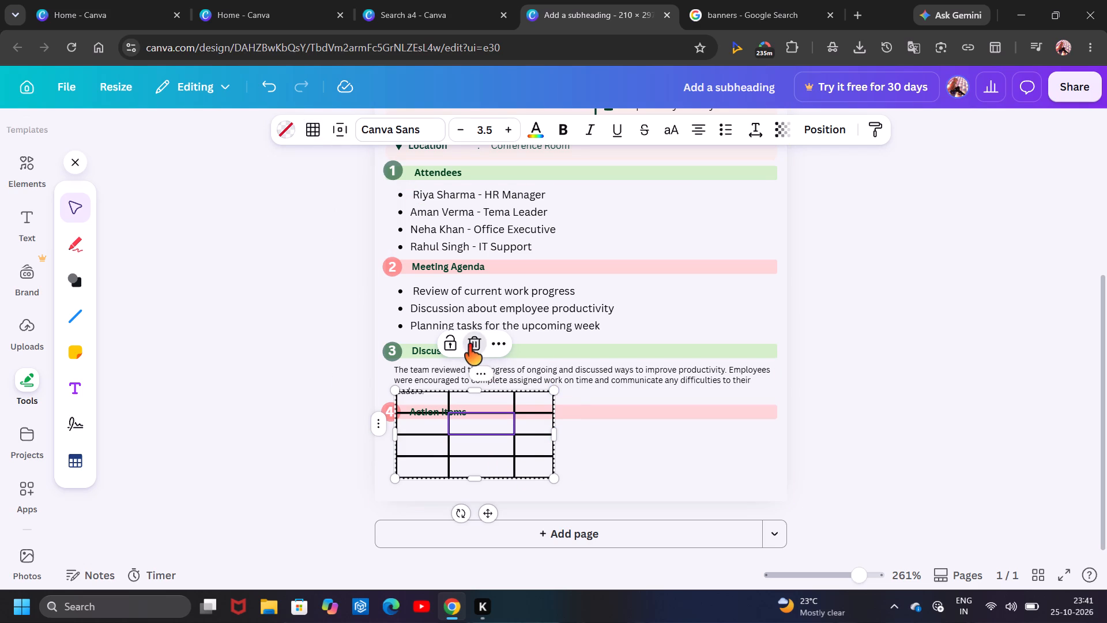
pyautogui.hscroll(-1, 589, 433)
pyautogui.hscroll(-1, 502, 446)
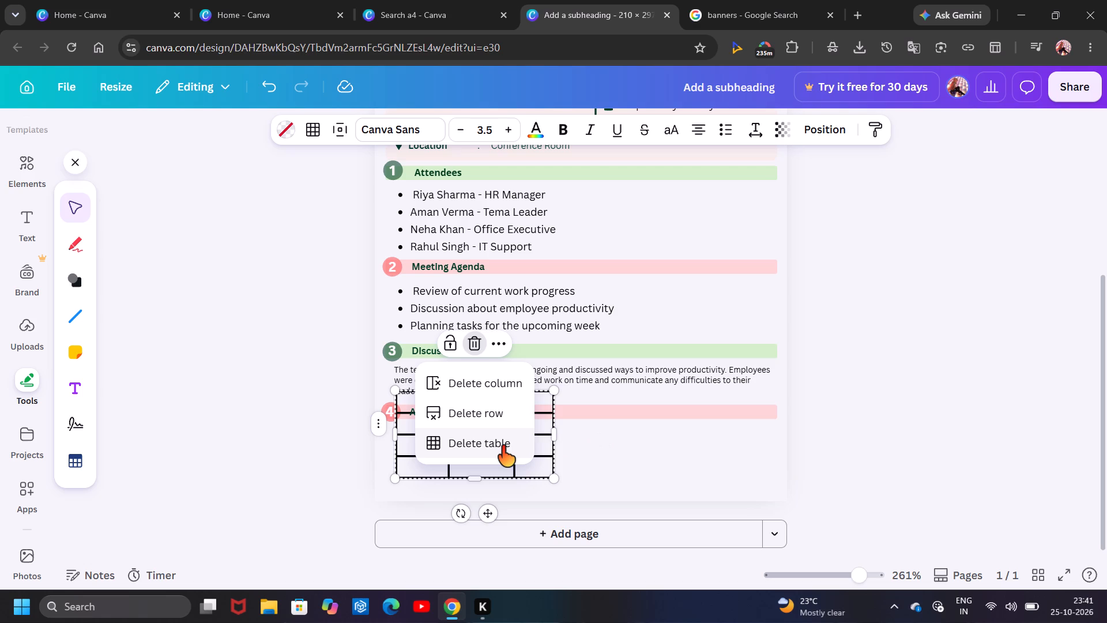
pyautogui.hscroll(-1, 502, 446)
pyautogui.click(502, 446)
pyautogui.hscroll(-1, 499, 448)
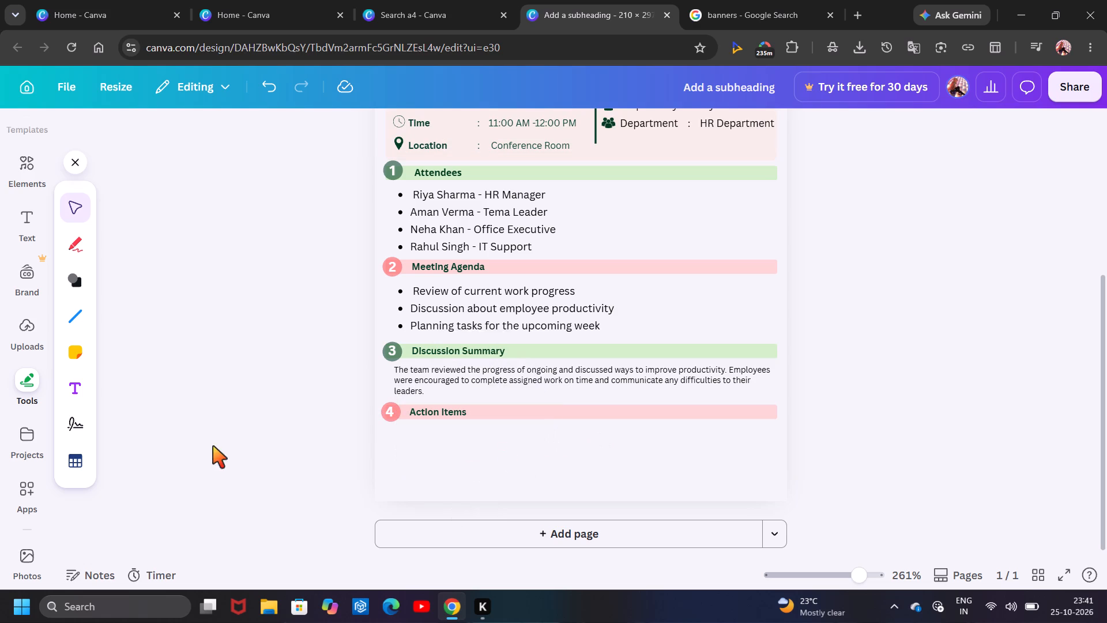
# Insert the plain grid table with three columns and four rows from the Tables element category.
pyautogui.hscroll(-1, 213, 446)
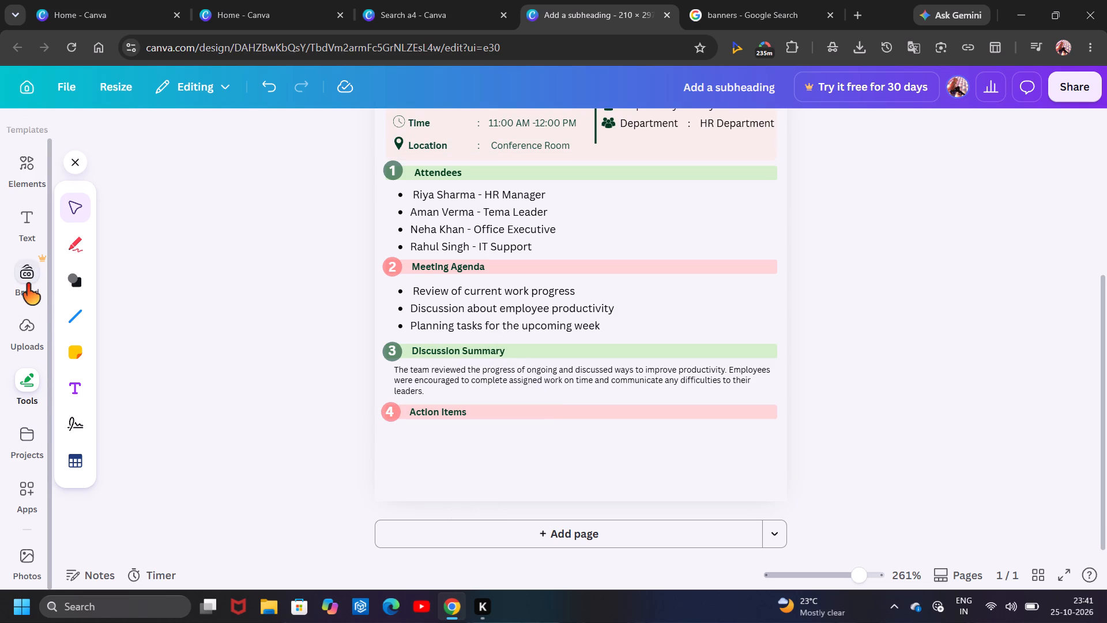
pyautogui.scroll(-1, 28, 309)
pyautogui.click(19, 179)
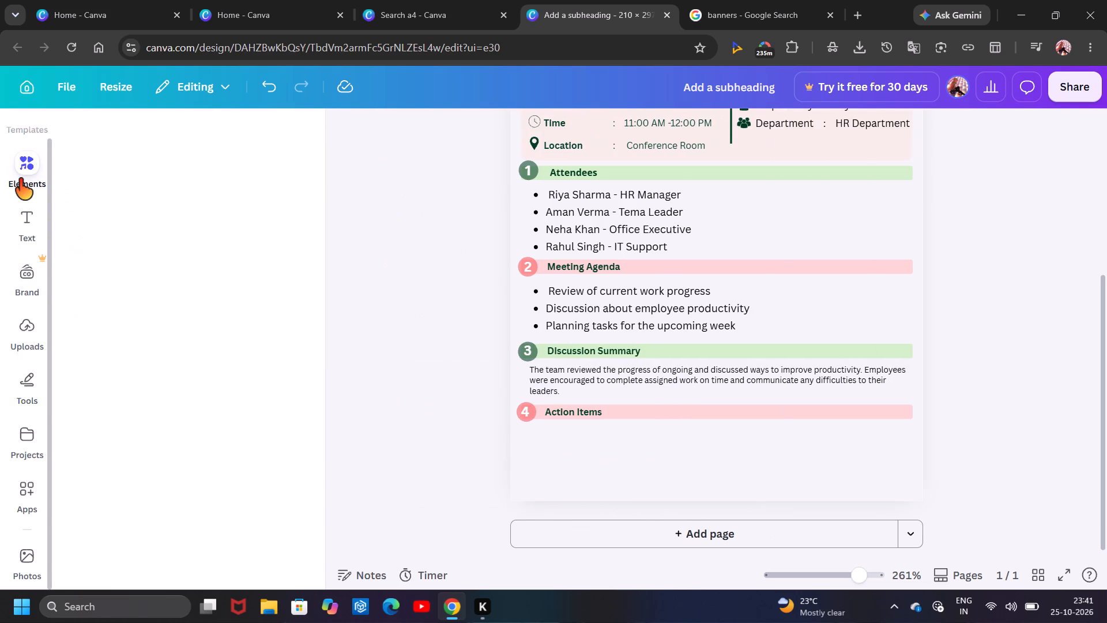
pyautogui.hscroll(1, 44, 184)
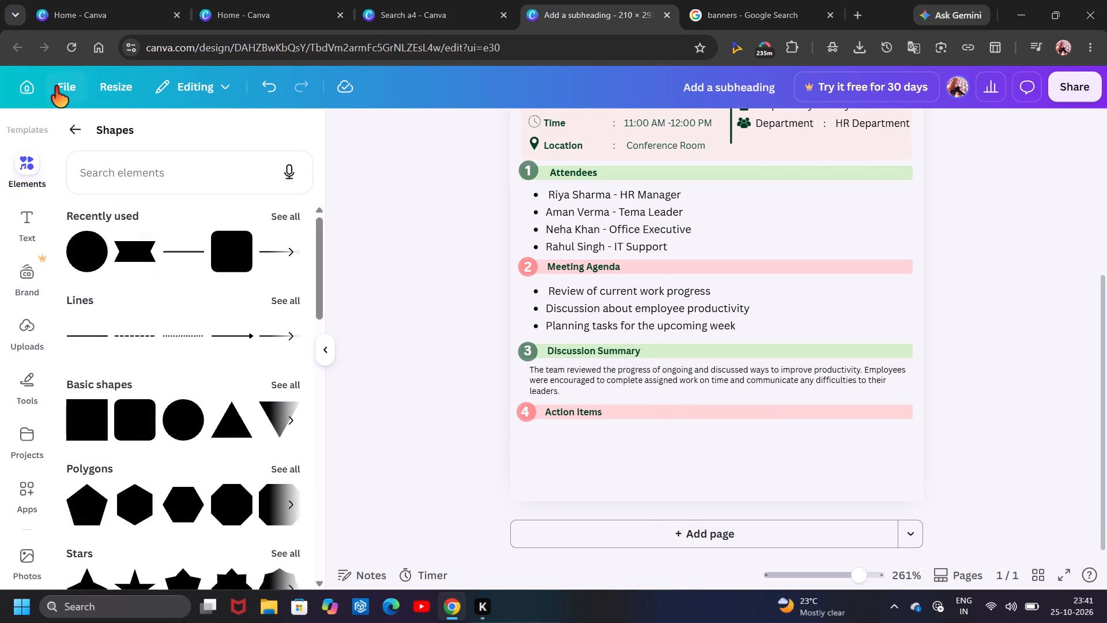
pyautogui.click(89, 133)
pyautogui.scroll(-2, 237, 440)
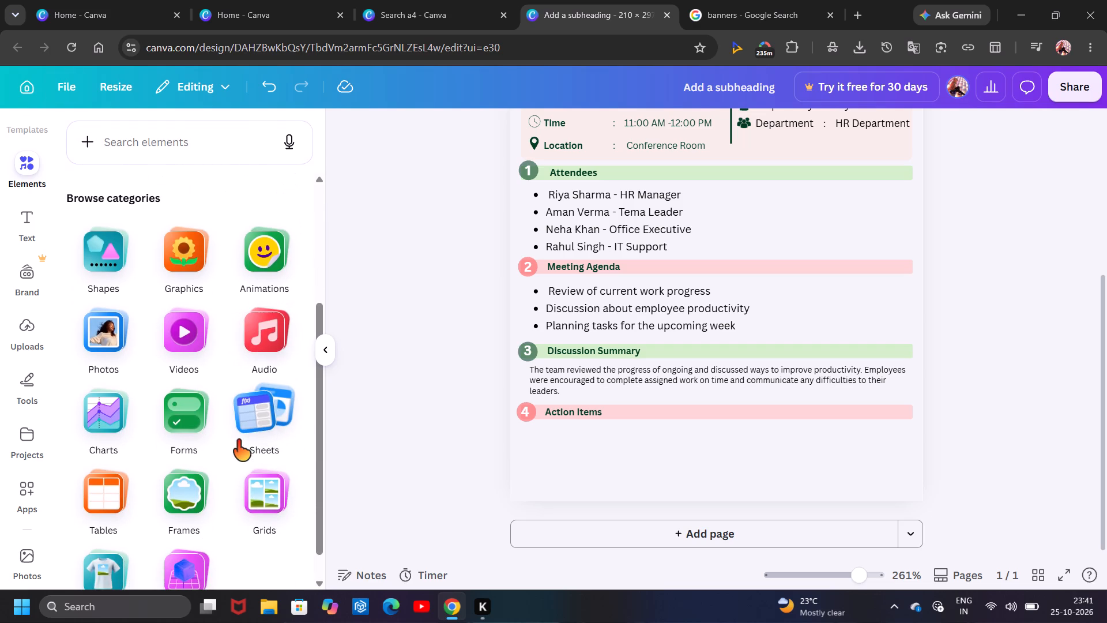
pyautogui.scroll(-2, 237, 440)
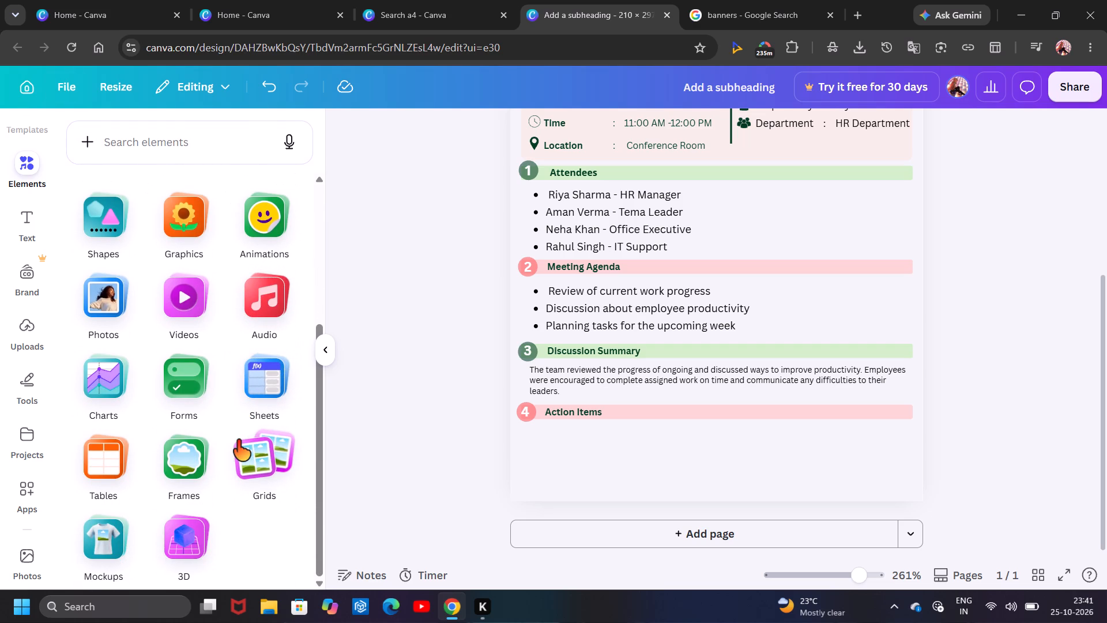
pyautogui.scroll(1, 237, 440)
pyautogui.click(115, 470)
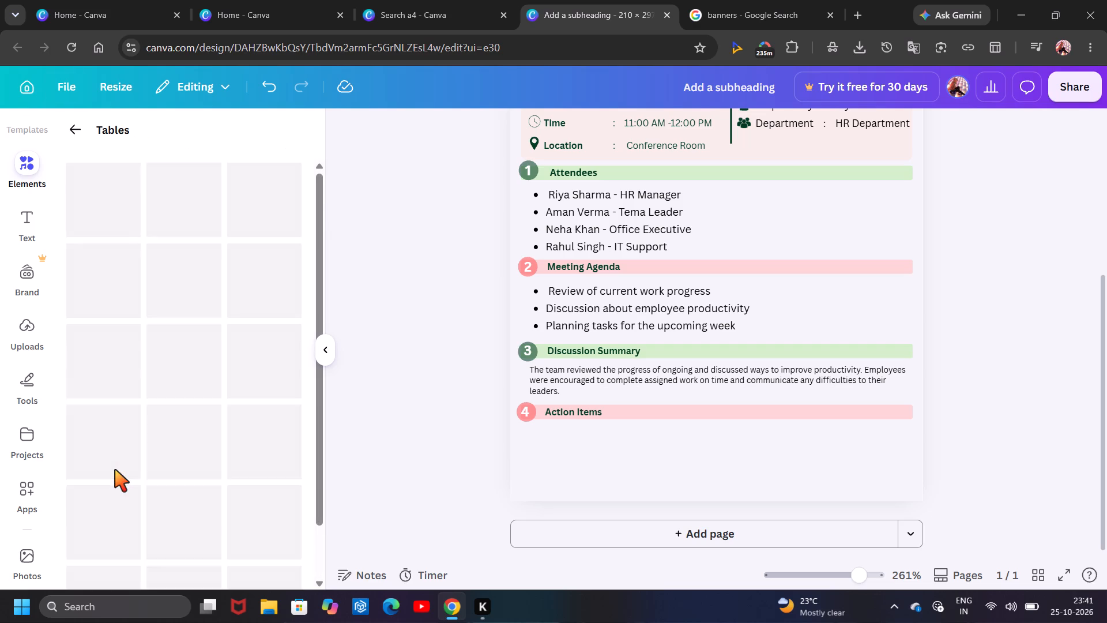
pyautogui.click(108, 193)
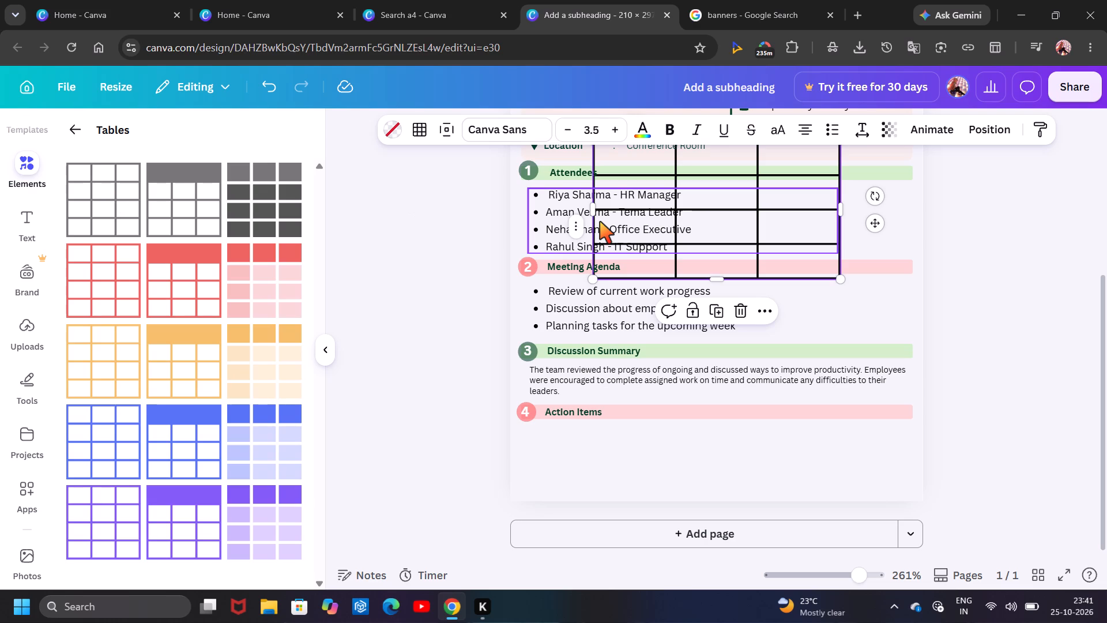
pyautogui.scroll(3, 706, 282)
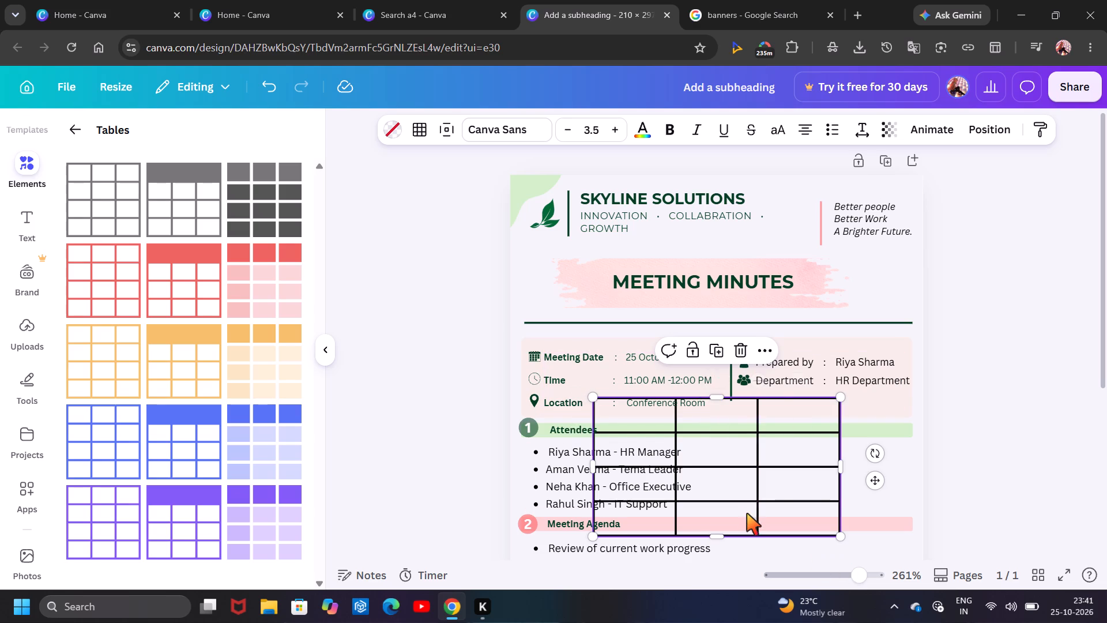
pyautogui.scroll(-2, 745, 510)
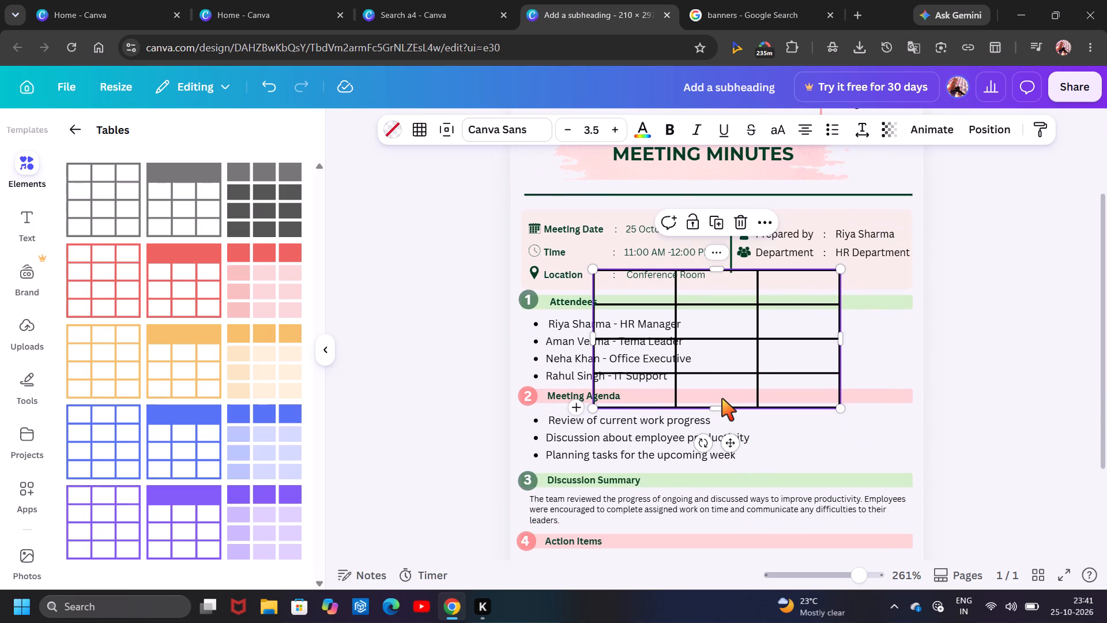